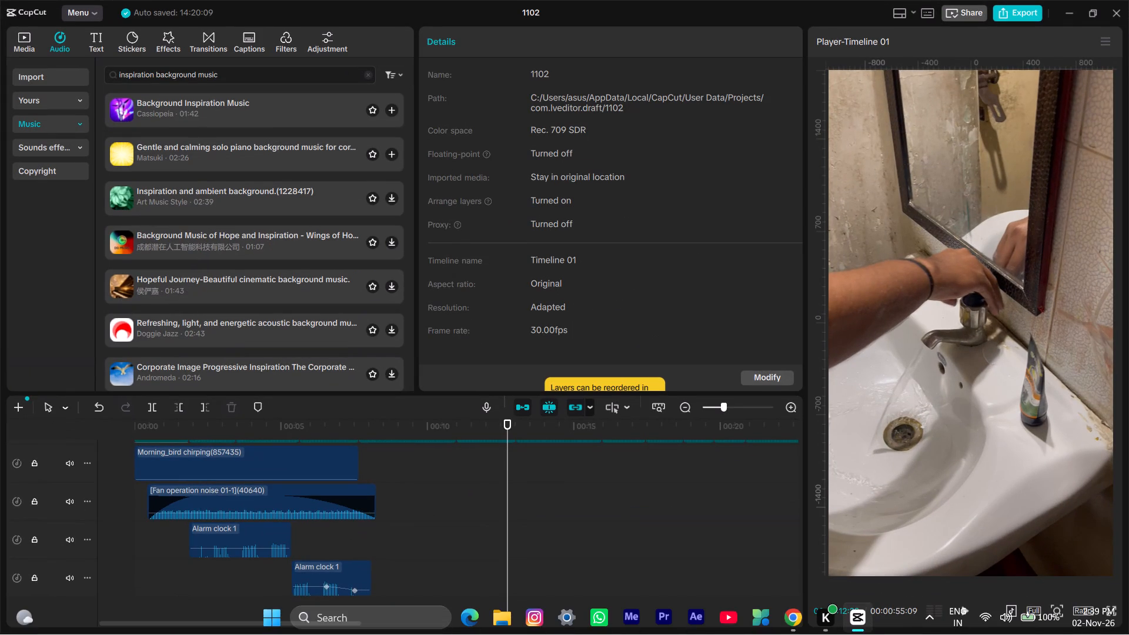
click(270, 67)
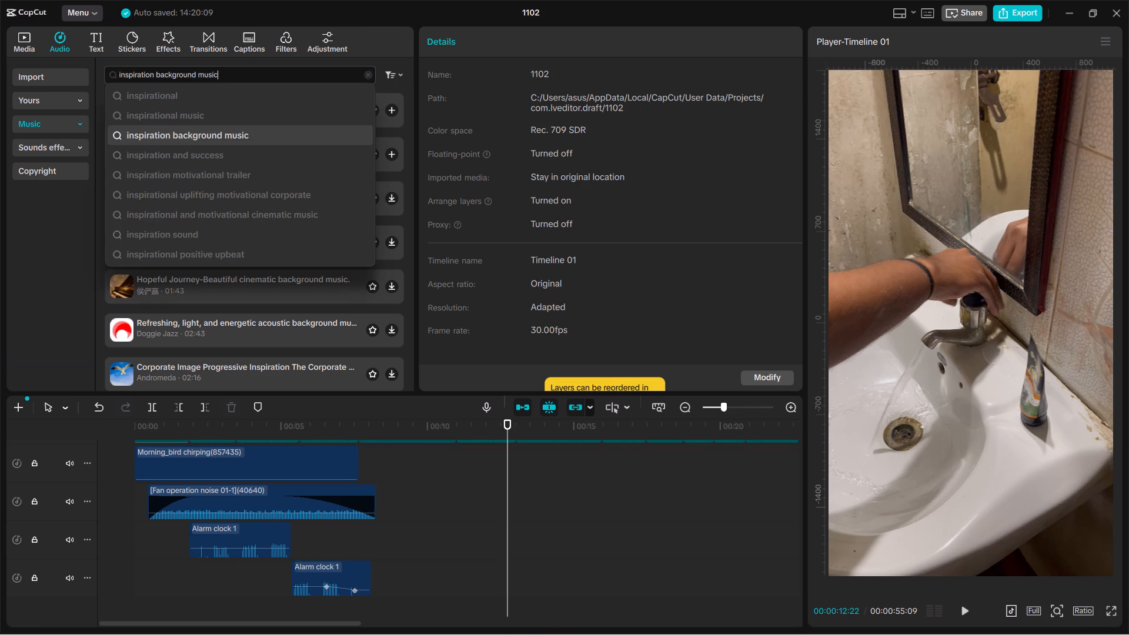
click(270, 67)
key(BackSpace)
key(BackSpace)
key(BackSpace)
key(BackSpace)
key(BackSpace)
key(BackSpace)
key(BackSpace)
key(BackSpace)
key(BackSpace)
key(BackSpace)
key(BackSpace)
key(BackSpace)
key(BackSpace)
key(BackSpace)
key(BackSpace)
key(BackSpace)
key(BackSpace)
key(BackSpace)
key(BackSpace)
key(BackSpace)
key(ctrl+v)
key(period)
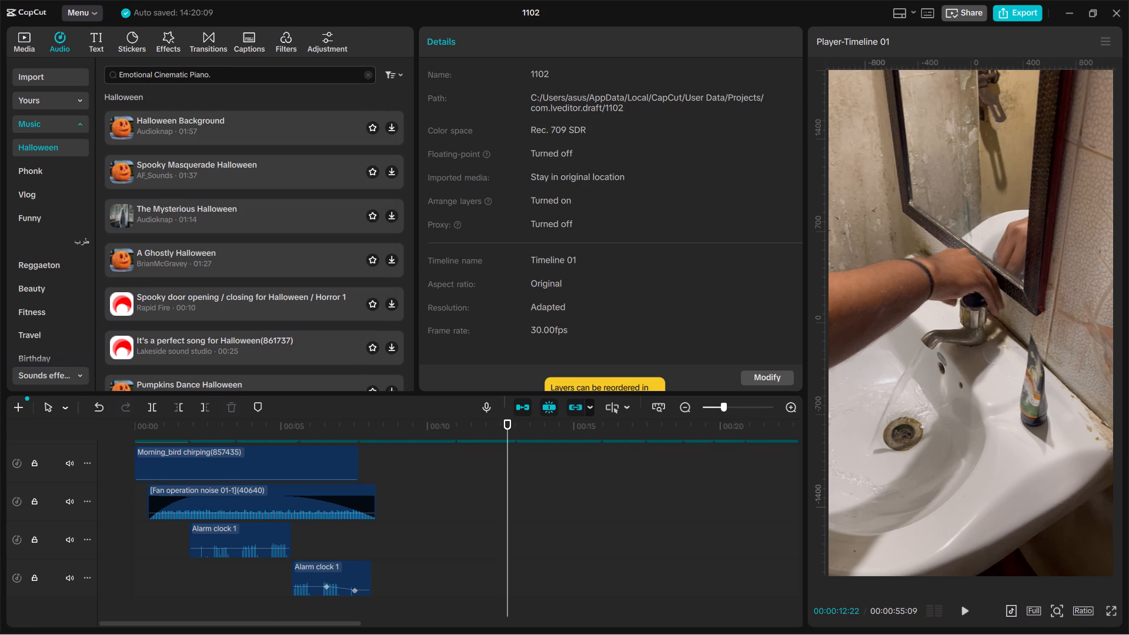
key(BackSpace)
key(Return)
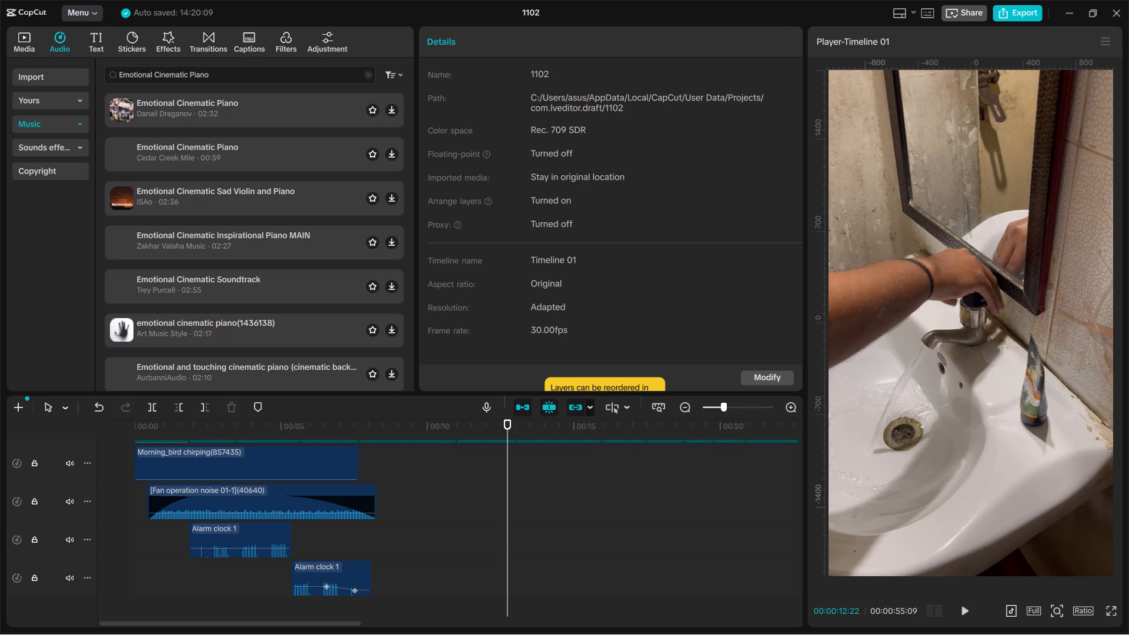
Preview the two "Emotional Cinematic Piano" tracks, "Emotional Cinematic Sad Violin and Piano" and "Emotional Cinematic Inspirational Piano MAIN".
click(252, 112)
click(252, 112)
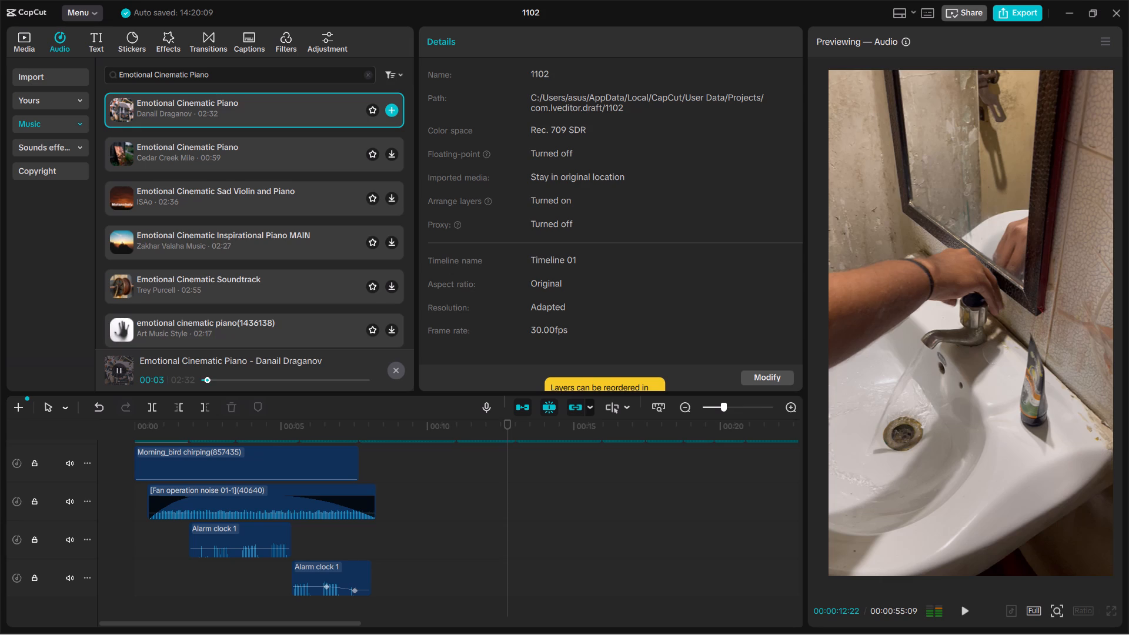
click(256, 148)
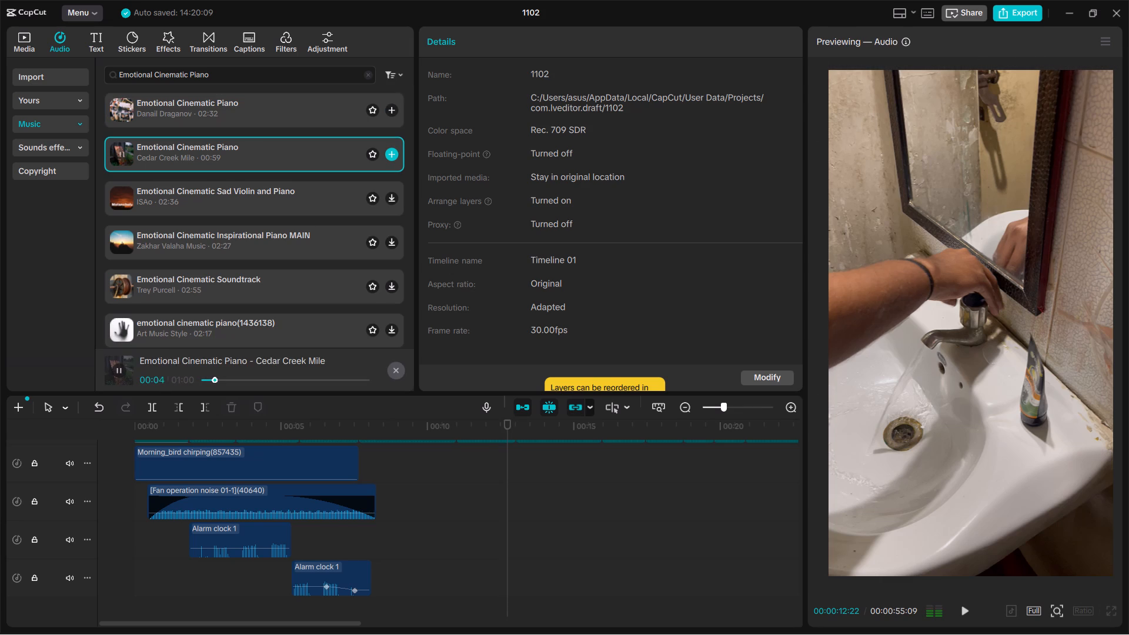
click(256, 205)
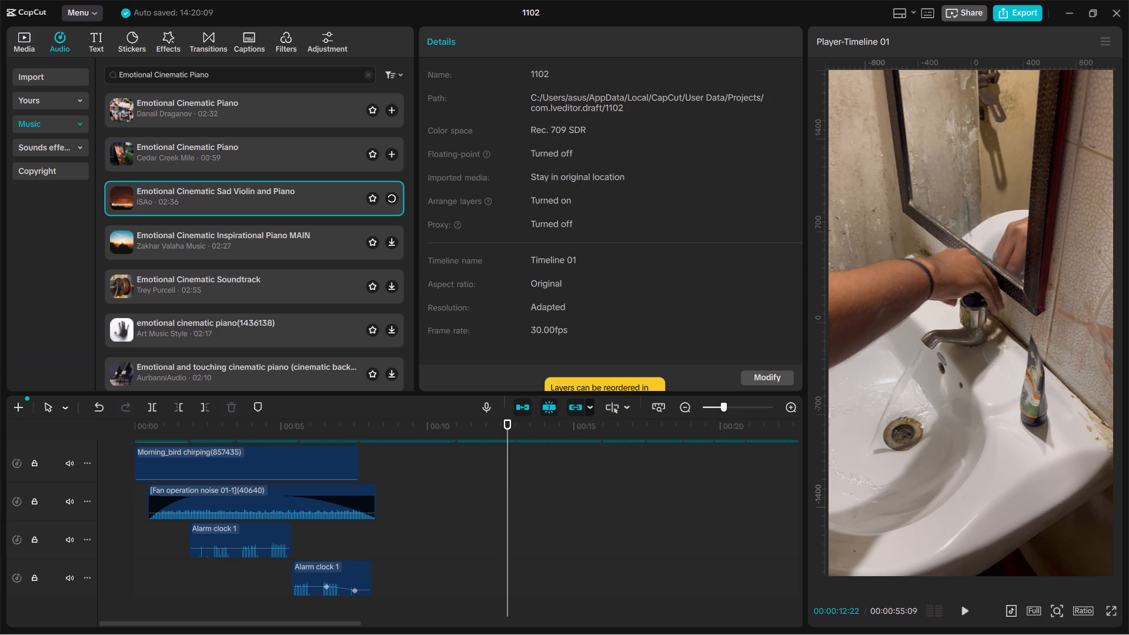
click(262, 158)
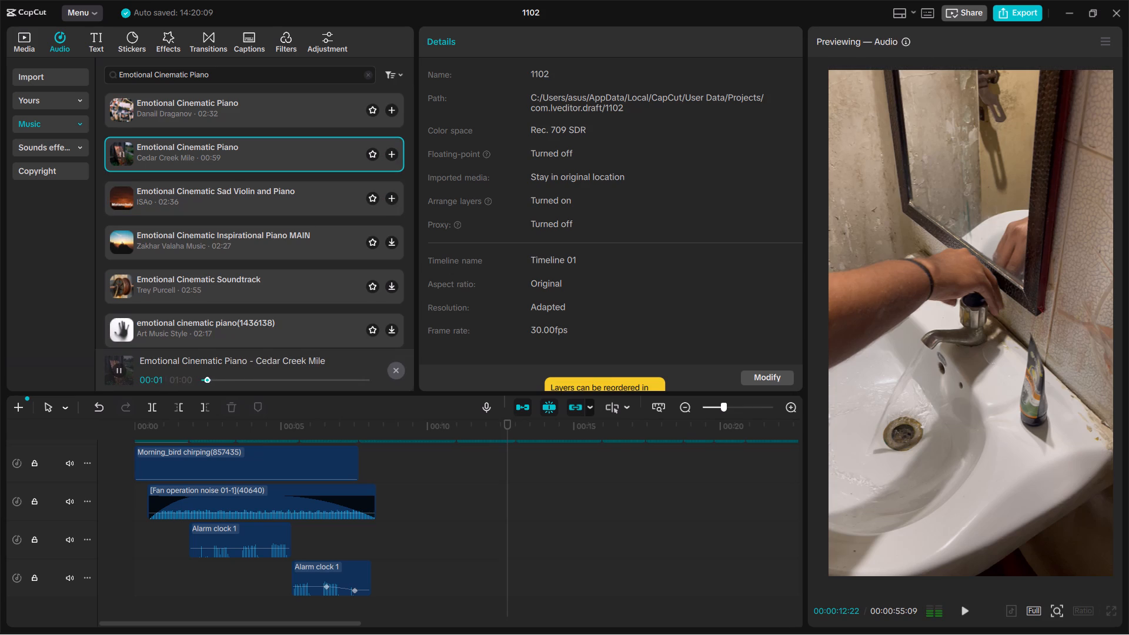
click(266, 238)
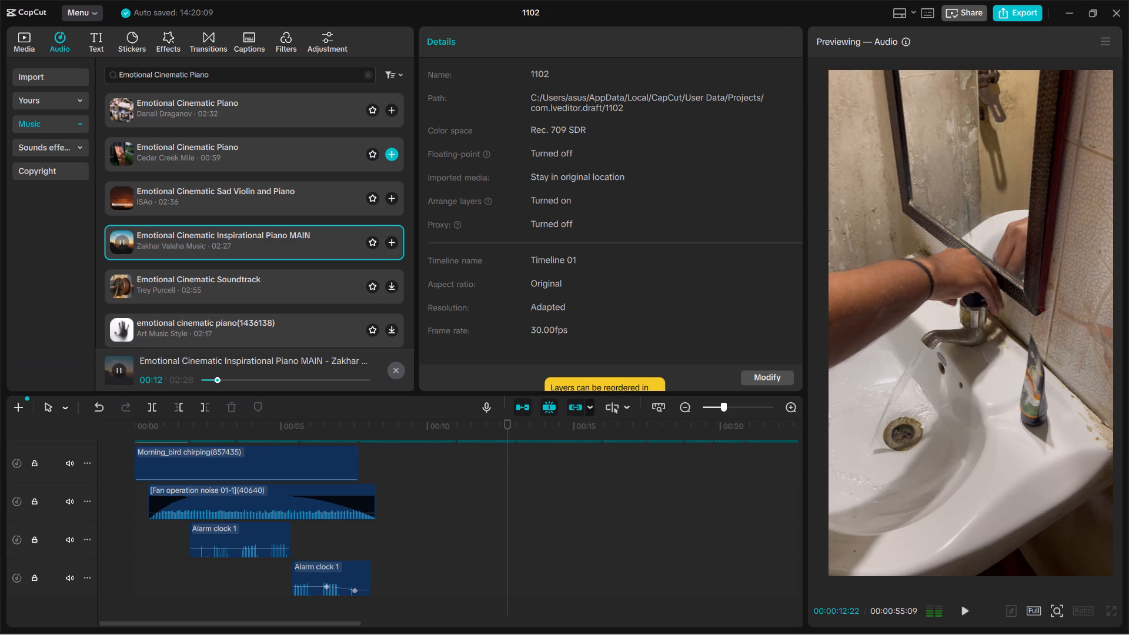
Add the Cedar Creek Mile "Emotional Cinematic Piano" track at the timeline's start, on a new audio track below the alarm clock clips.
drag(241, 150, 184, 594)
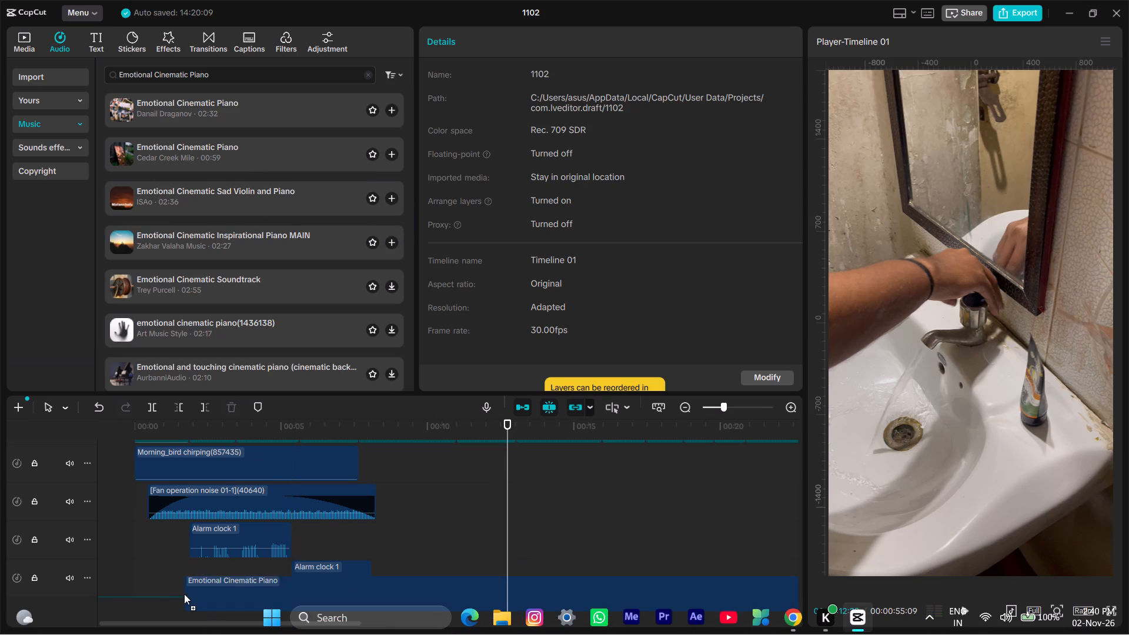
drag(184, 594, 126, 607)
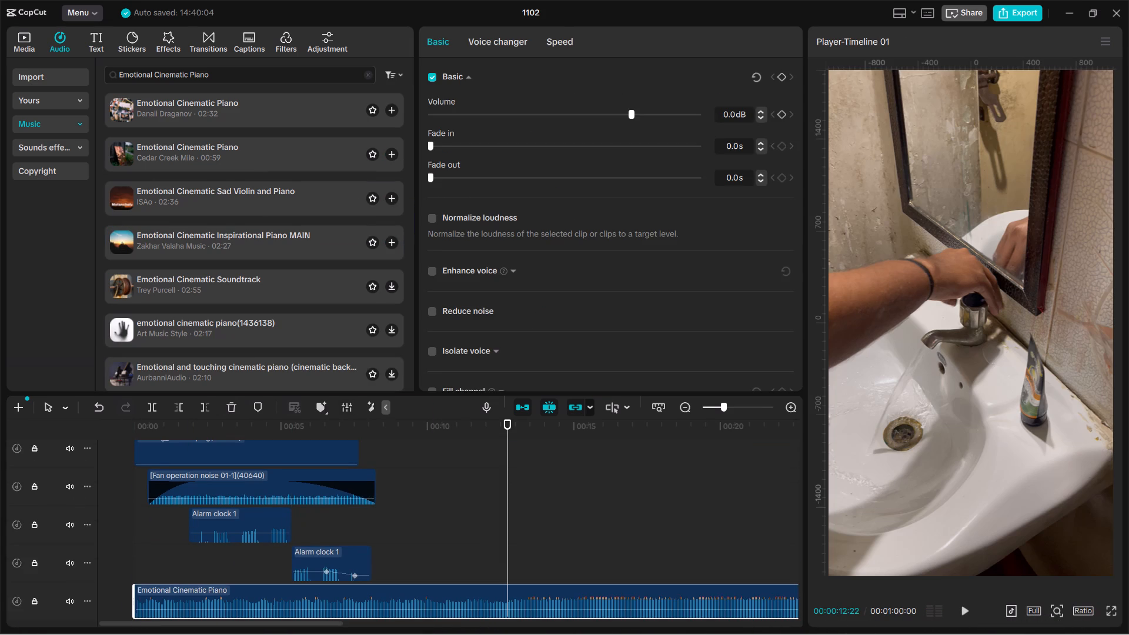
Set the Emotional Cinematic Piano clip's volume to -10.0 dB.
drag(626, 120, 590, 128)
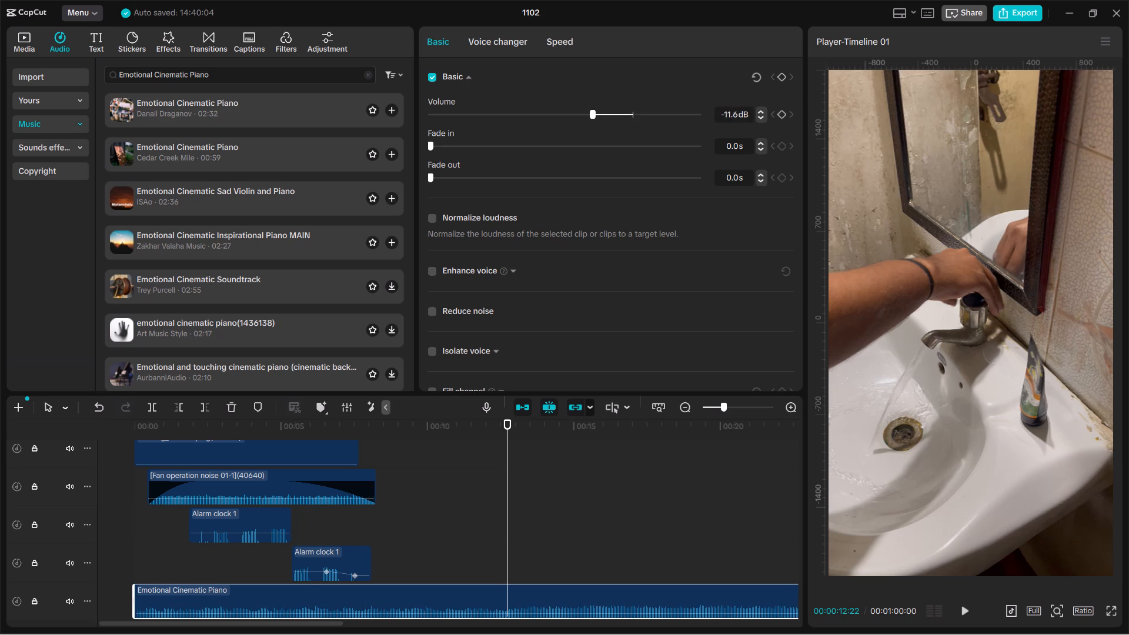
drag(590, 128, 593, 132)
drag(593, 132, 595, 131)
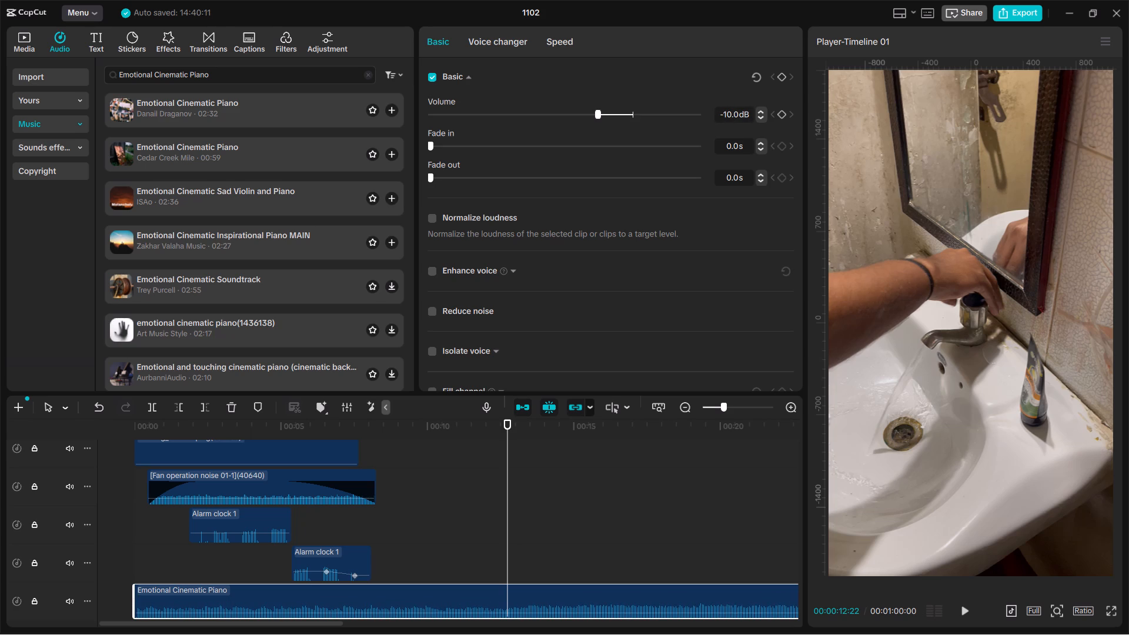
Play the video from the beginning to check the piano music against the other sounds, replaying the opening seconds.
drag(513, 419, 11, 528)
key(space)
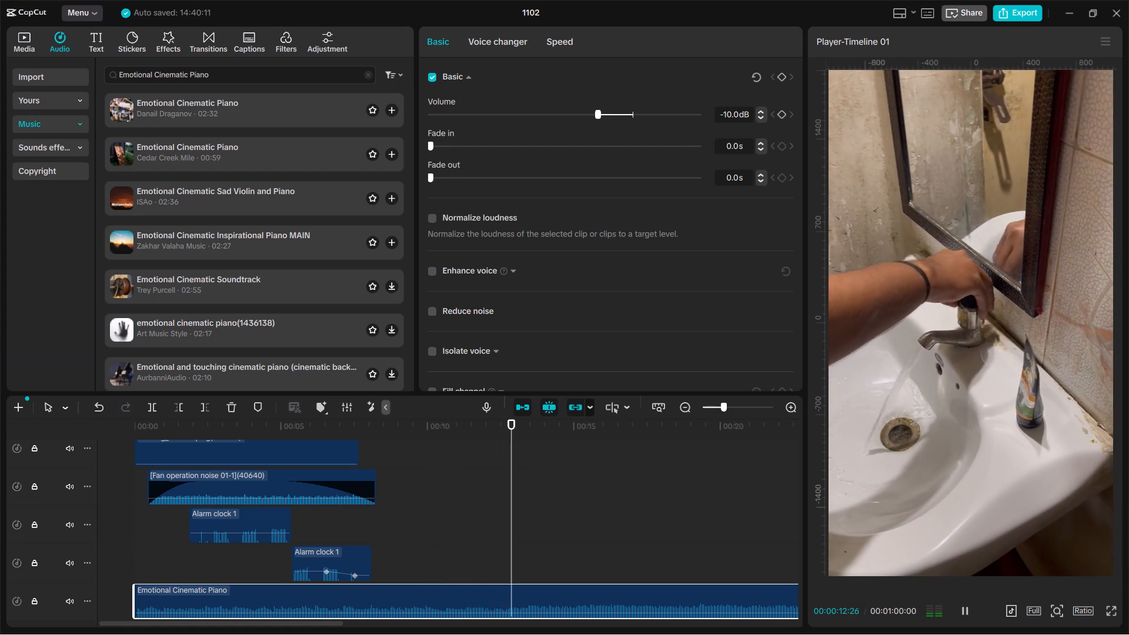
key(space)
drag(360, 429, 279, 427)
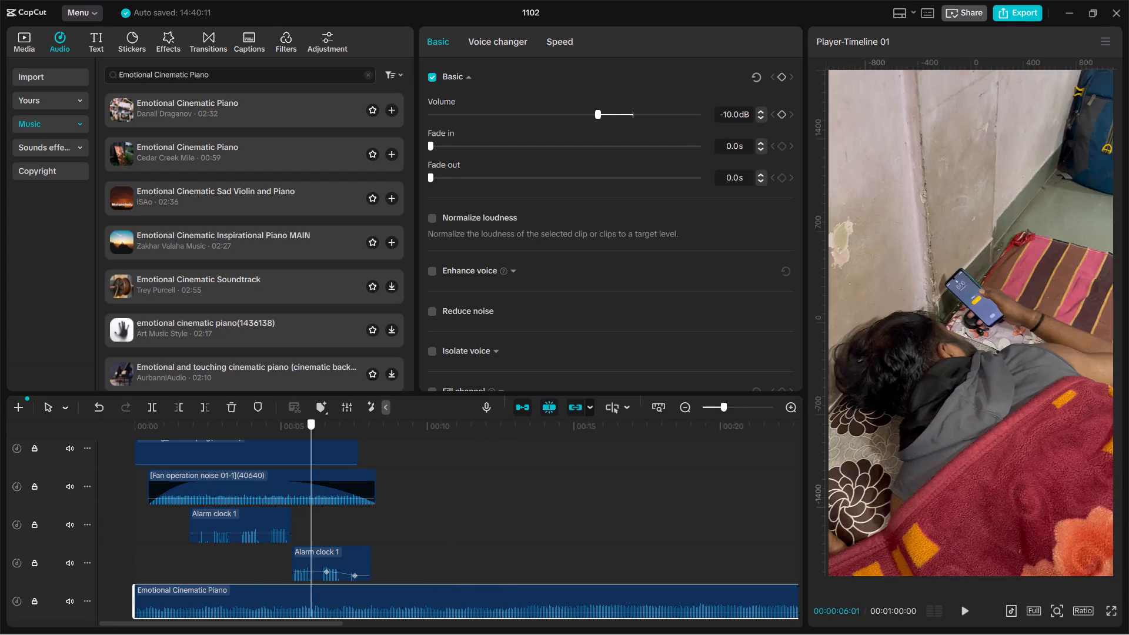
drag(279, 427, 52, 403)
key(space)
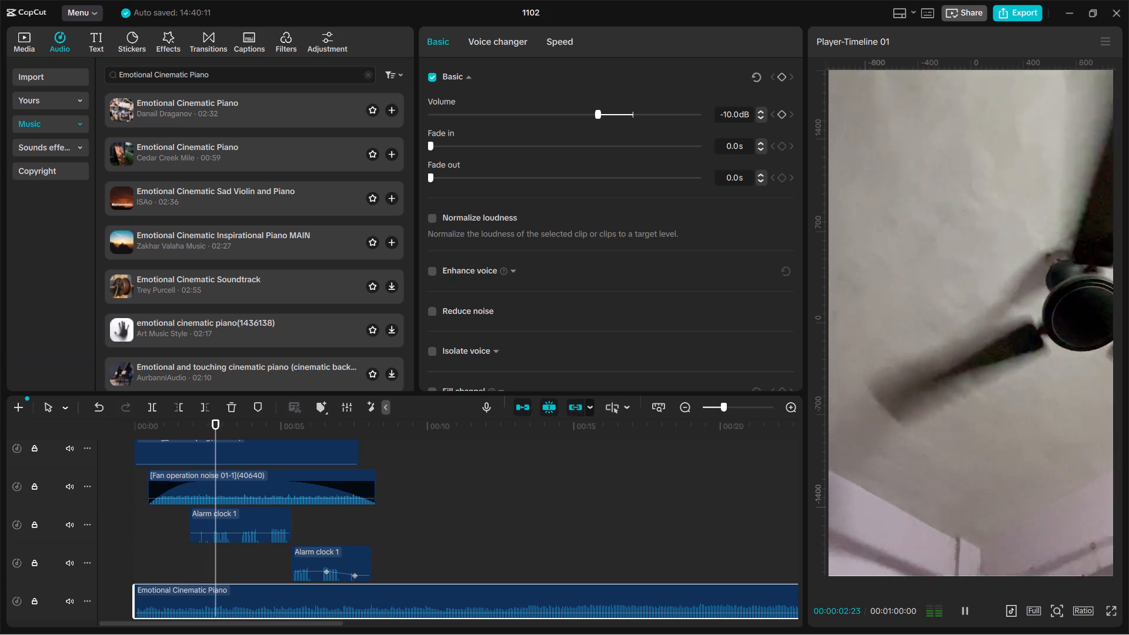
key(space)
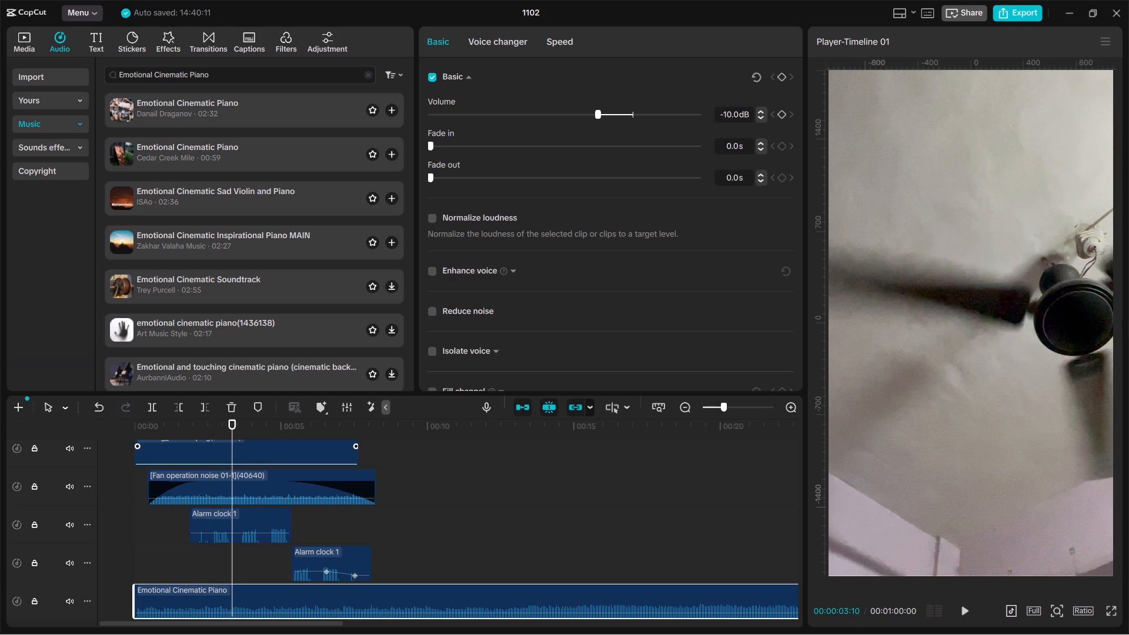
Set the fan operation noise clip's volume to -5.1 dB.
click(232, 489)
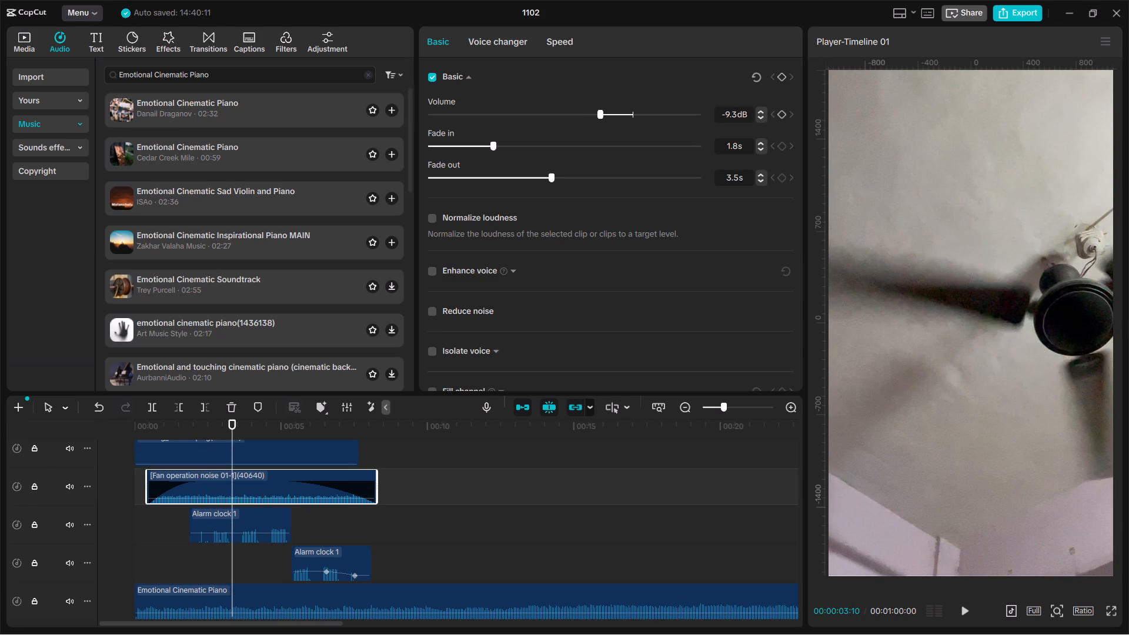
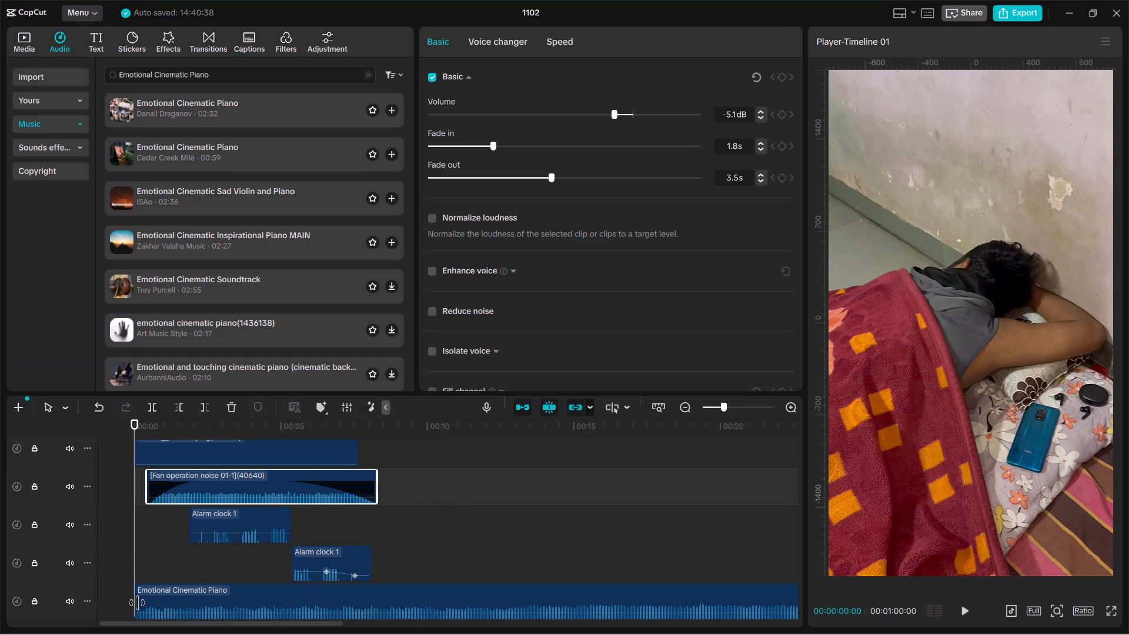
drag(139, 597, 179, 600)
key(ctrl+z)
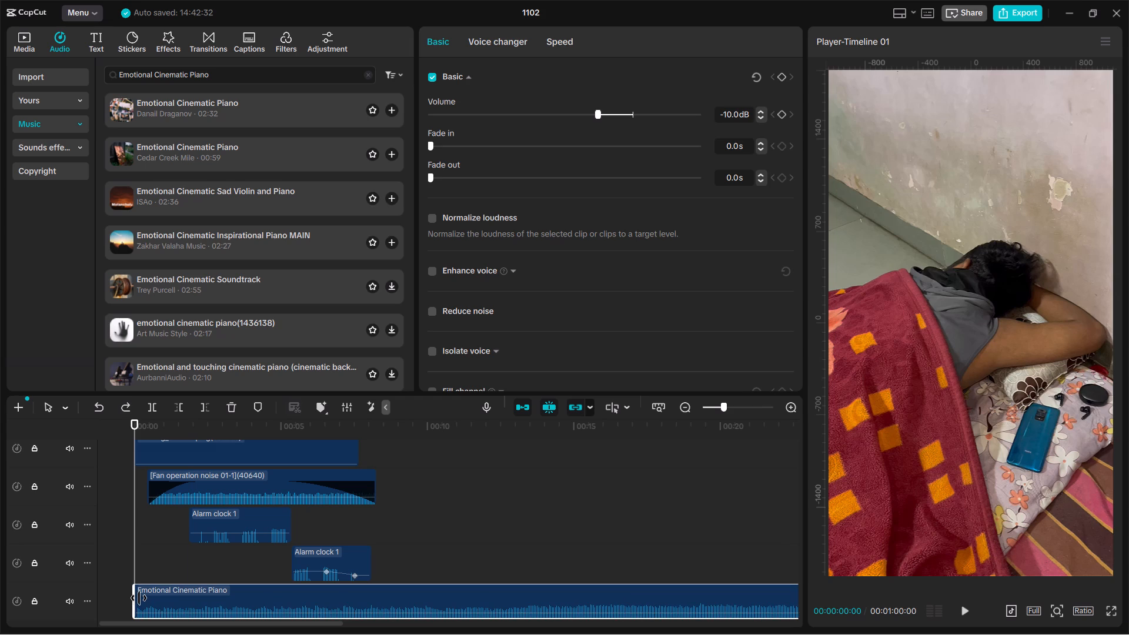
drag(140, 603, 155, 603)
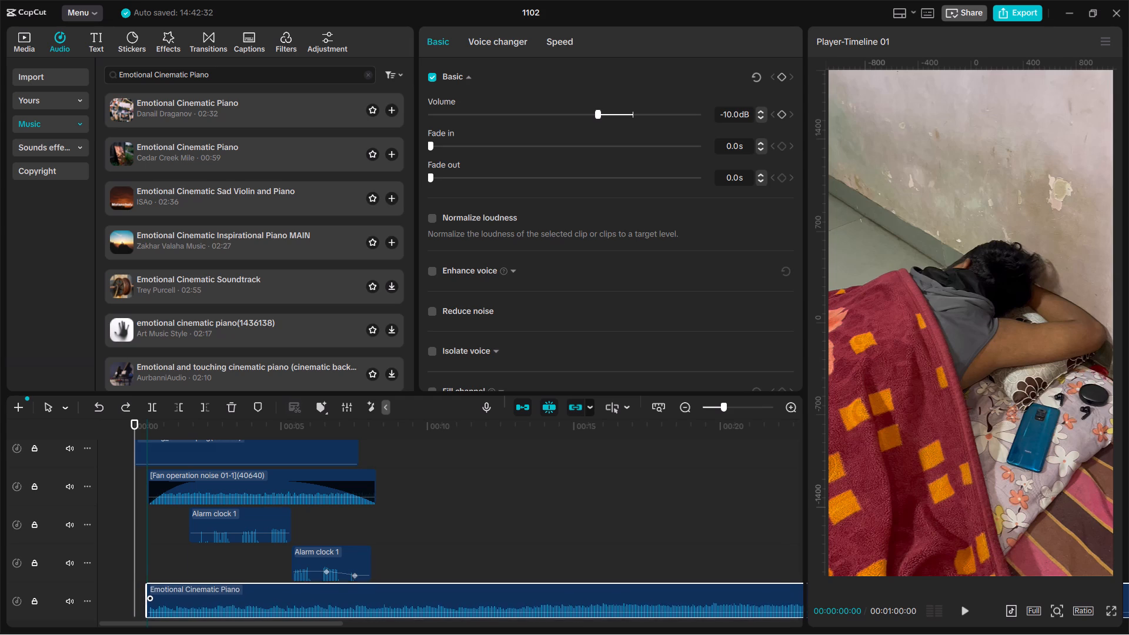
drag(155, 603, 152, 603)
drag(152, 603, 248, 601)
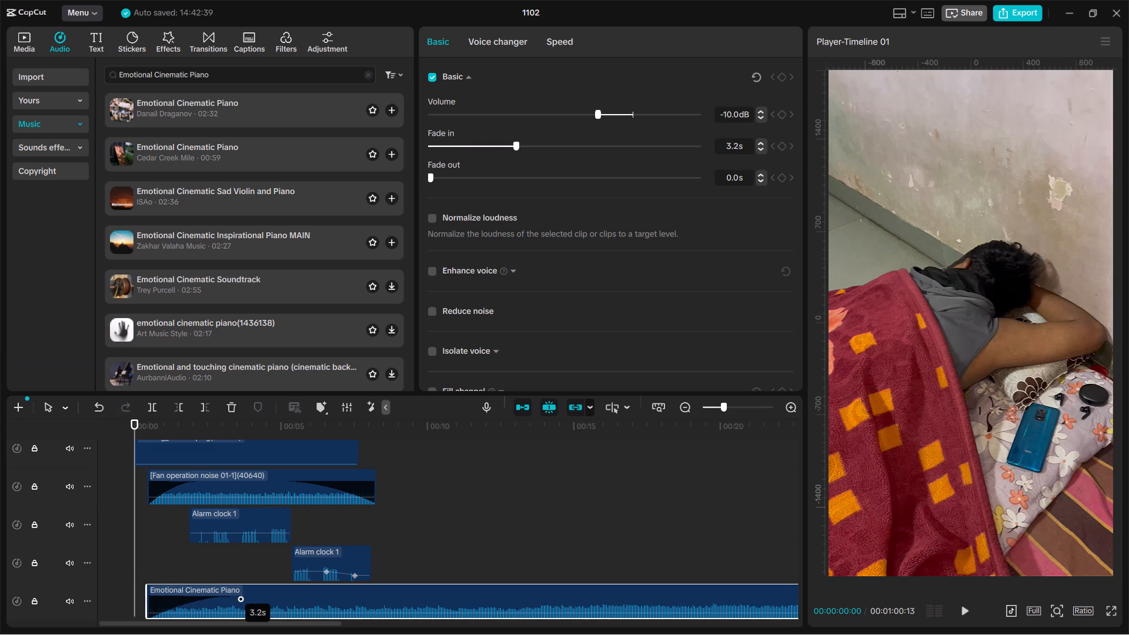
drag(248, 601, 262, 602)
drag(197, 597, 161, 608)
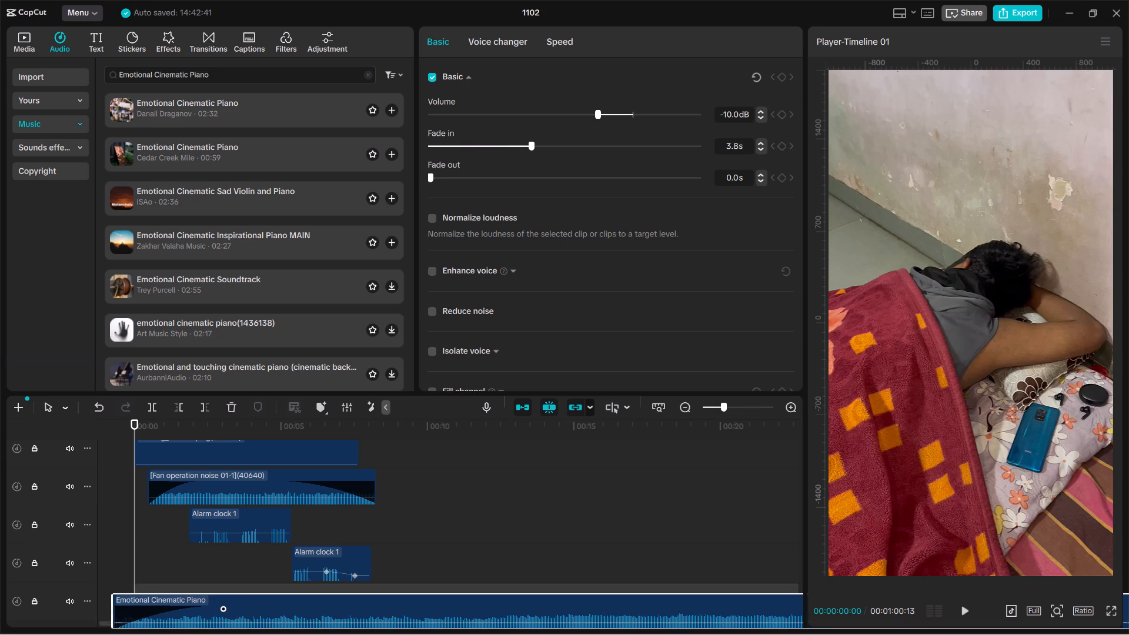
drag(161, 608, 169, 596)
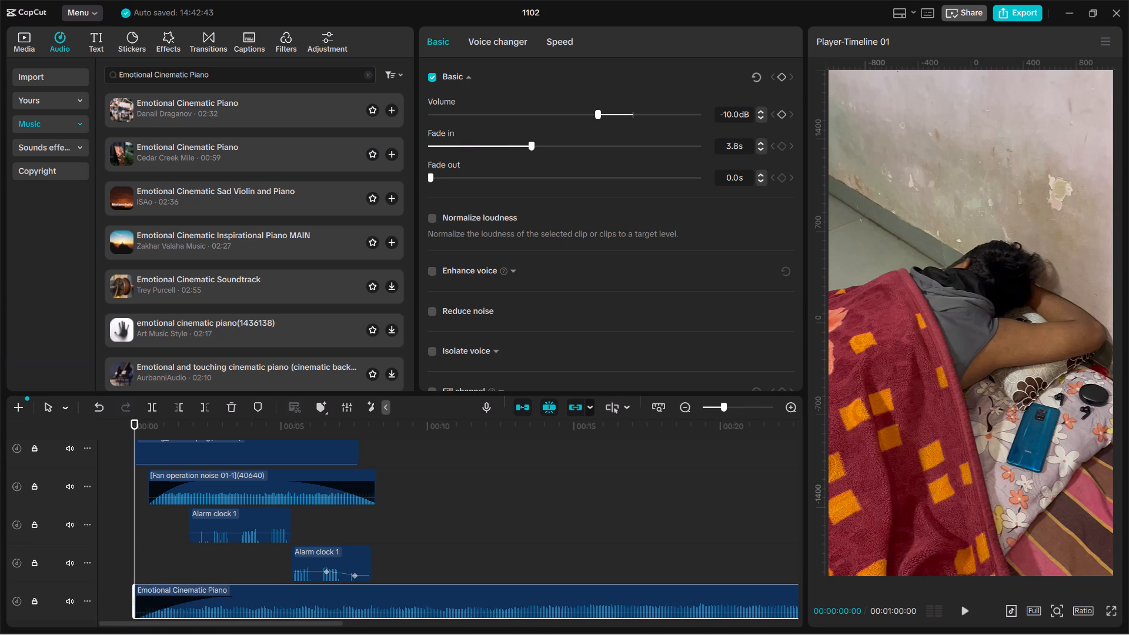
Play the opening seconds from the beginning to check the music's fade-in.
key(space)
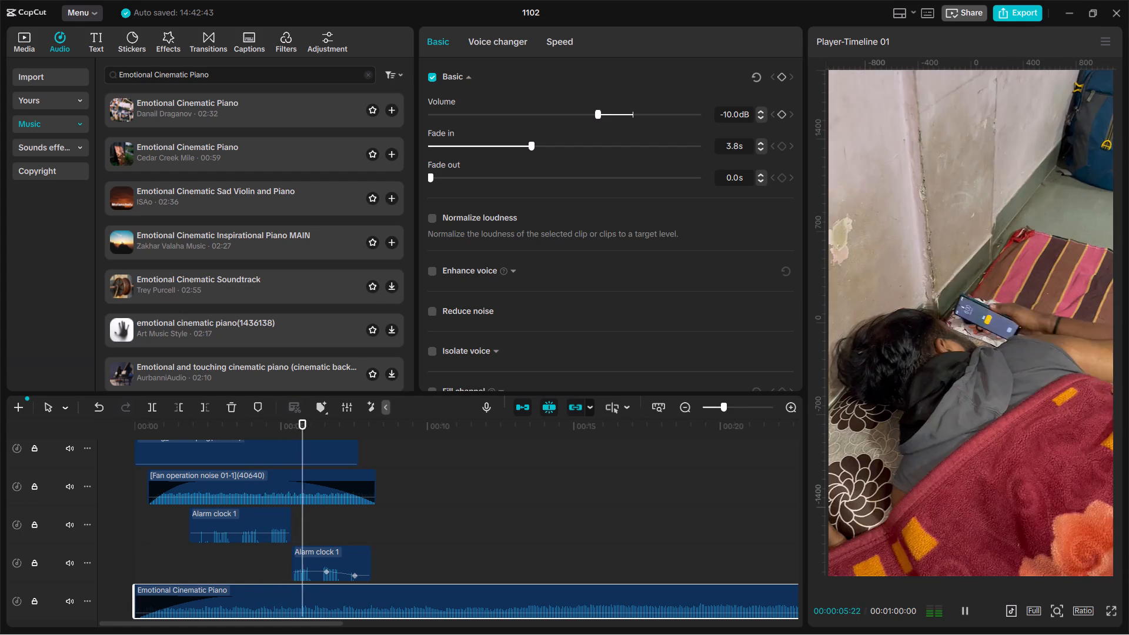
click(172, 554)
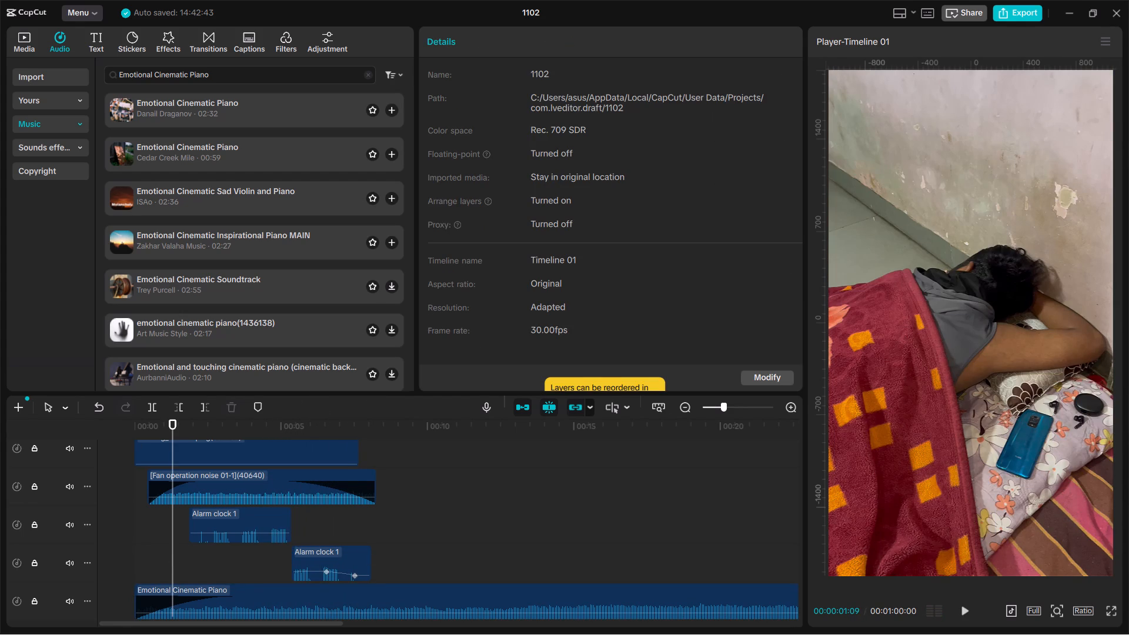
Split the Emotional Cinematic Piano clip at 00:00:10:29, where the washbasin shot begins, and delete everything after the cut.
drag(181, 426, 386, 407)
key(space)
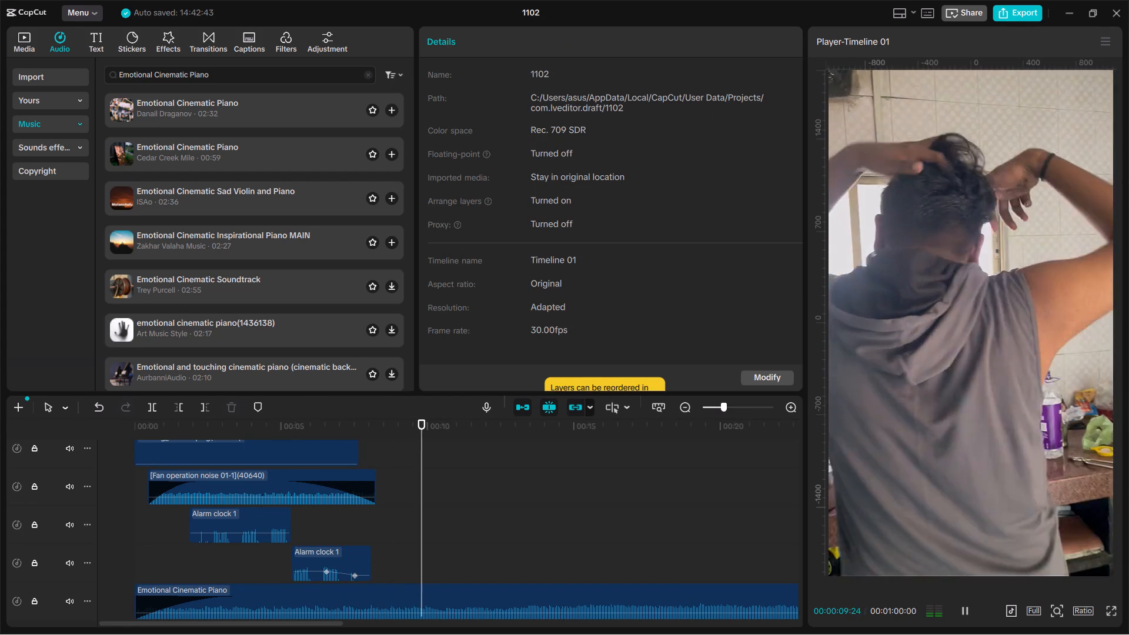
key(space)
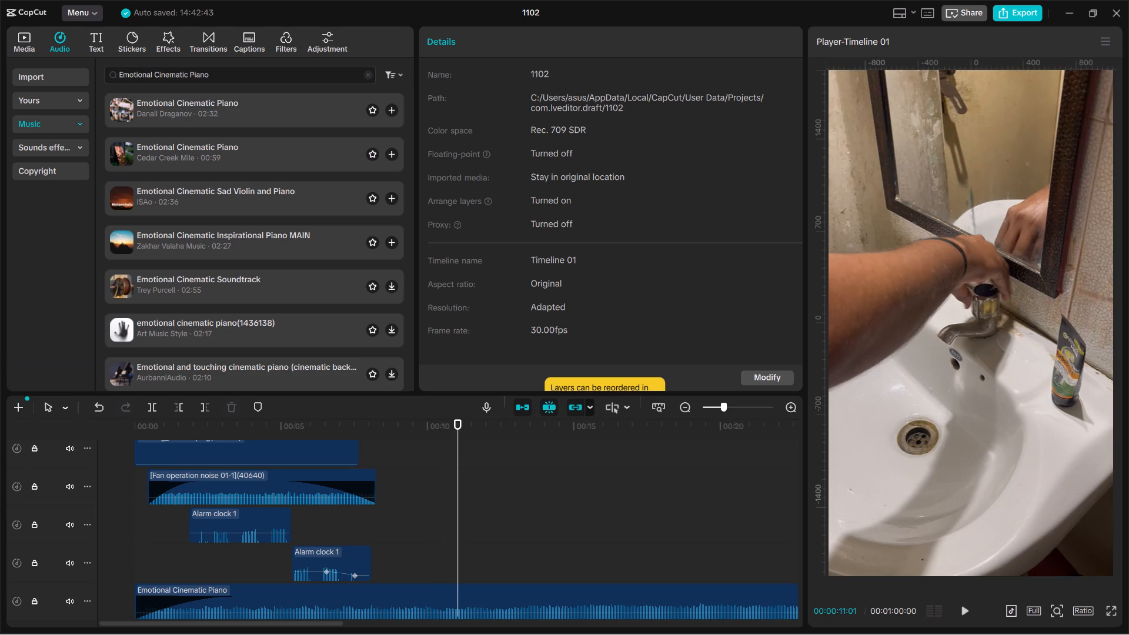
key(Left)
key(Left)
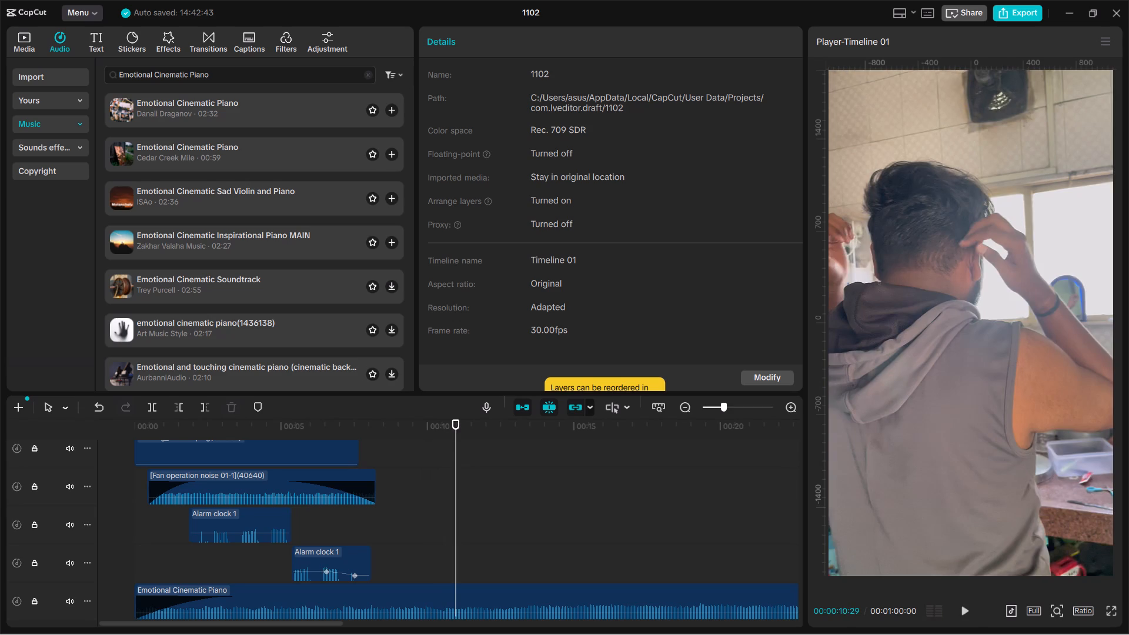
ctrl+click(488, 601)
key(ctrl+b)
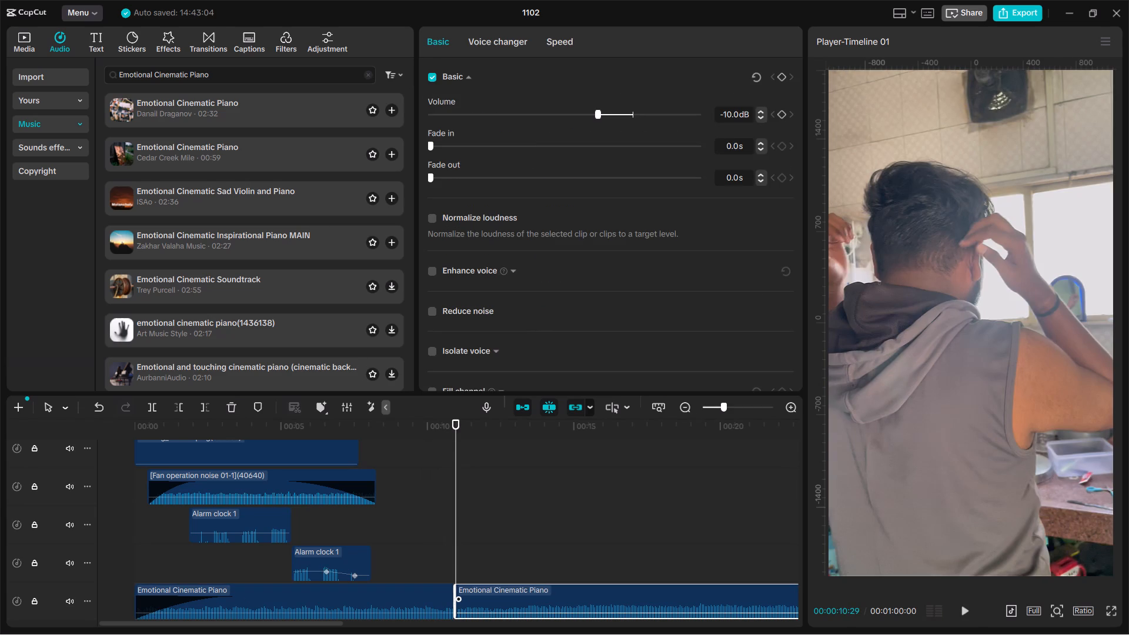
click(488, 601)
key(BackSpace)
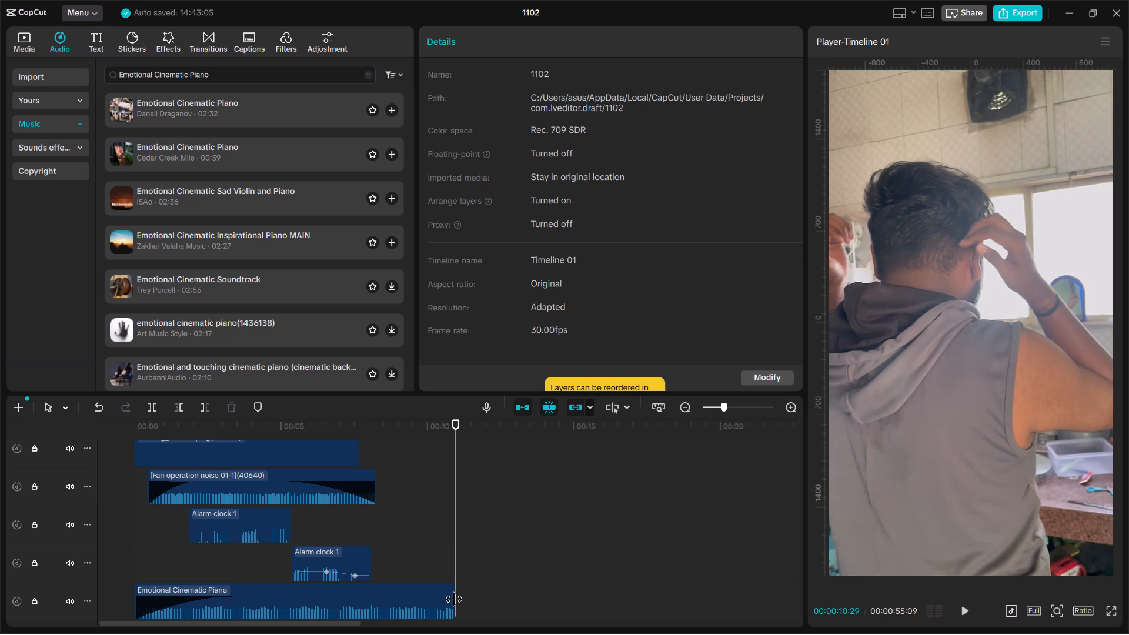
Add a 2.7 s fade-out to the Emotional Cinematic Piano clip and extend its end to about 11.7 seconds.
drag(450, 600, 370, 596)
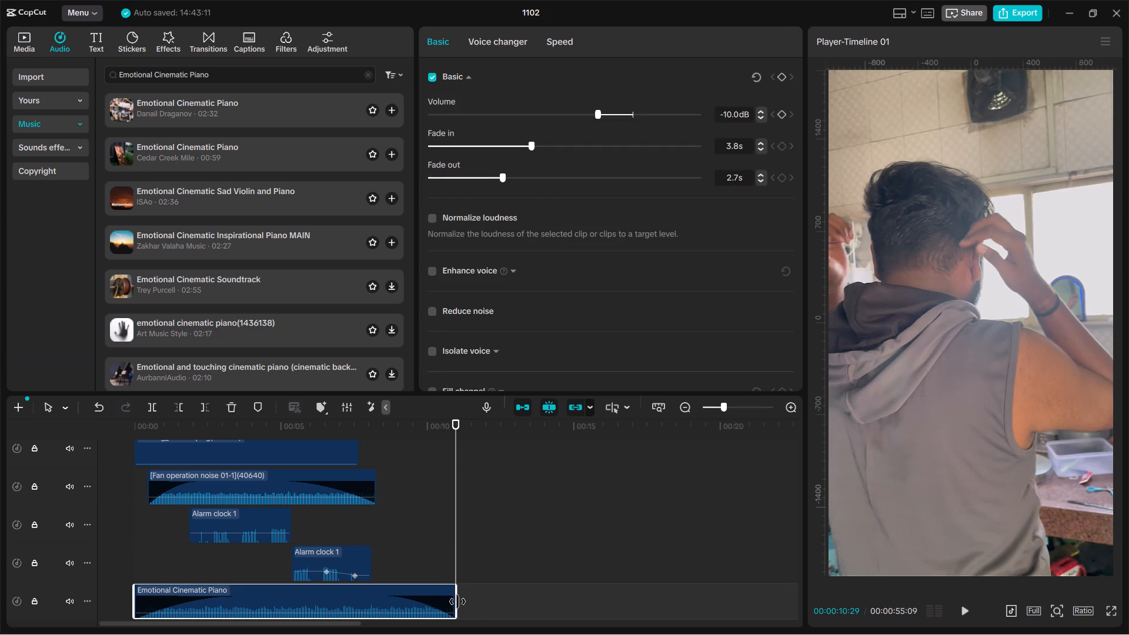
drag(456, 602, 474, 603)
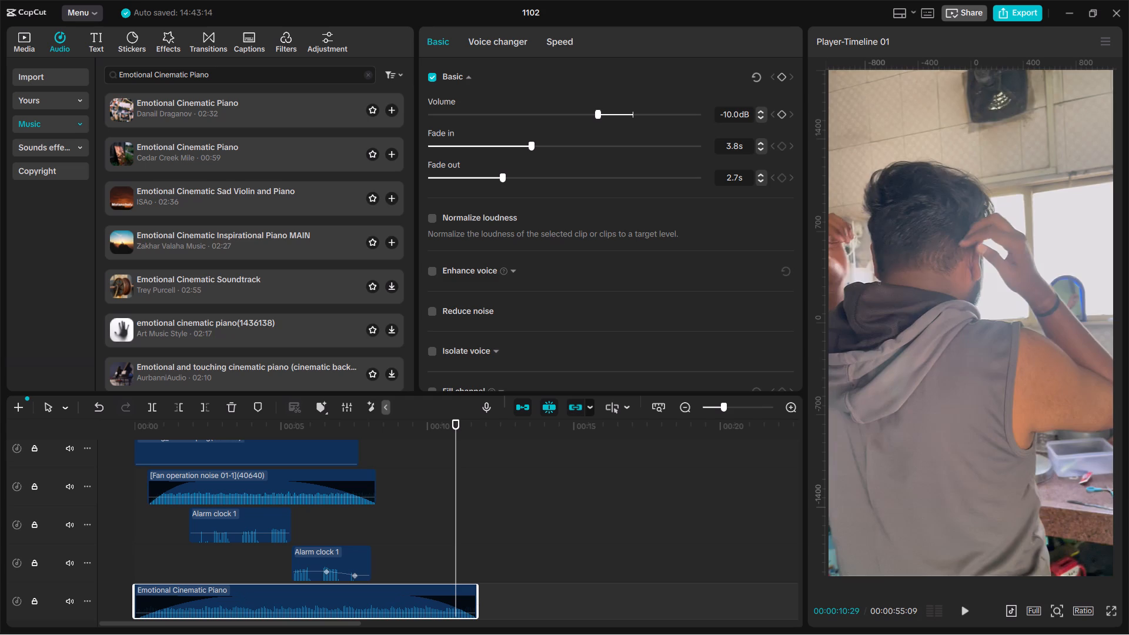
Play the last seconds of the music into the washbasin shot to check its fade-out.
drag(447, 420, 412, 426)
key(space)
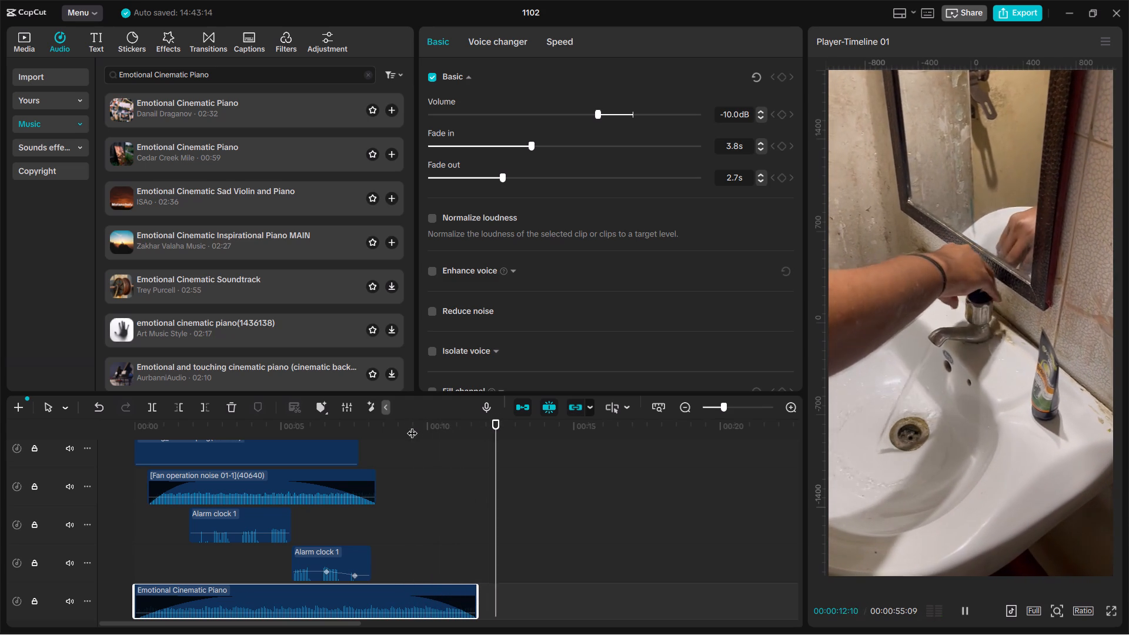
key(space)
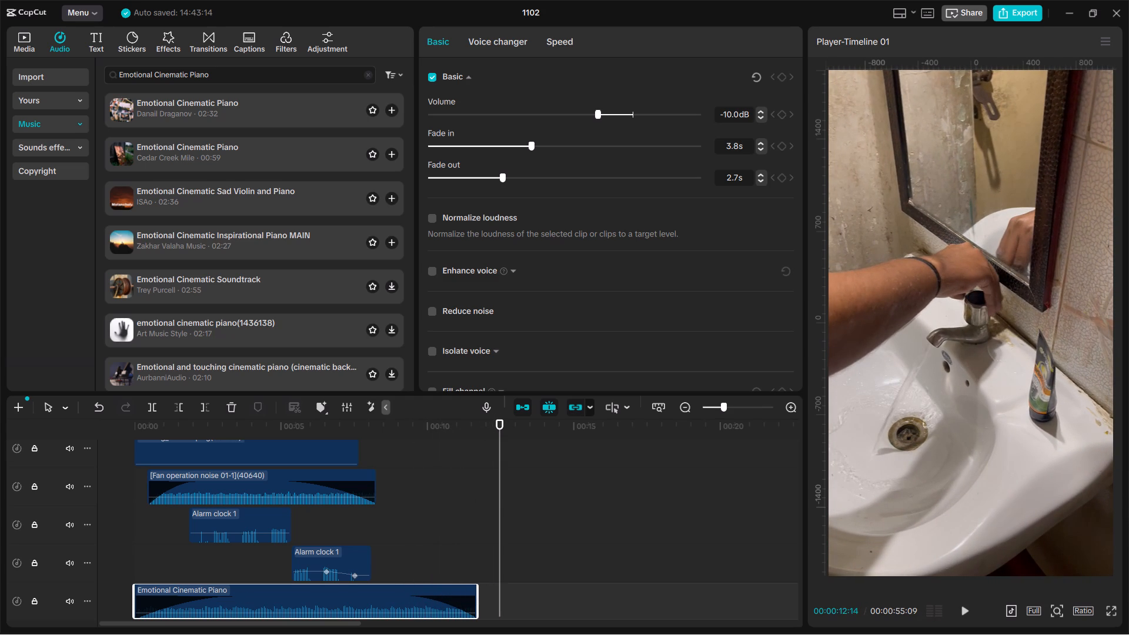
Play the video from the beginning through about 6 seconds to check the bird, fan, alarm and music mix.
scroll(425, 532, up, 2)
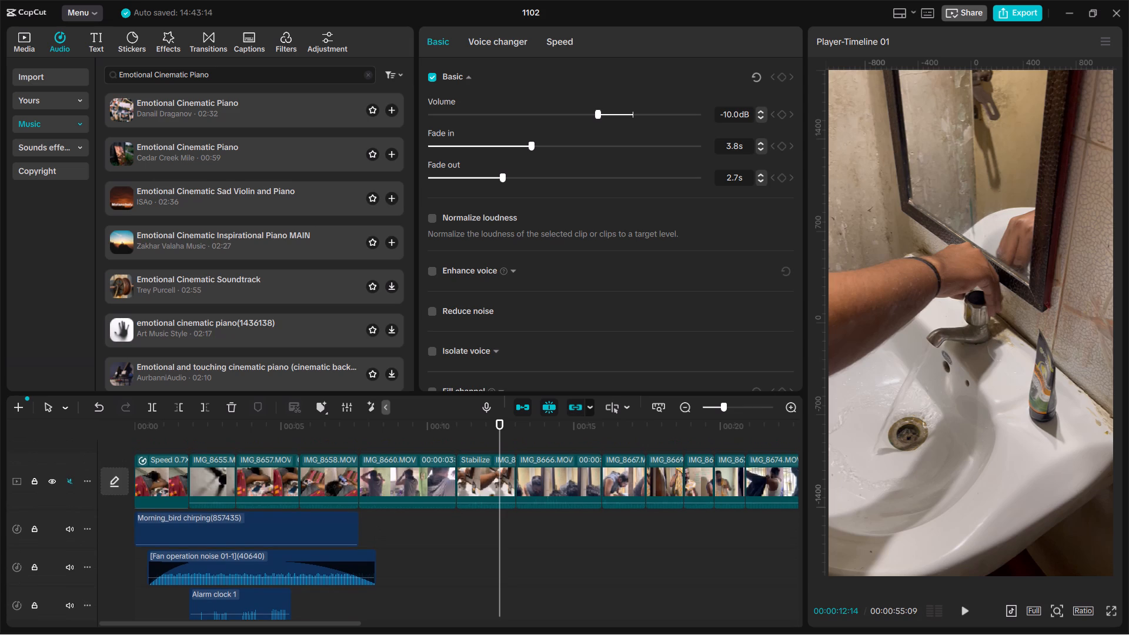
scroll(425, 532, down, 1)
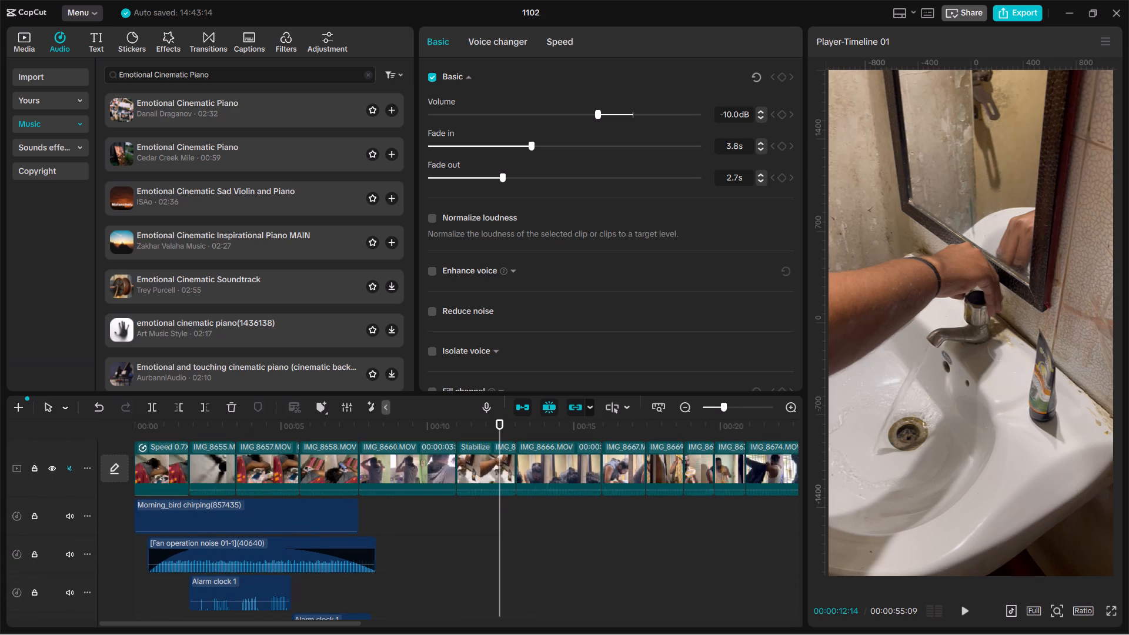
double_click(323, 450)
drag(392, 421, 59, 451)
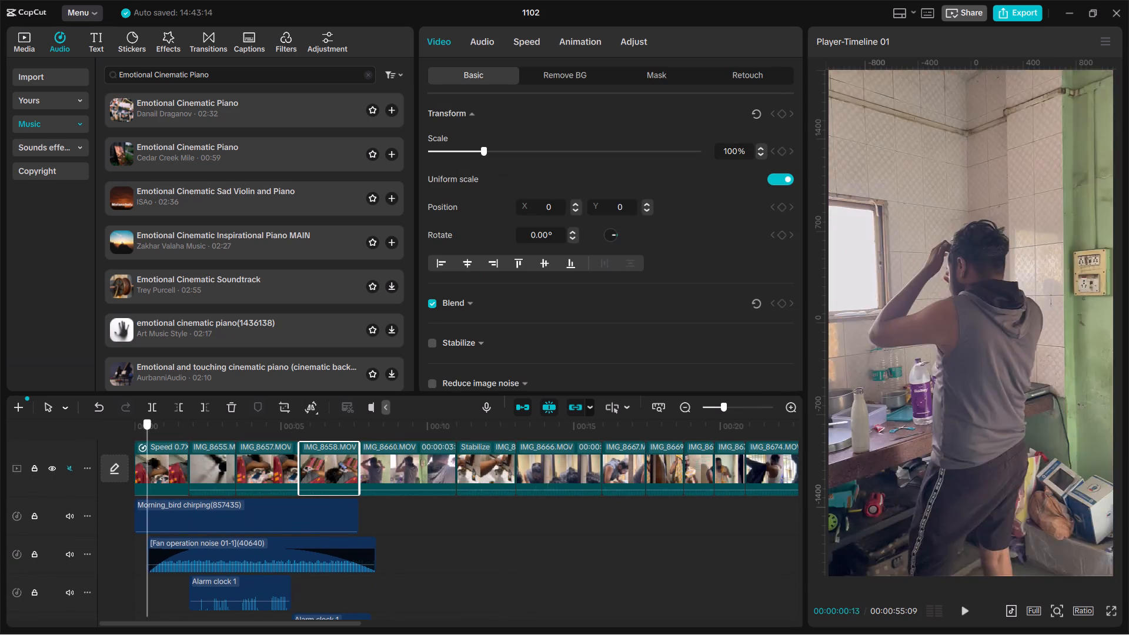
drag(59, 451, 0, 456)
key(space)
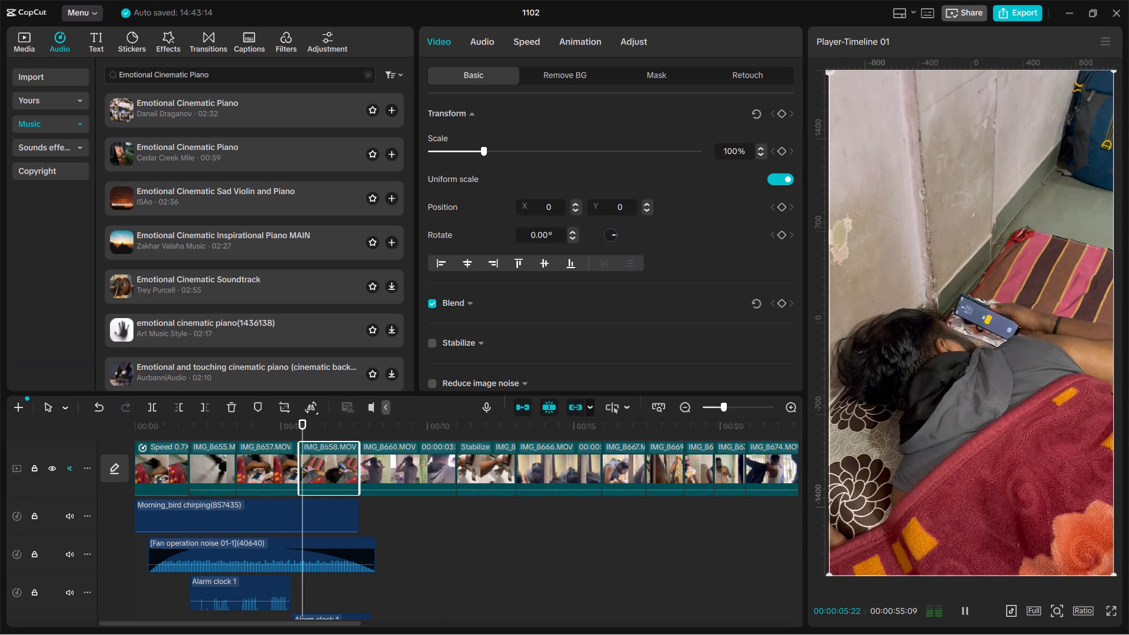
key(space)
Move the Fan operation noise clip so it starts at the very beginning of the timeline.
drag(255, 422, 235, 427)
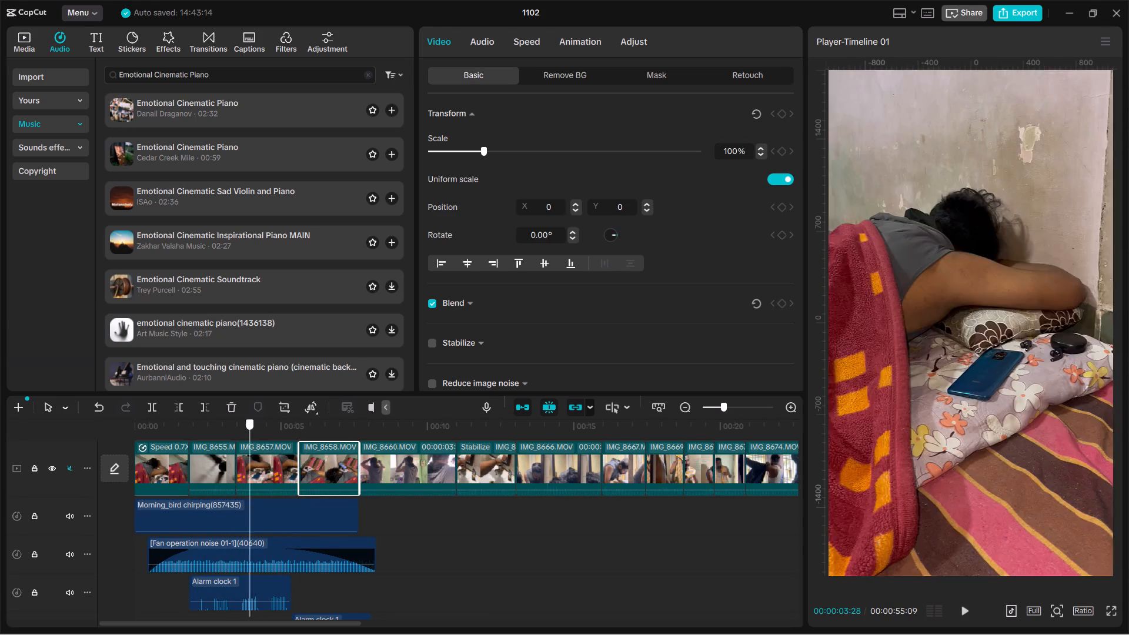
drag(235, 427, 53, 456)
click(152, 557)
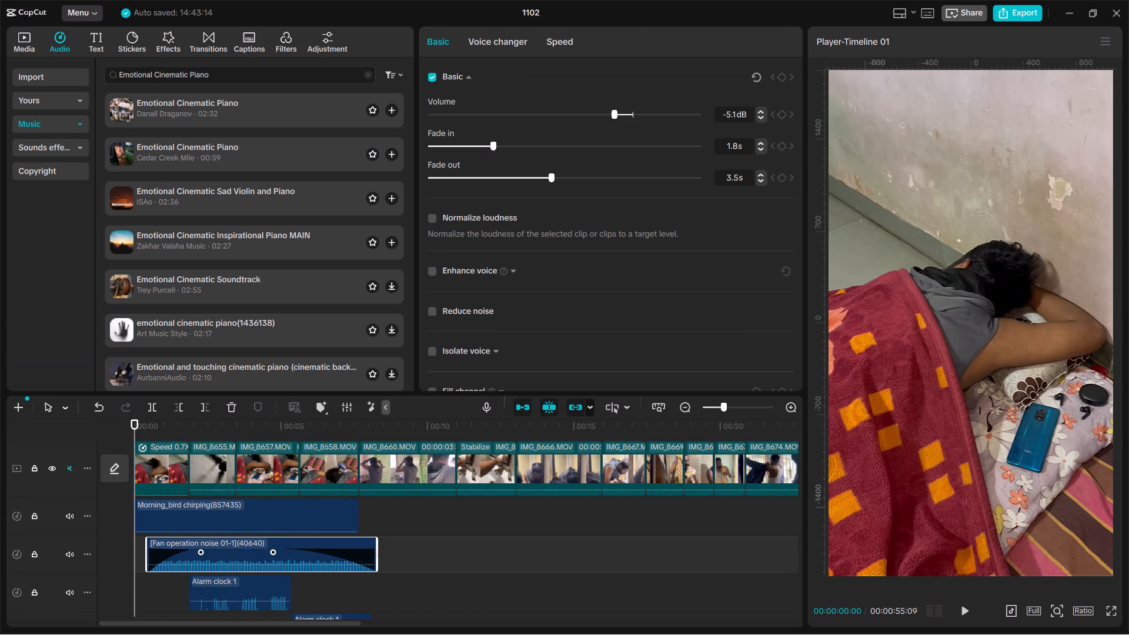
click(148, 555)
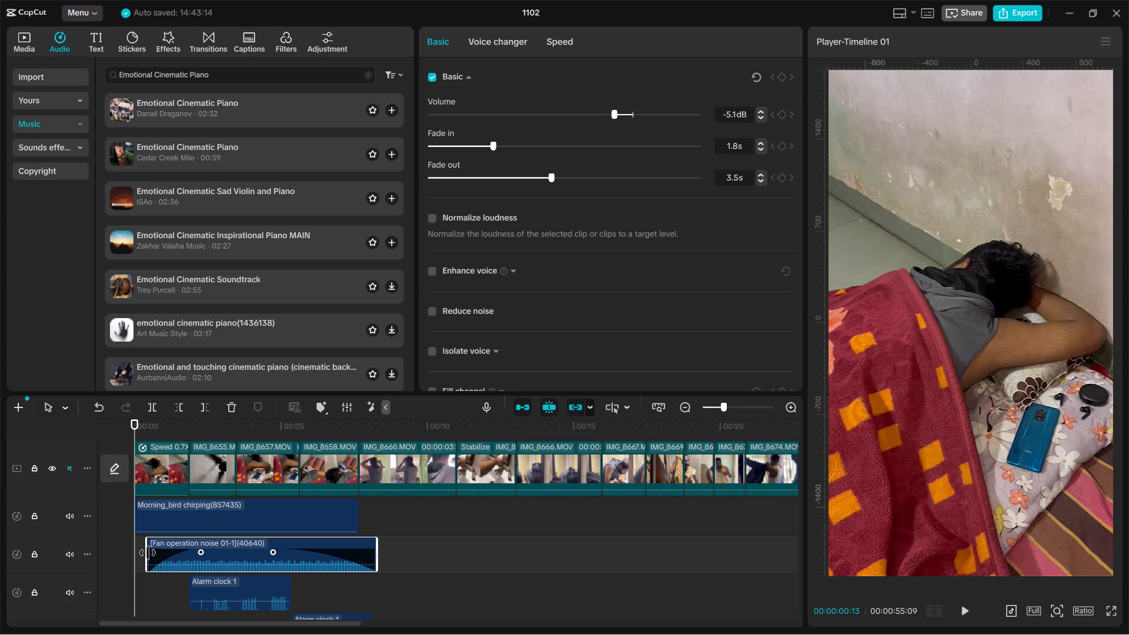
click(148, 553)
click(148, 556)
drag(146, 556, 125, 554)
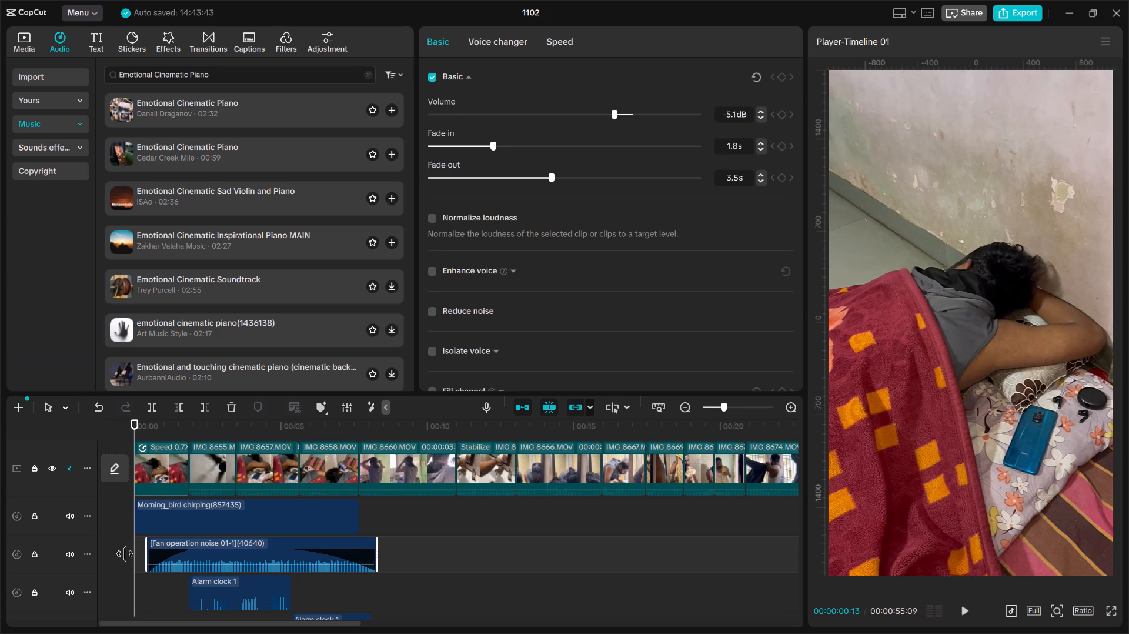
drag(125, 554, 131, 552)
drag(183, 552, 166, 552)
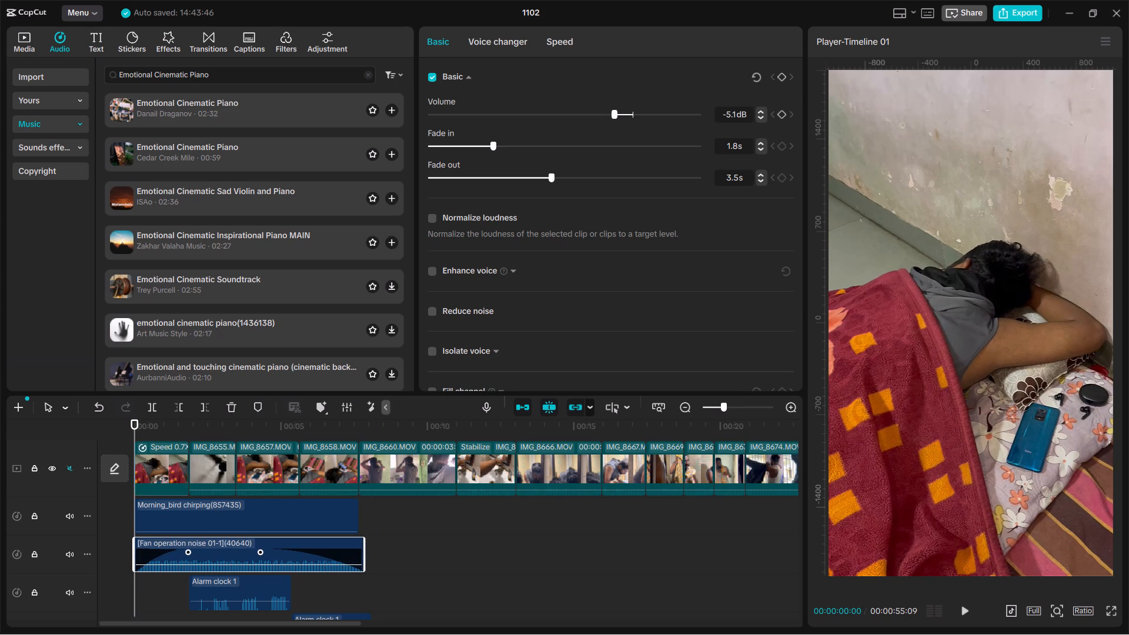
Extend the end of the Fan operation noise clip to about 8 seconds on the timeline.
drag(365, 549, 387, 550)
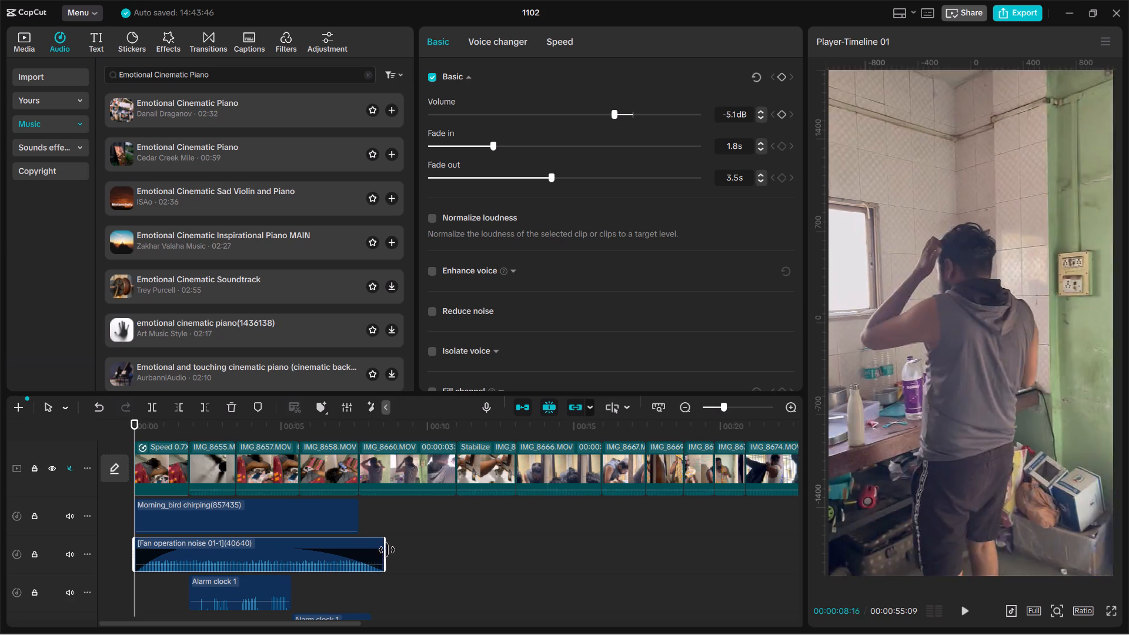
drag(387, 550, 386, 550)
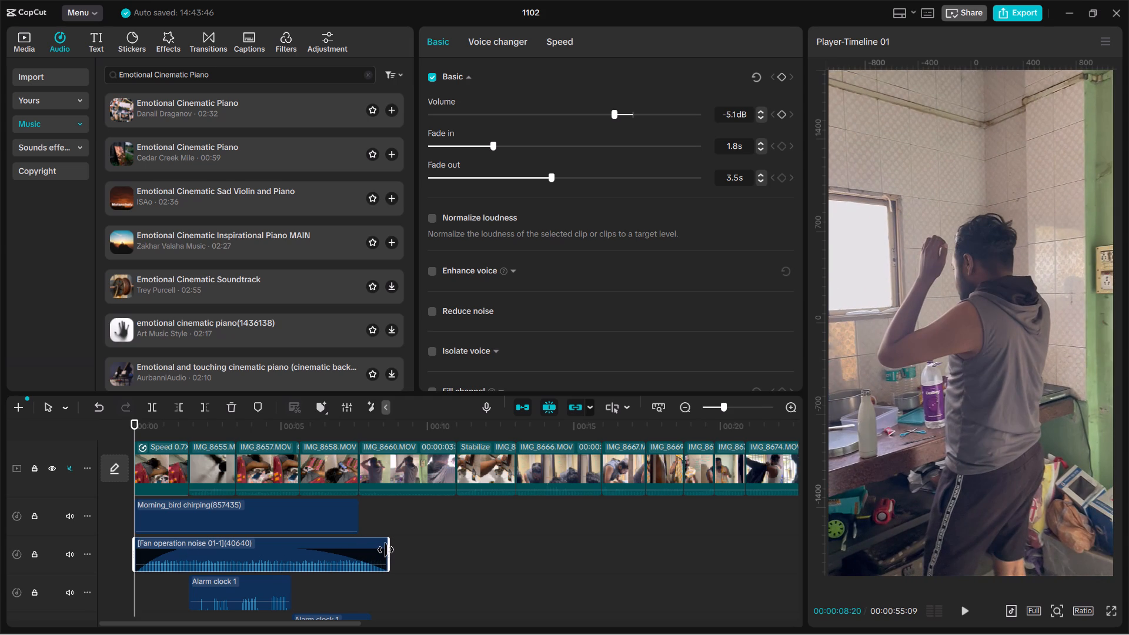
drag(386, 550, 372, 552)
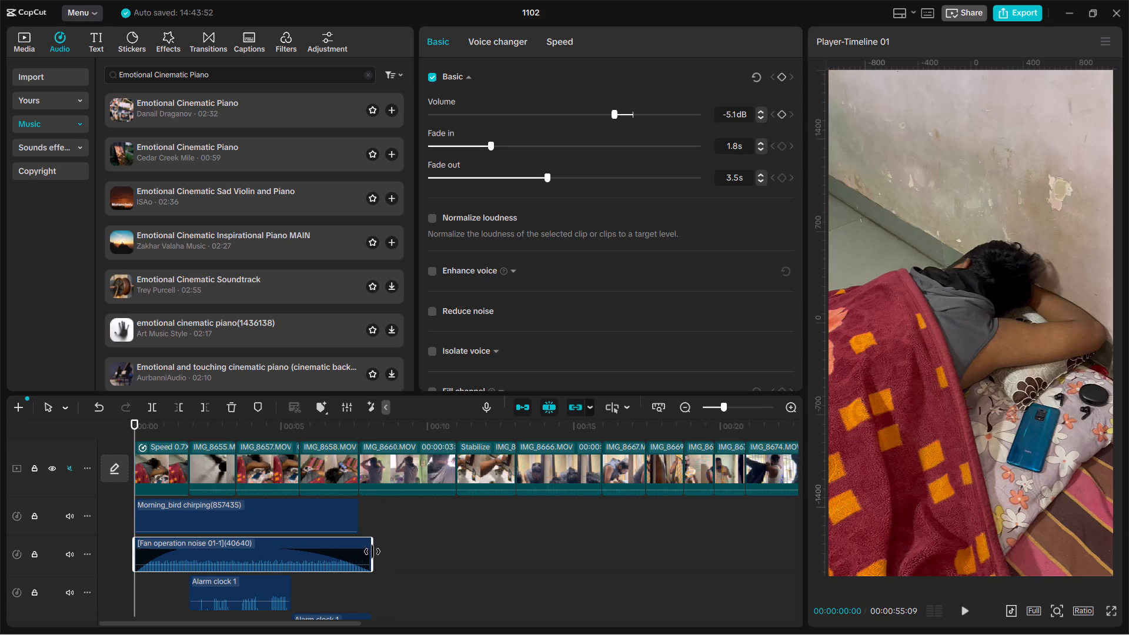
Set the fade-in of the Fan operation noise clip to 0.0 s.
drag(187, 553, 122, 546)
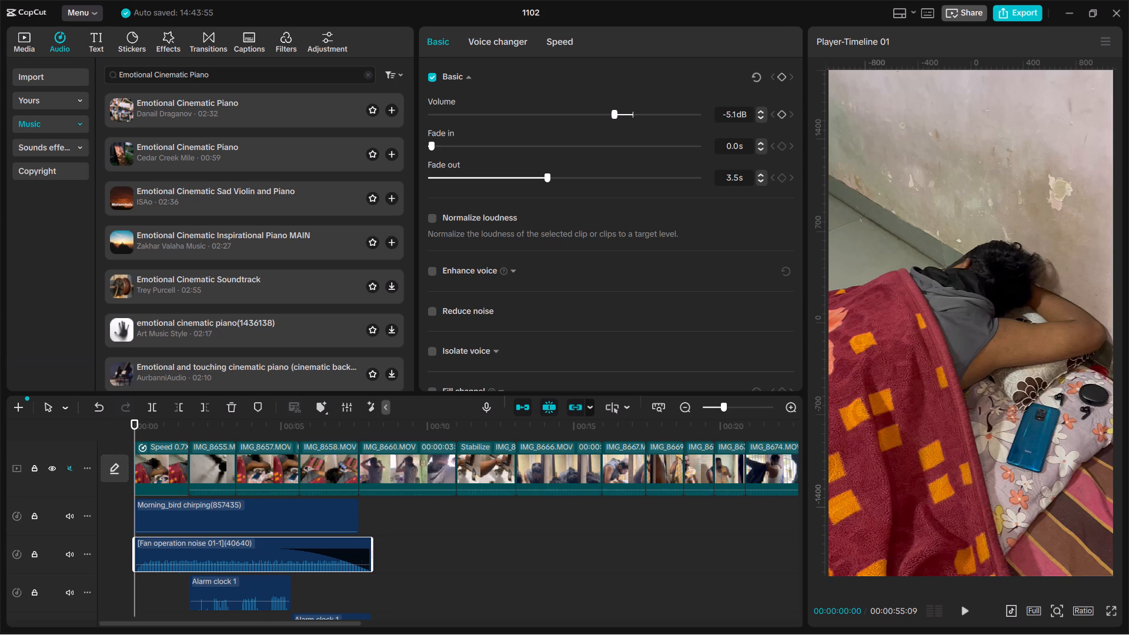
drag(195, 424, 83, 437)
key(space)
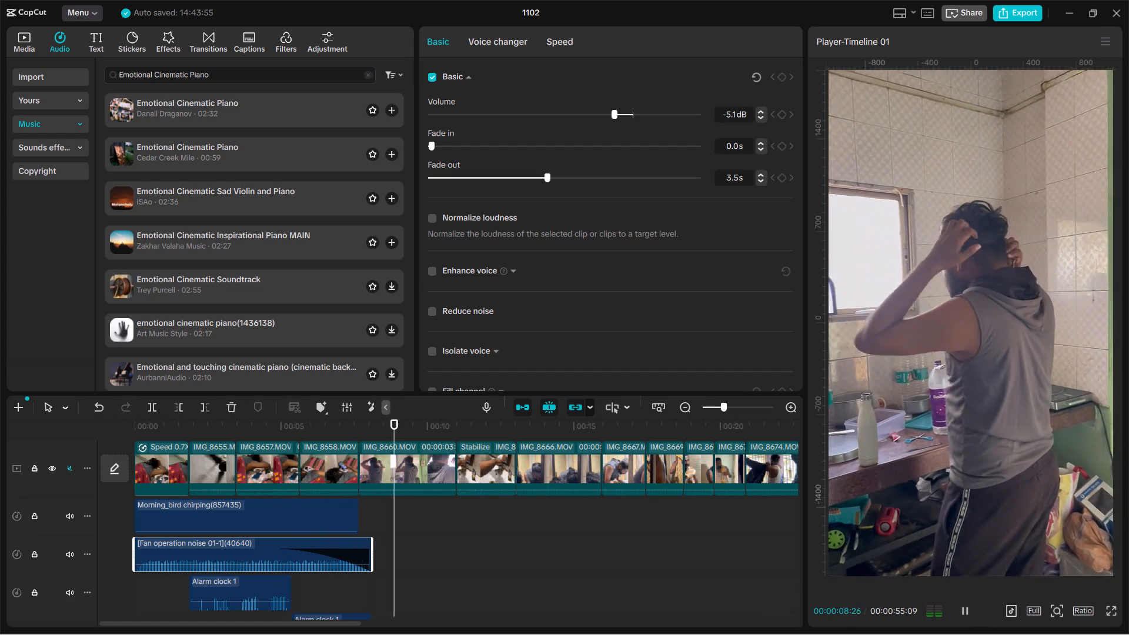
key(space)
scroll(136, 439, right, 1)
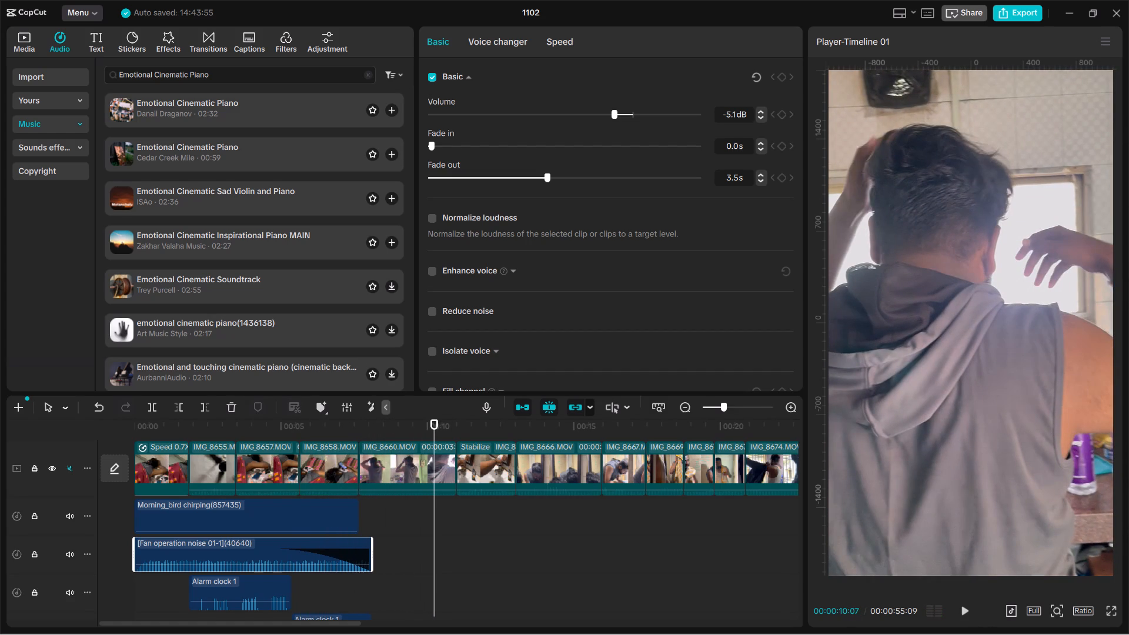
scroll(193, 442, right, 1)
drag(223, 423, 71, 429)
scroll(186, 428, left, 1)
key(space)
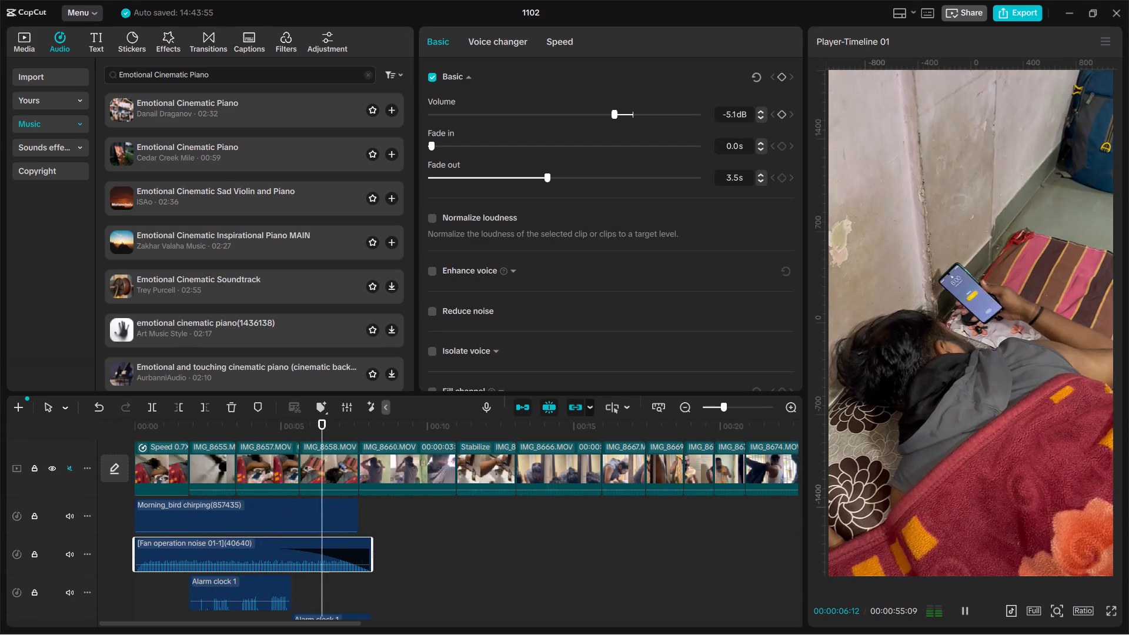
key(space)
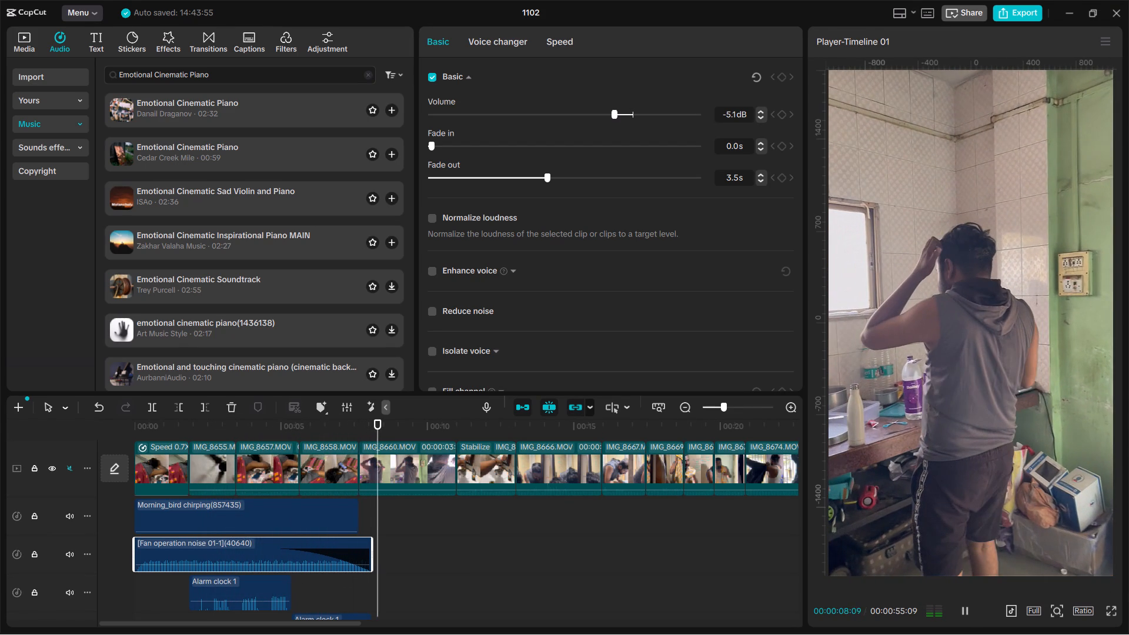
scroll(71, 429, down, 2)
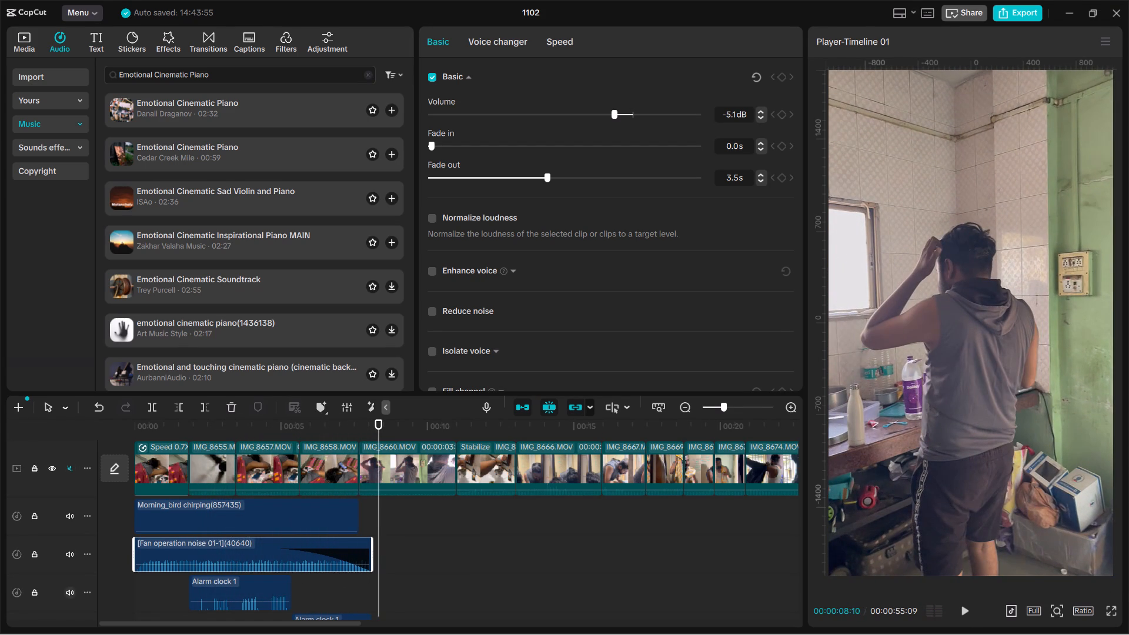
scroll(313, 509, down, 2)
key(space)
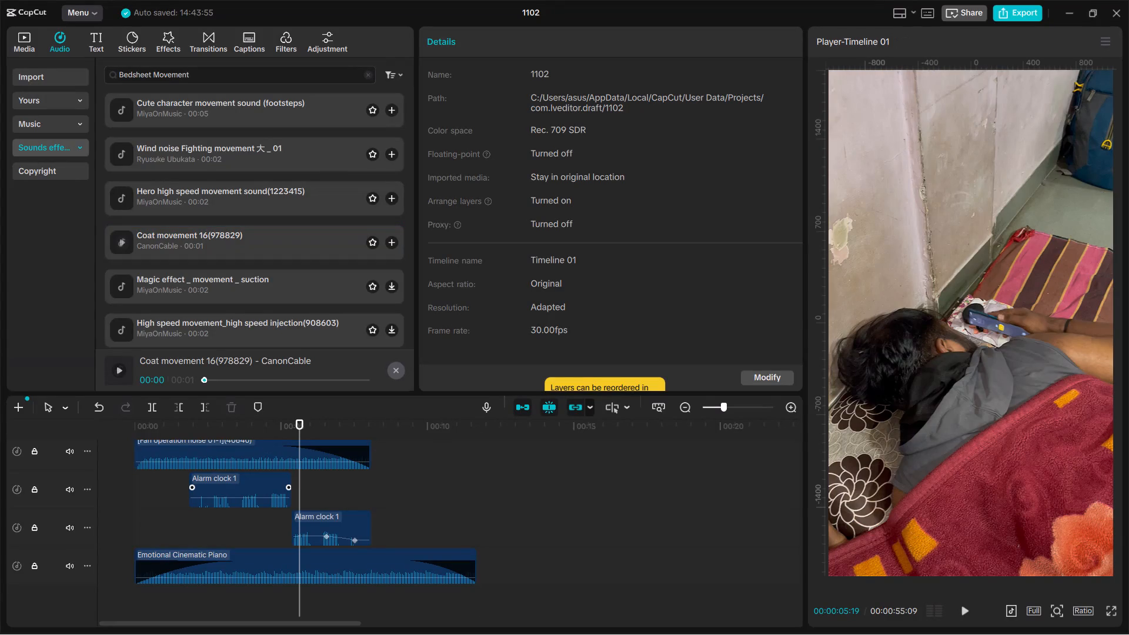
drag(305, 415, 288, 425)
drag(288, 425, 247, 415)
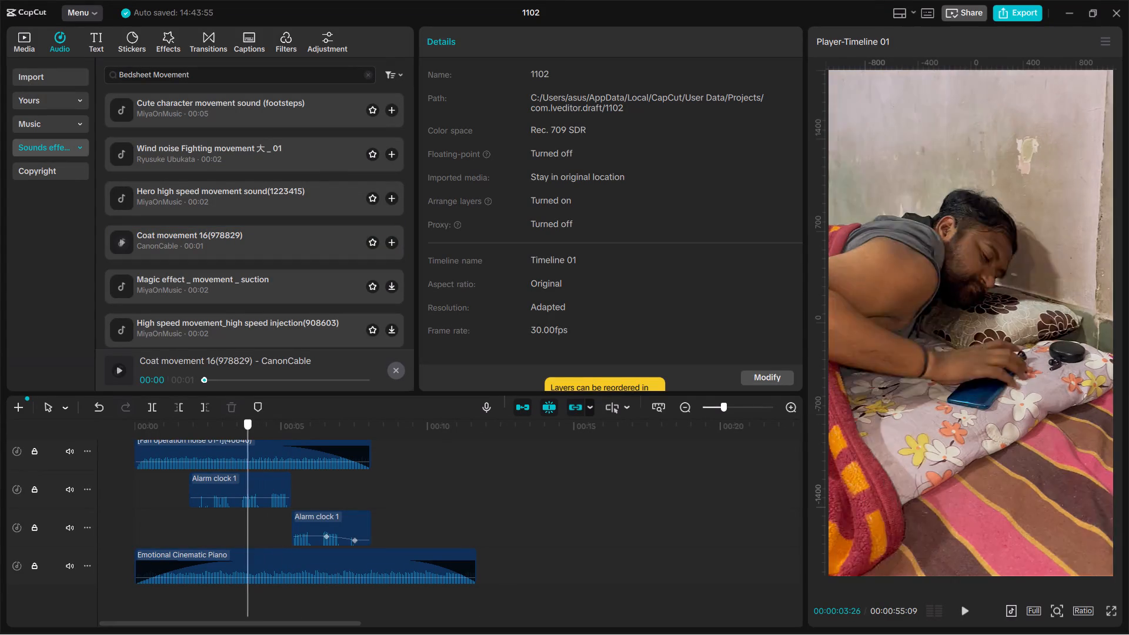
drag(247, 415, 245, 413)
key(space)
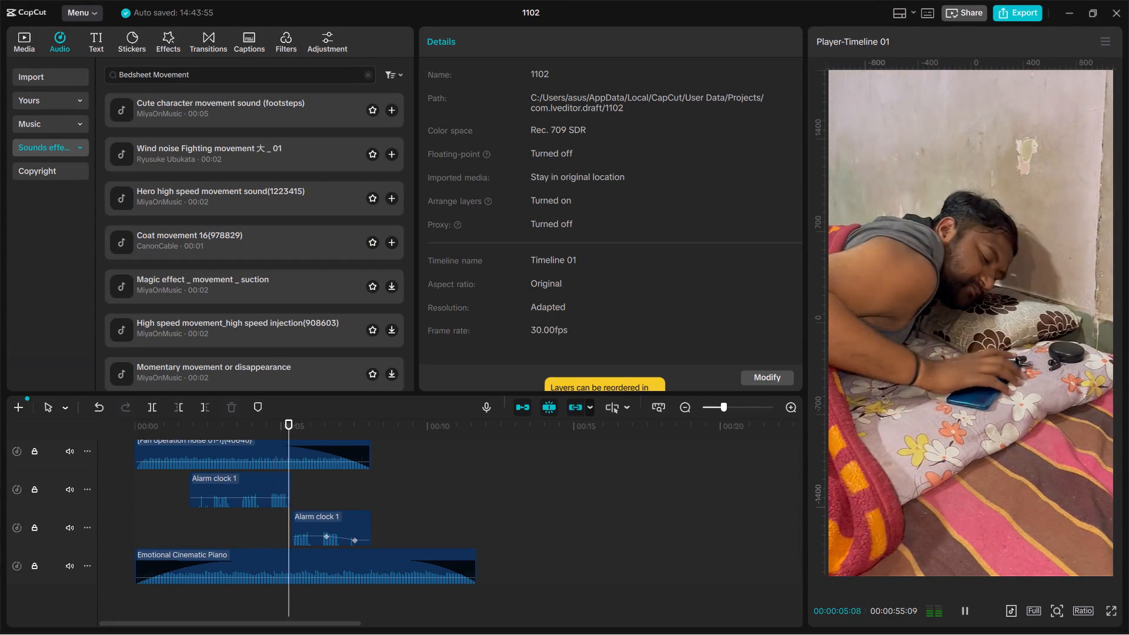
key(space)
key(space)
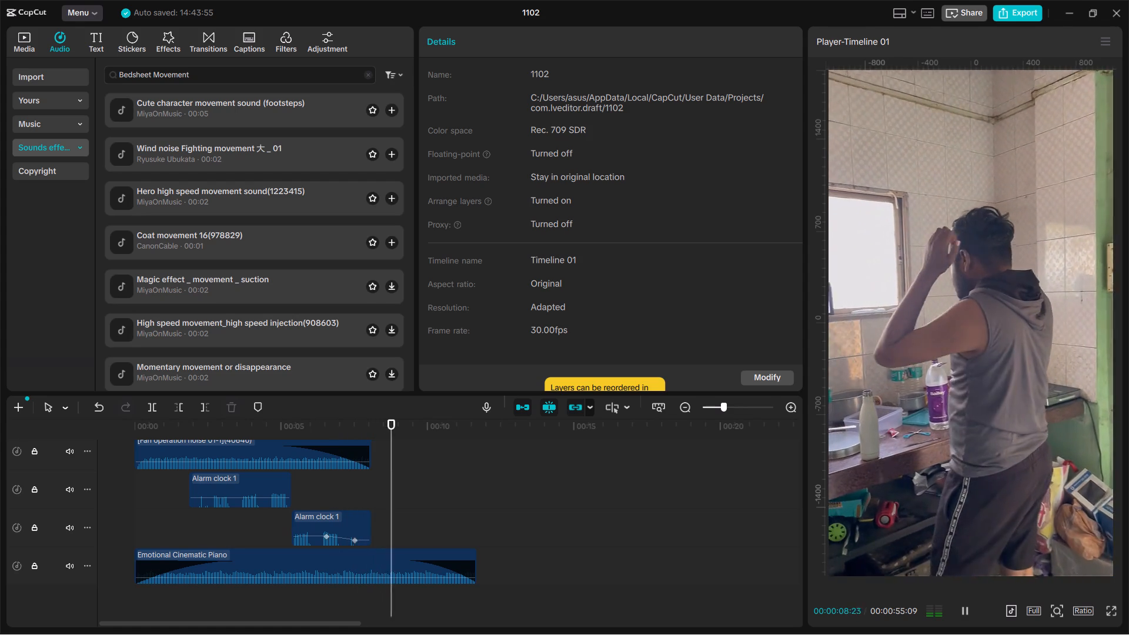
key(space)
drag(396, 426, 342, 434)
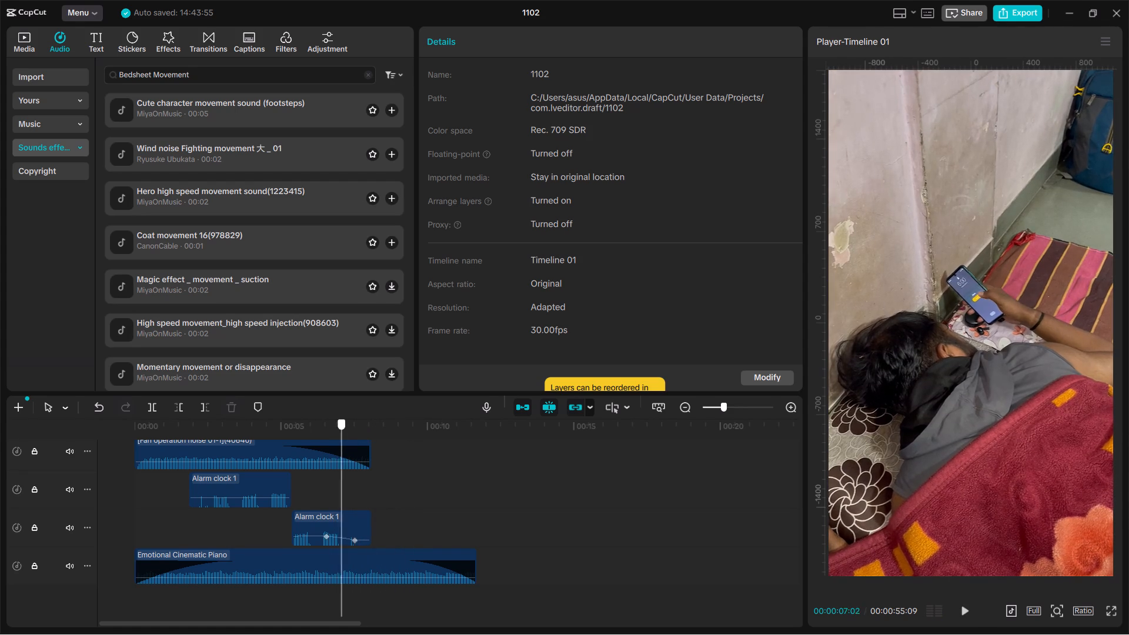
drag(342, 434, 363, 431)
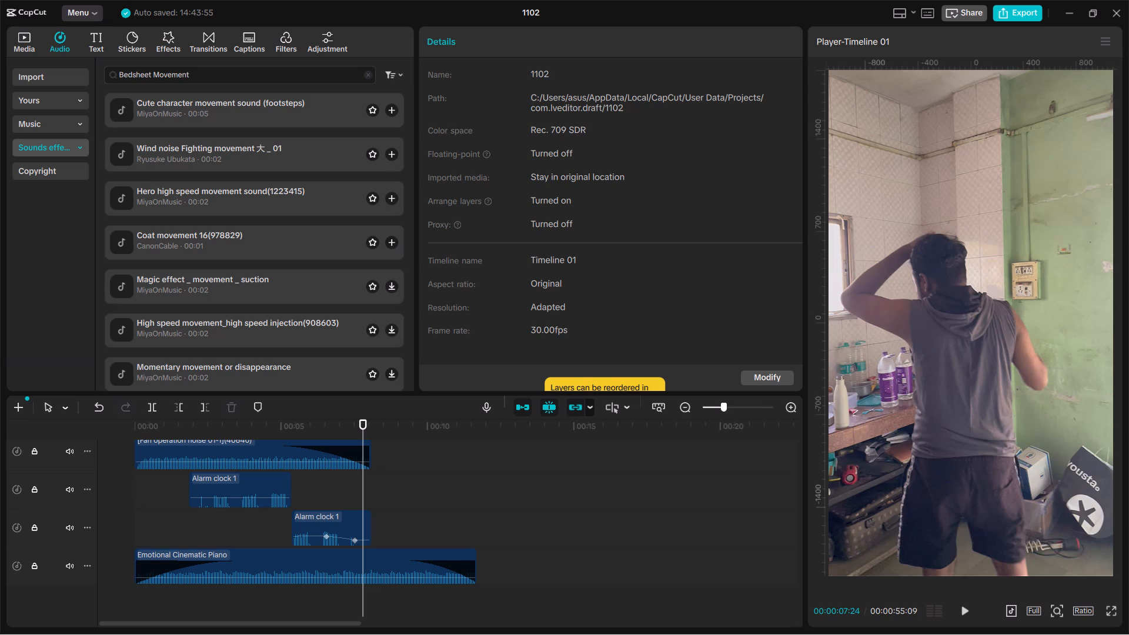
Search the sound effects library for "footsteps".
click(205, 83)
key(BackSpace)
key(BackSpace)
key(BackSpace)
key(BackSpace)
key(BackSpace)
key(BackSpace)
key(BackSpace)
key(BackSpace)
key(BackSpace)
key(BackSpace)
key(BackSpace)
key(BackSpace)
key(BackSpace)
key(BackSpace)
key(BackSpace)
key(BackSpace)
key(BackSpace)
key(BackSpace)
key(BackSpace)
key(BackSpace)
text(foot)
click(185, 91)
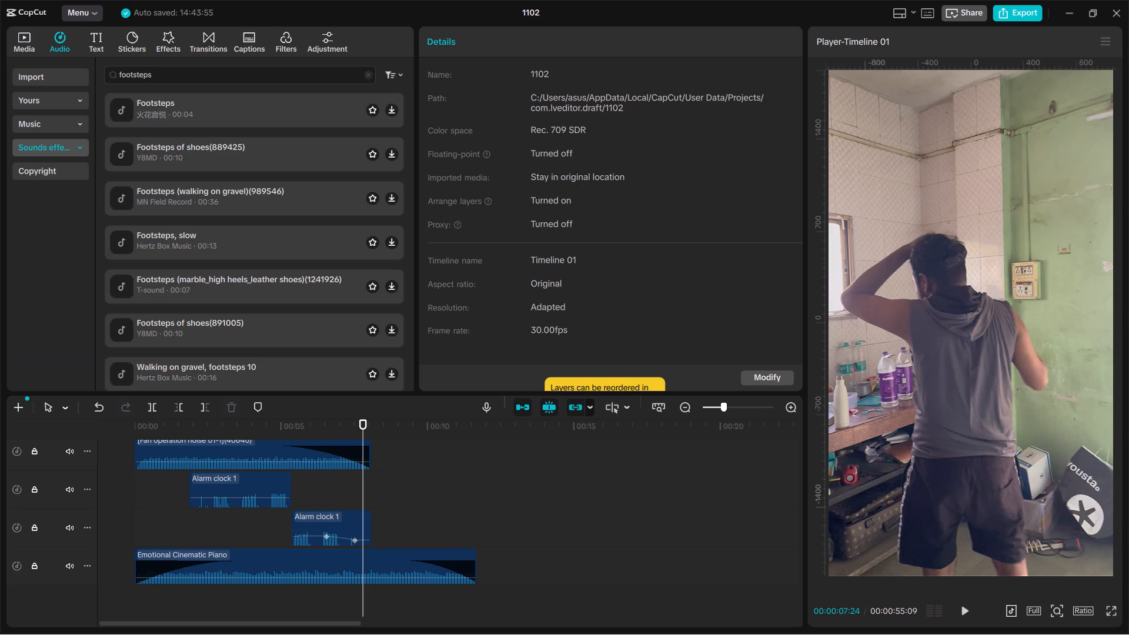
Preview "Footsteps", "Footsteps of shoes(889425)", "Footsteps (walking on gravel)(989546)" and "Footsteps, slow".
click(186, 124)
double_click(213, 99)
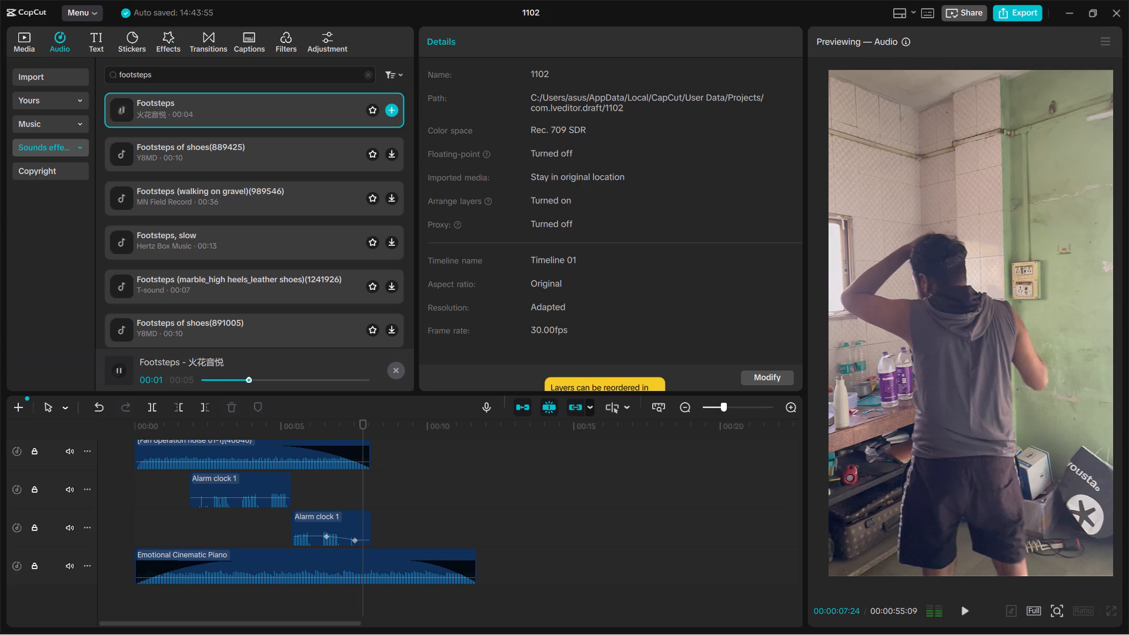
click(213, 149)
double_click(213, 149)
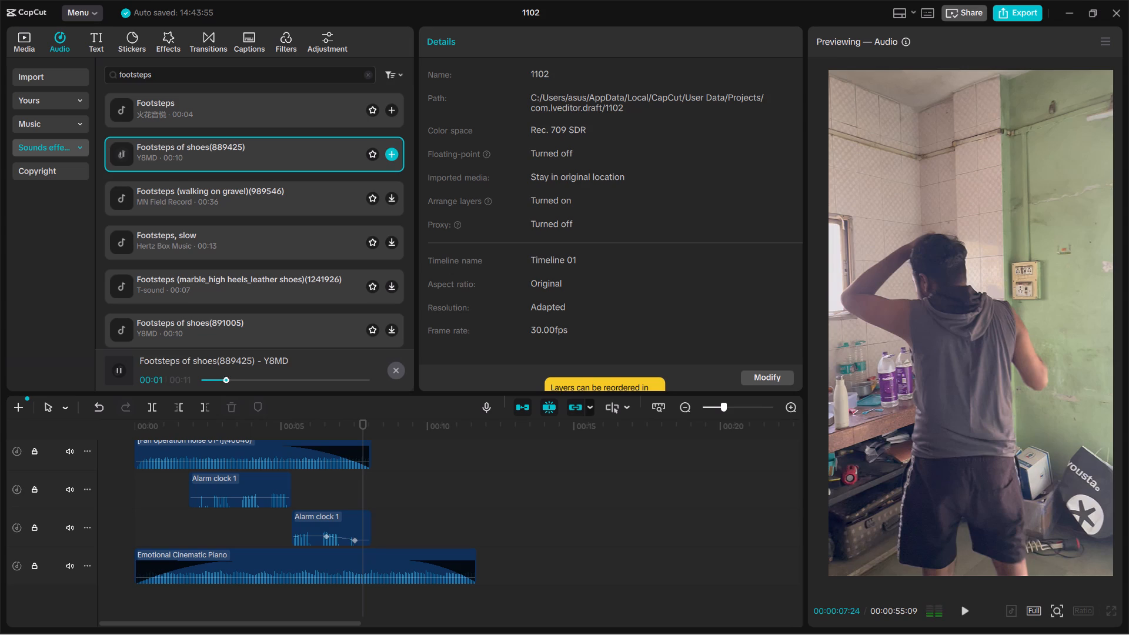
double_click(238, 205)
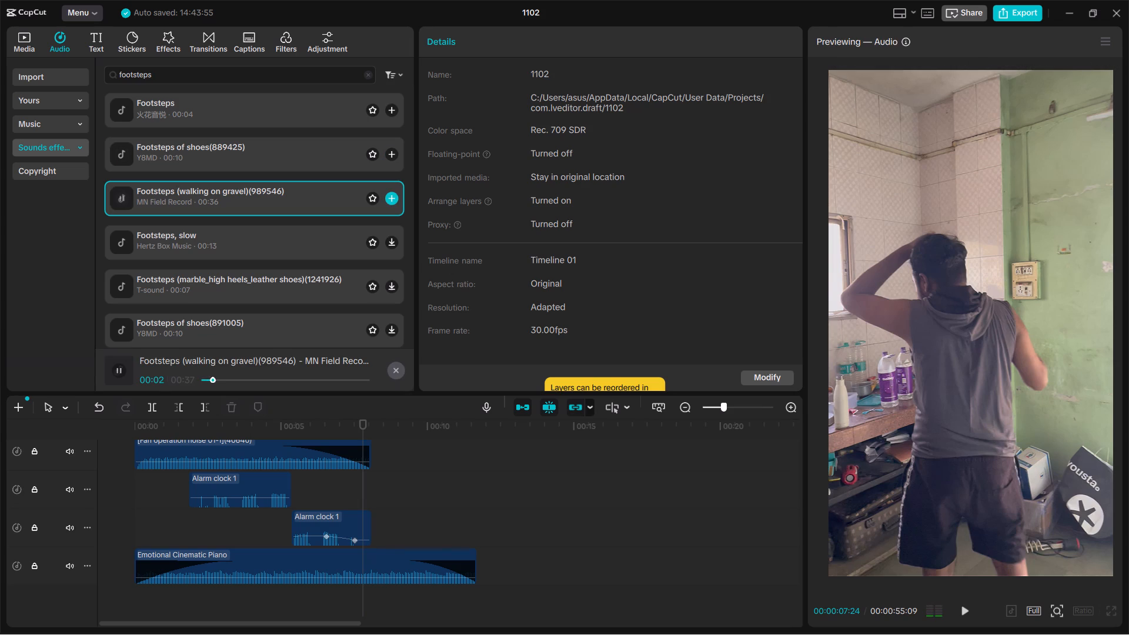
click(238, 245)
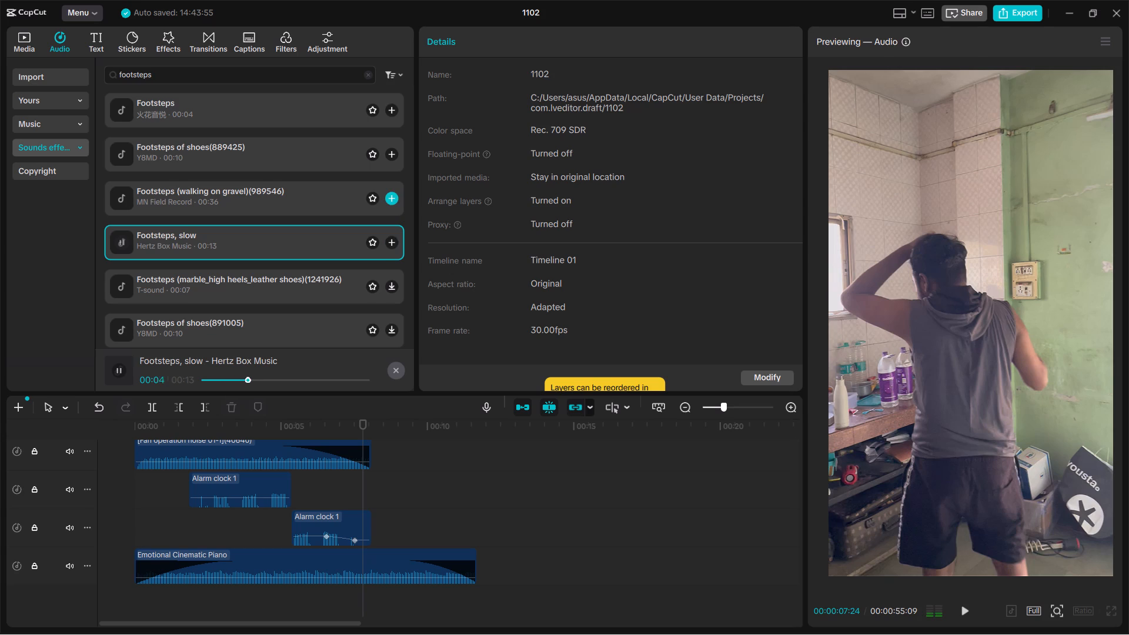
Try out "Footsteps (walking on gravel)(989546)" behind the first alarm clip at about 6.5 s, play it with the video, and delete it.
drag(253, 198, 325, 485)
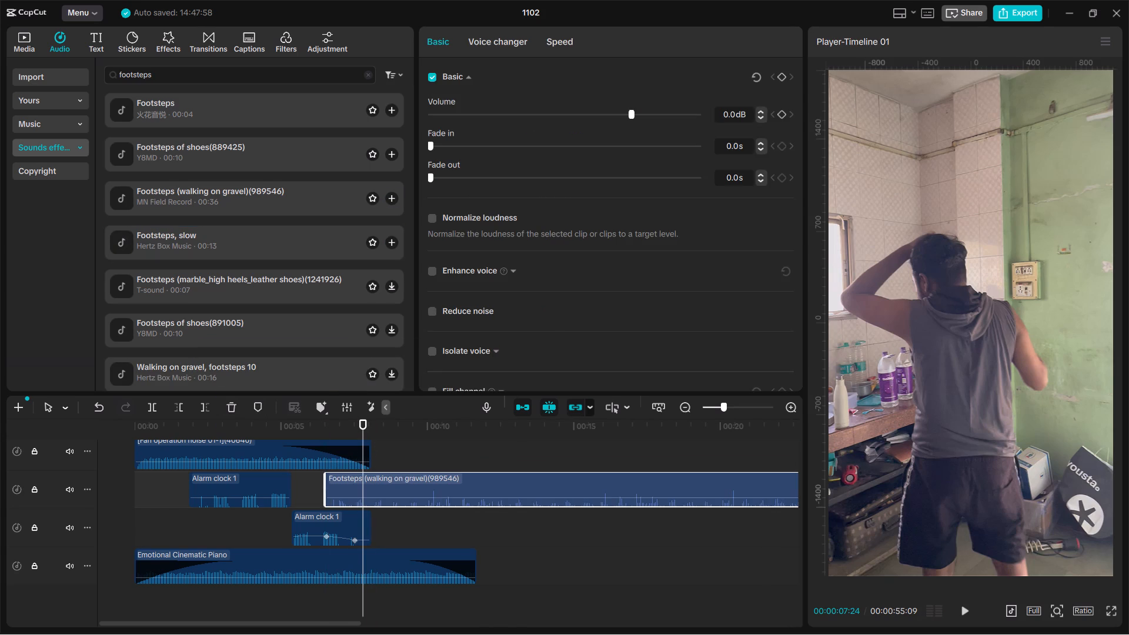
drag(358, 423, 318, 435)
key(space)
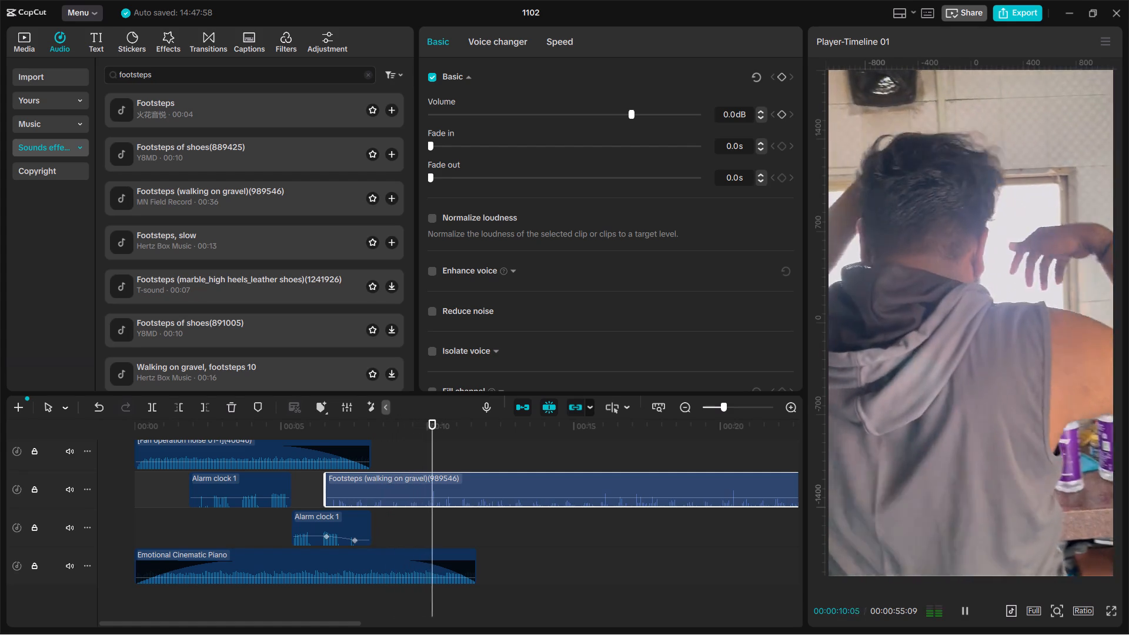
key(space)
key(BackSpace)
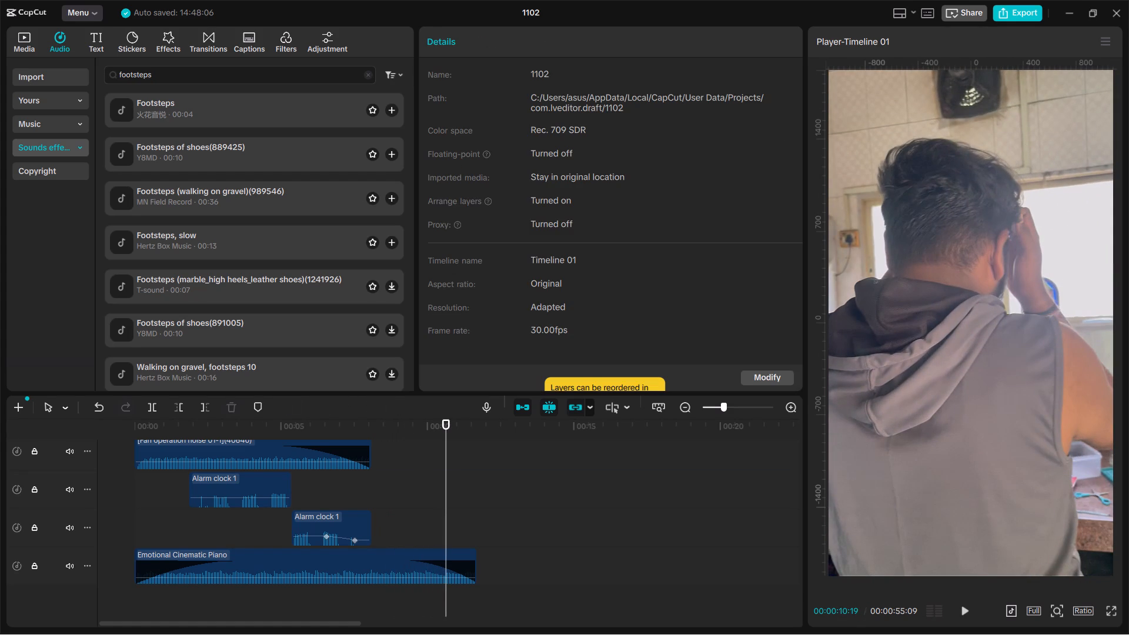
Preview the marble high heels, shoes (891005), "Walking on gravel, footsteps 10" and cute kids footsteps, and compare them with "Footsteps, slow".
click(305, 296)
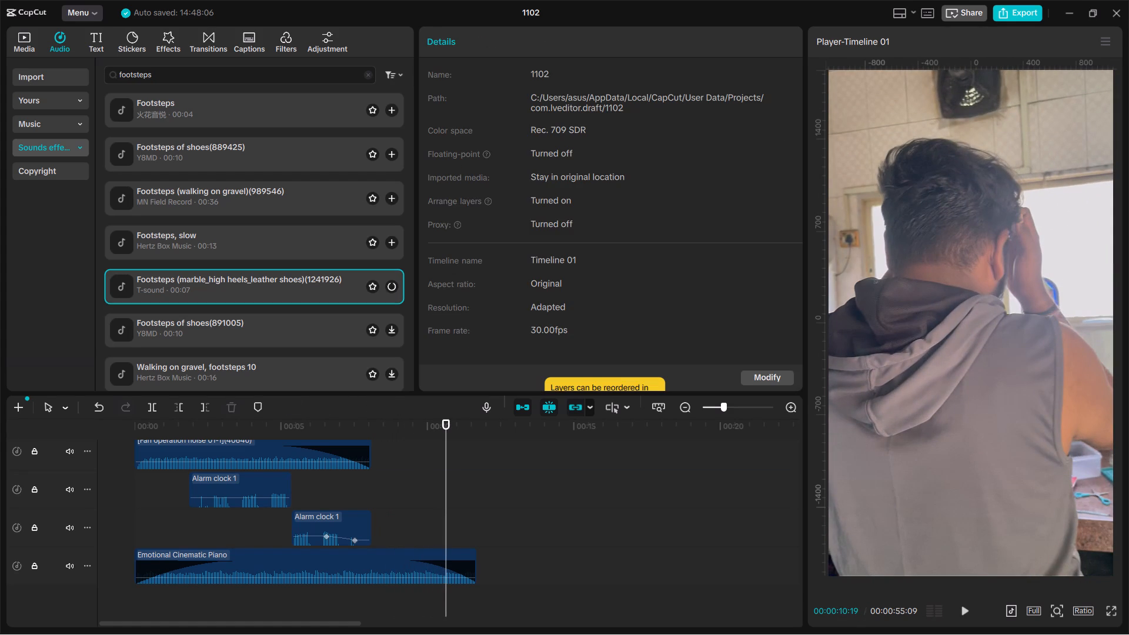
click(280, 350)
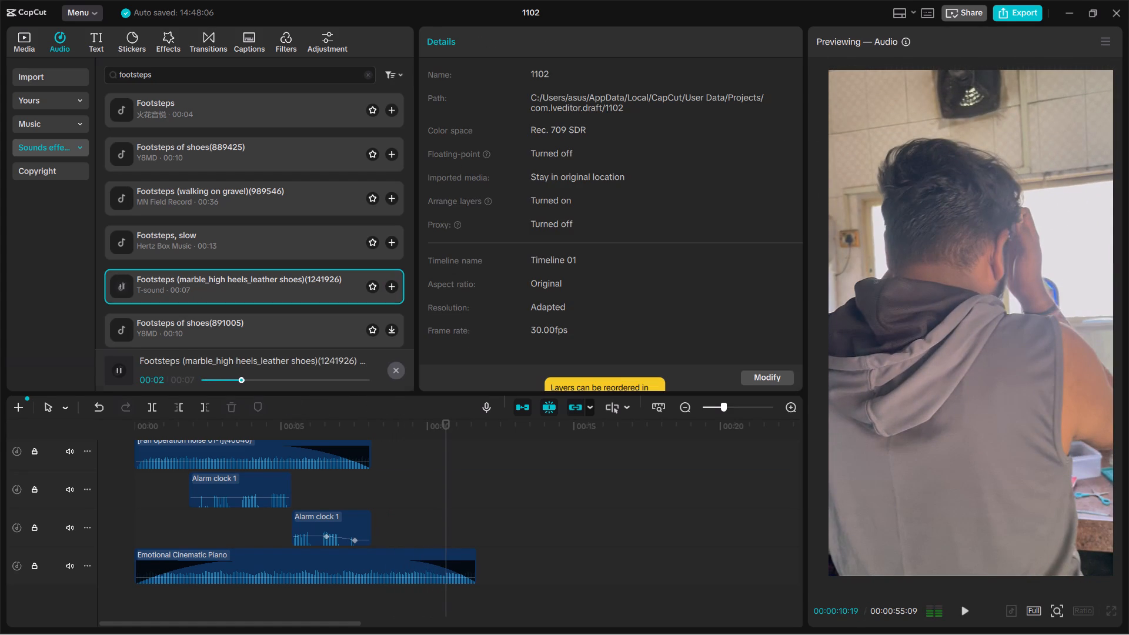
click(278, 325)
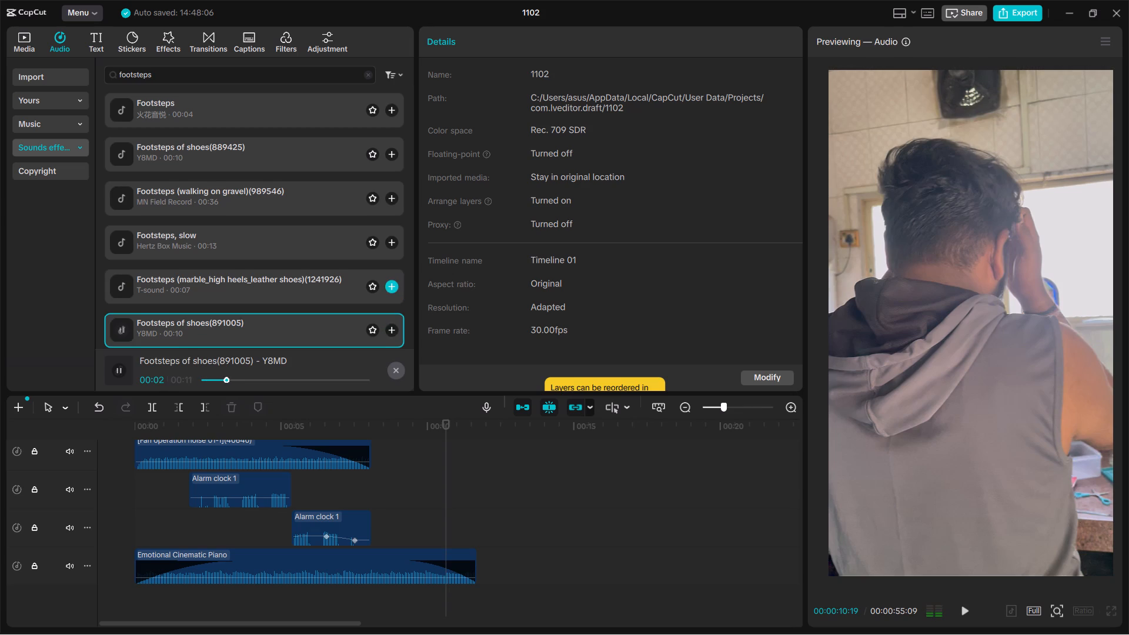
scroll(265, 303, down, 1)
click(258, 289)
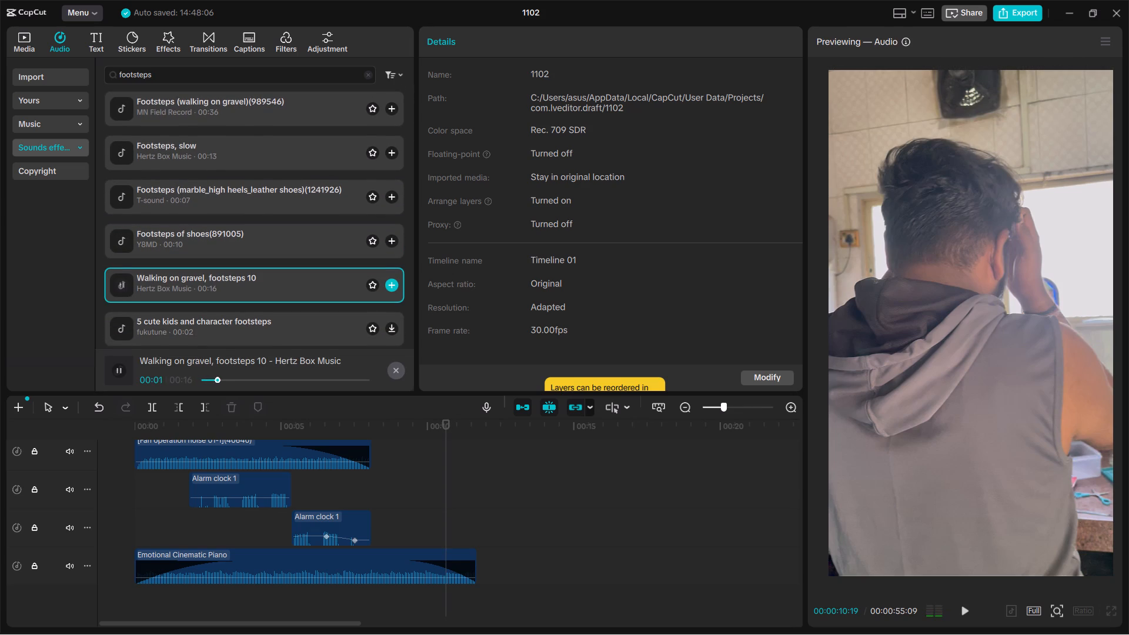
click(266, 325)
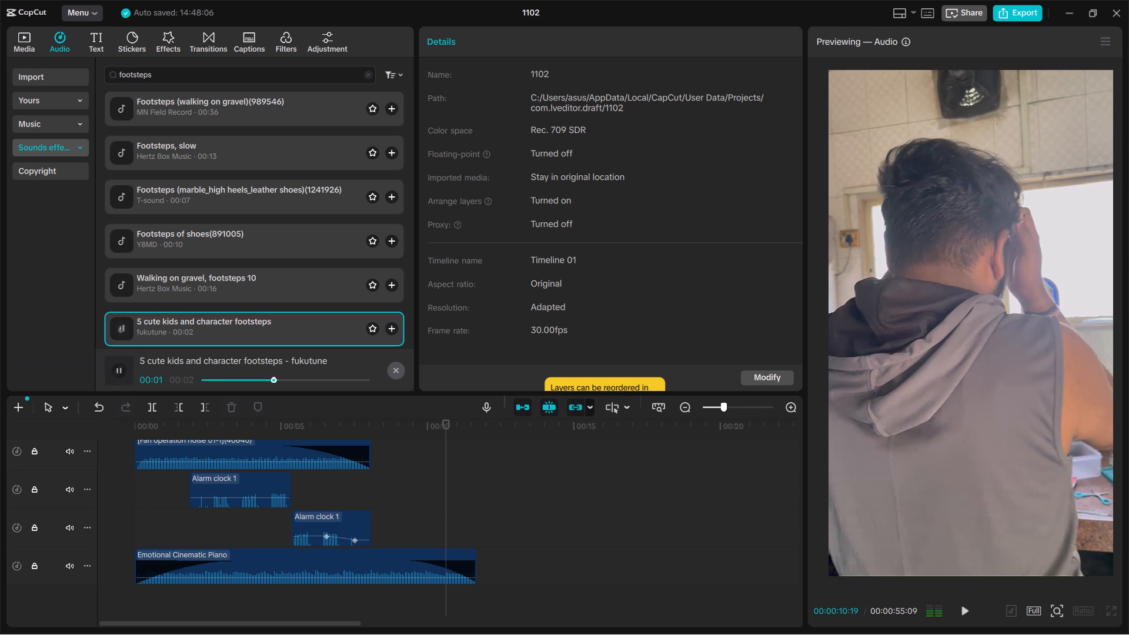
click(251, 198)
click(249, 193)
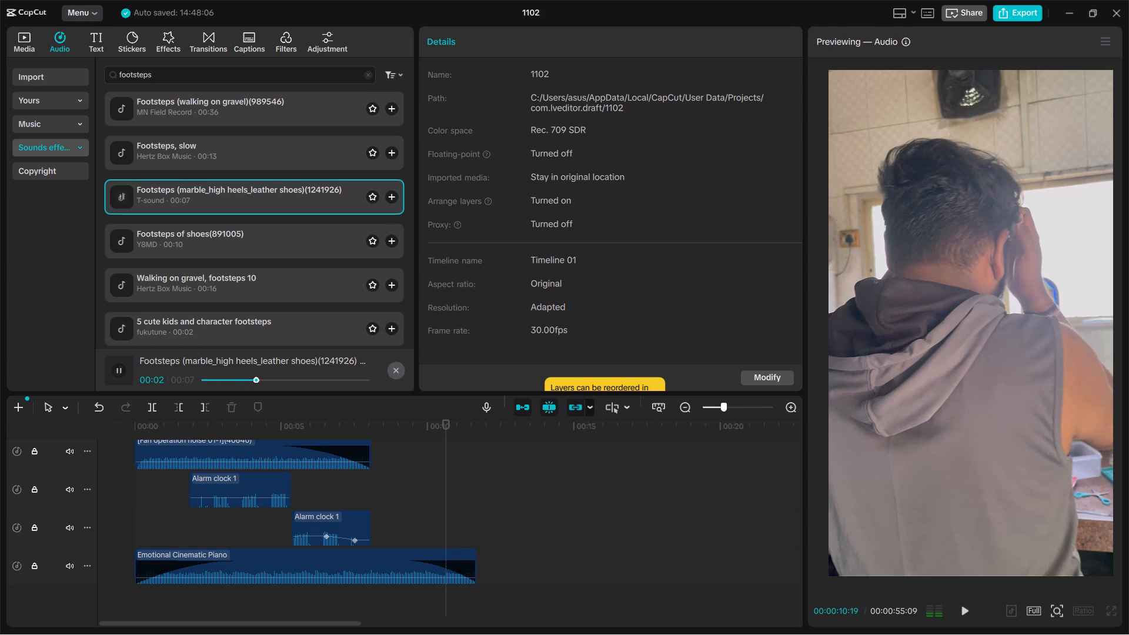
click(232, 151)
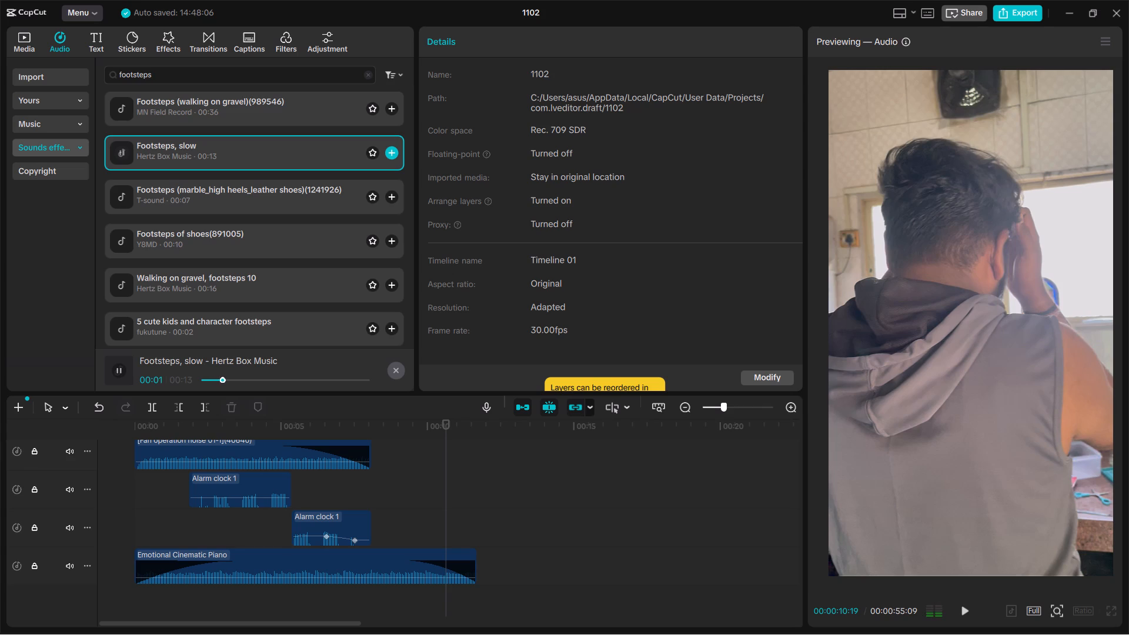
Add "Footsteps, slow" on the first alarm clip's track at about 6.5 s and set its volume to about -11.9 dB.
drag(232, 151, 325, 491)
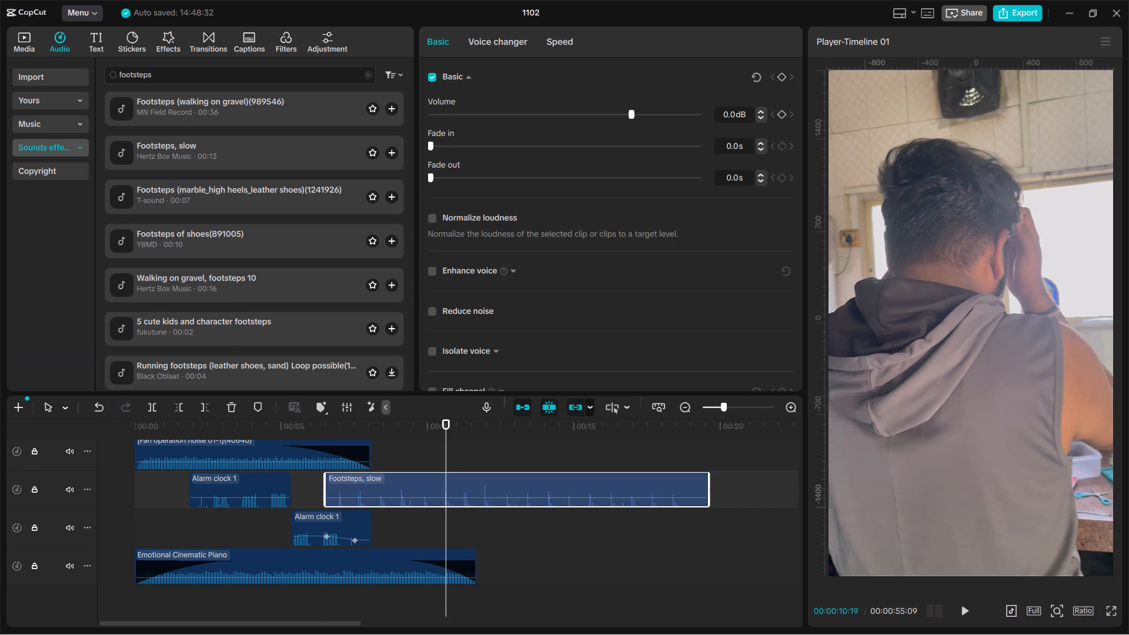
drag(623, 113, 592, 118)
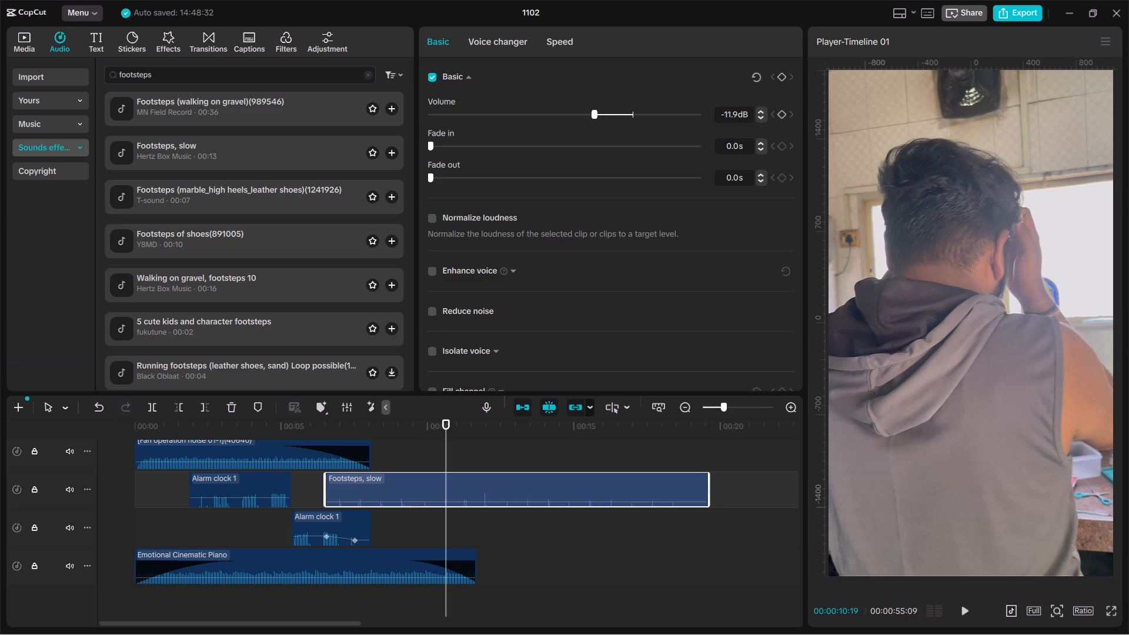
Try "Footsteps, slow" at about -16.0 dB with the video, and settle its volume at about -7.0 dB.
drag(592, 118, 575, 124)
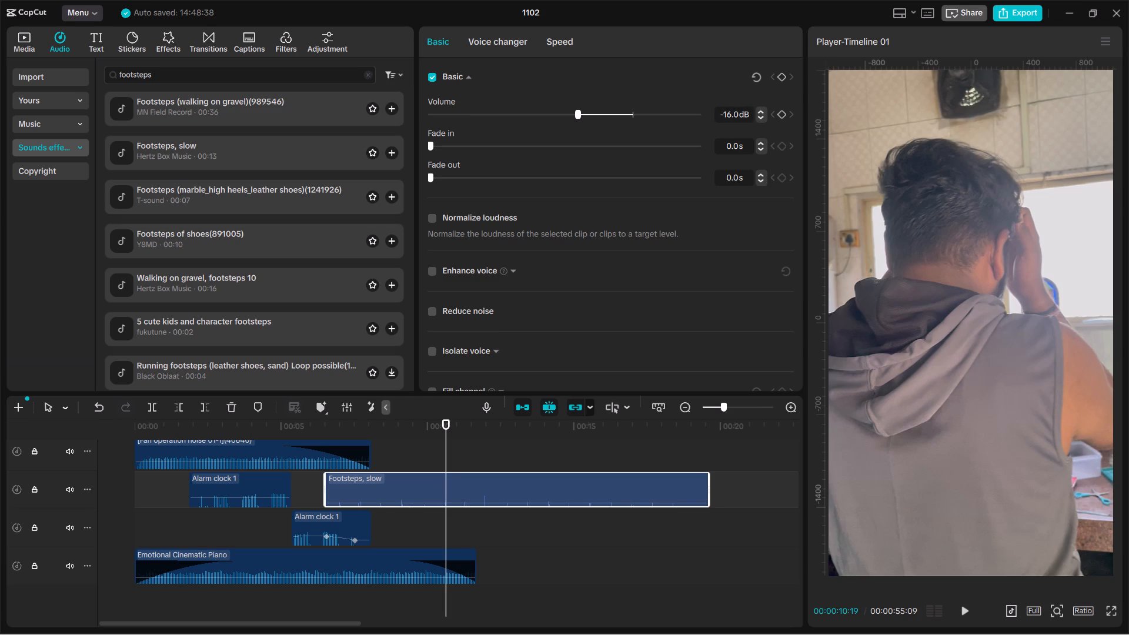
drag(441, 423, 335, 444)
key(space)
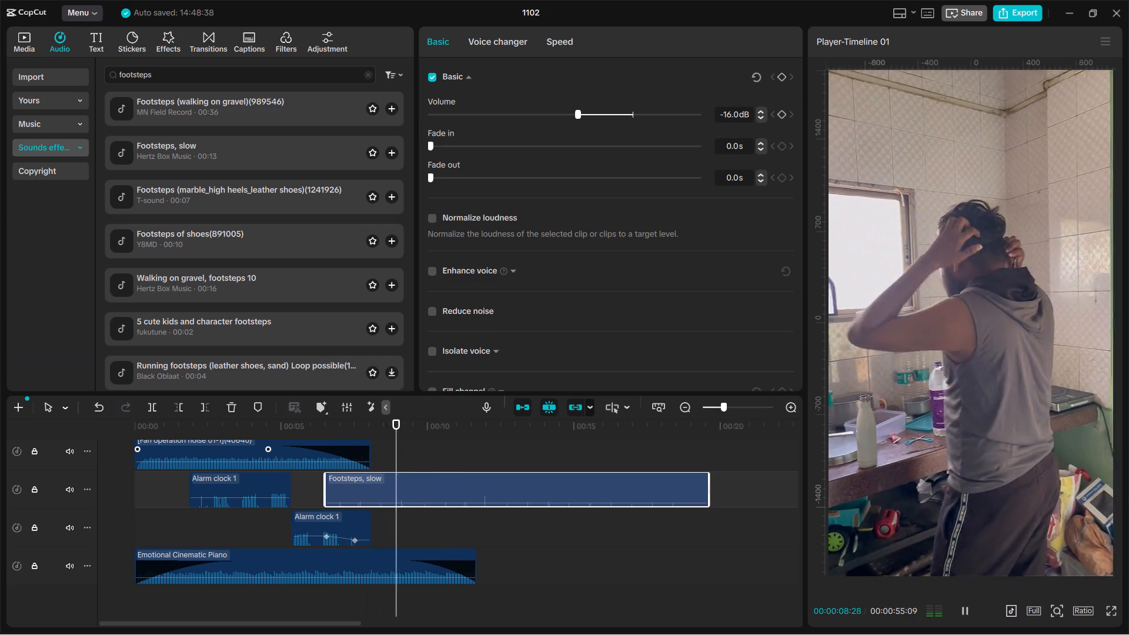
key(space)
drag(576, 115, 605, 106)
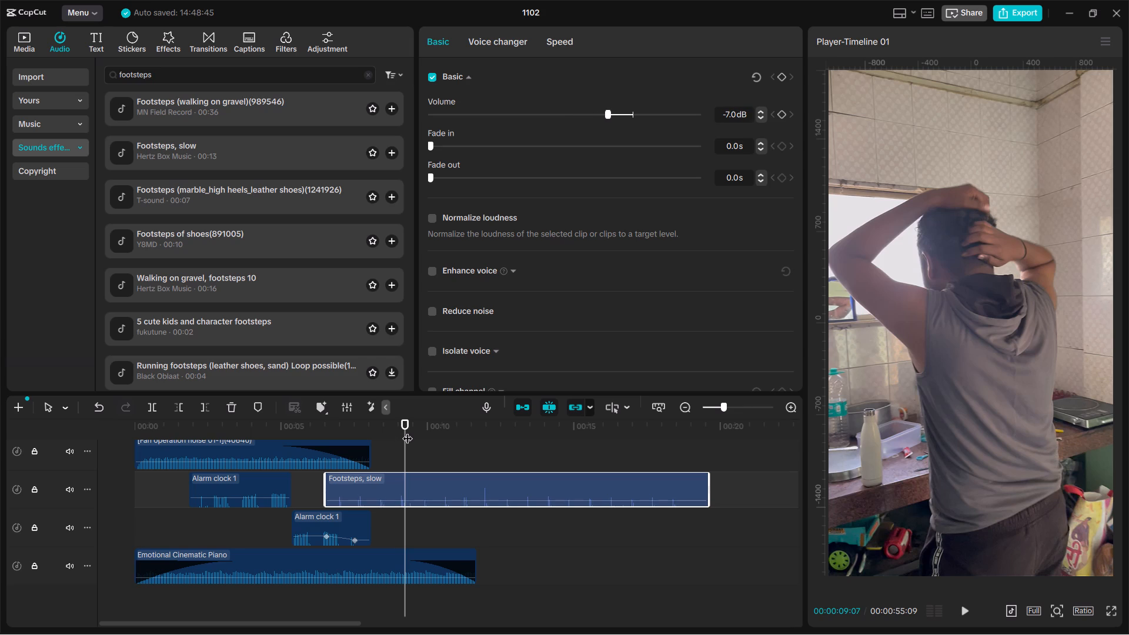
Trim the end of "Footsteps, slow" at about 00:00:09:07 and play it with the video.
key(w)
drag(407, 419, 314, 419)
key(space)
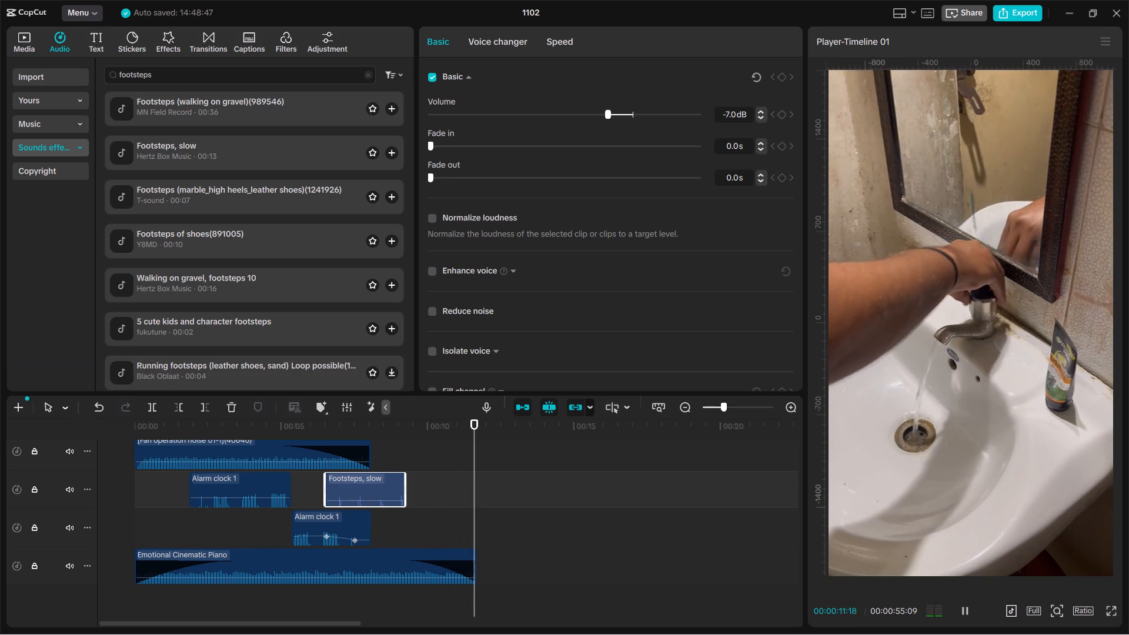
key(space)
Play the video from the start through the wake-up scene up to the tap shot to review the sound mix.
click(445, 449)
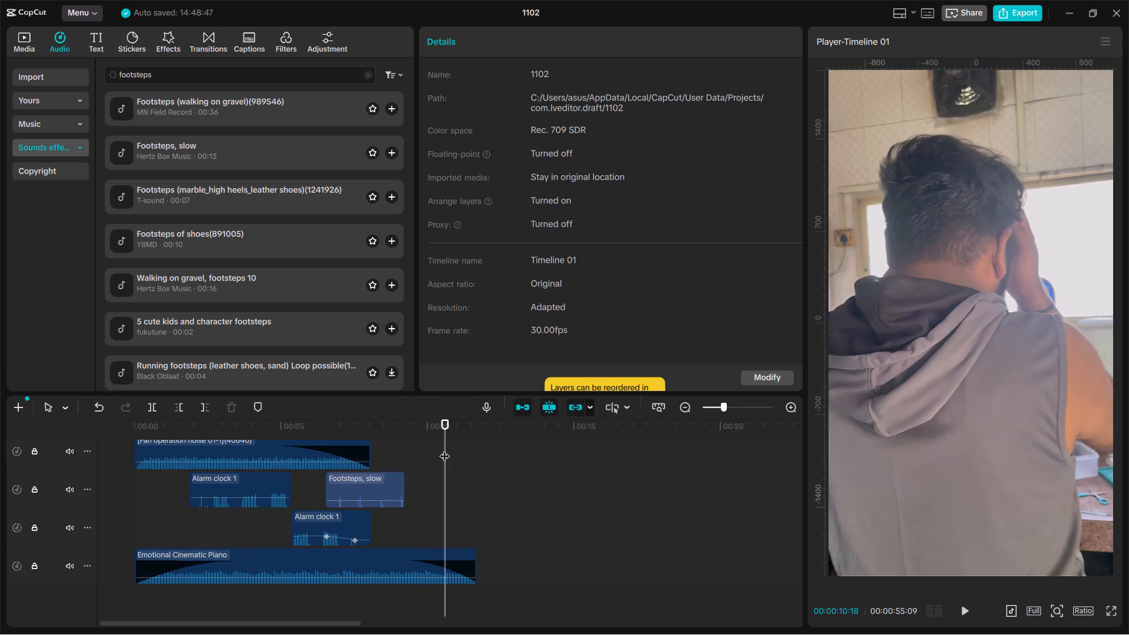
drag(416, 426, 95, 426)
key(space)
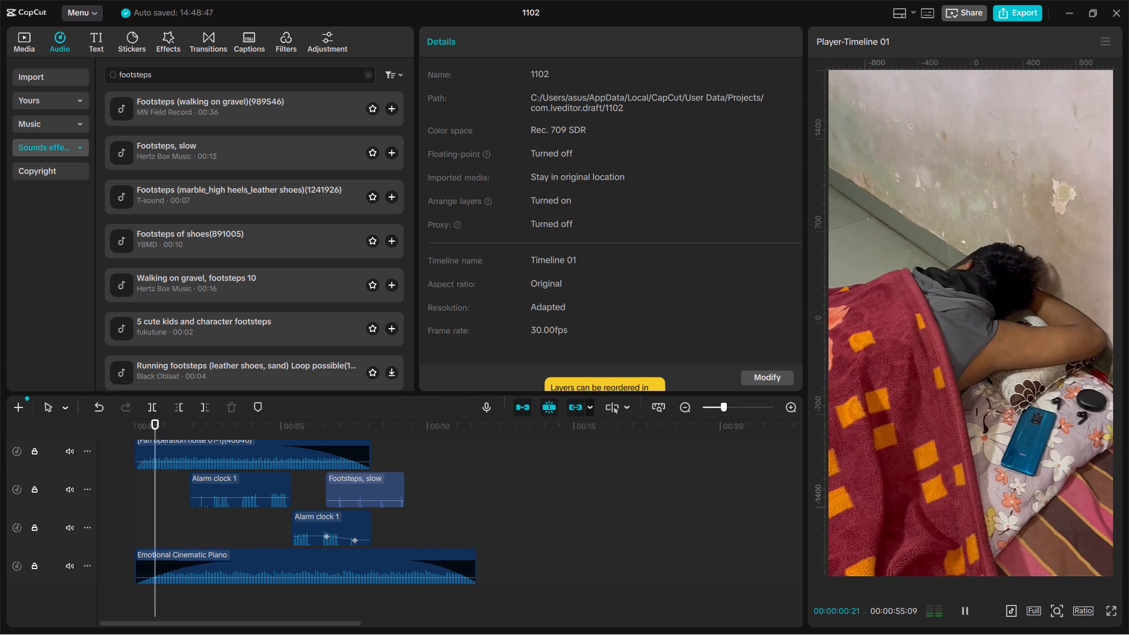
scroll(231, 474, up, 1)
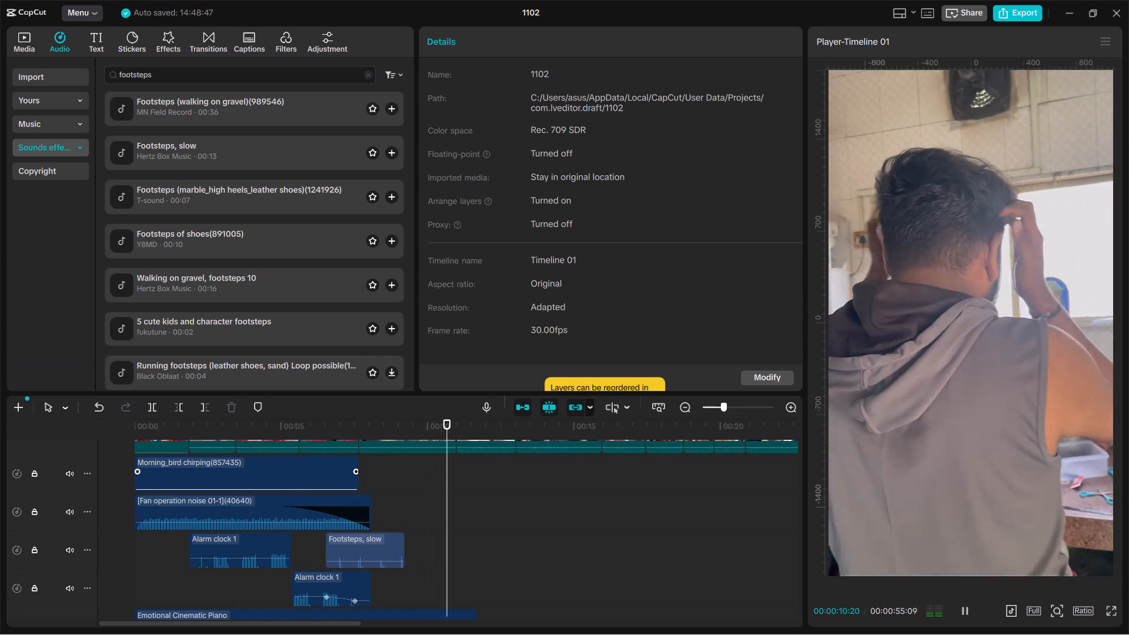
key(space)
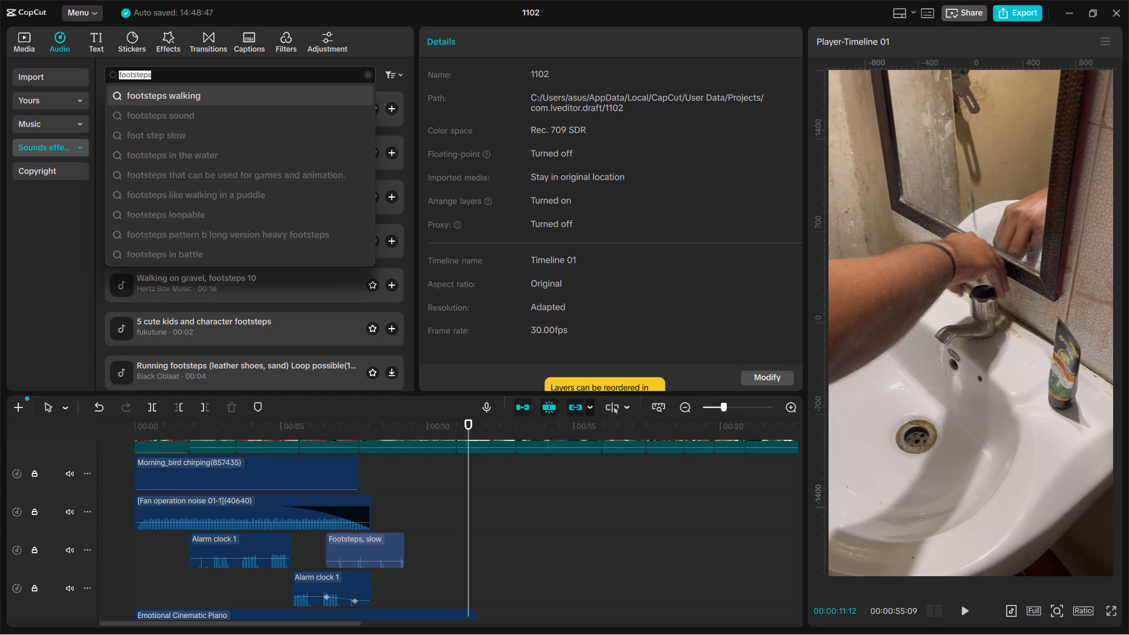
drag(106, 67, 105, 67)
key(ctrl+v)
key(Return)
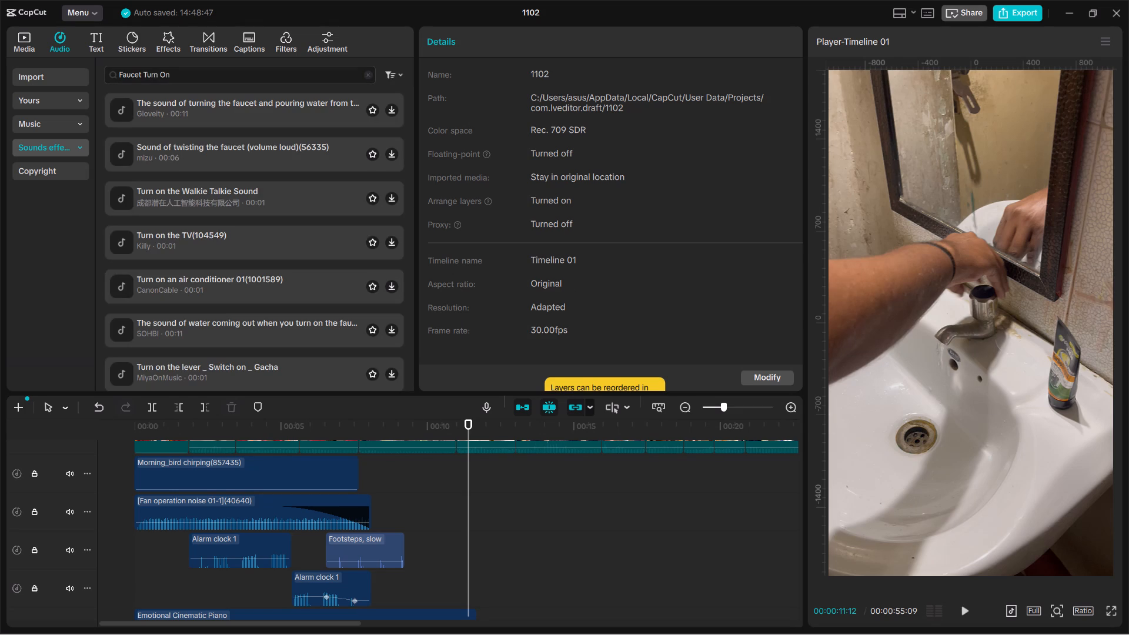
Preview the faucet, water and switch-on effects among the results, and replay "Sound of twisting the faucet (volume loud)(56335)".
click(192, 116)
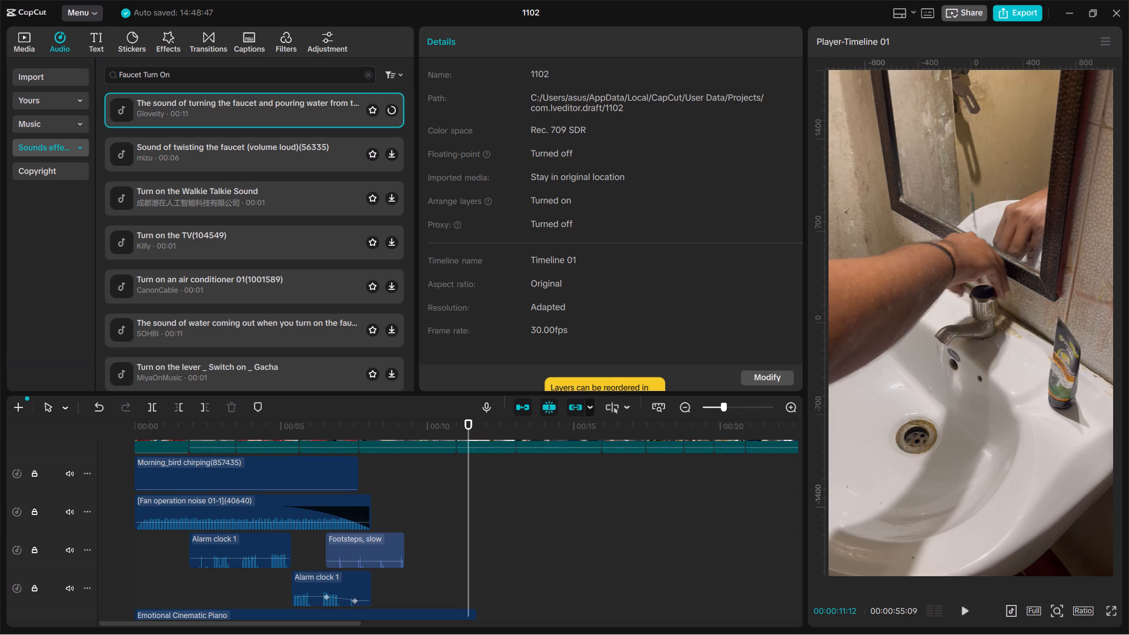
click(225, 148)
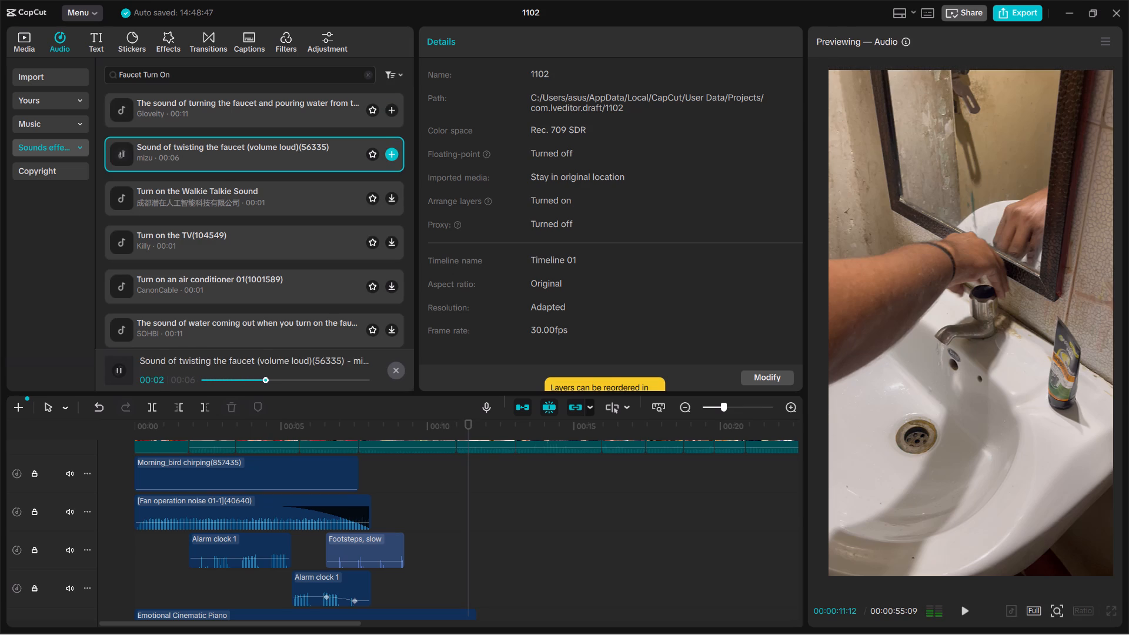
click(255, 189)
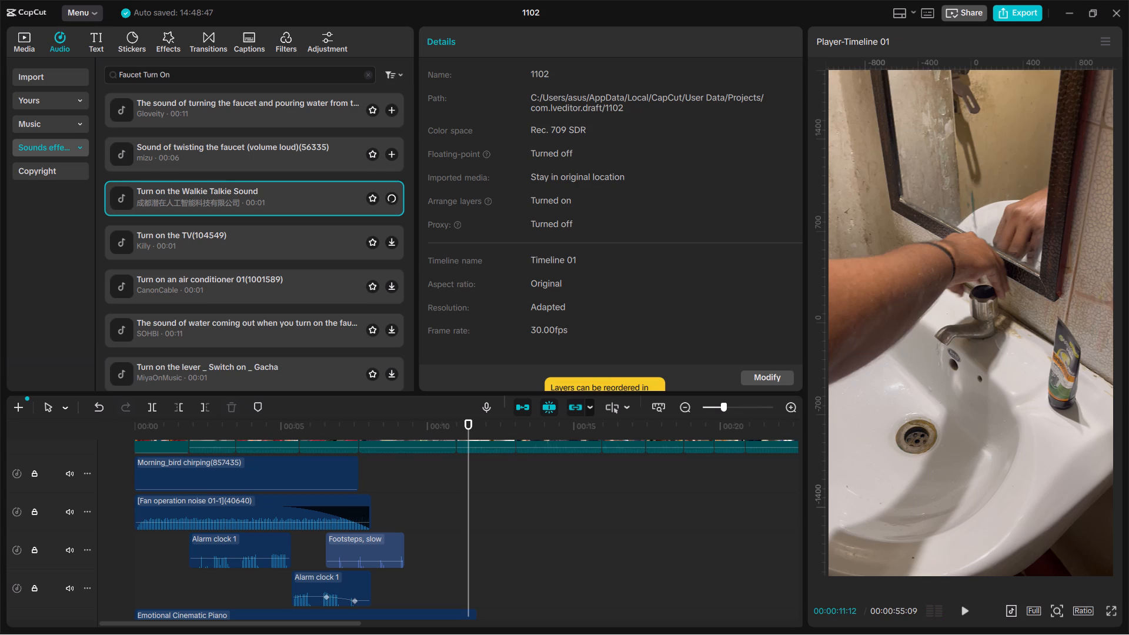
click(269, 248)
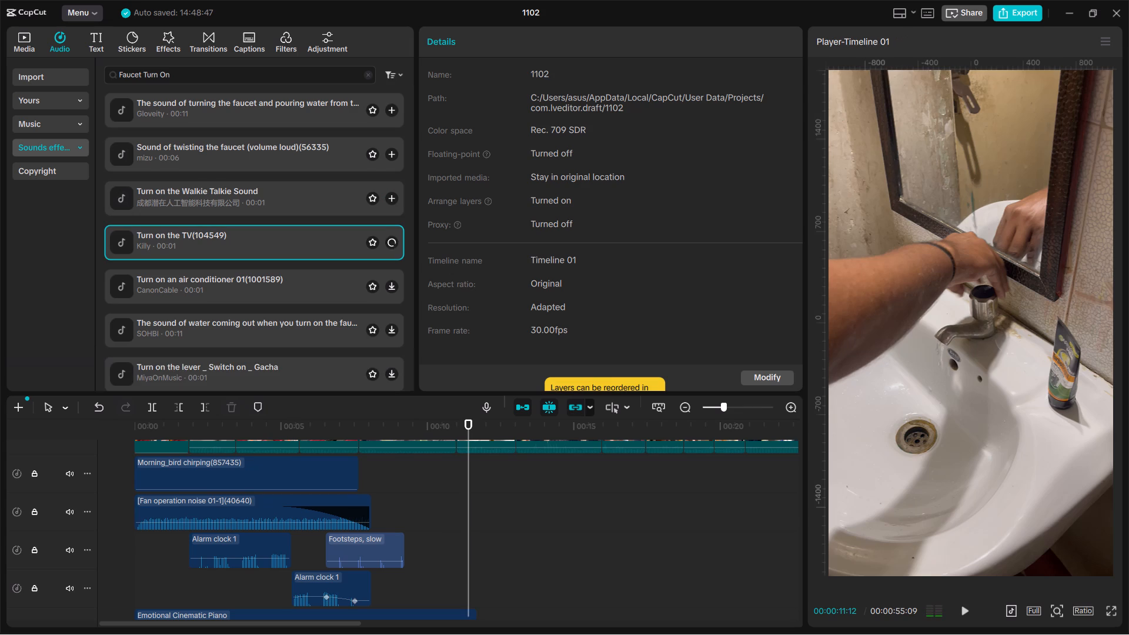
click(308, 295)
scroll(314, 329, down, 1)
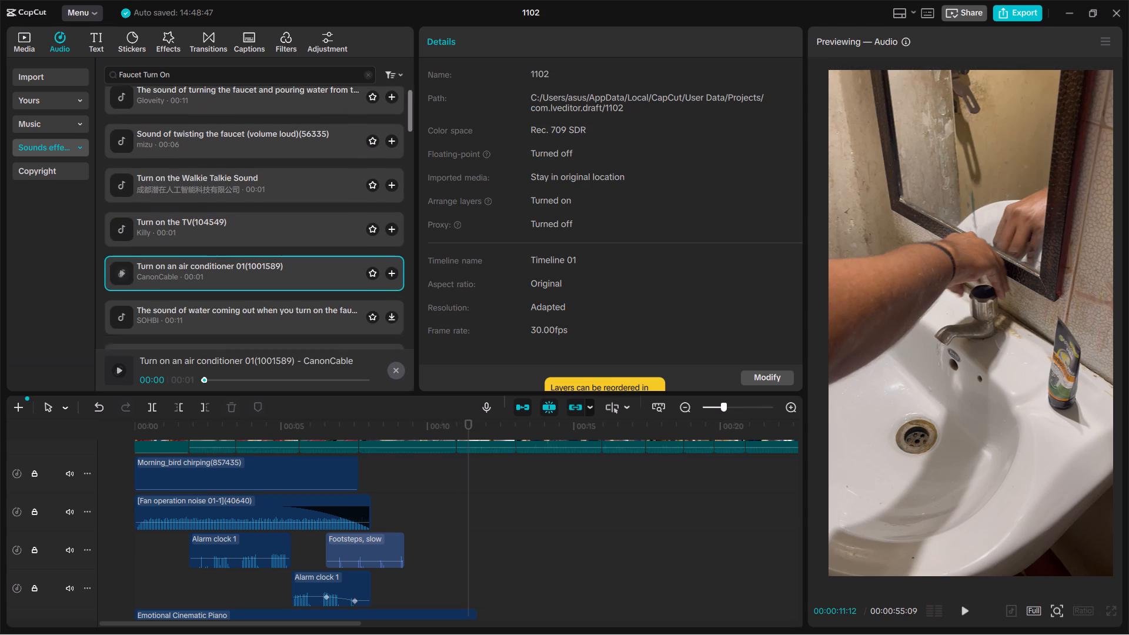
scroll(314, 329, down, 1)
click(276, 275)
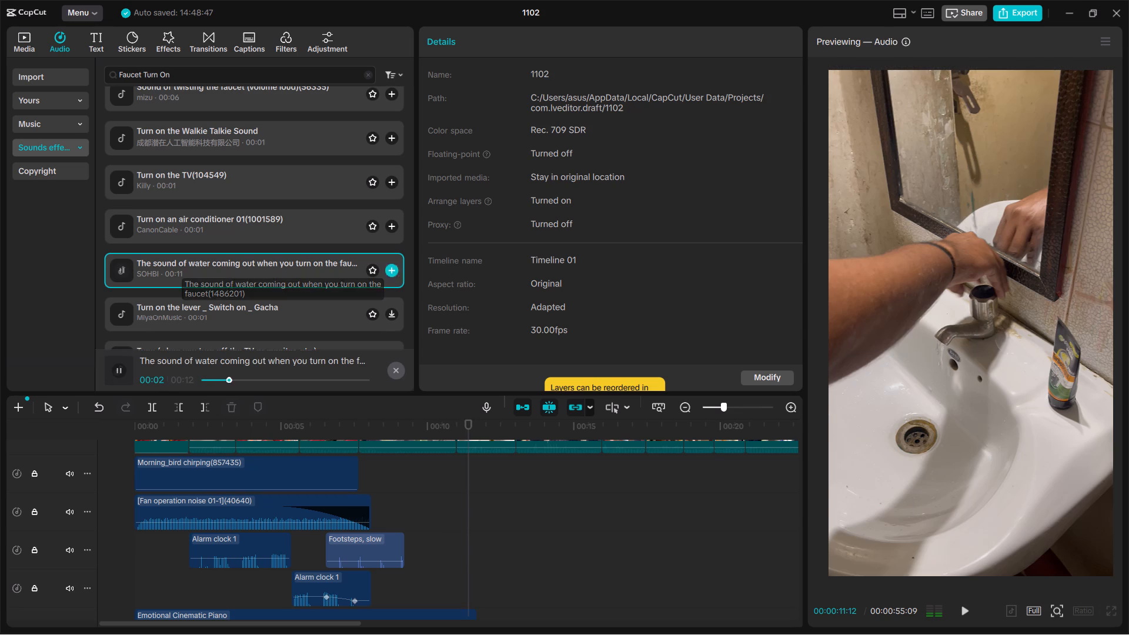
click(289, 315)
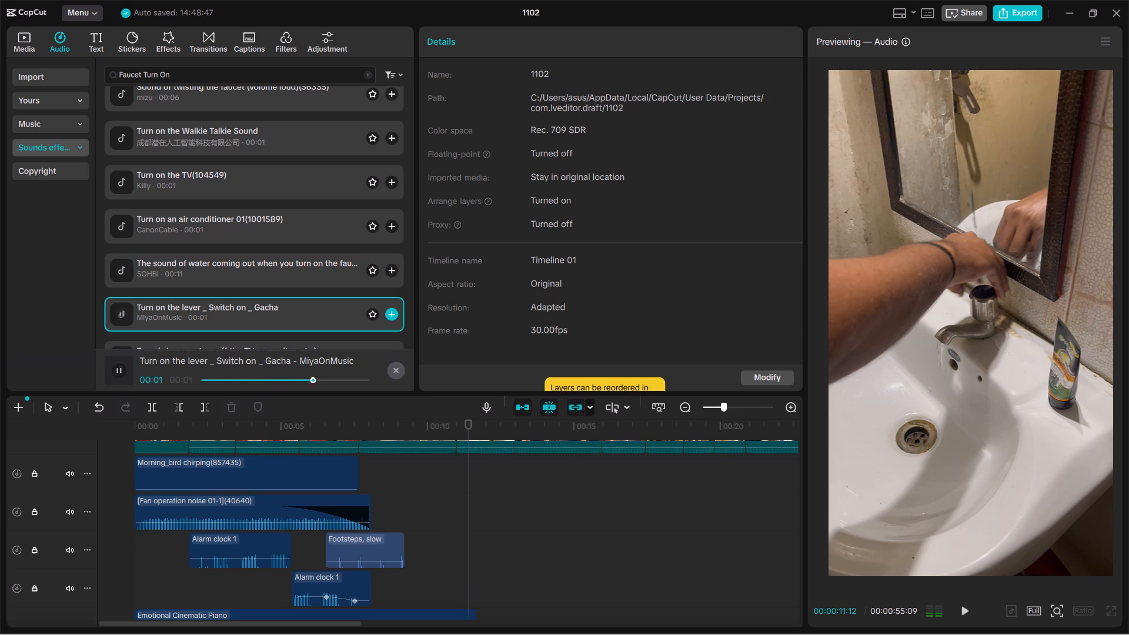
scroll(299, 305, down, 1)
click(285, 292)
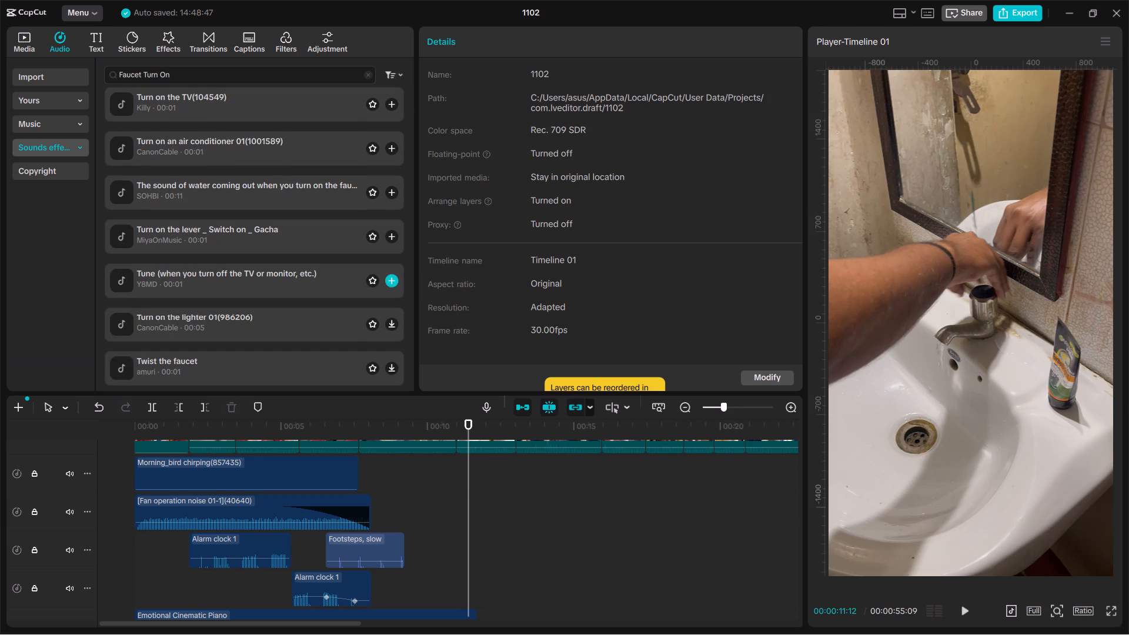
click(276, 320)
click(272, 326)
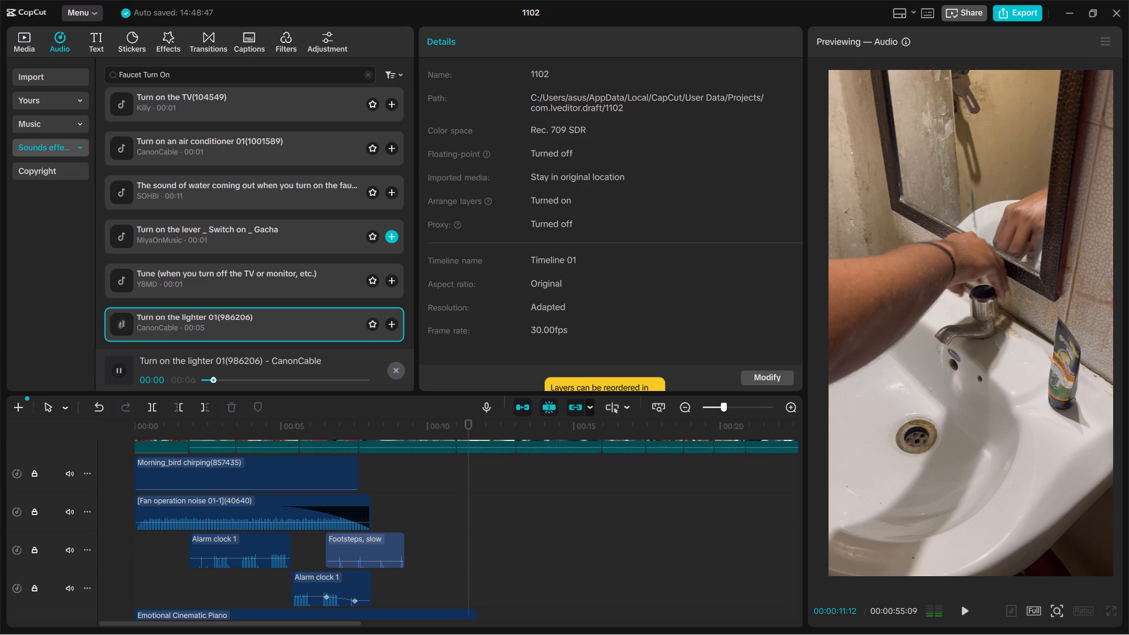
scroll(248, 220, up, 1)
click(225, 148)
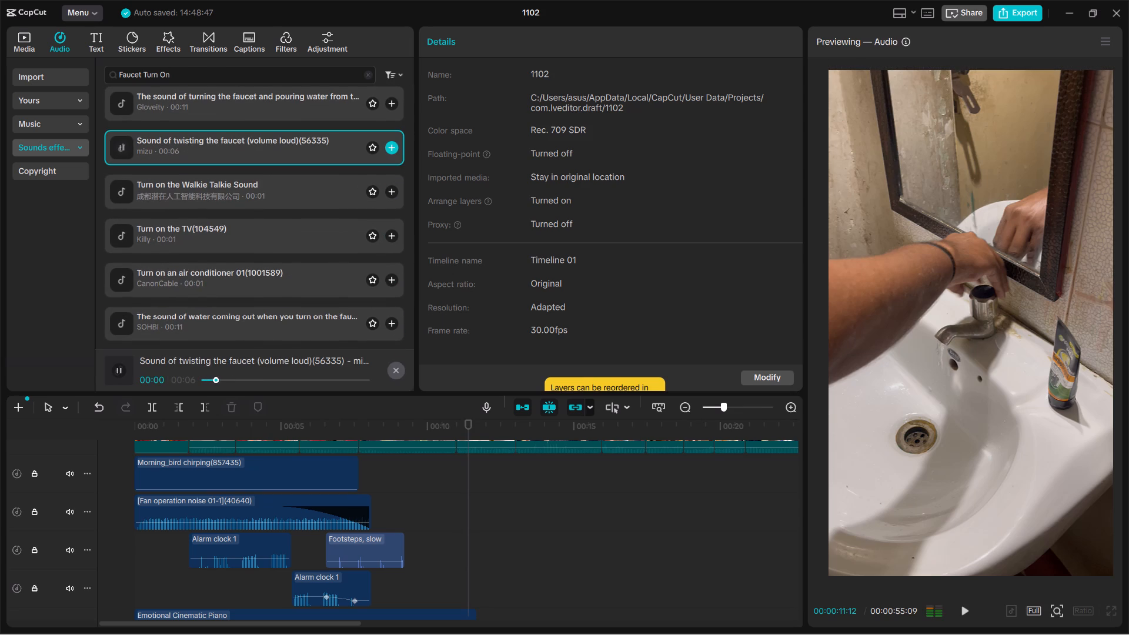
Add "The sound of turning the faucet and pouring water from the tap.(1504330)" after the second alarm clip on its track, at about 8.3 s.
click(226, 104)
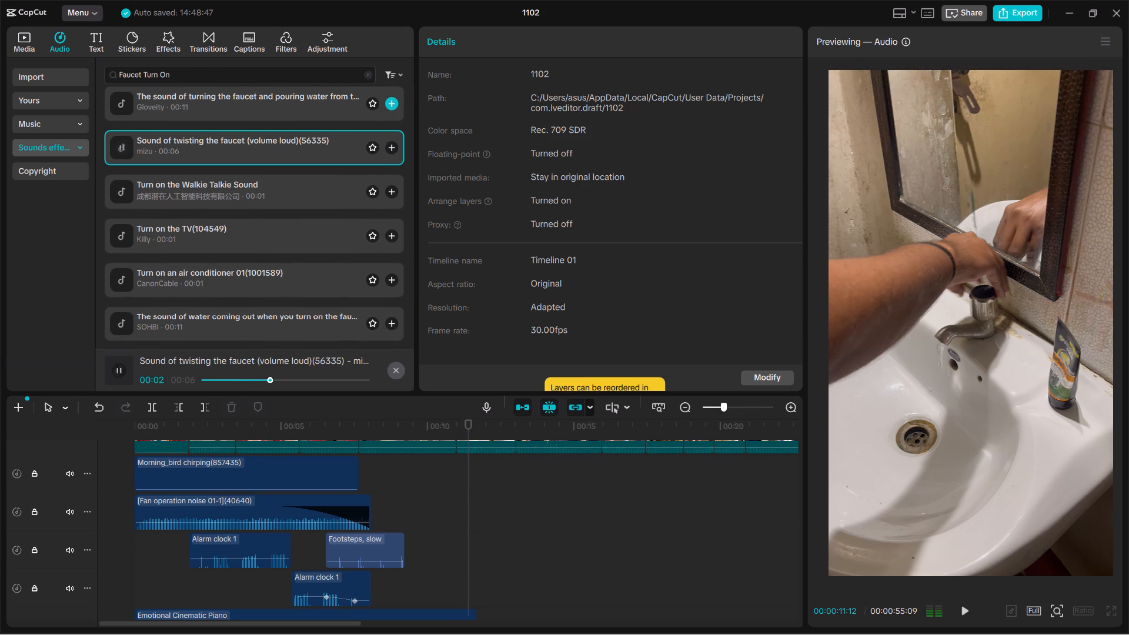
drag(226, 104, 329, 335)
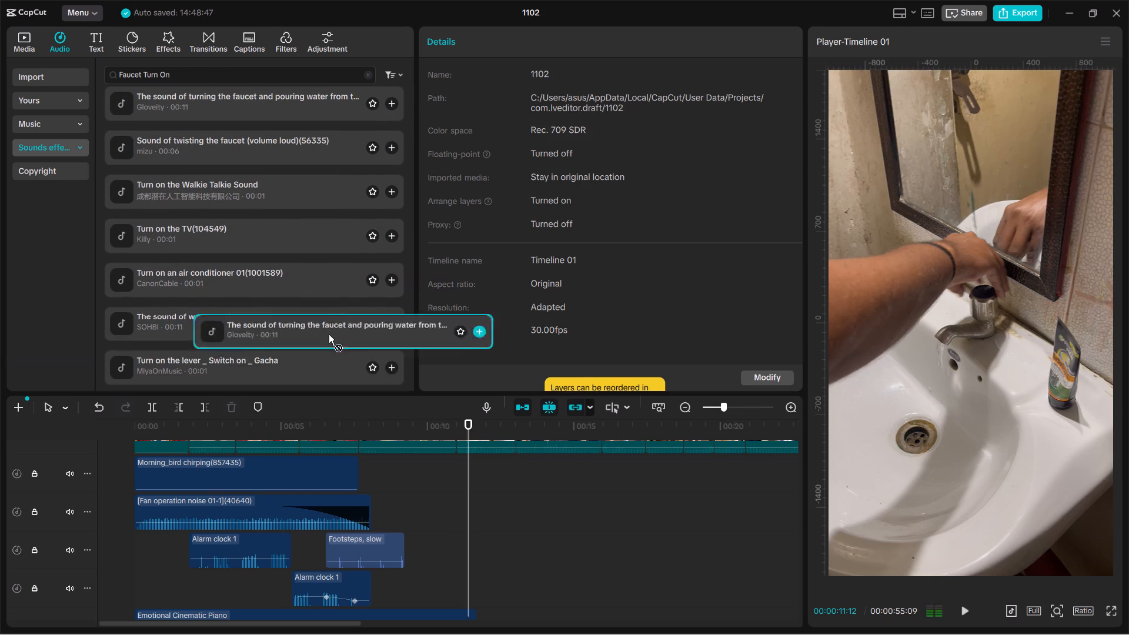
drag(329, 335, 416, 584)
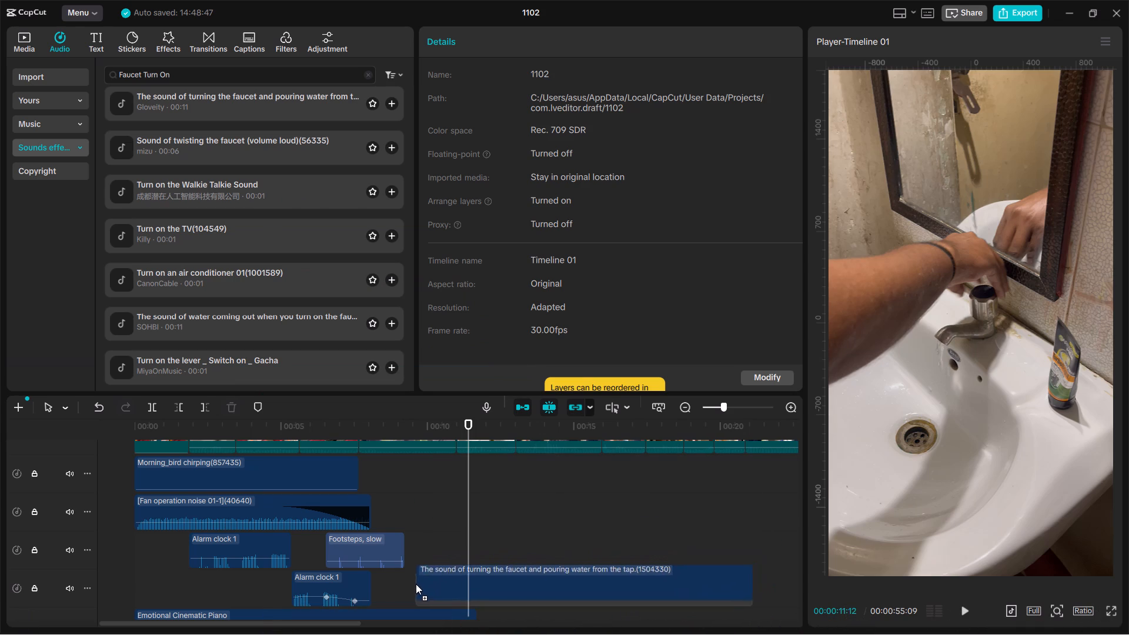
drag(416, 584, 380, 590)
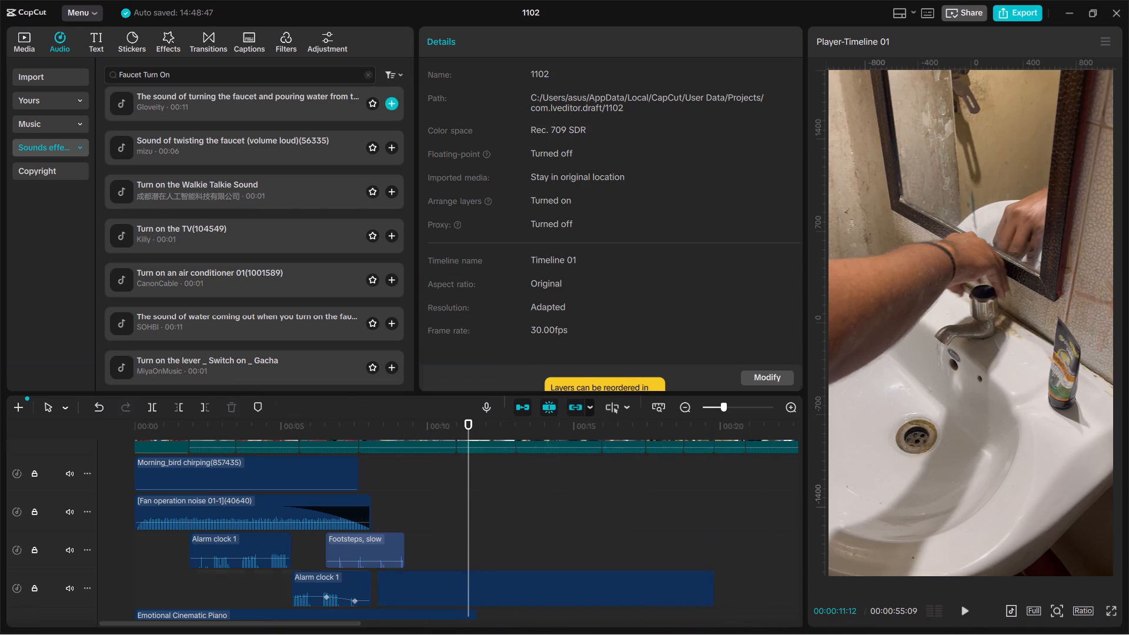
Play the faucet sound with the video, move its start to 00:00:10:09 on the track above the second alarm clip, and play it again.
drag(470, 430, 417, 437)
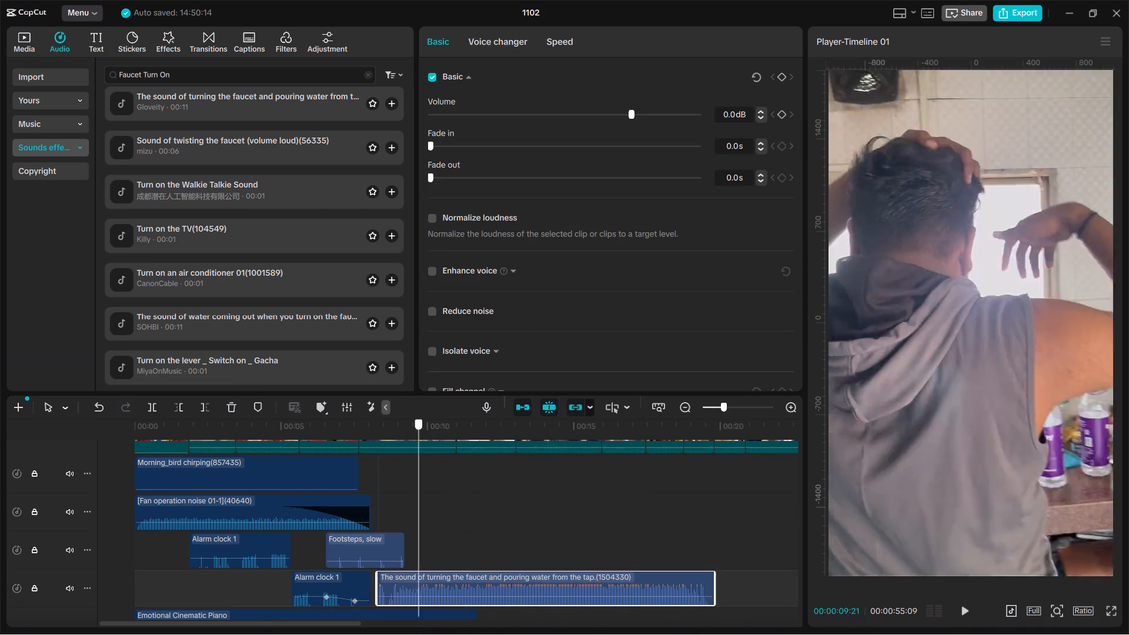
drag(417, 437, 412, 437)
key(space)
key(space)
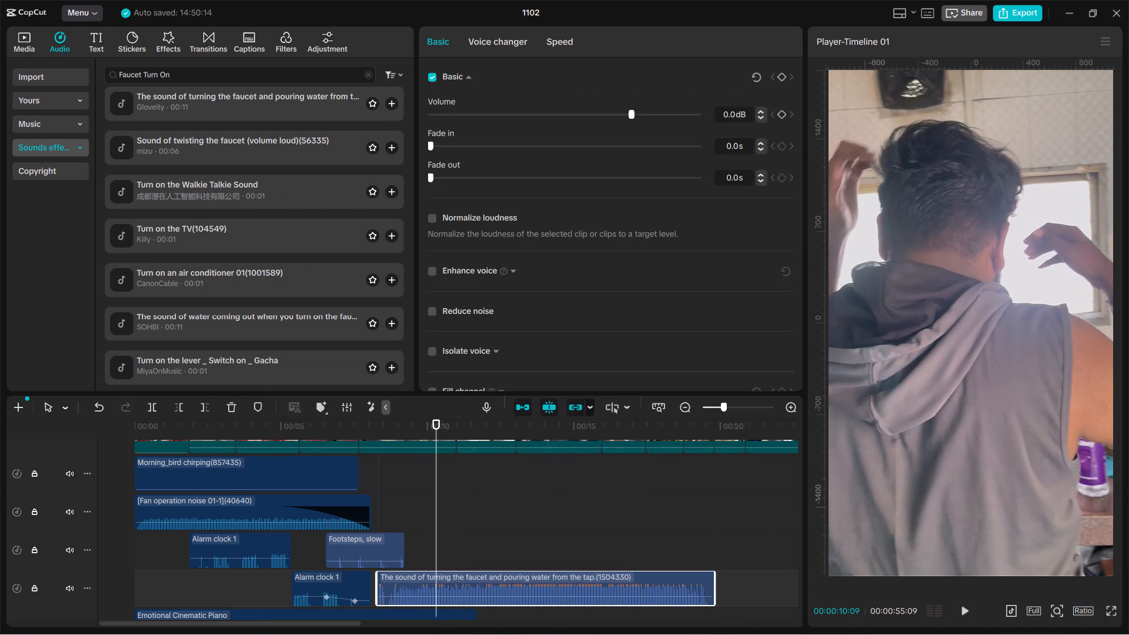
drag(465, 577, 512, 570)
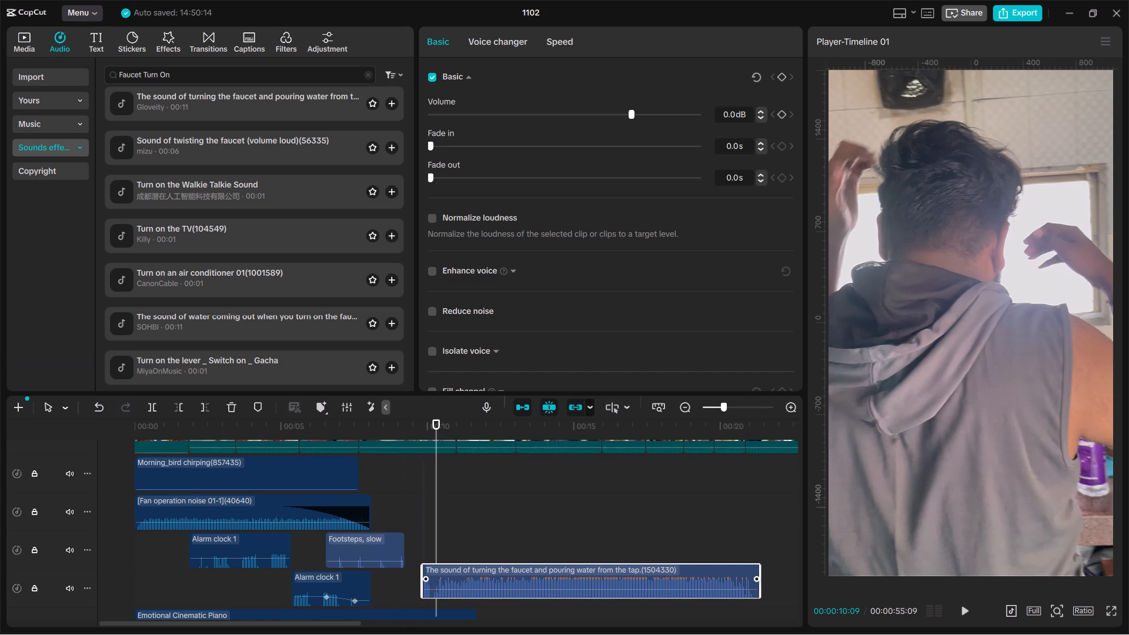
drag(512, 570, 522, 570)
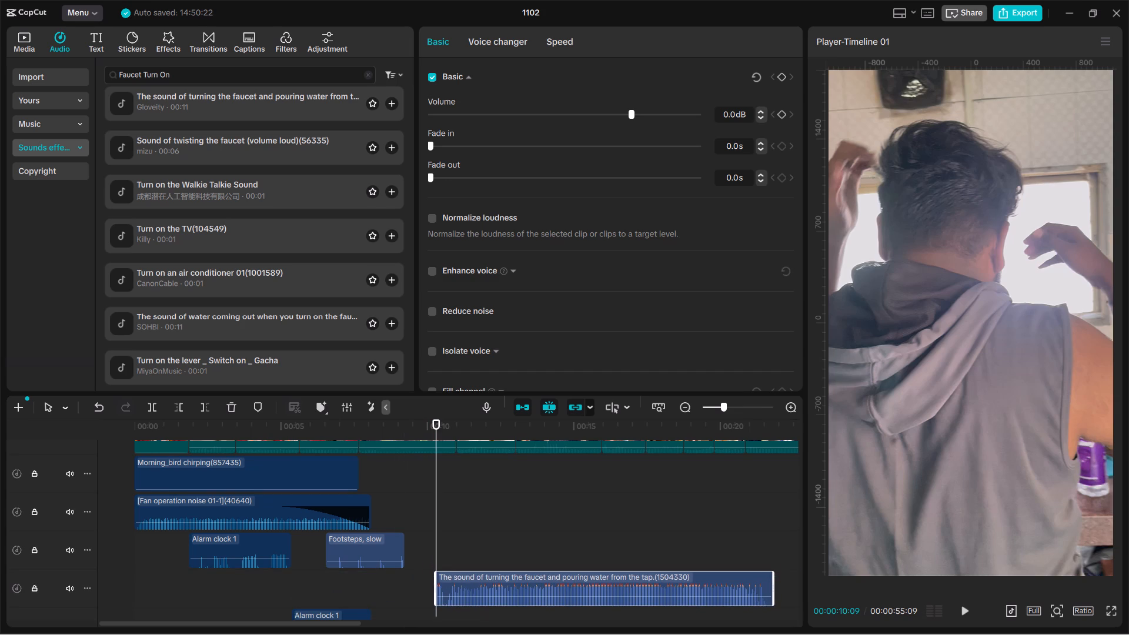
key(space)
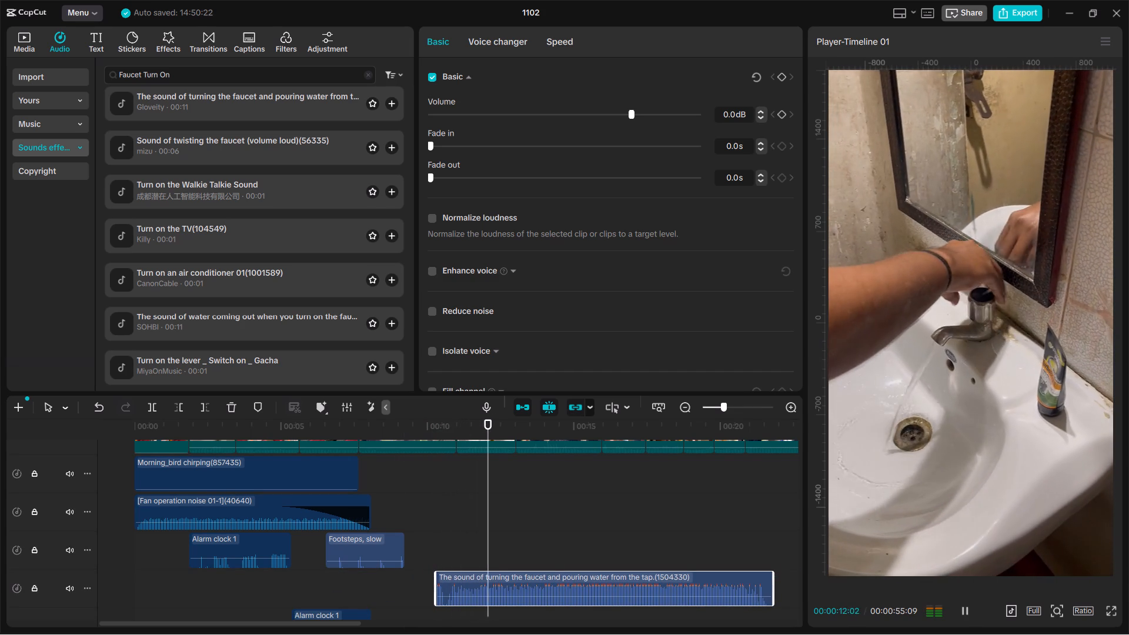
key(space)
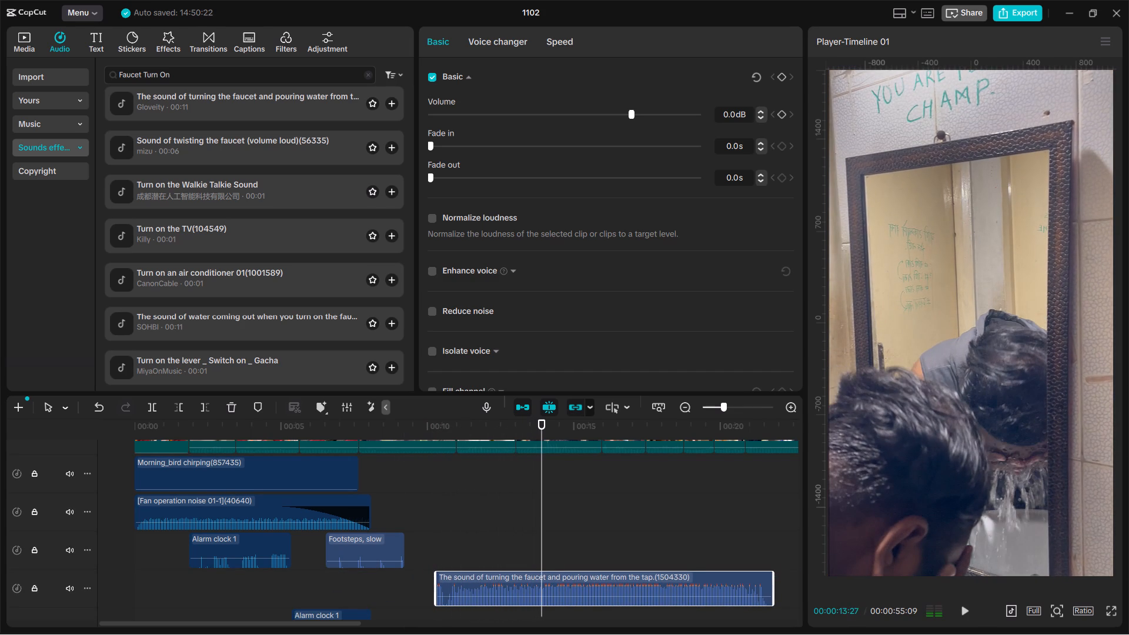
Play the tap and face-washing shots around 00:00:12 to 00:00:13 to check the faucet sound against the video.
drag(535, 424, 499, 436)
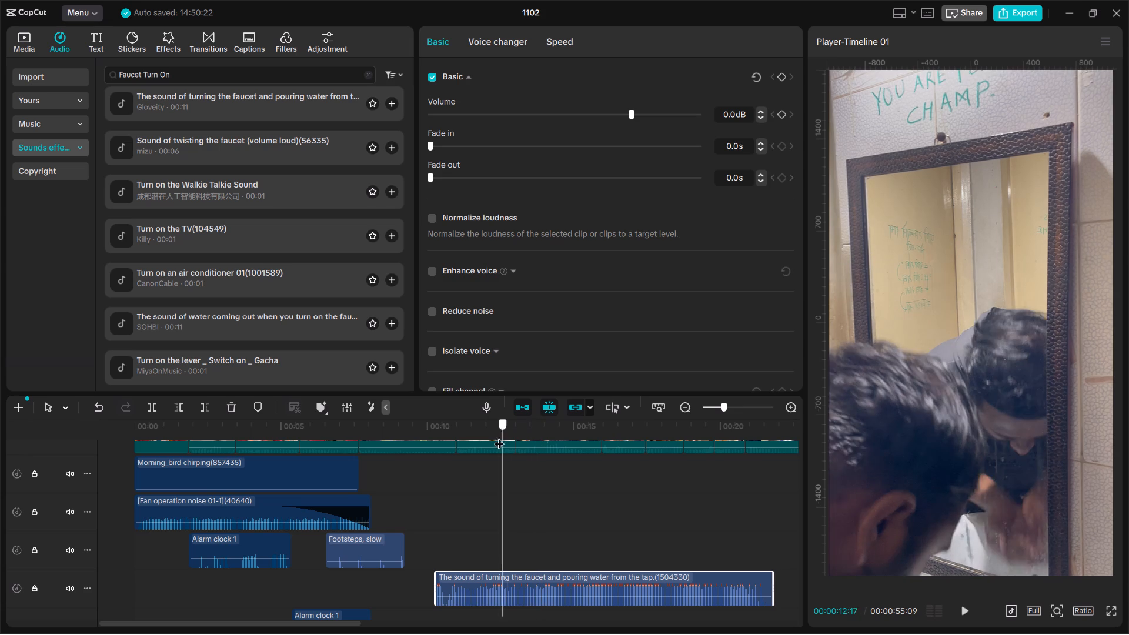
drag(499, 436, 480, 445)
key(space)
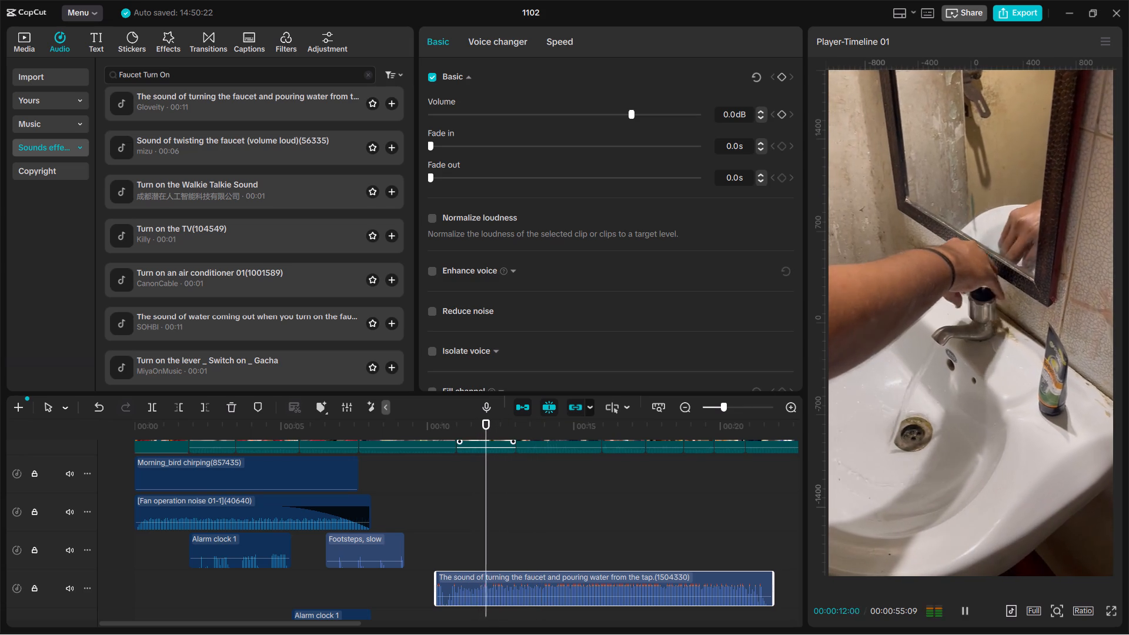
key(space)
key(space)
key(space)
key(space)
key(space)
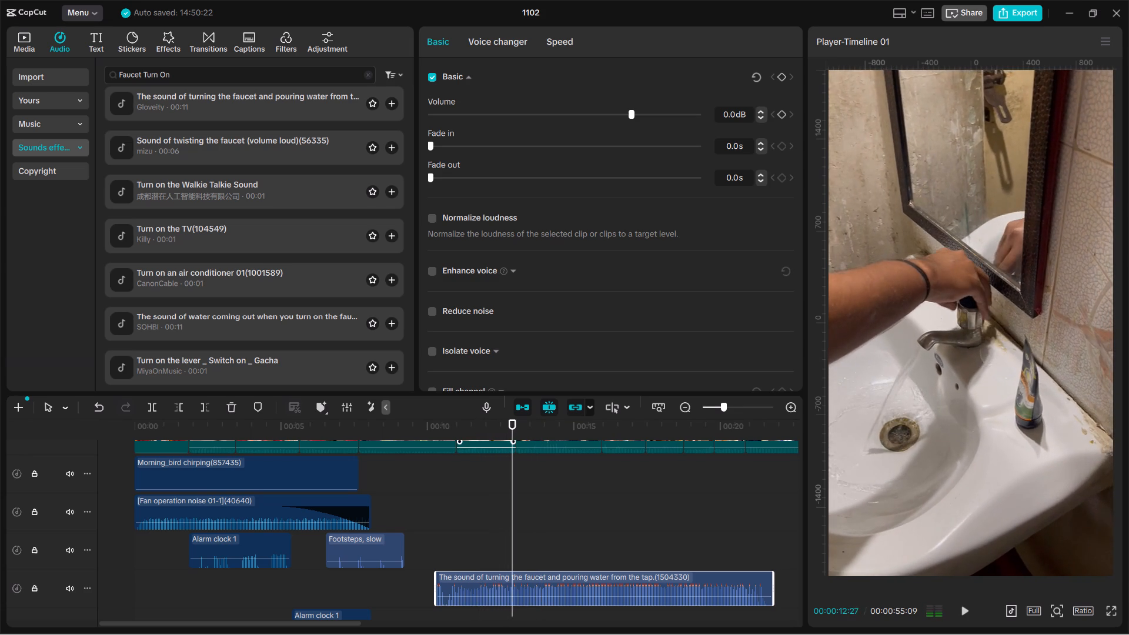
key(space)
key(space)
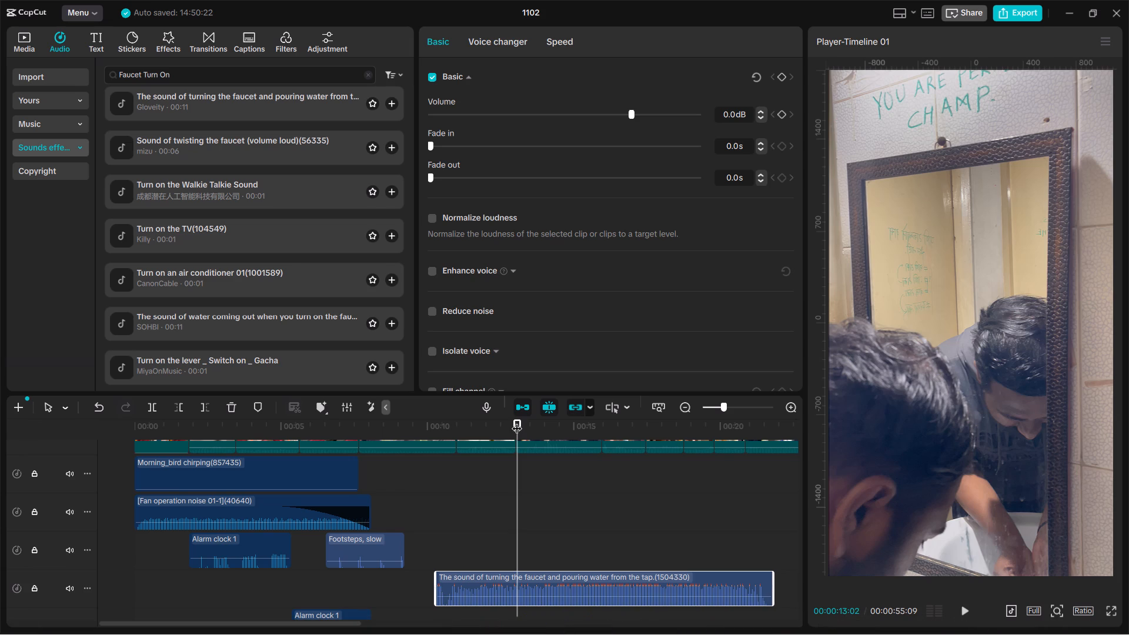
Add a 0.0 dB volume keyframe at 00:00:10:09, the start of the faucet sound clip.
drag(517, 421, 428, 430)
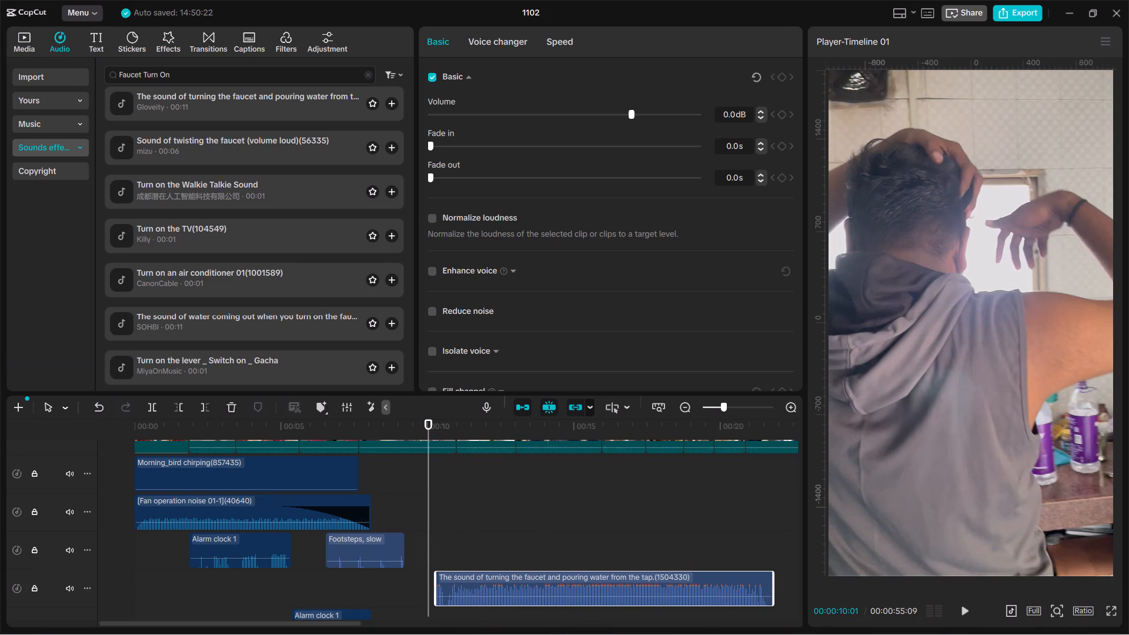
key(Right)
key(Right)
key(Right)
key(Right)
key(Right)
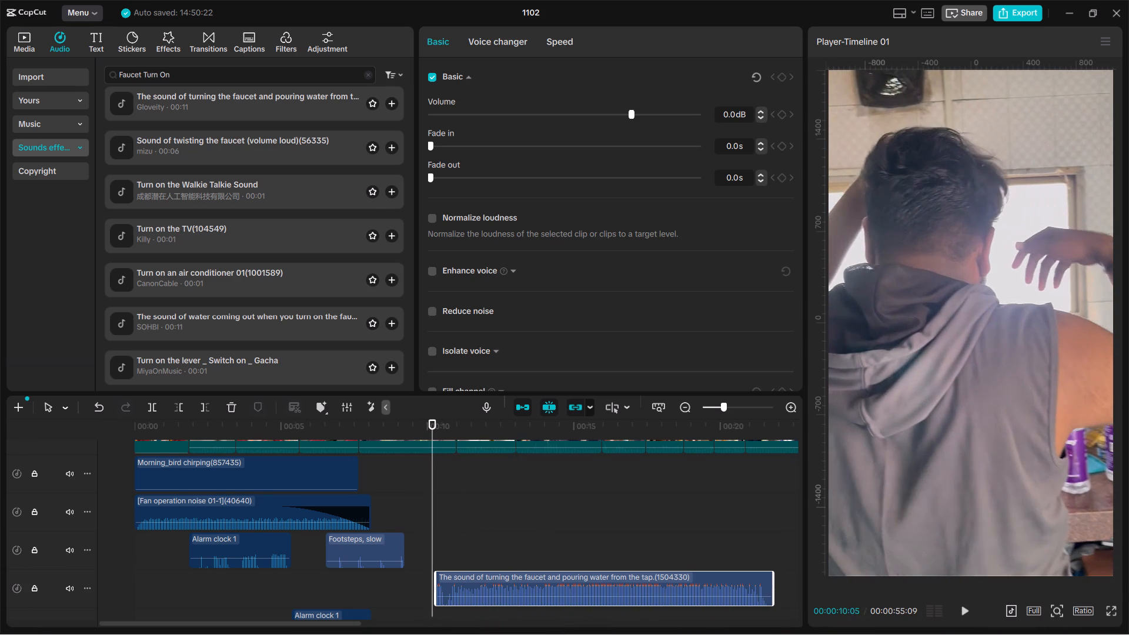
key(Right)
key(Right)
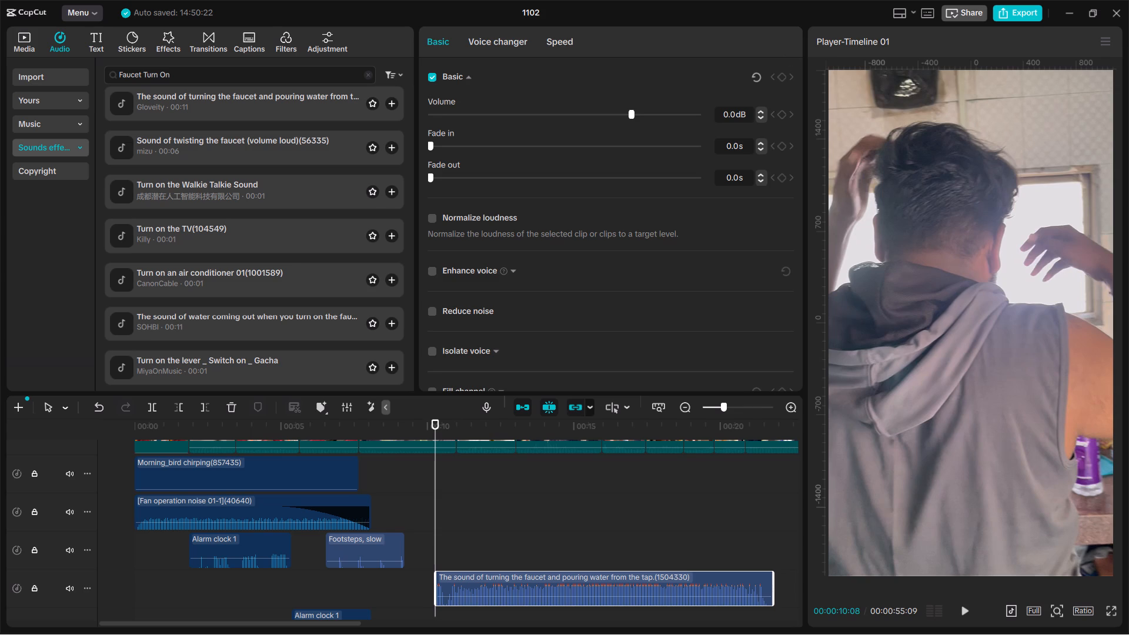
key(Right)
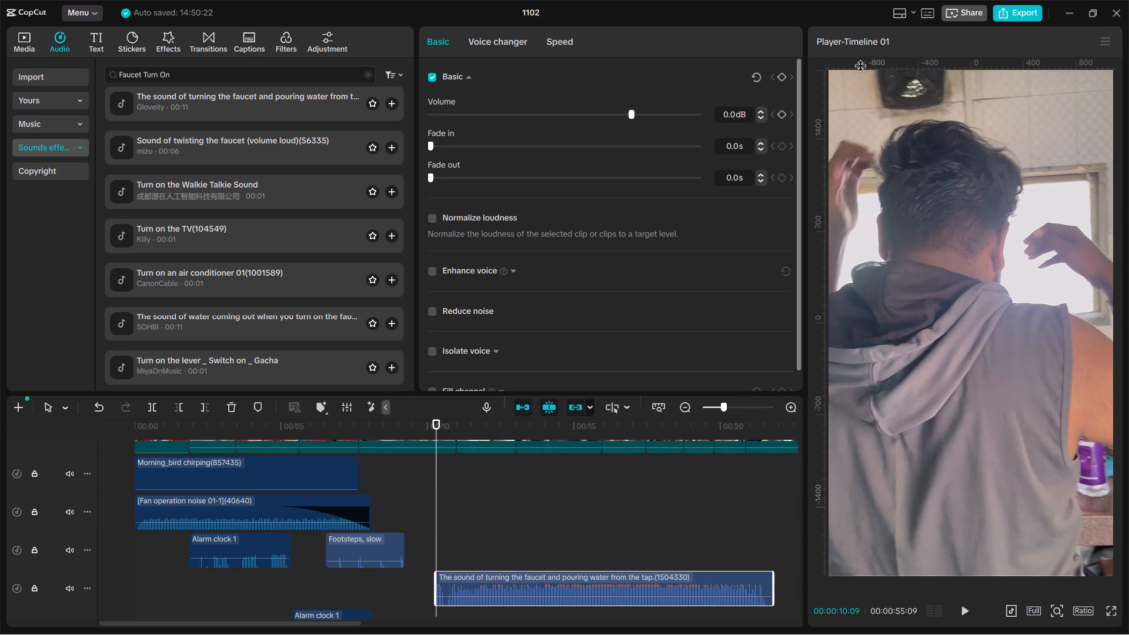
click(781, 77)
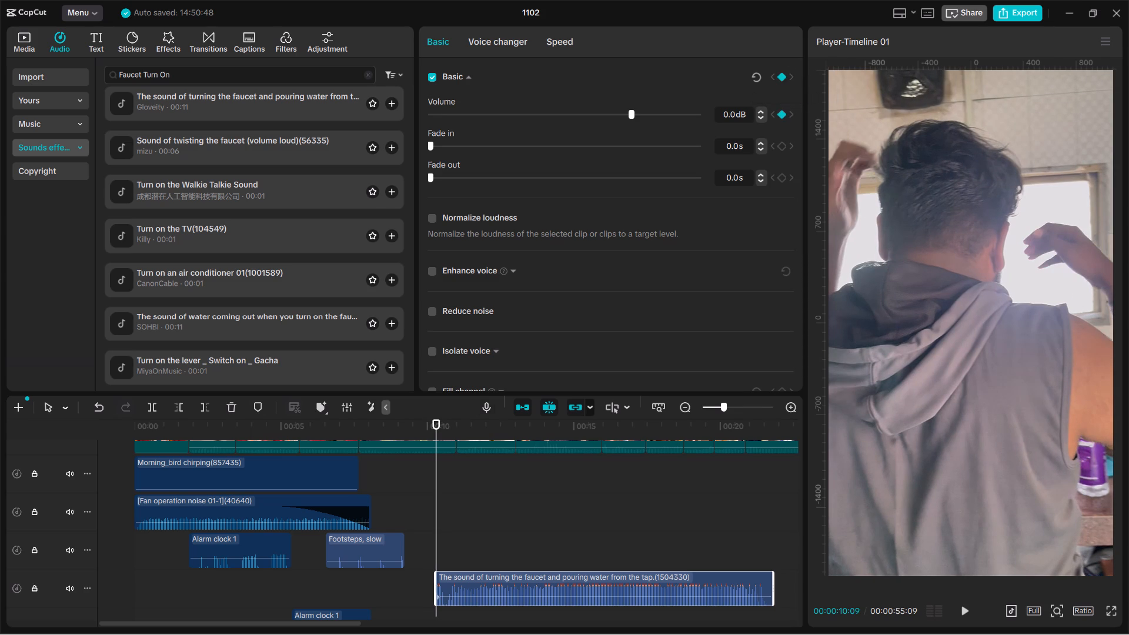
Lower the faucet sound's volume to -13.3 dB at 00:00:13:01 with a second keyframe, and play it from about 00:00:08:24.
drag(436, 427, 506, 435)
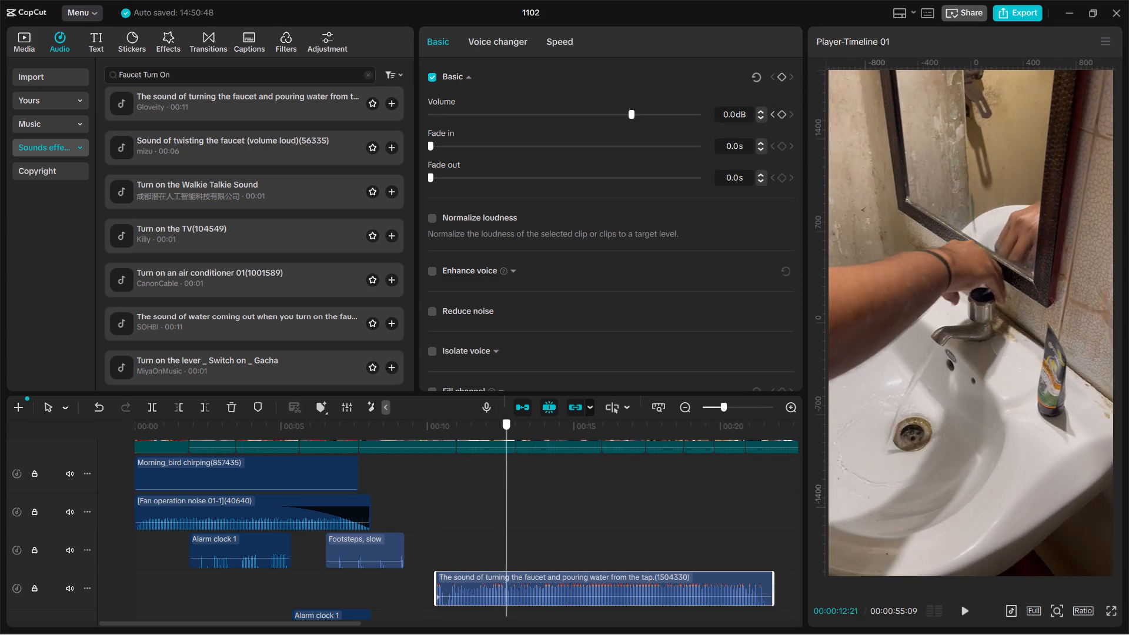
drag(506, 435, 516, 439)
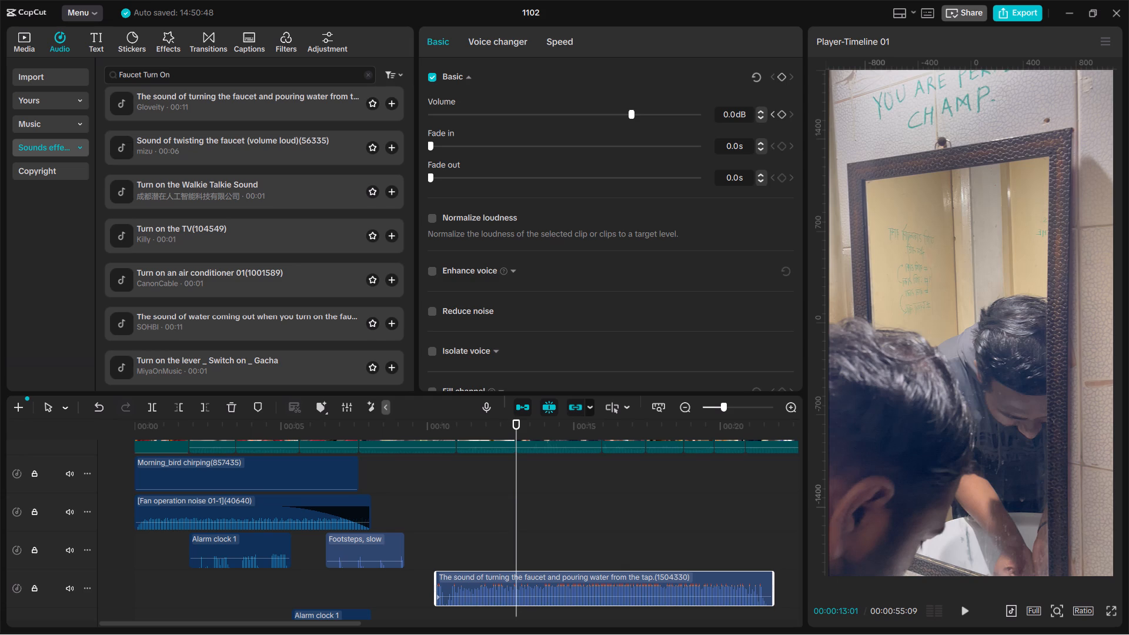
drag(629, 111, 584, 125)
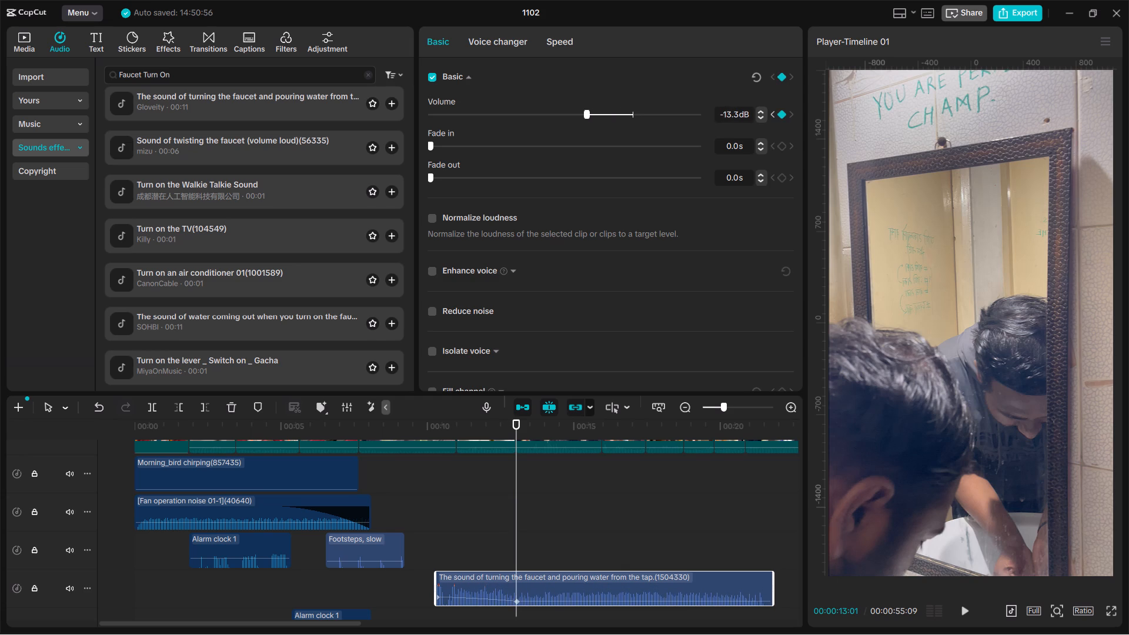
drag(517, 424, 392, 434)
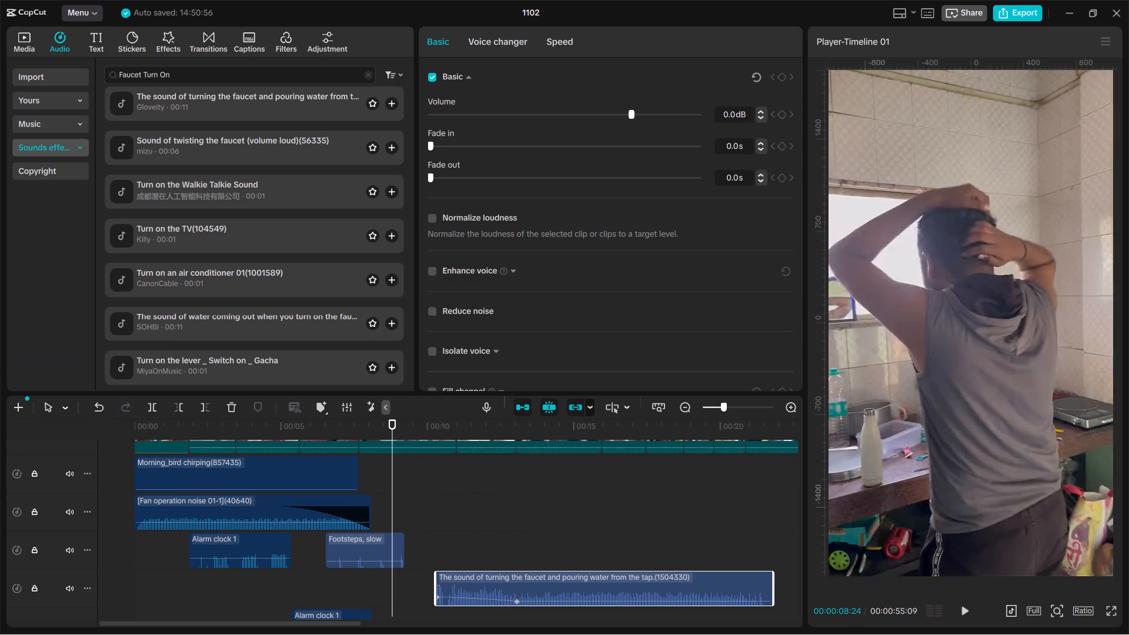
key(space)
click(546, 555)
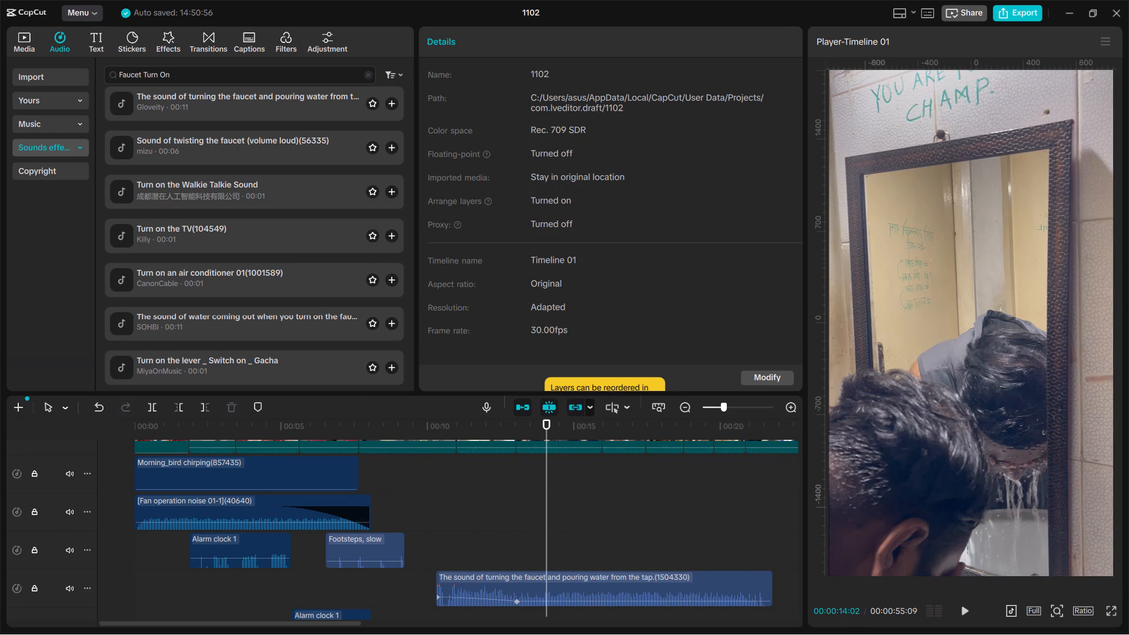
Move the faucet clip up to the Morning_bird chirping track, starting at about 9.8 s, and play it with the video.
drag(477, 427, 399, 430)
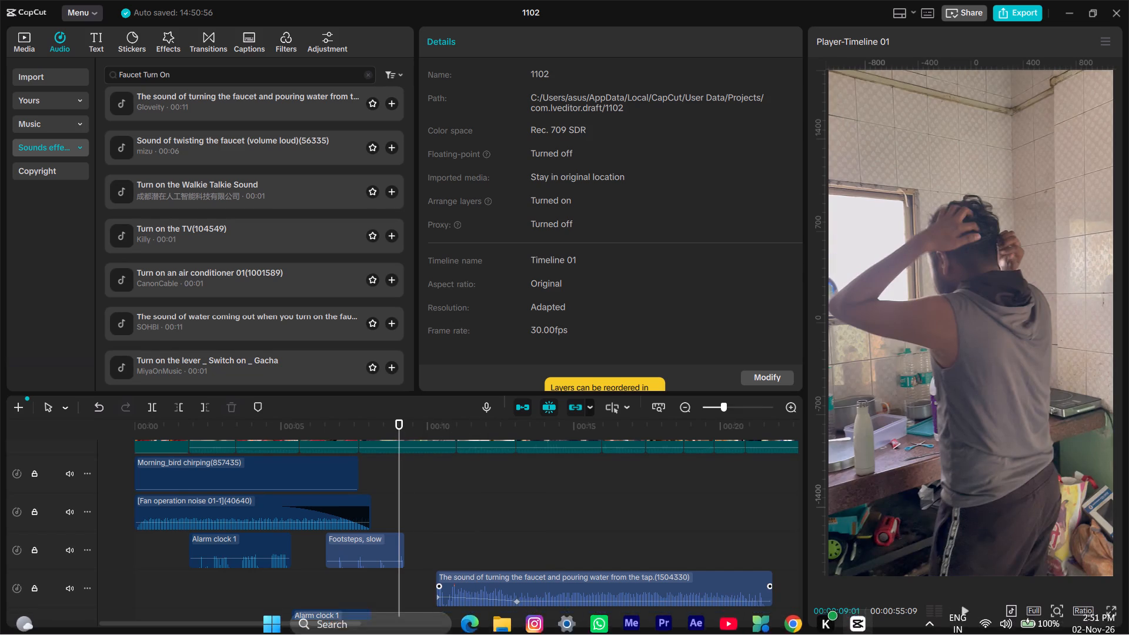
drag(573, 581, 560, 477)
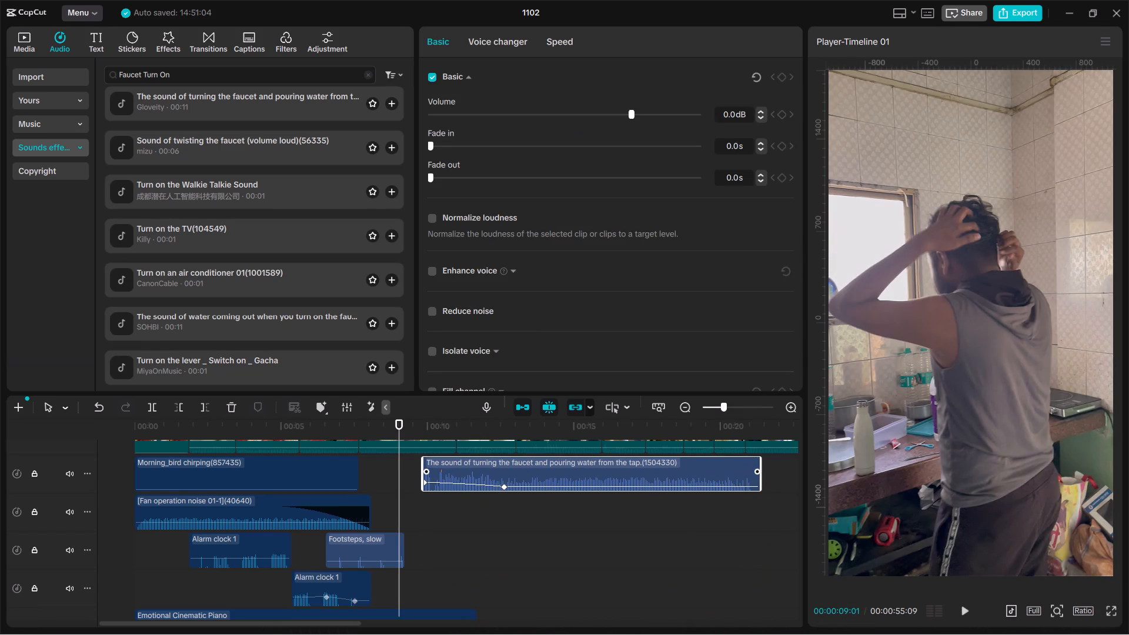
key(space)
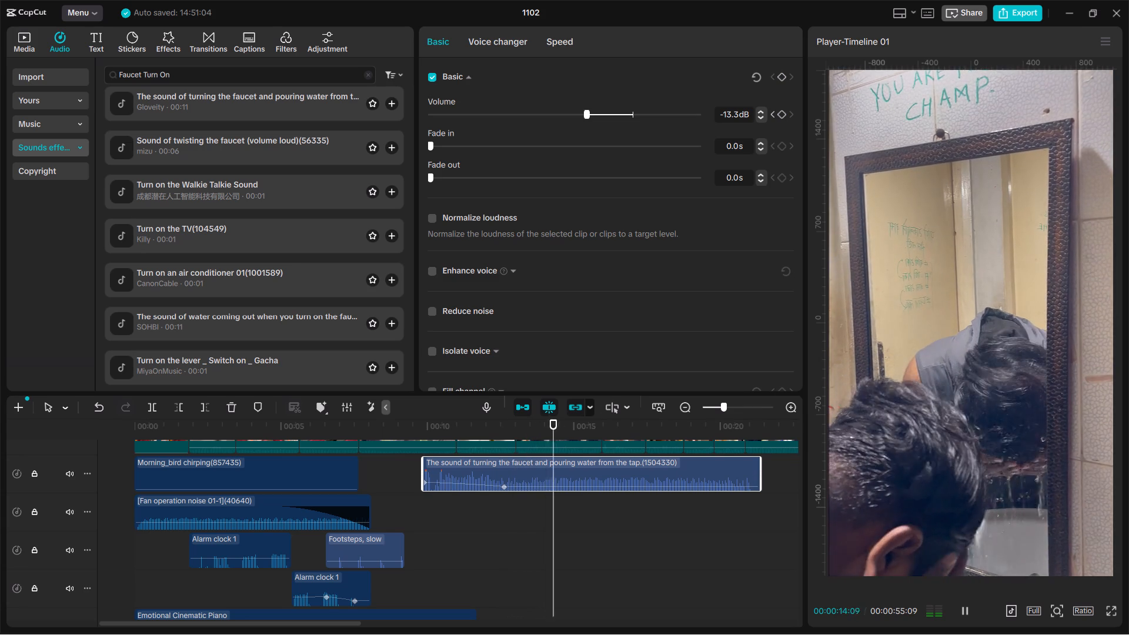
drag(539, 430, 405, 434)
key(space)
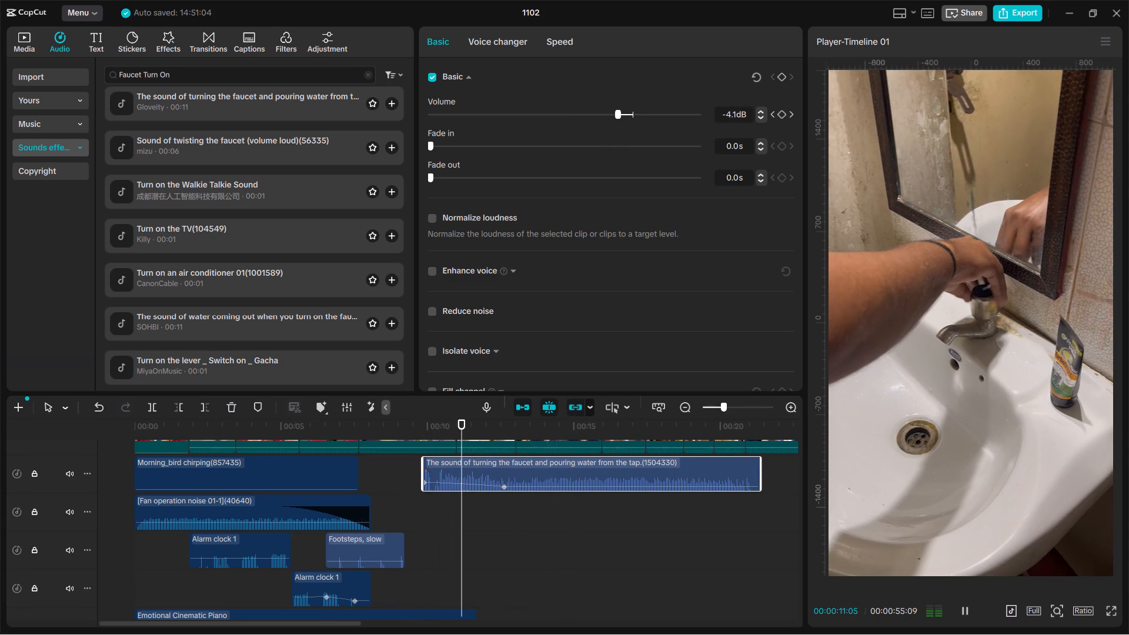
key(space)
Shift the faucet clip on its track to start at about 10.5 s and play it with the tap shot.
drag(465, 469, 474, 469)
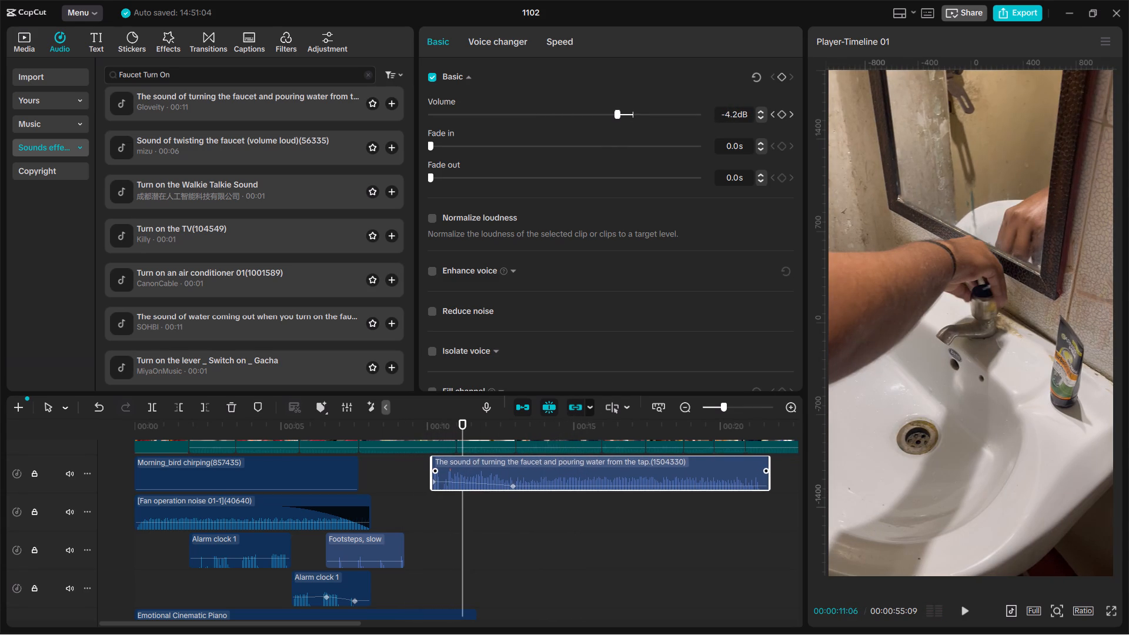
drag(474, 469, 476, 469)
drag(476, 469, 482, 470)
drag(462, 424, 411, 430)
key(space)
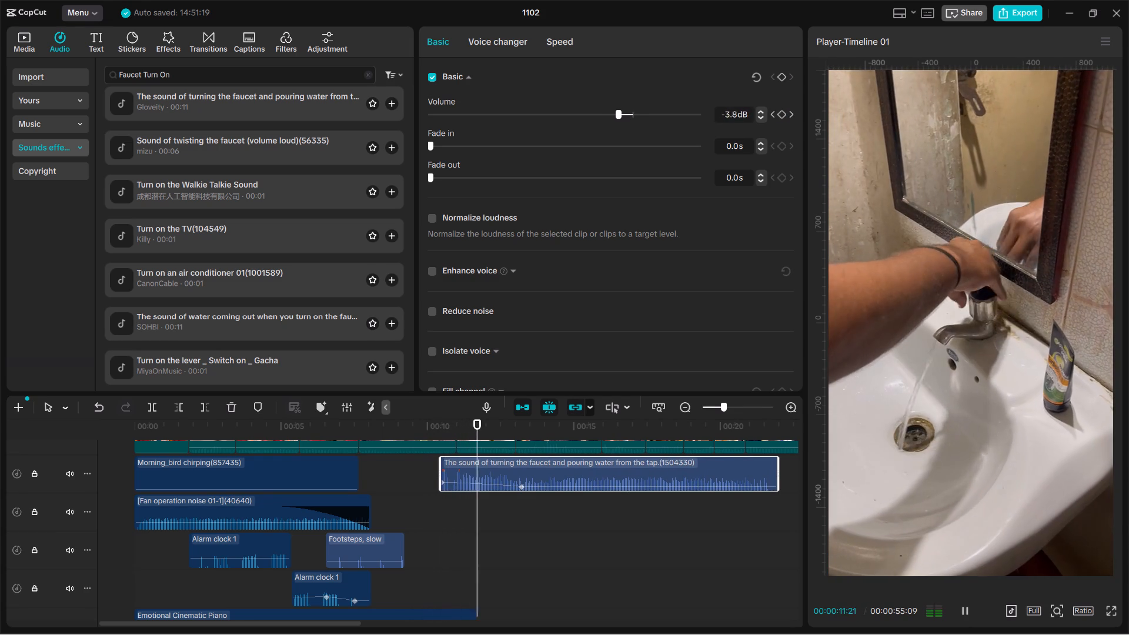
key(space)
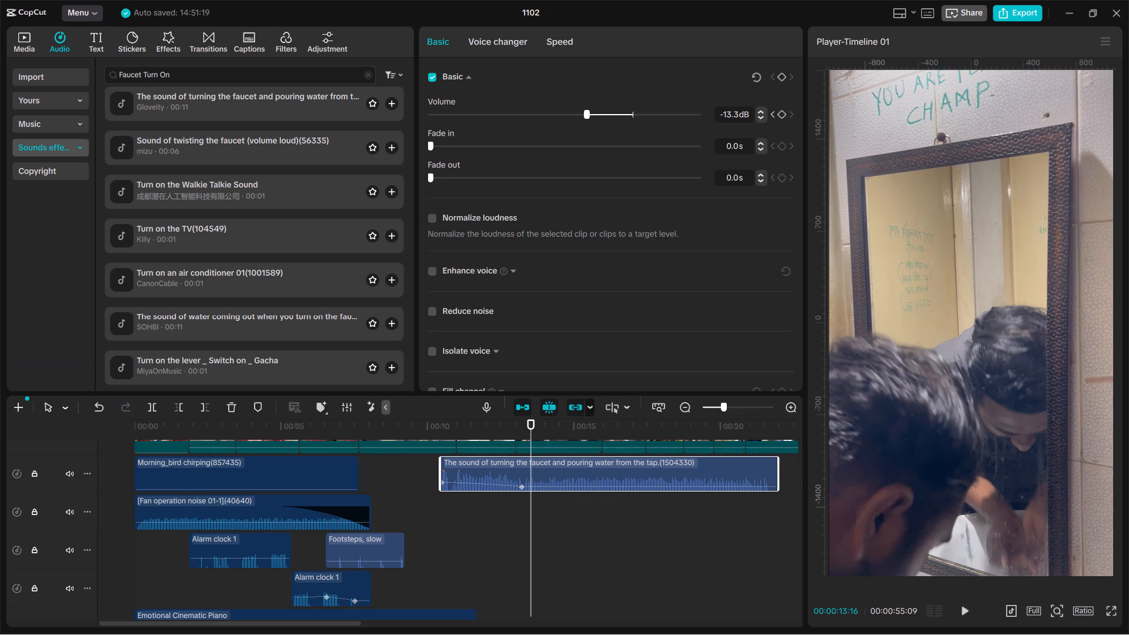
Lower the faucet clip's second volume keyframe to -23.6 dB and play on from there.
click(520, 489)
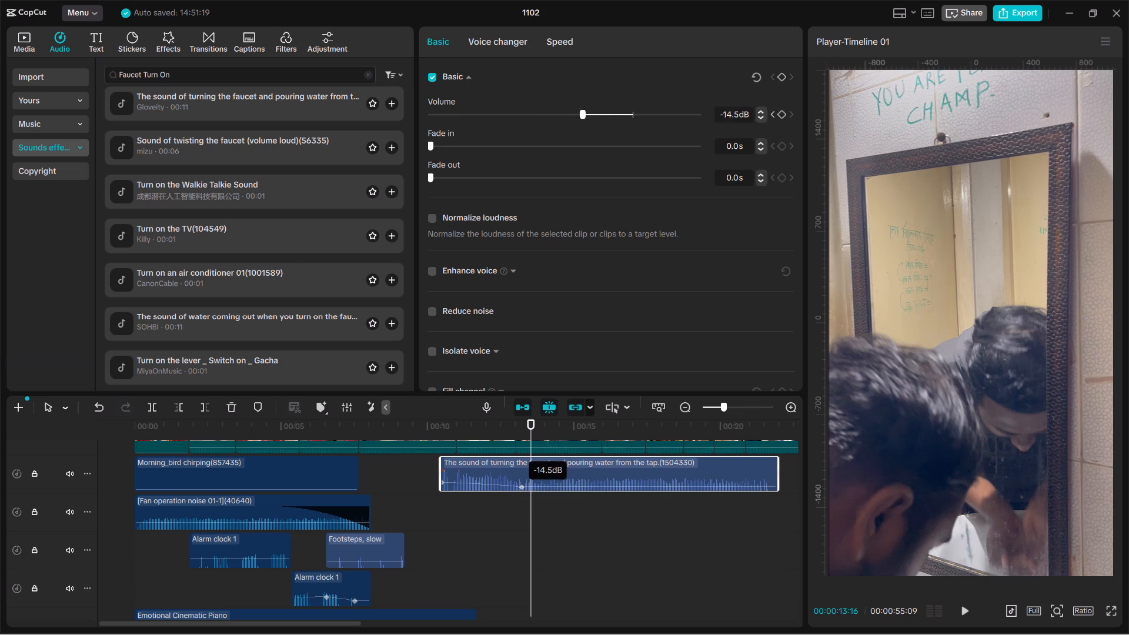
key(space)
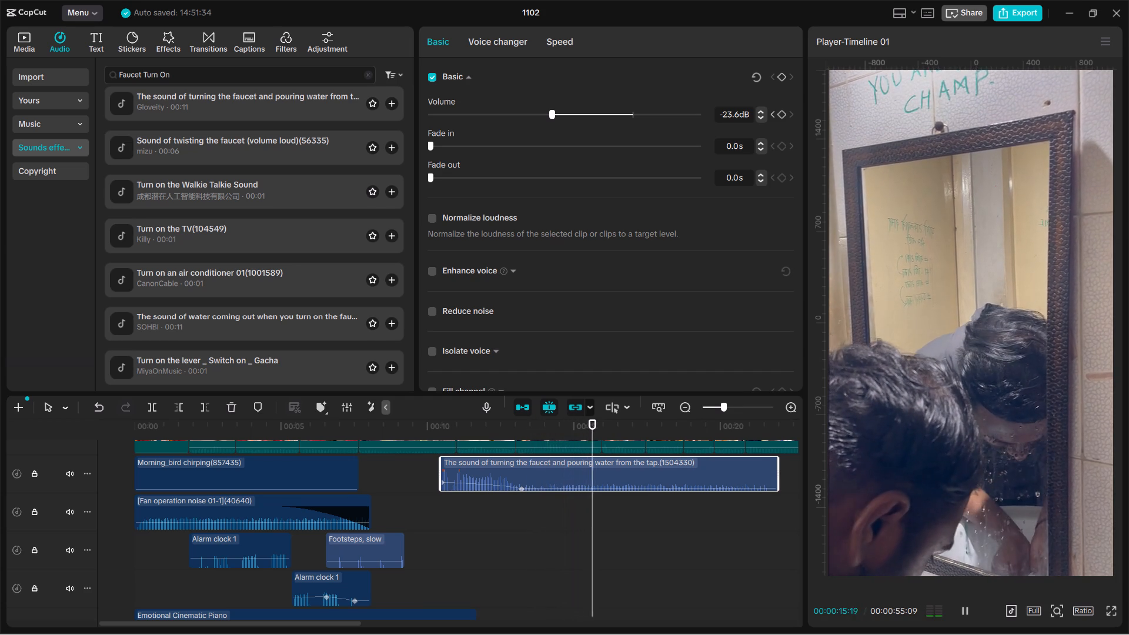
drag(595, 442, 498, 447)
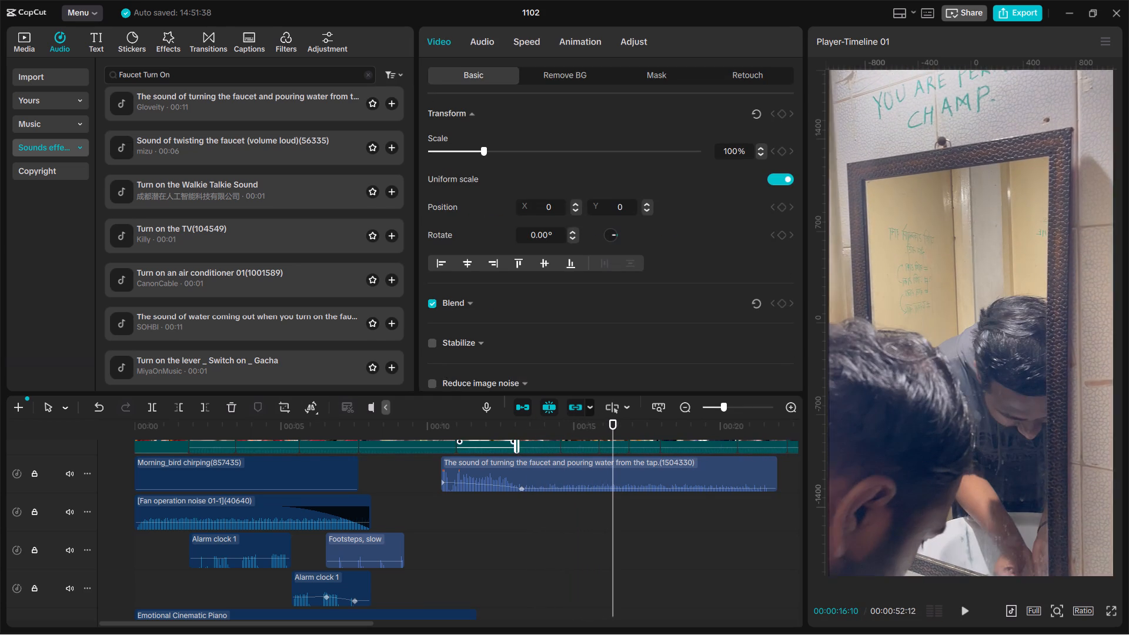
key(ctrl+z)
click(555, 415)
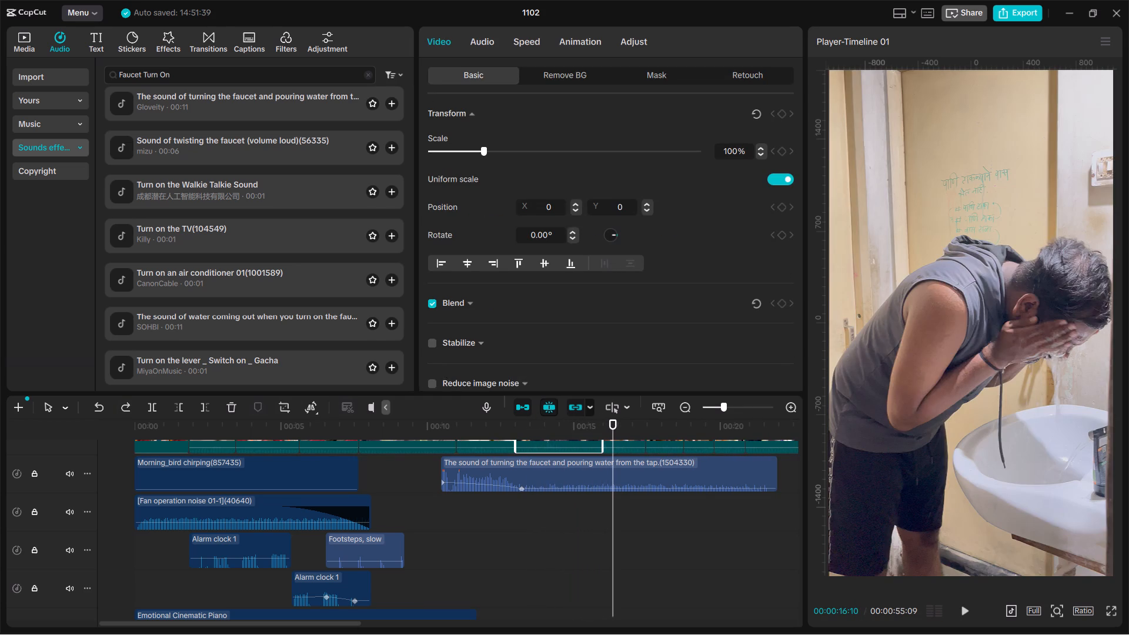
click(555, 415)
Replay the tap and face-washing shots around 00:00:13 to check the faucet sound's lowered volume.
drag(556, 428, 476, 443)
key(space)
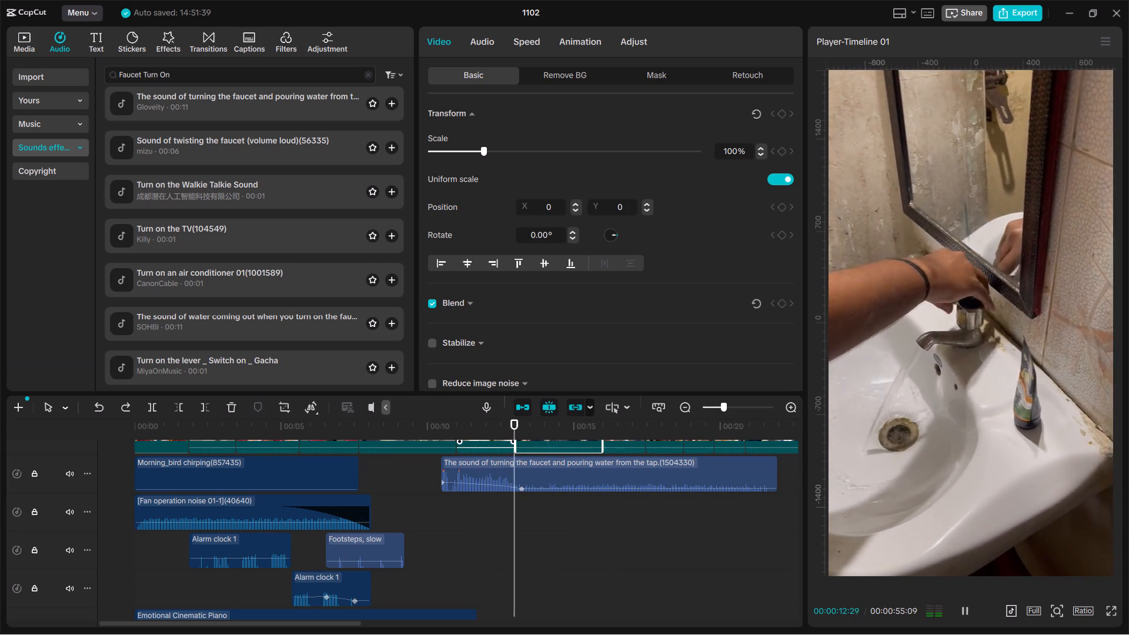
key(space)
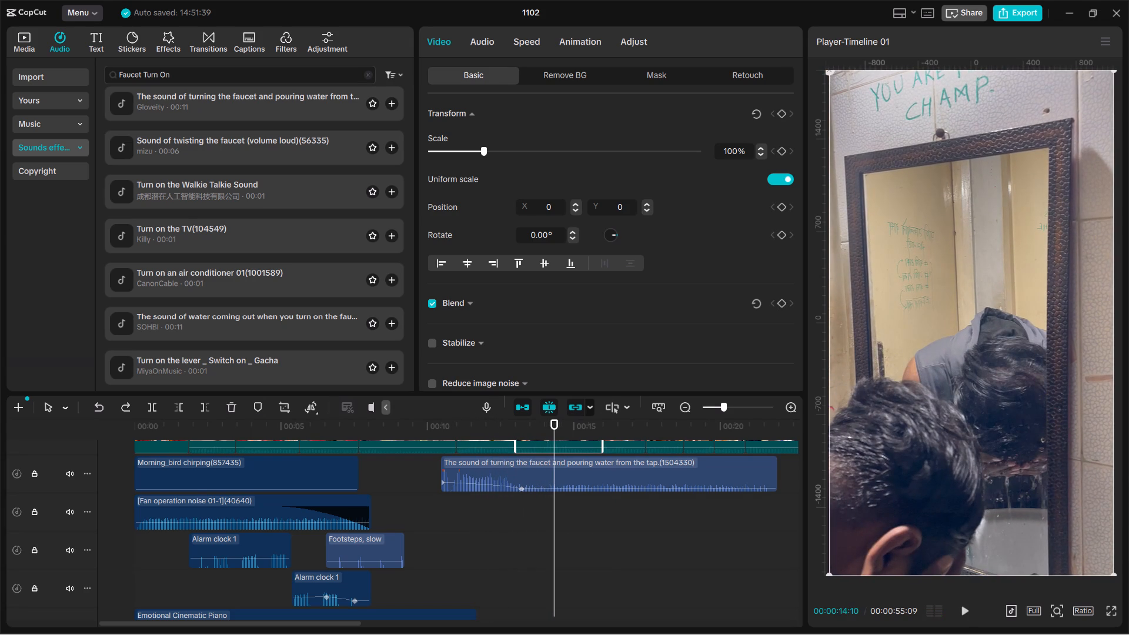
drag(516, 420, 481, 428)
key(space)
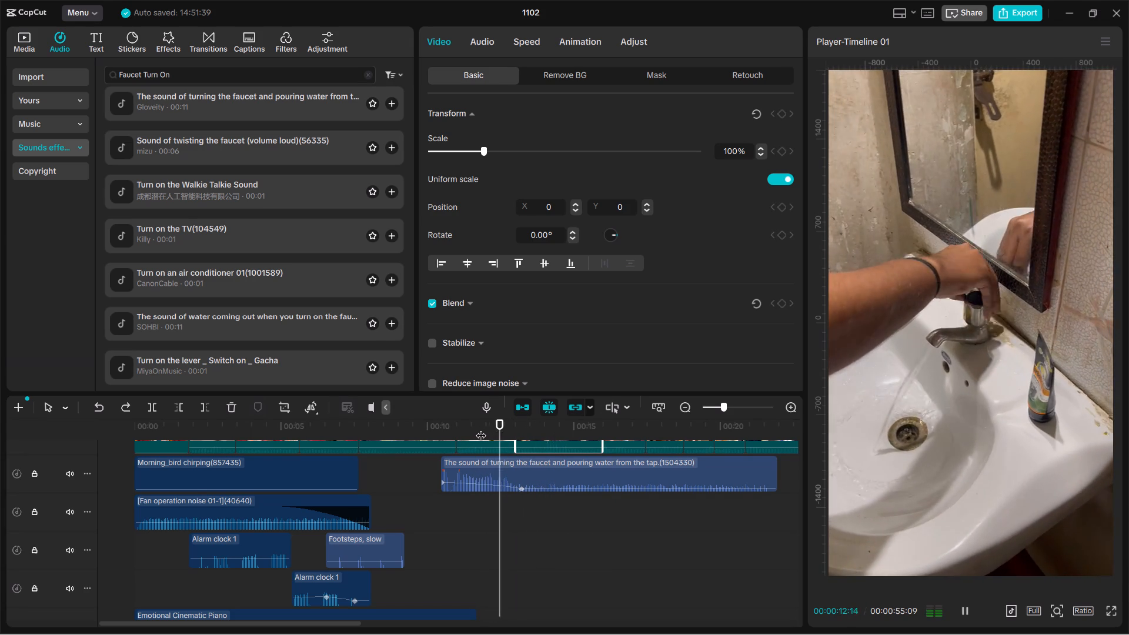
key(space)
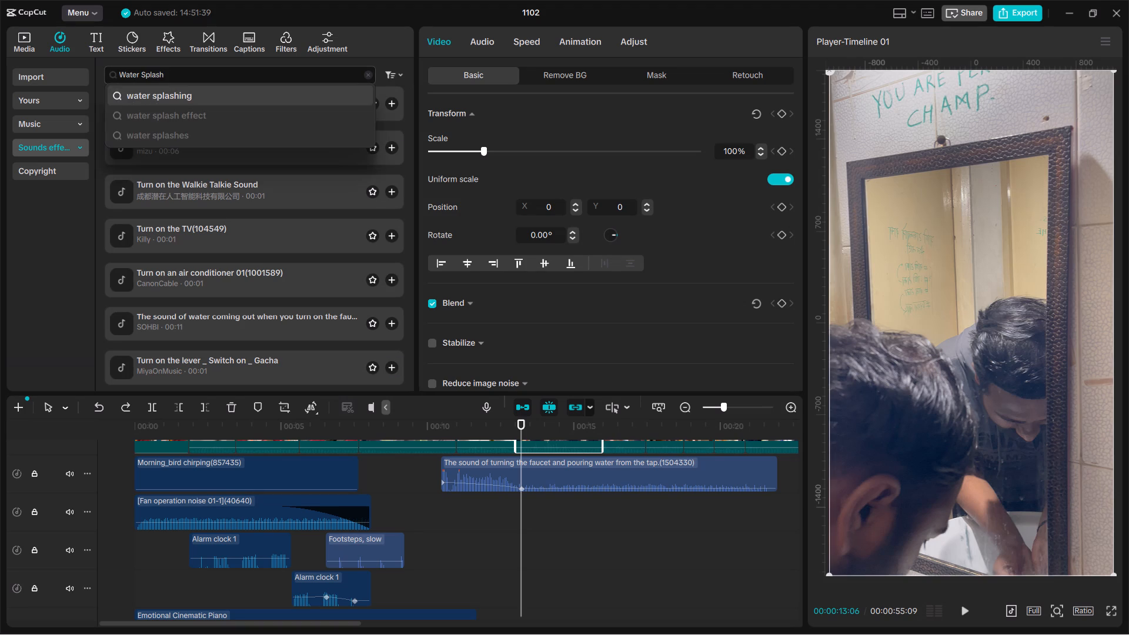
key(Return)
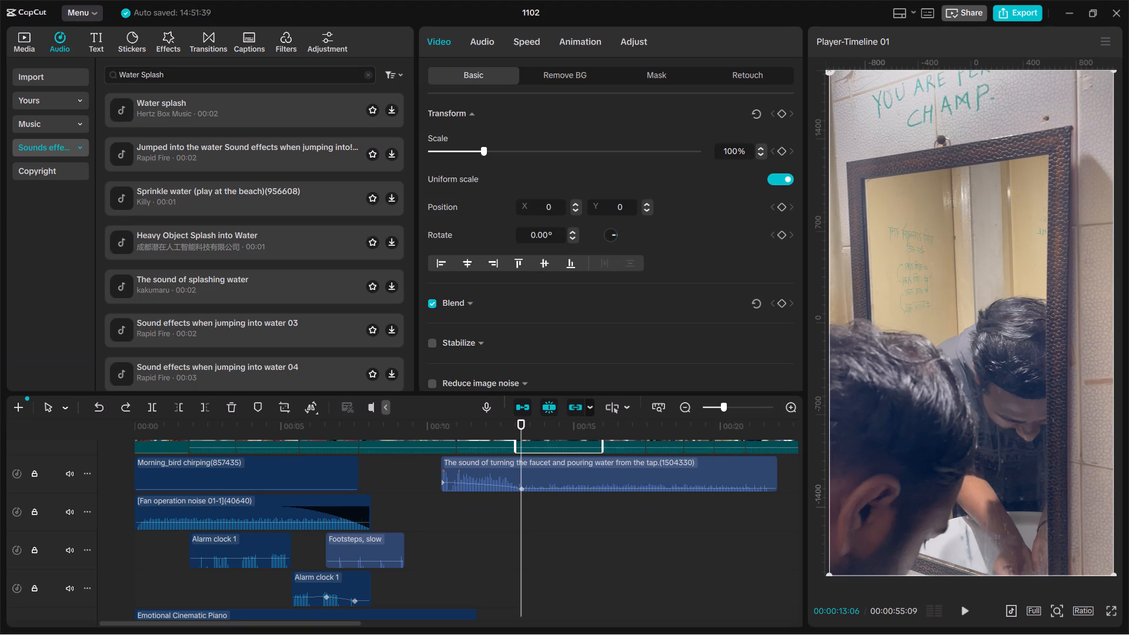
Audition the Water Splash search results, from Water splash down to The sound of splashing water.
click(200, 96)
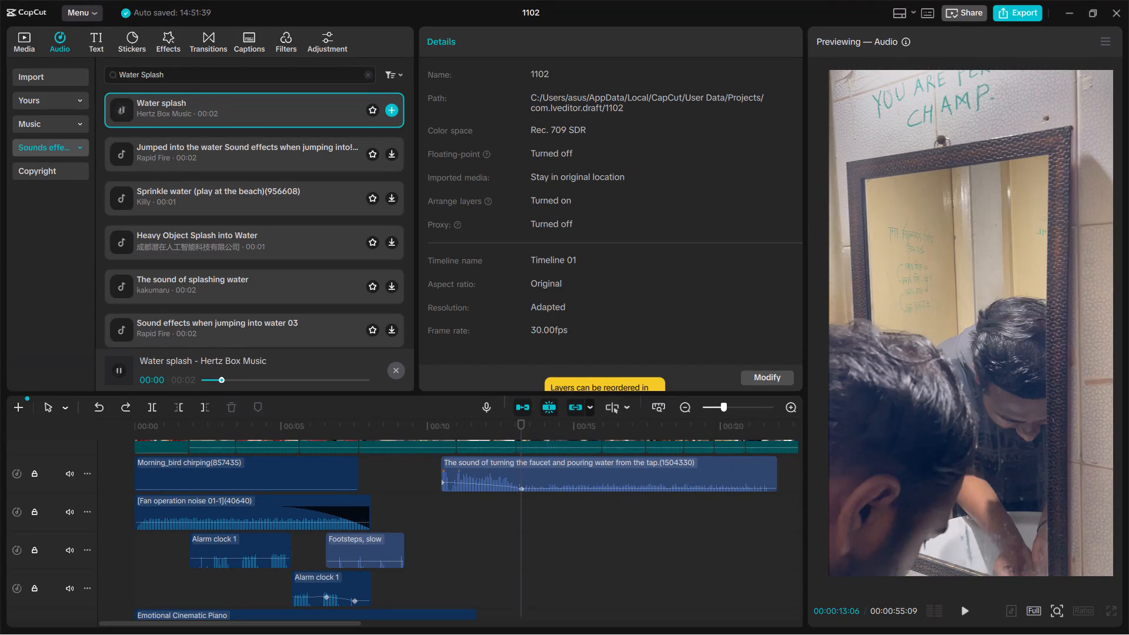
click(211, 112)
click(211, 112)
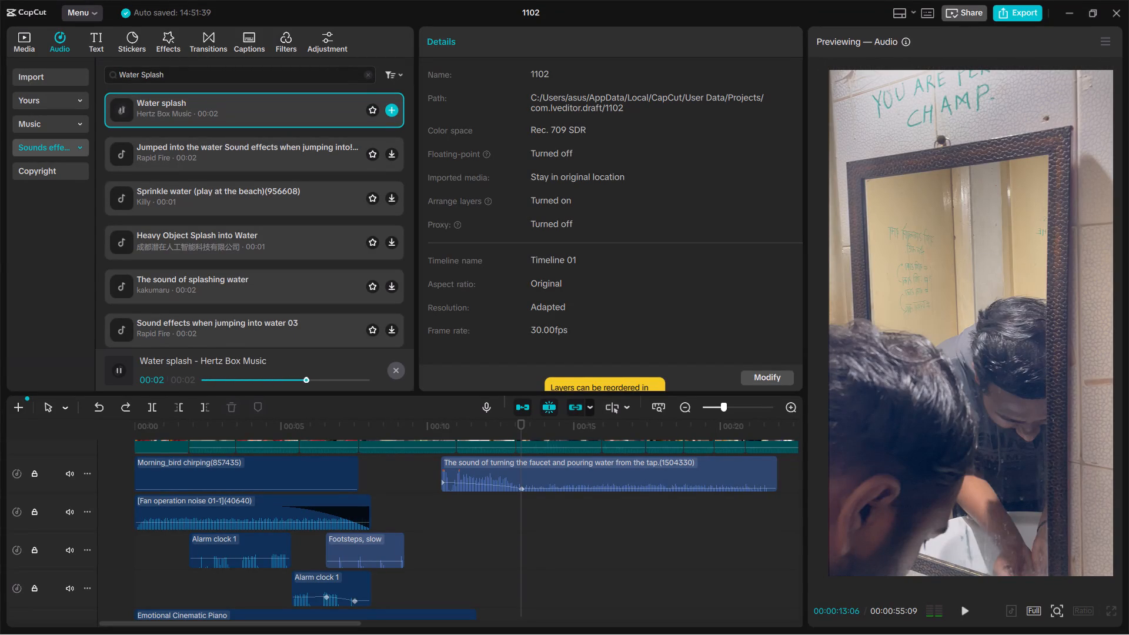
click(211, 112)
click(211, 112)
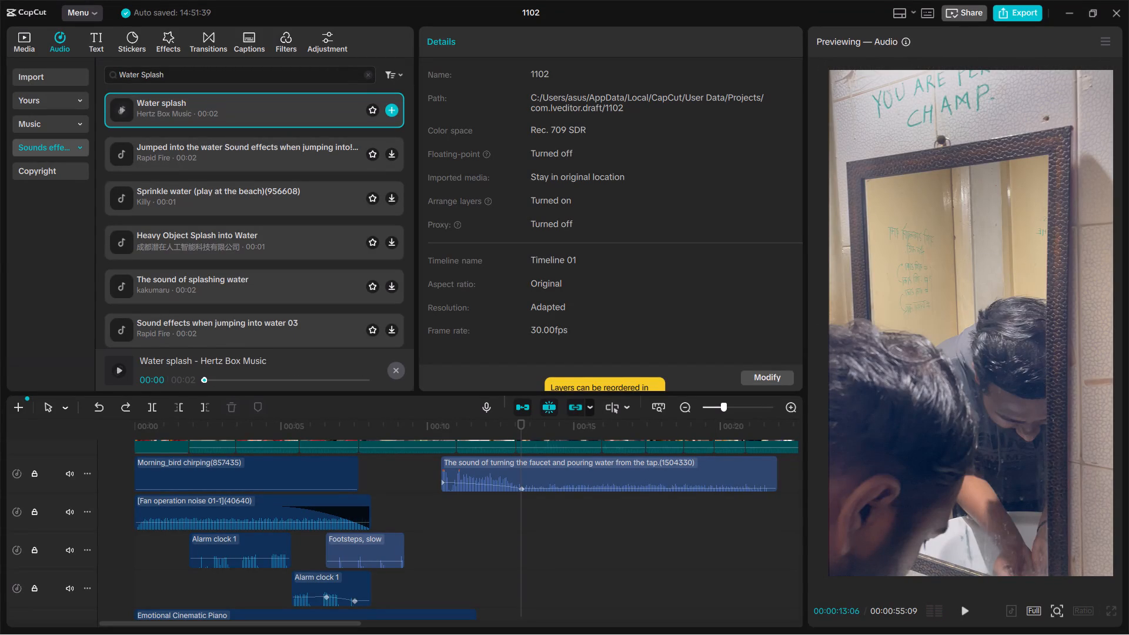
click(241, 139)
click(242, 103)
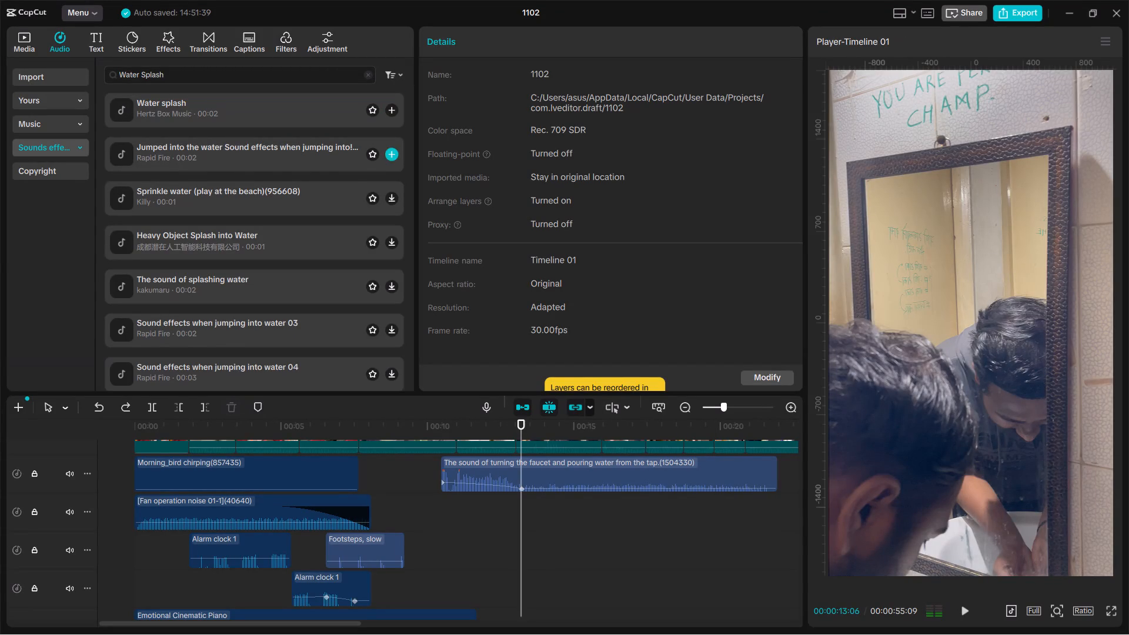
click(248, 151)
click(272, 205)
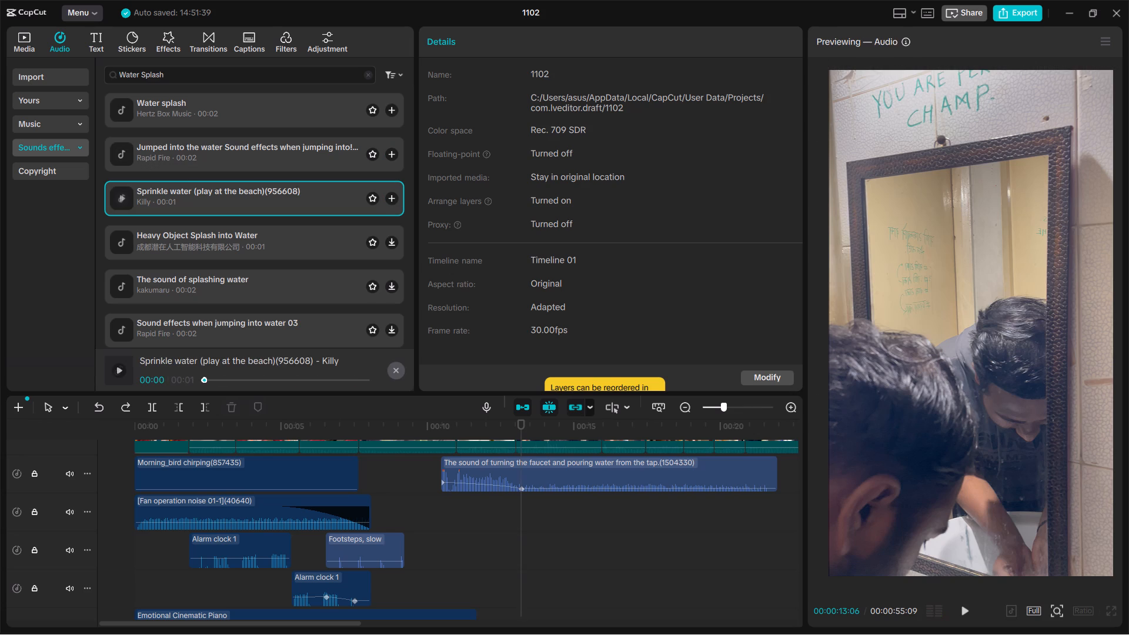
click(311, 240)
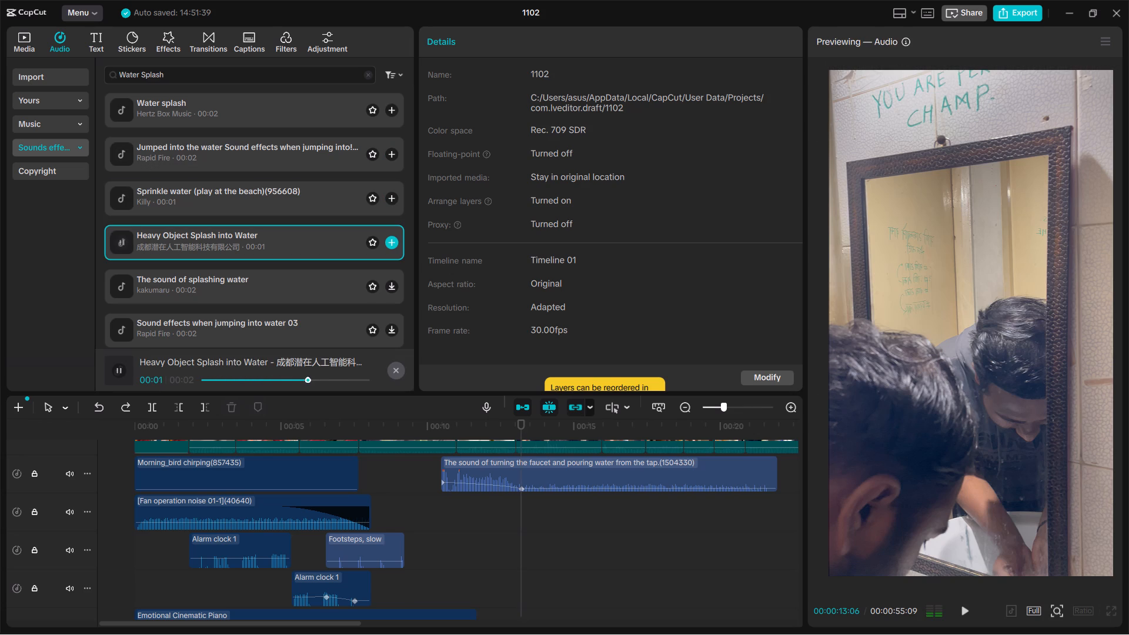
click(315, 288)
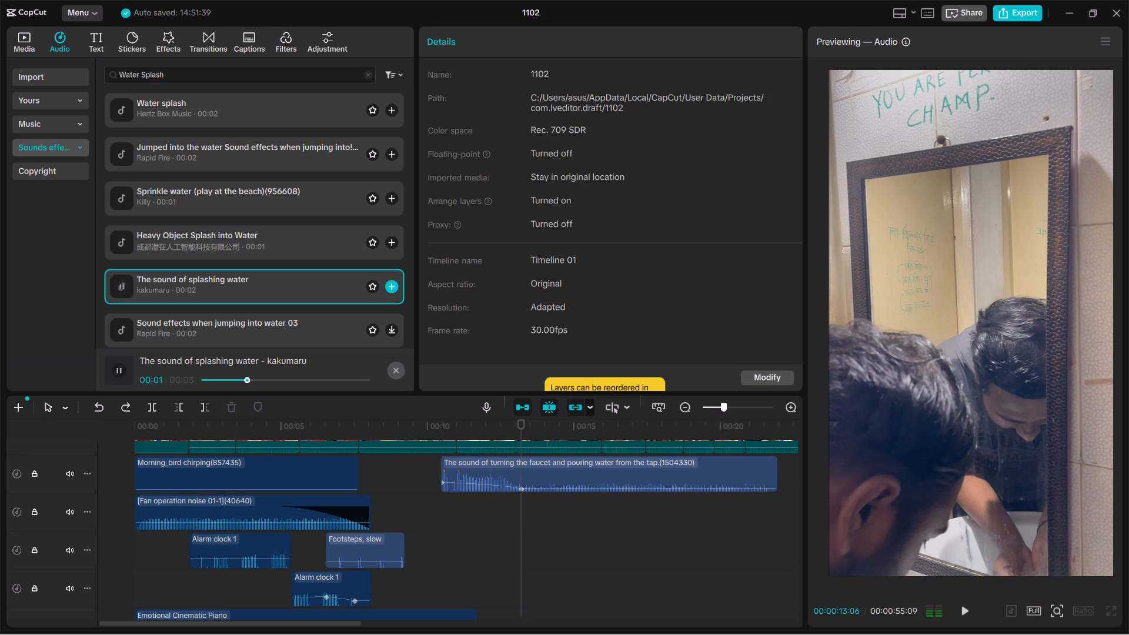
Add The sound of splashing water to the fan noise track at about 12.5 s and play it with the face-washing shot.
drag(307, 295, 476, 441)
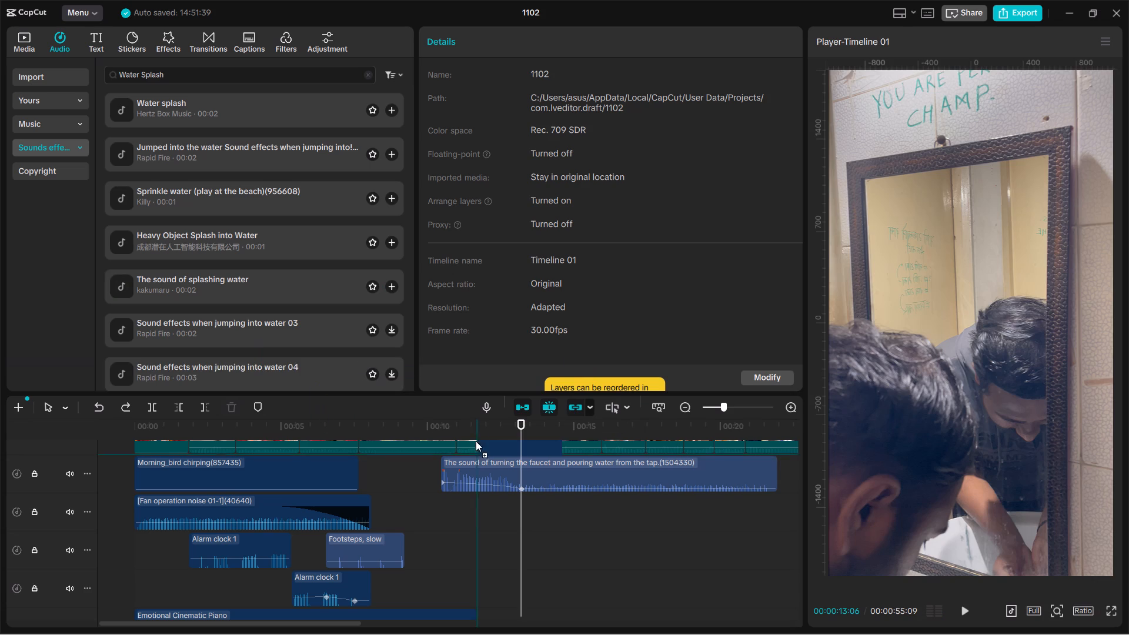
drag(476, 441, 502, 512)
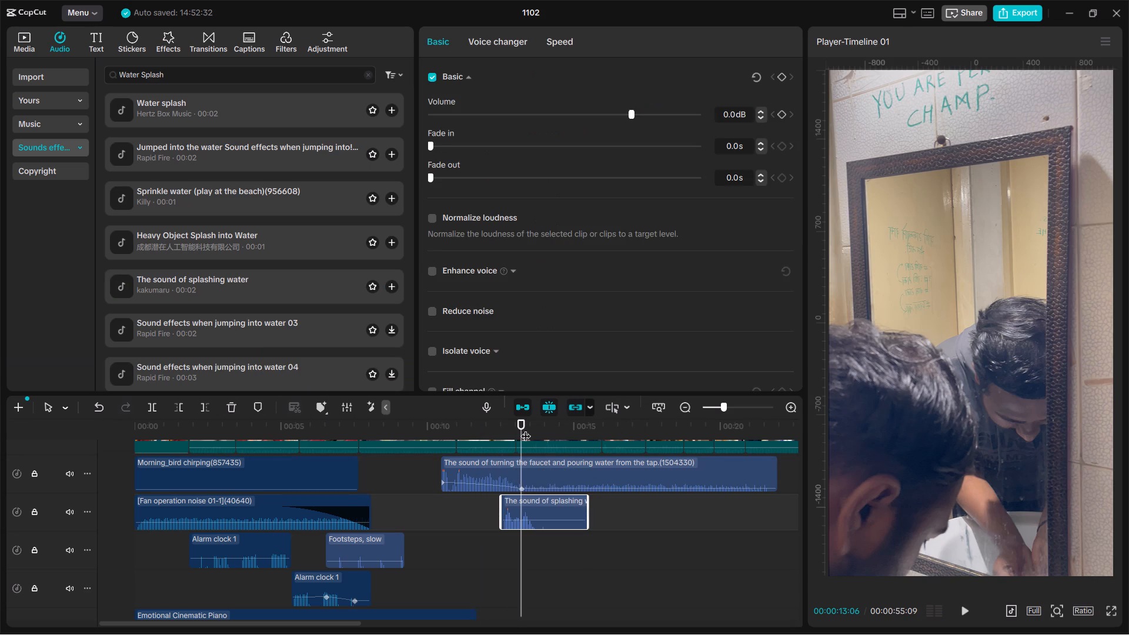
drag(522, 426, 499, 430)
key(space)
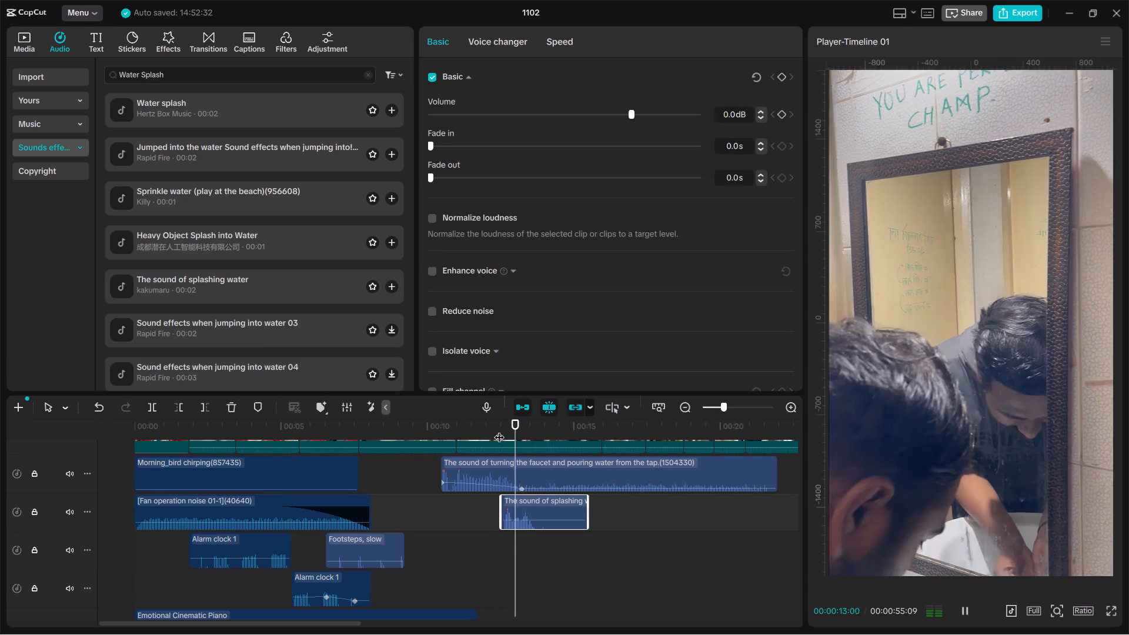
key(space)
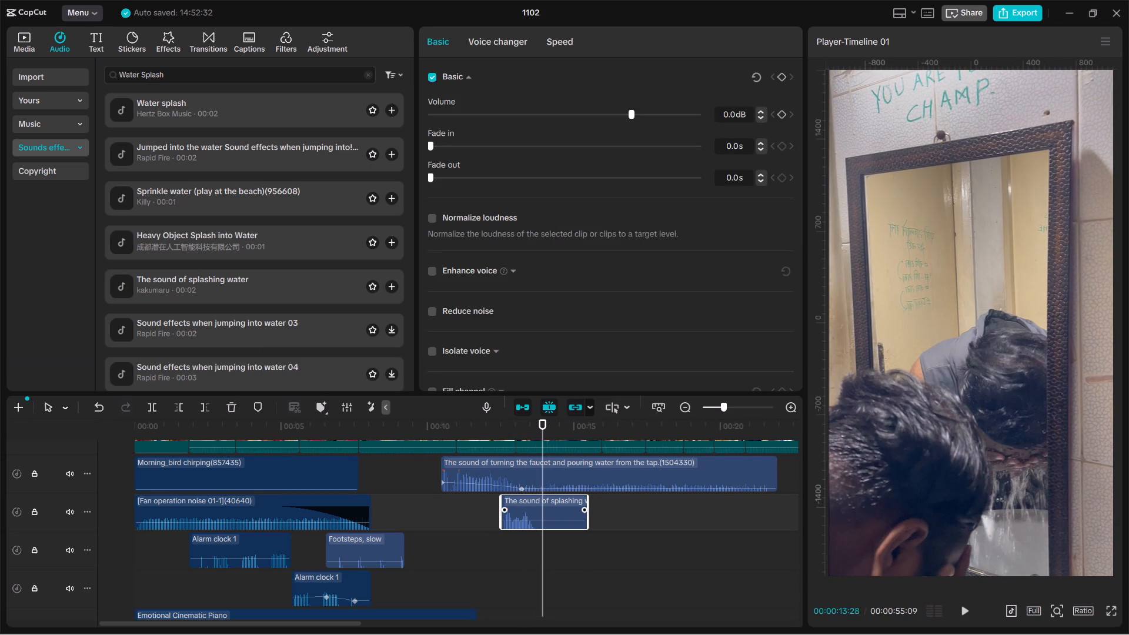
Shift the splashing water clip along its track to start at about 13.6 s.
drag(552, 510, 590, 513)
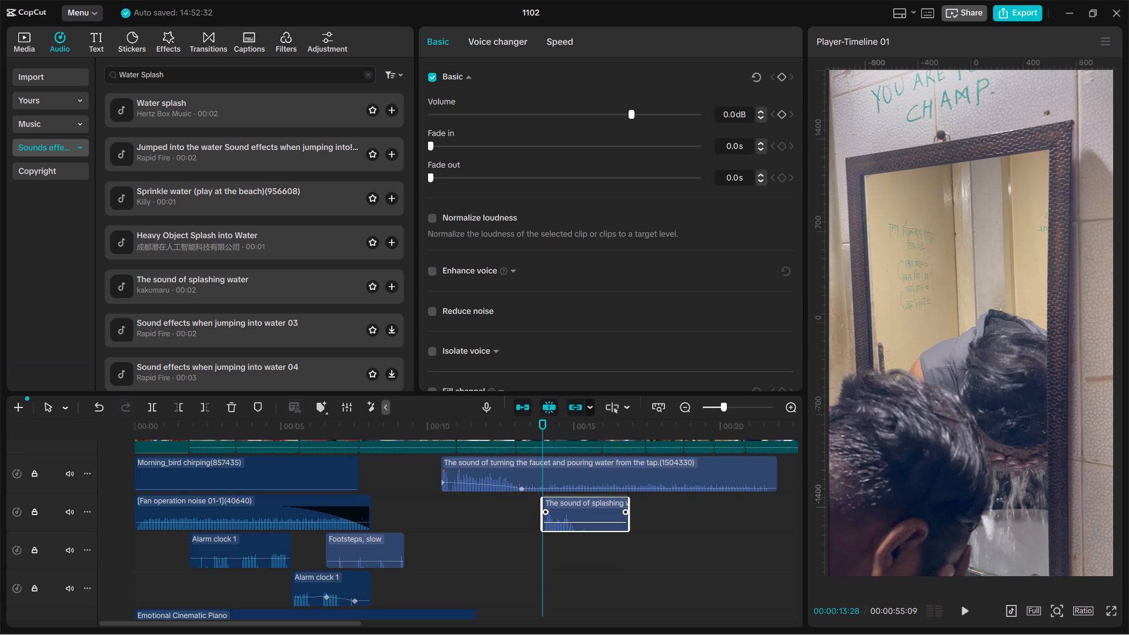
drag(590, 513, 586, 510)
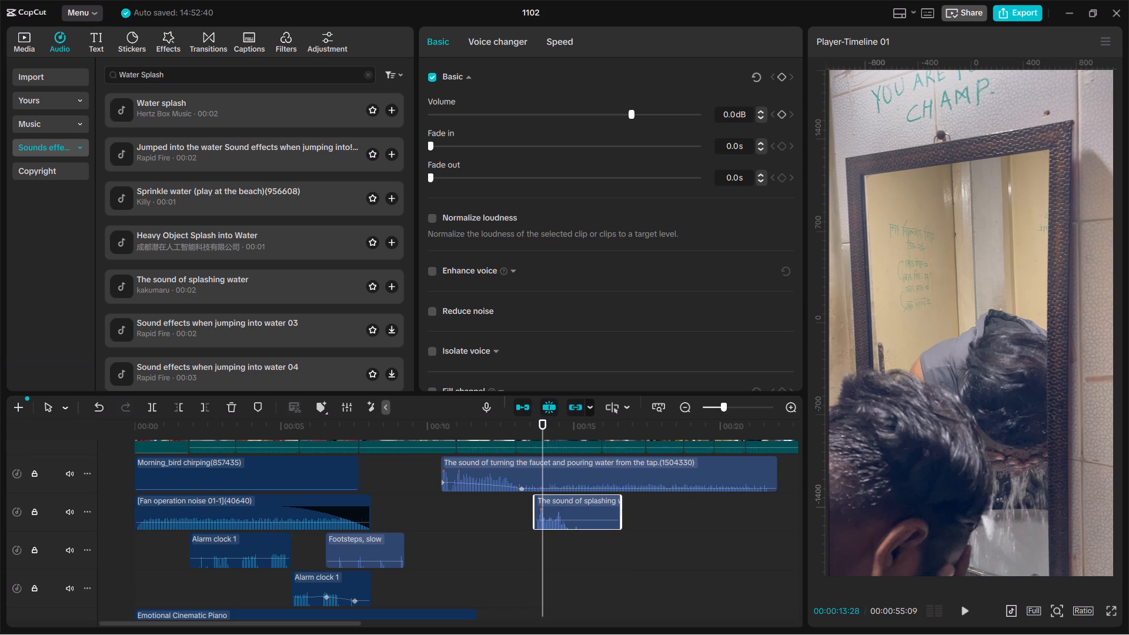
Lower the splashing water clip's volume to -4.5 dB and play the face-washing shot from about 00:00:13.
drag(633, 112, 613, 112)
drag(613, 112, 613, 113)
drag(542, 423, 513, 425)
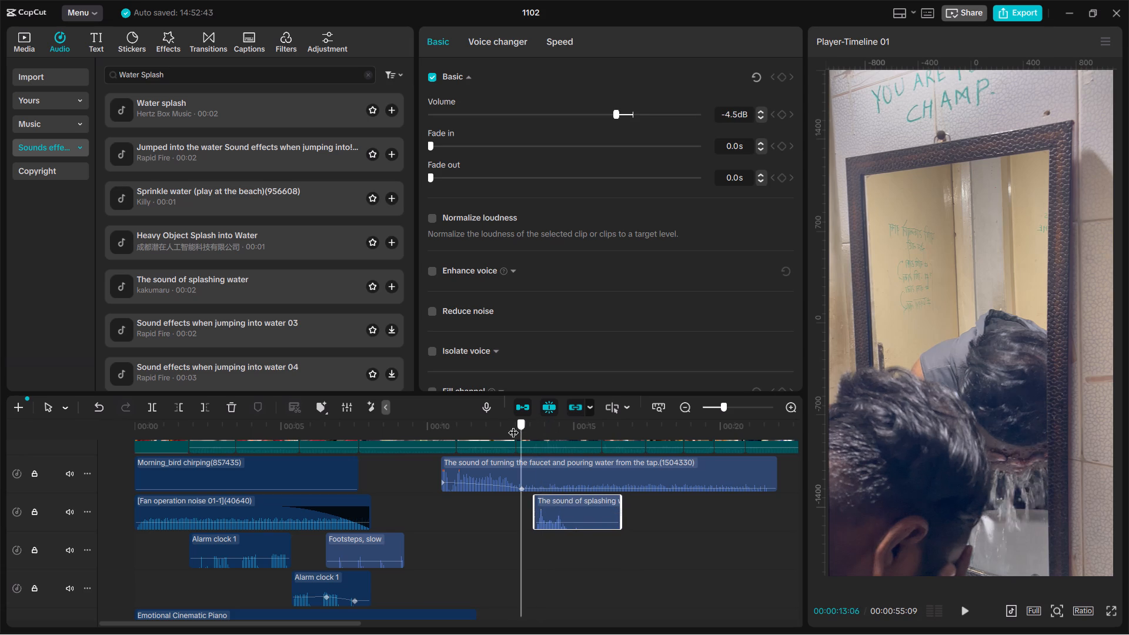
drag(513, 425, 510, 425)
key(space)
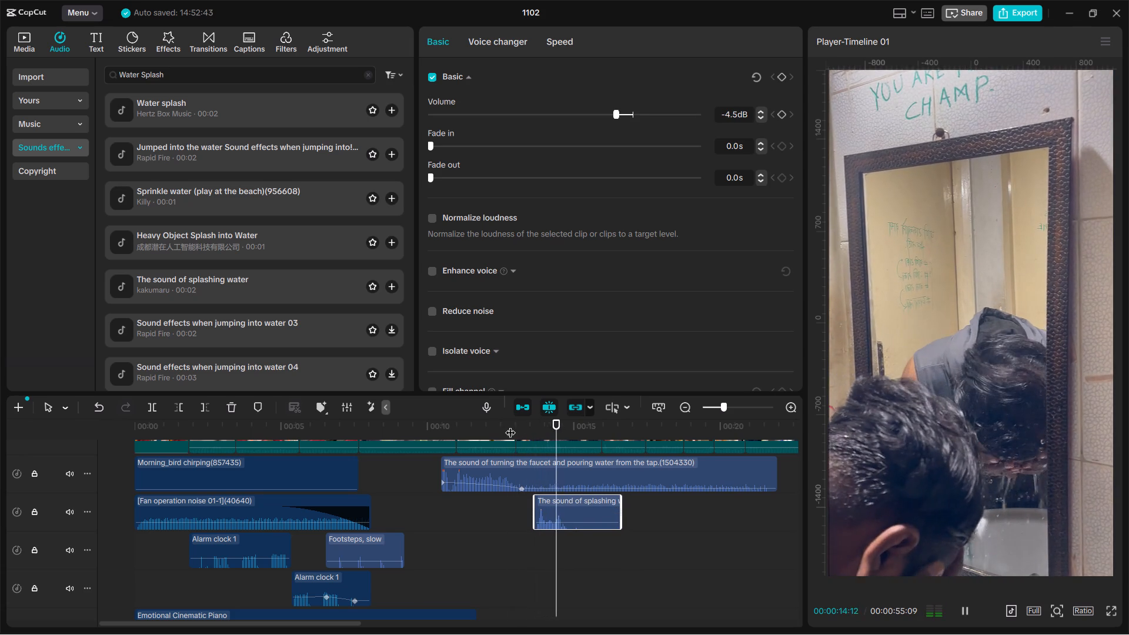
key(space)
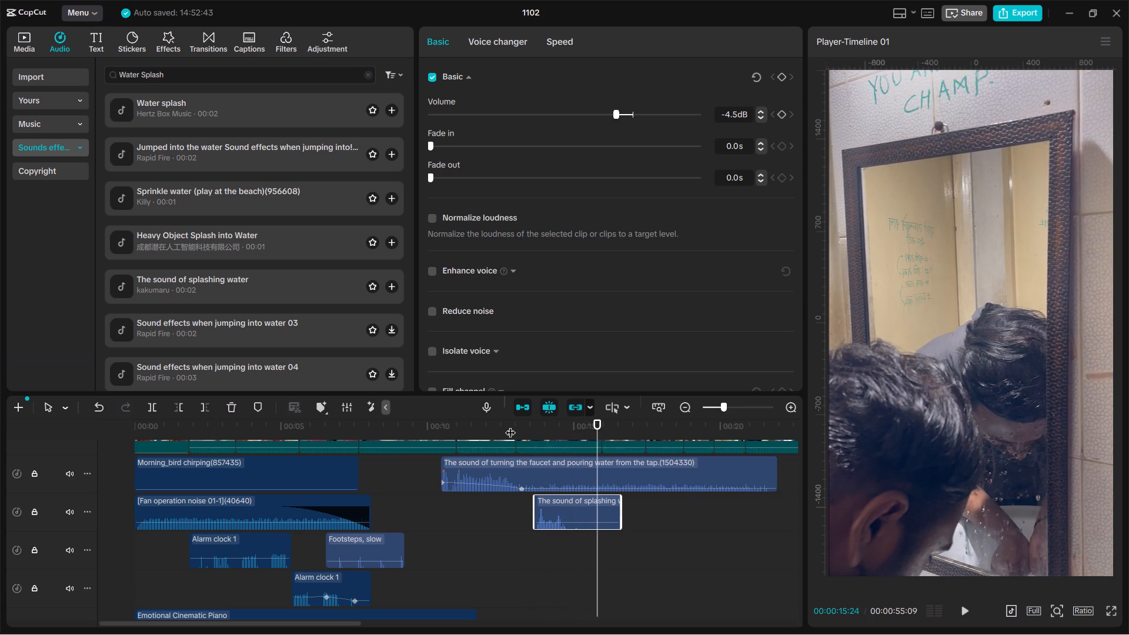
Duplicate the splashing water clip onto the Footsteps track at about 15.5 s and play it with the video.
click(557, 510)
alt+drag(557, 510, 612, 546)
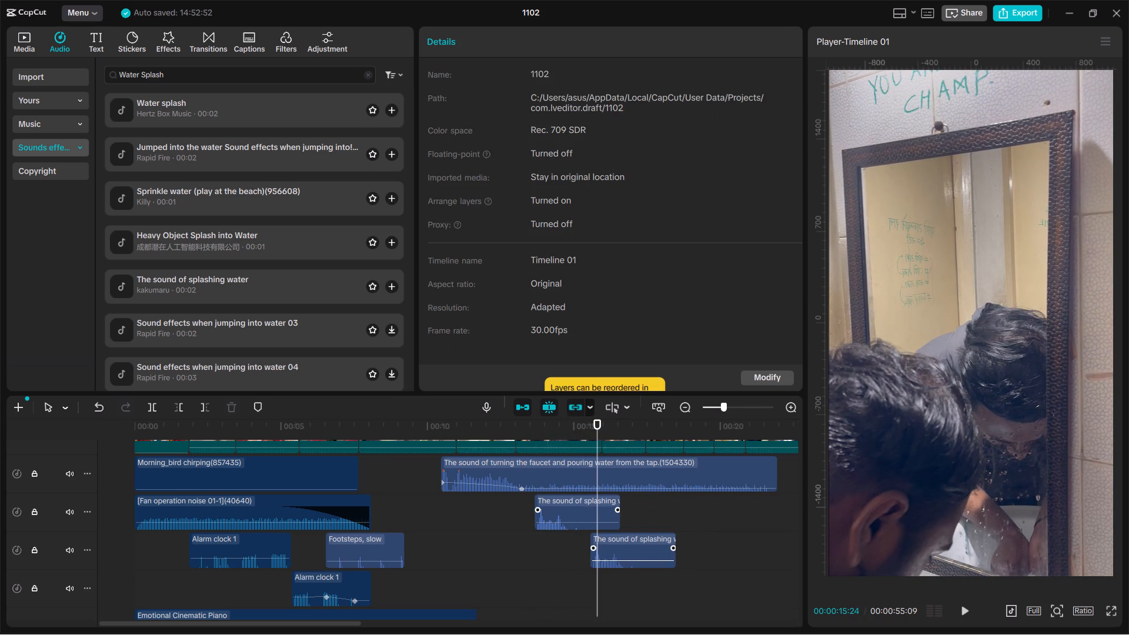
drag(599, 437, 579, 438)
key(space)
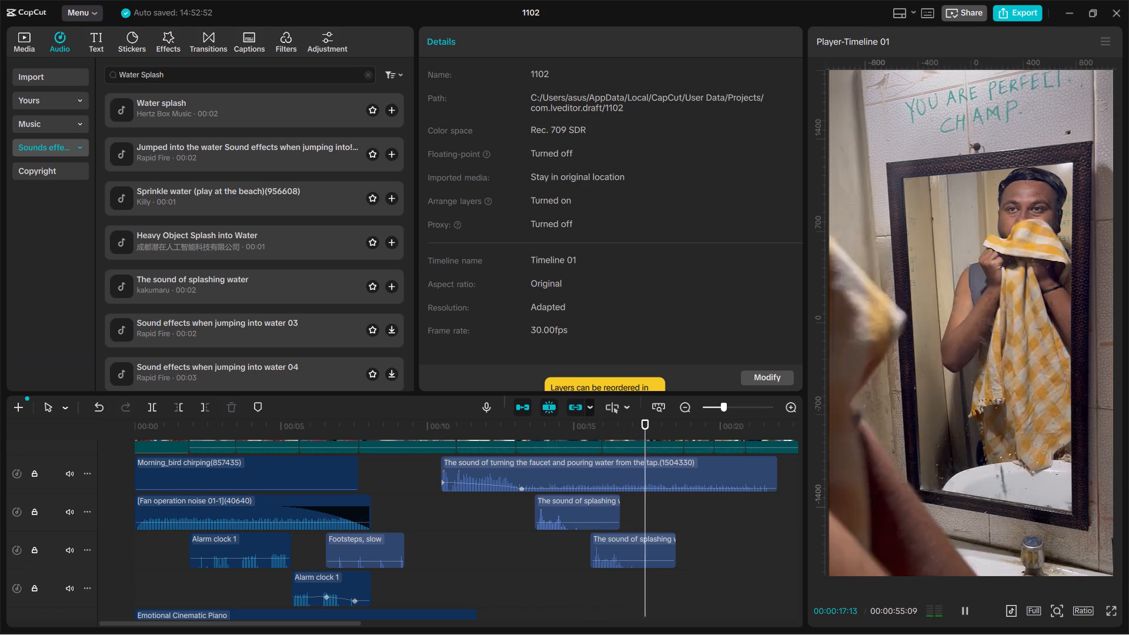
key(space)
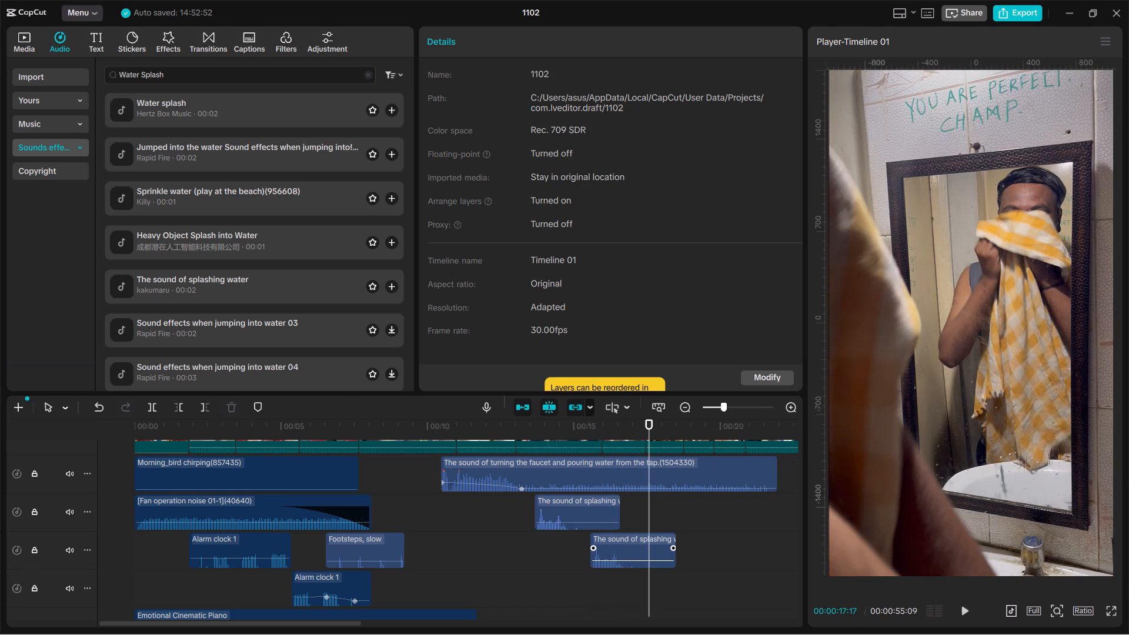
Lower the second splashing water clip's volume to -8.0 dB and replay both splashes up to the towel shot.
click(631, 561)
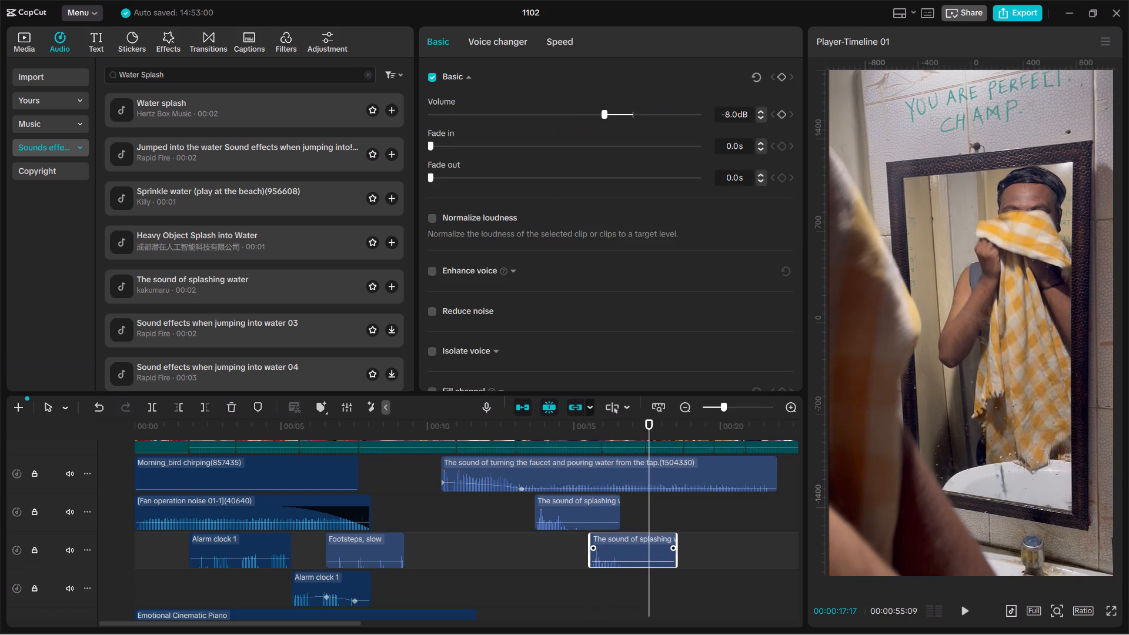
drag(644, 426, 573, 439)
key(space)
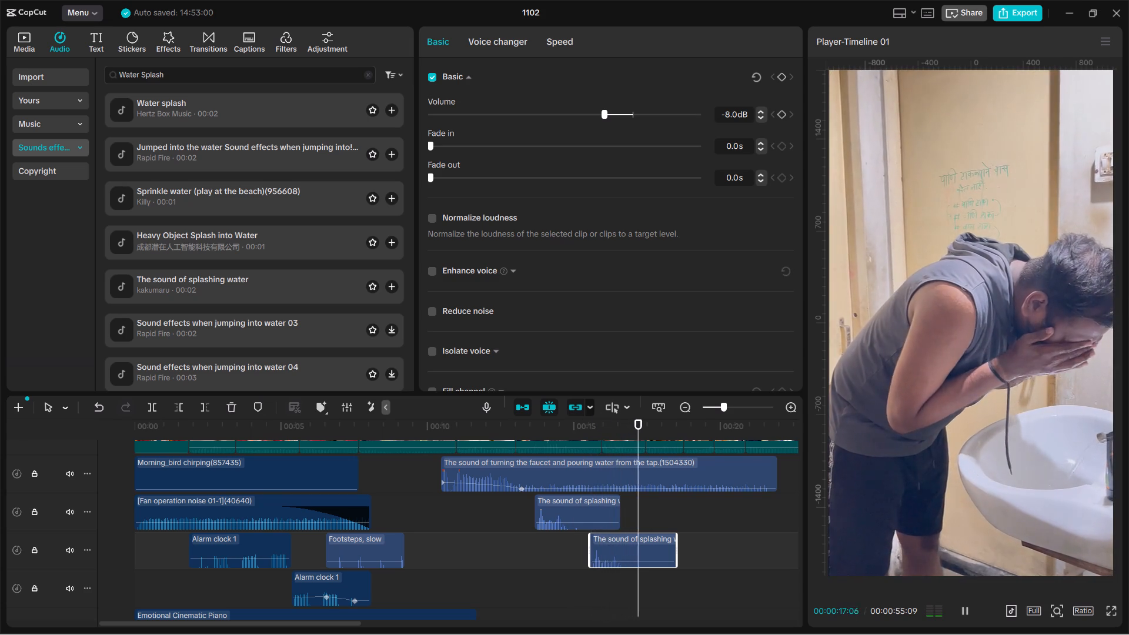
key(space)
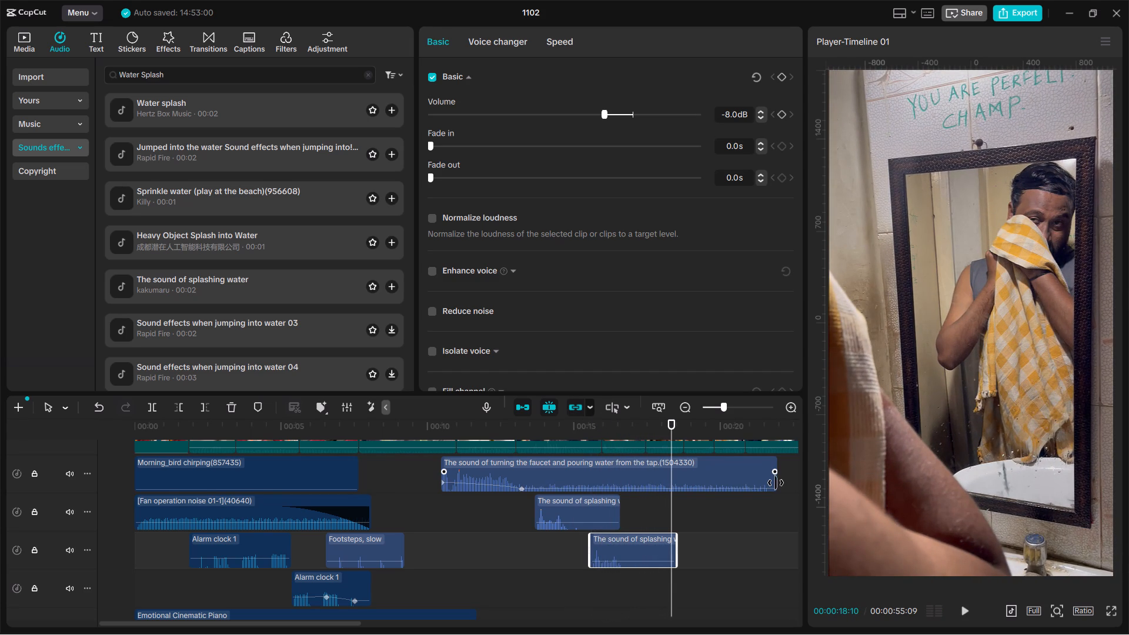
Trim the end of the faucet sound clip back to about 17.5 s, near the start of the towel shot.
drag(776, 483, 664, 499)
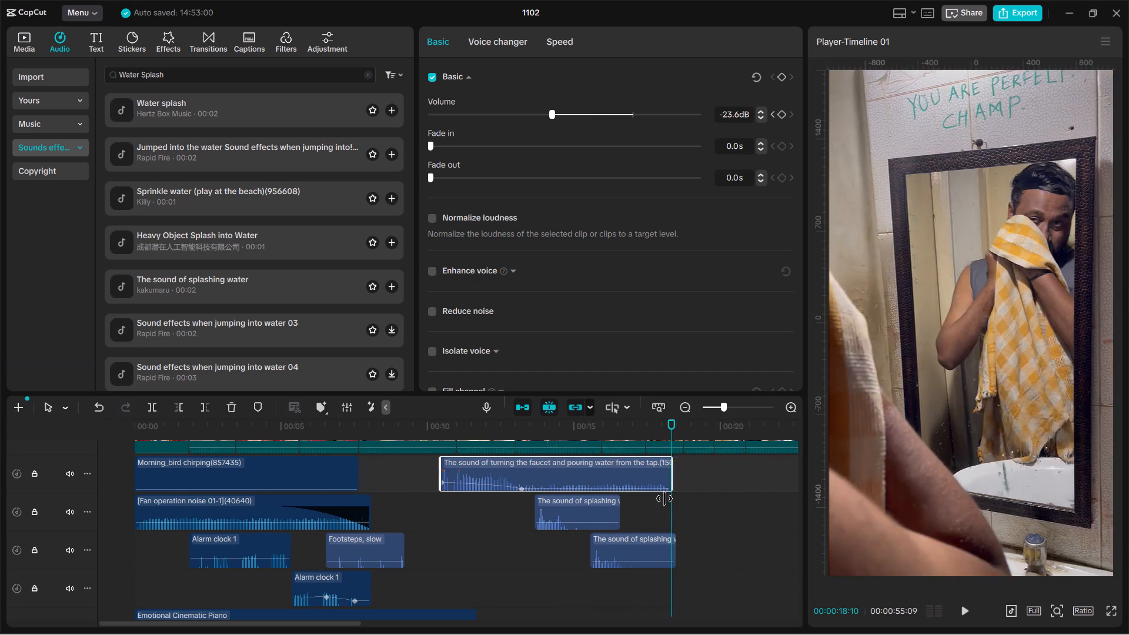
drag(664, 499, 644, 500)
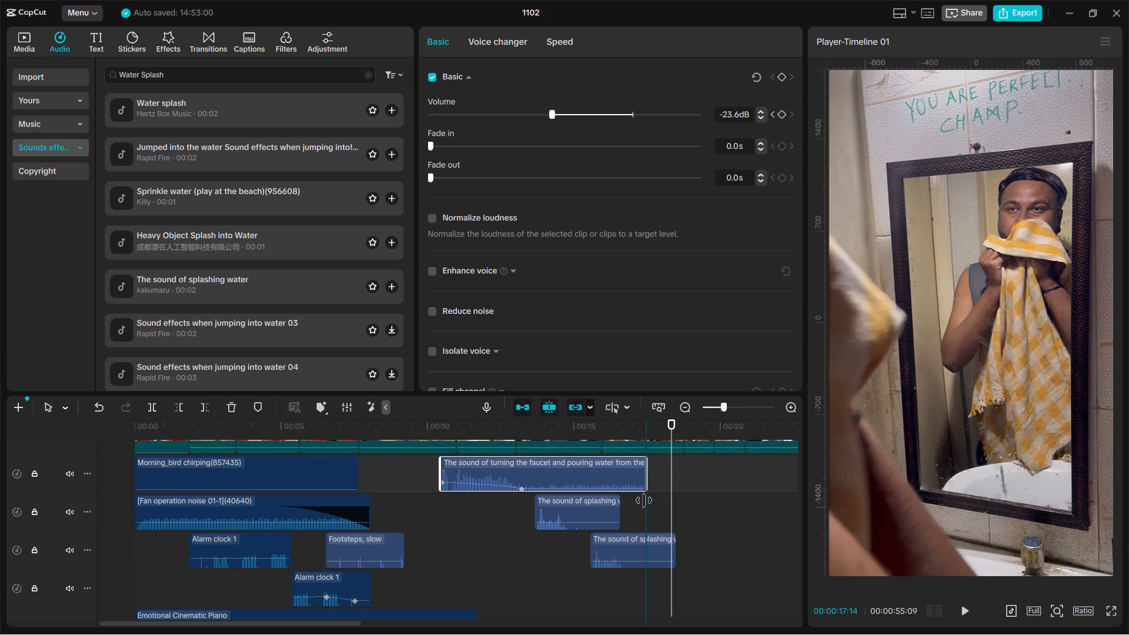
drag(644, 500, 643, 500)
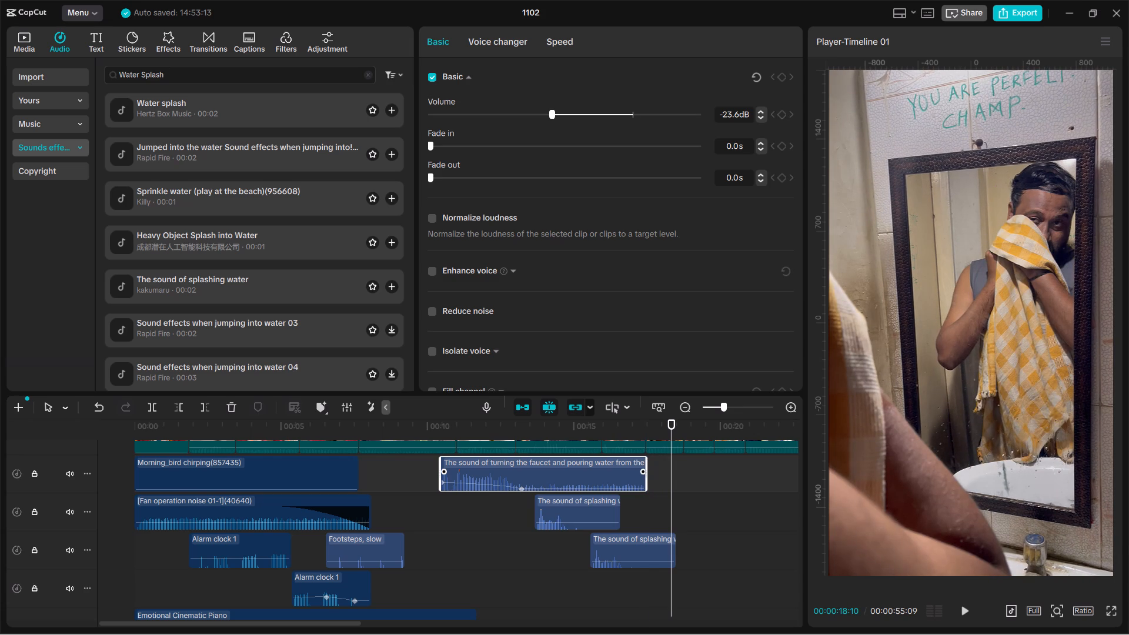
Set a 2.6 s fade-out on the faucet sound clip and play the end of the face-washing scene.
drag(642, 472, 618, 472)
drag(618, 472, 567, 465)
drag(662, 423, 549, 449)
key(space)
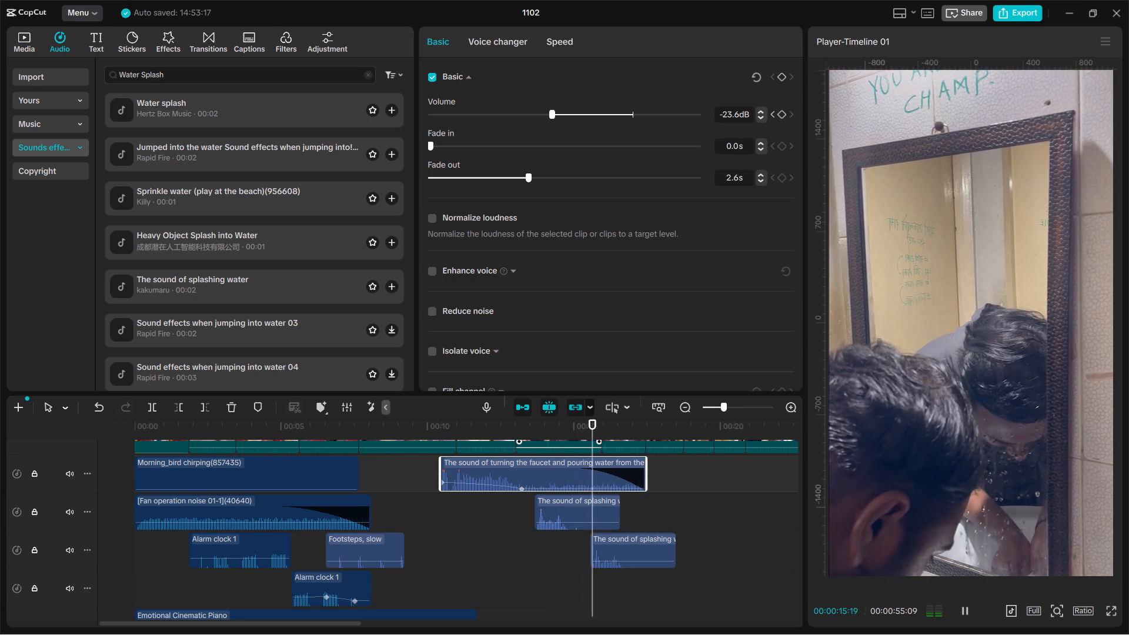
key(space)
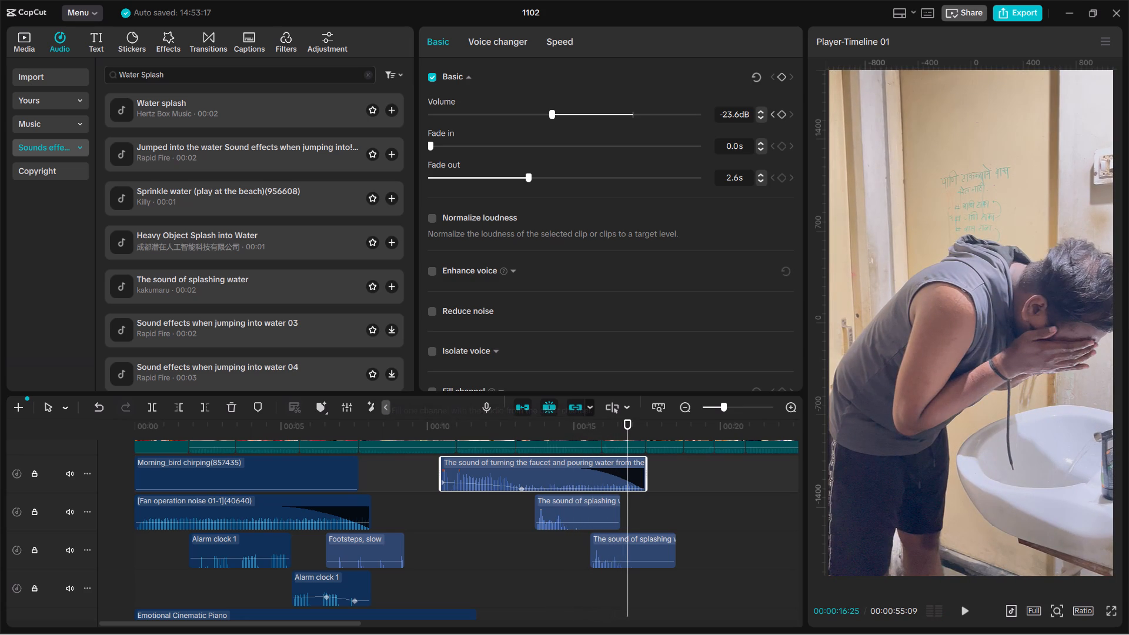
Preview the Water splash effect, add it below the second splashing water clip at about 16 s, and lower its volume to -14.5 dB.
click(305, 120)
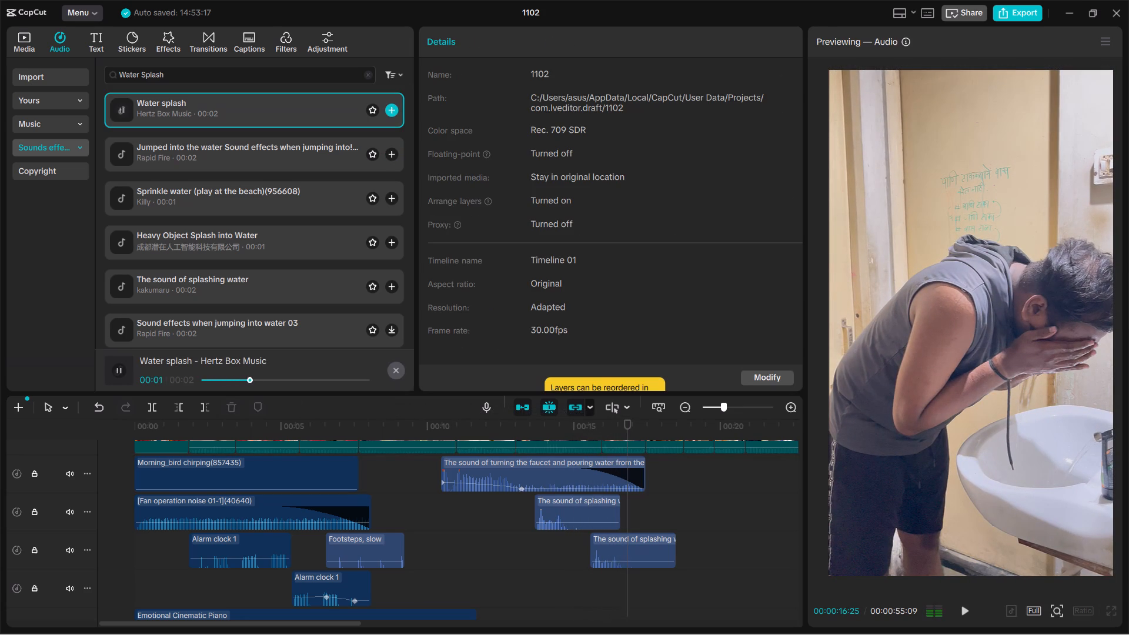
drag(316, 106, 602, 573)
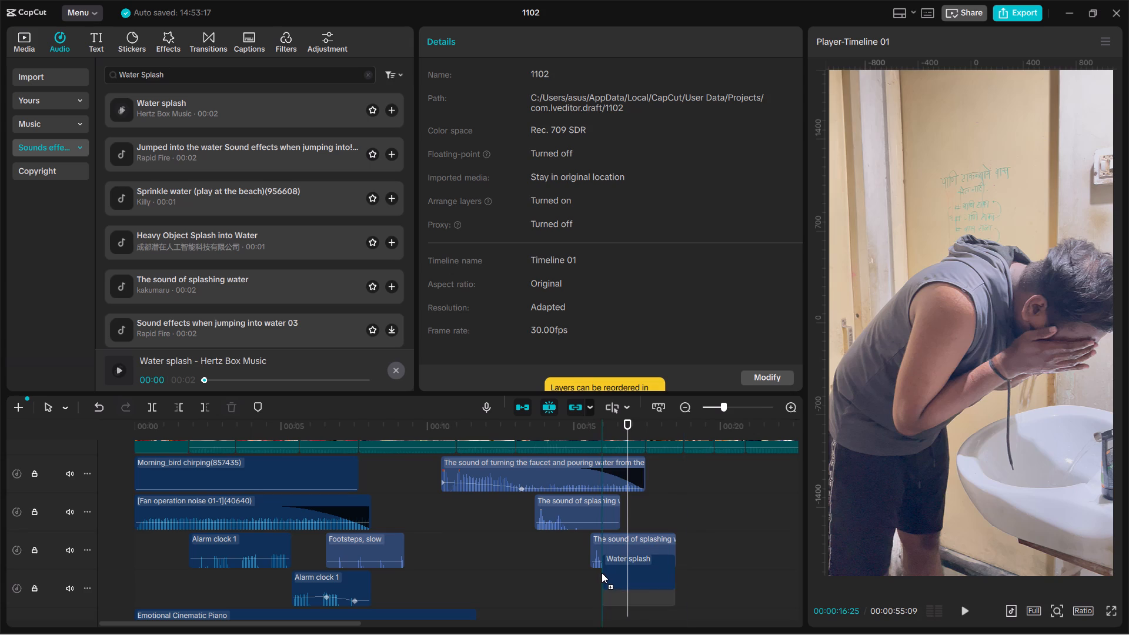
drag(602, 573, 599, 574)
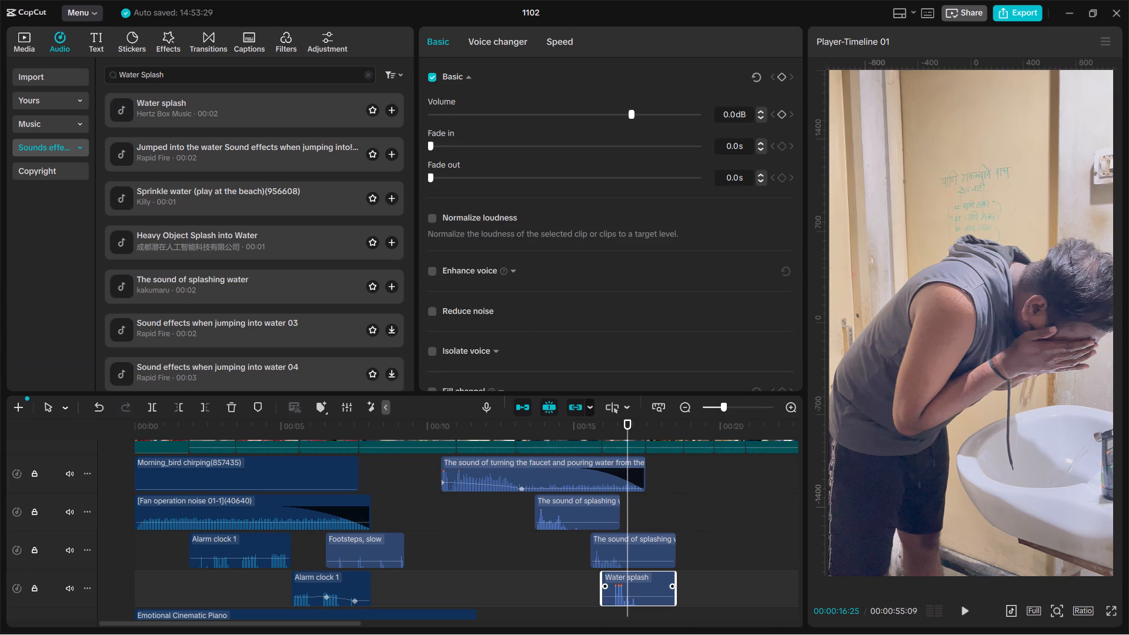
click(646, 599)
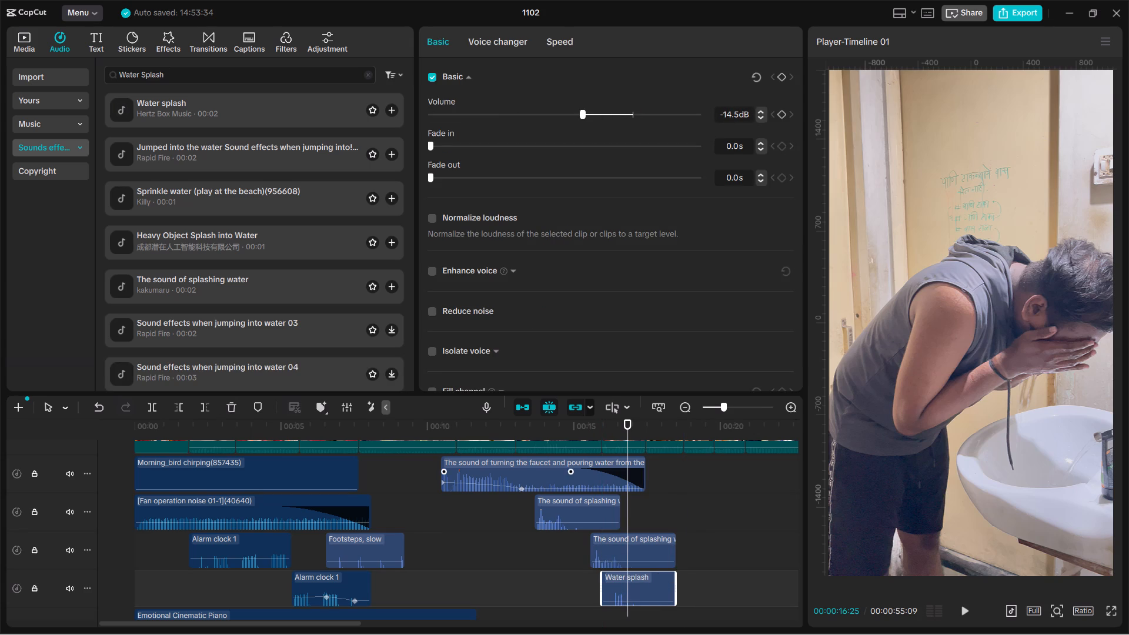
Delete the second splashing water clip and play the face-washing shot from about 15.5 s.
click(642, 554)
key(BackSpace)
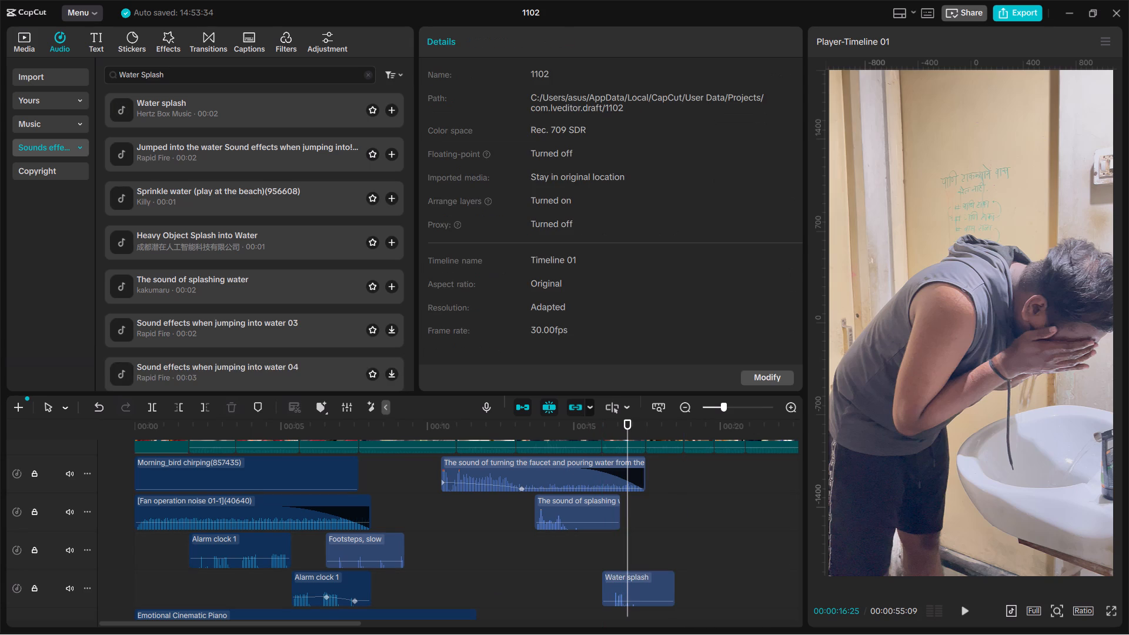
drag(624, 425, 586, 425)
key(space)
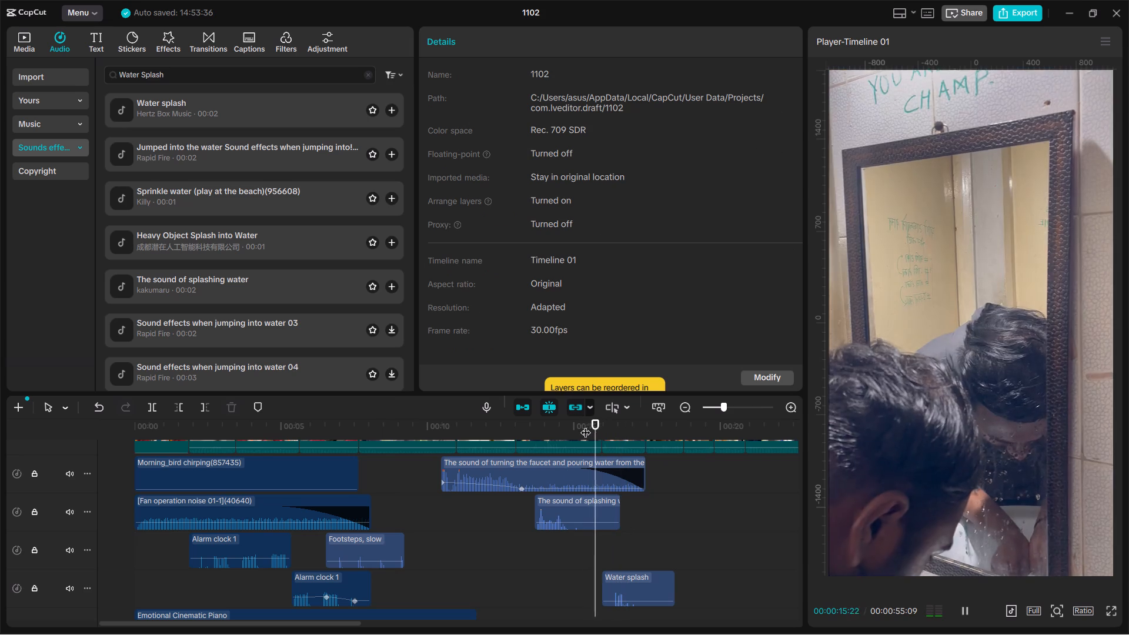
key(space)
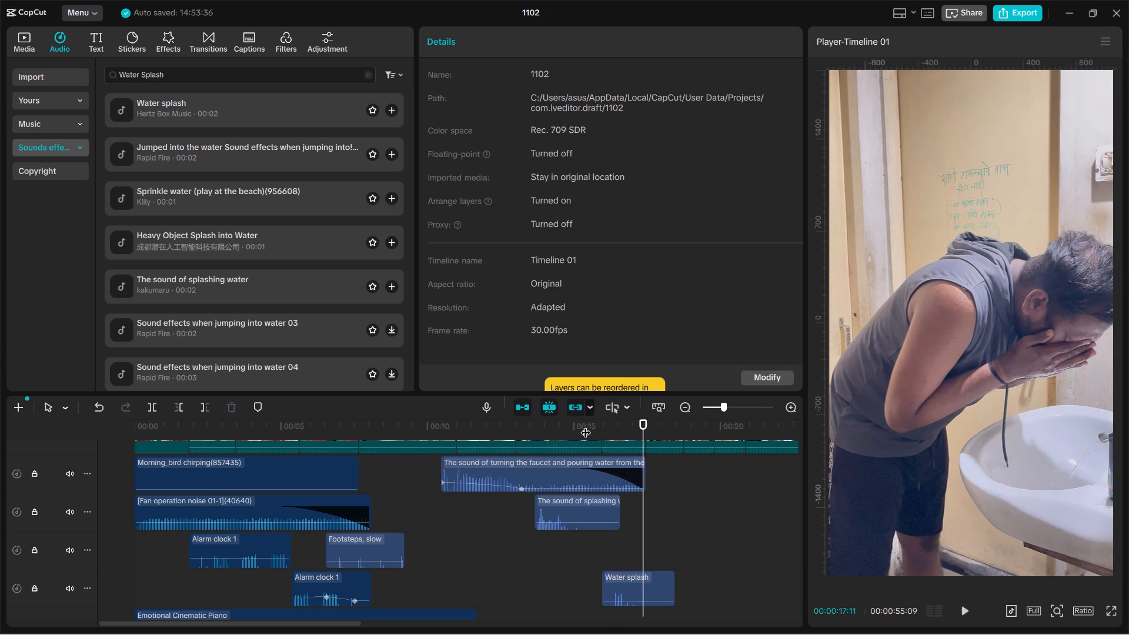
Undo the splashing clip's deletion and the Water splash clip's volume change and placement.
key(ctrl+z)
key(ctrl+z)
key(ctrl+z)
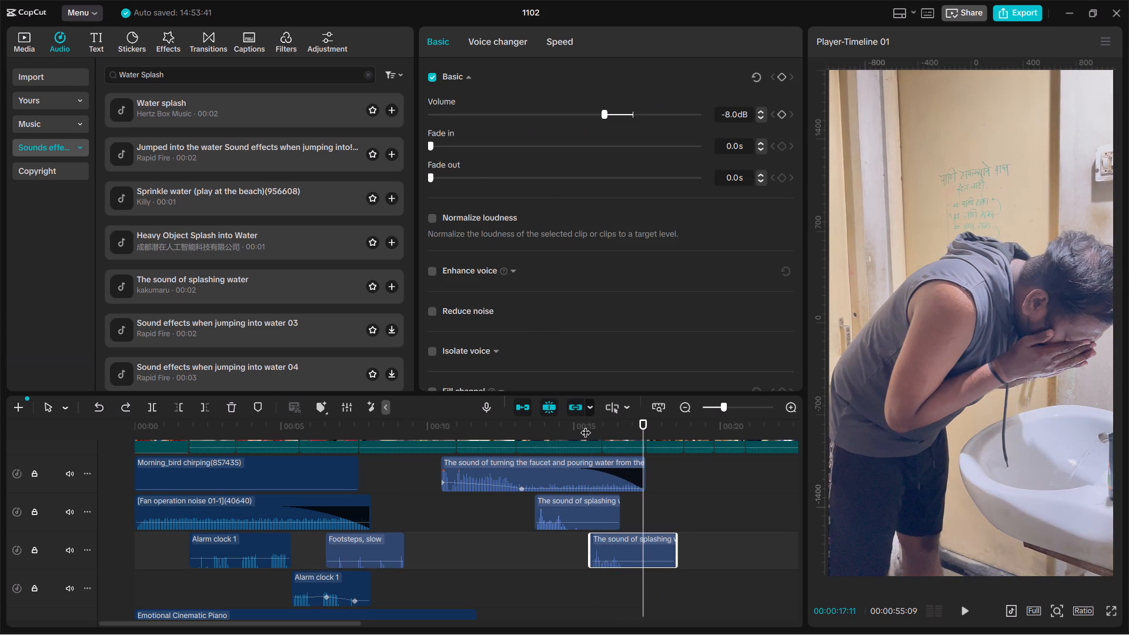
drag(593, 420, 454, 425)
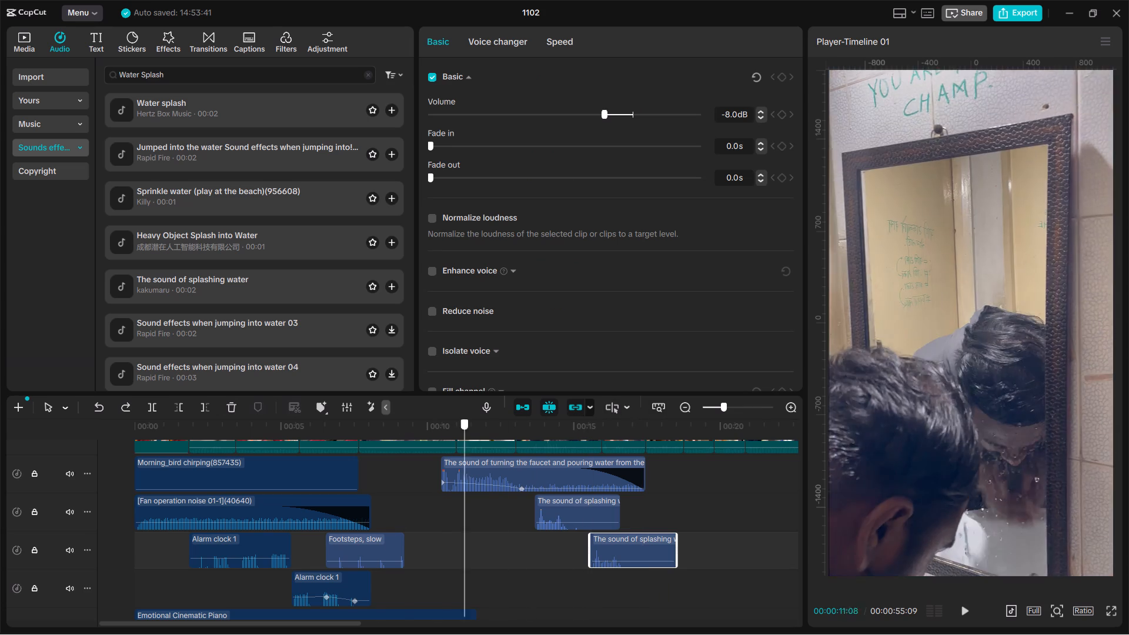
drag(454, 425, 71, 402)
key(space)
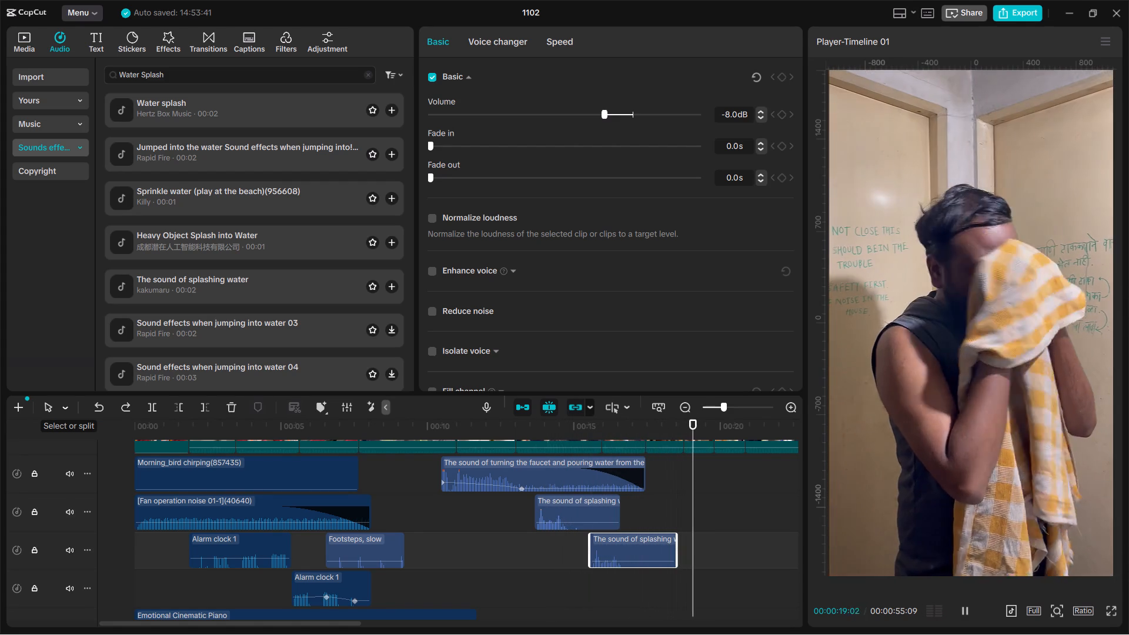
key(space)
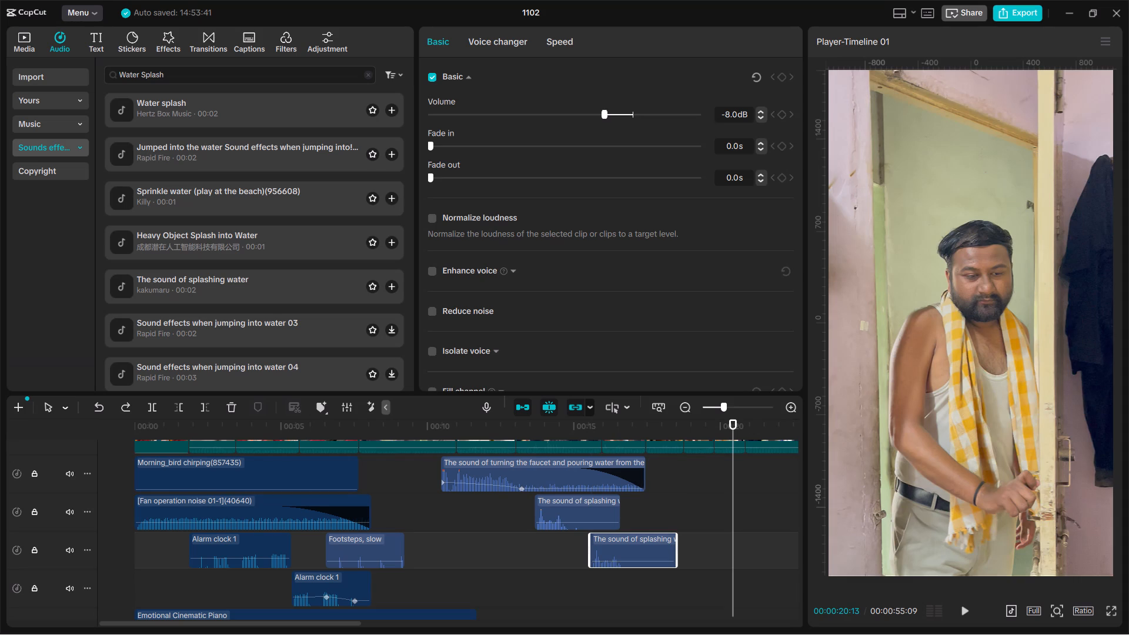
Lower the second splashing water clip's volume to -12.1 dB and replay the splashes up to the towel shot.
drag(605, 115, 598, 114)
drag(598, 114, 588, 114)
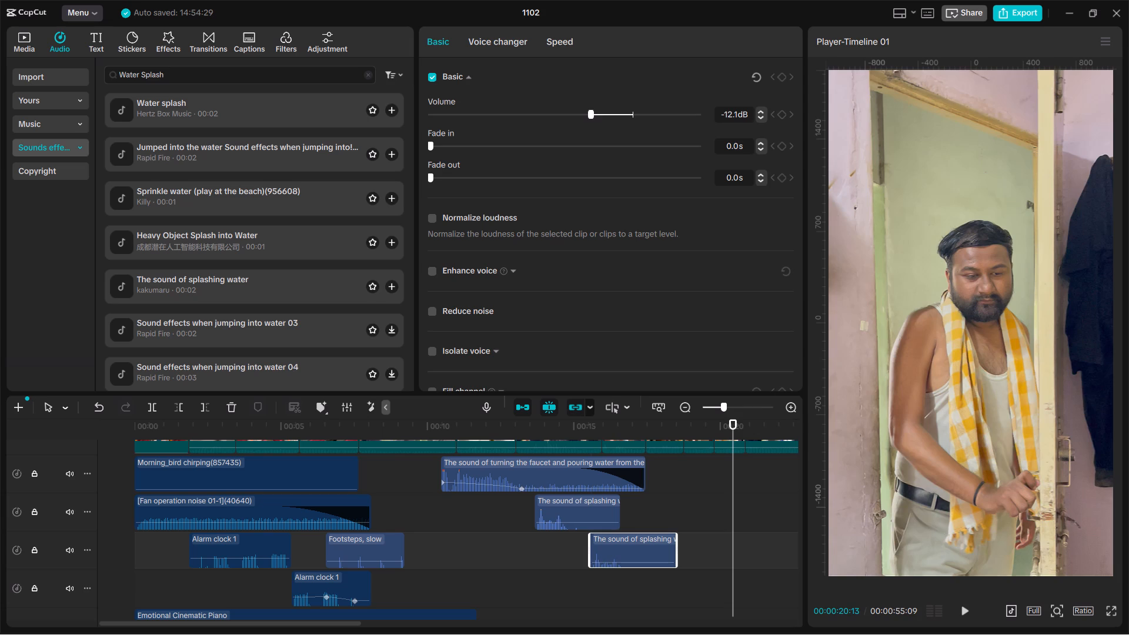
drag(677, 430, 535, 429)
key(space)
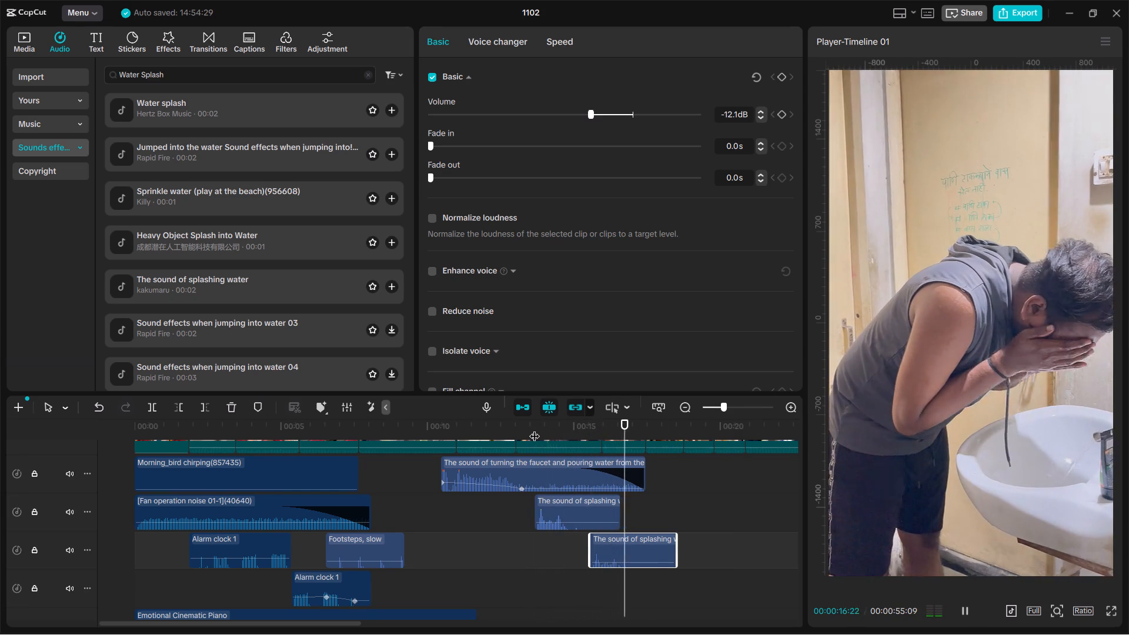
key(space)
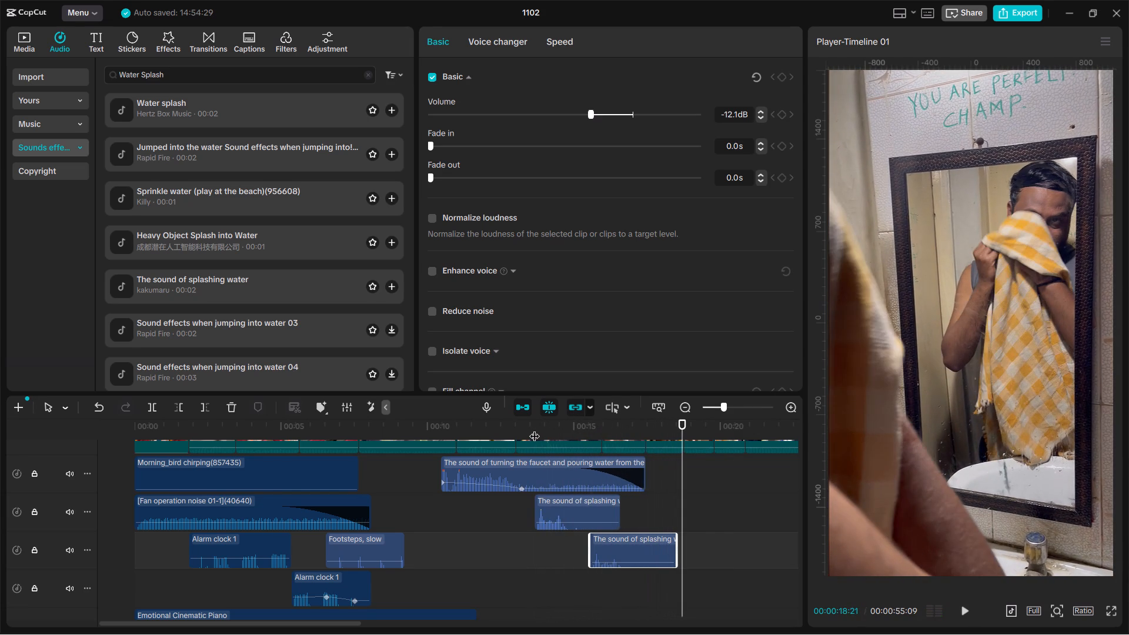
Extend the end of the Emotional Cinematic Piano clip to about 18.5 s and play the video from about 8 s.
click(493, 522)
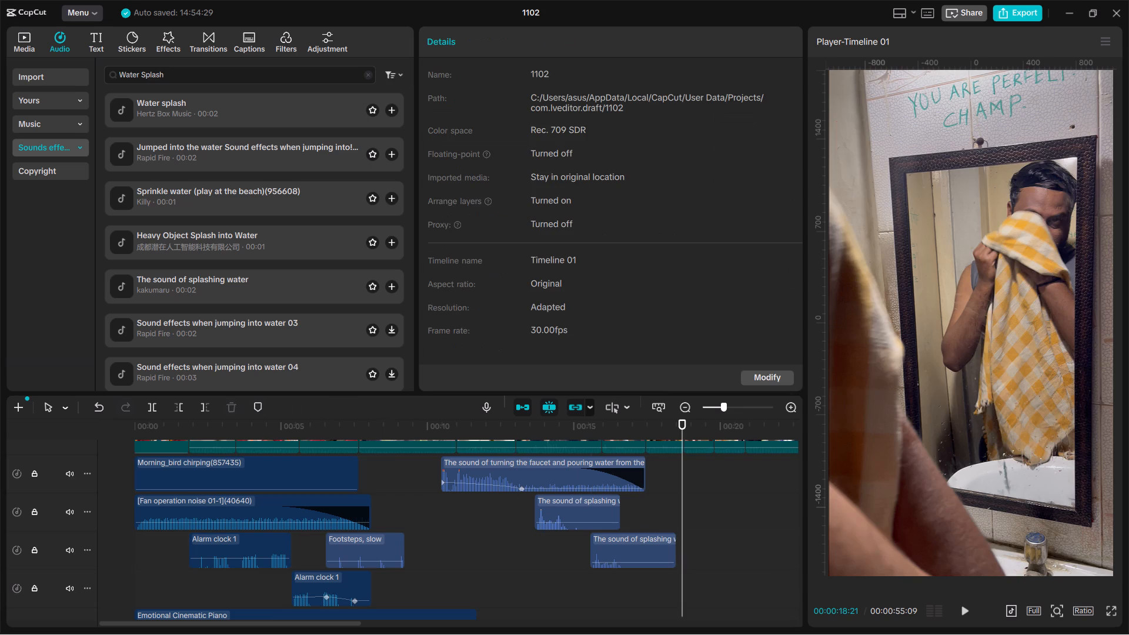
scroll(493, 522, down, 2)
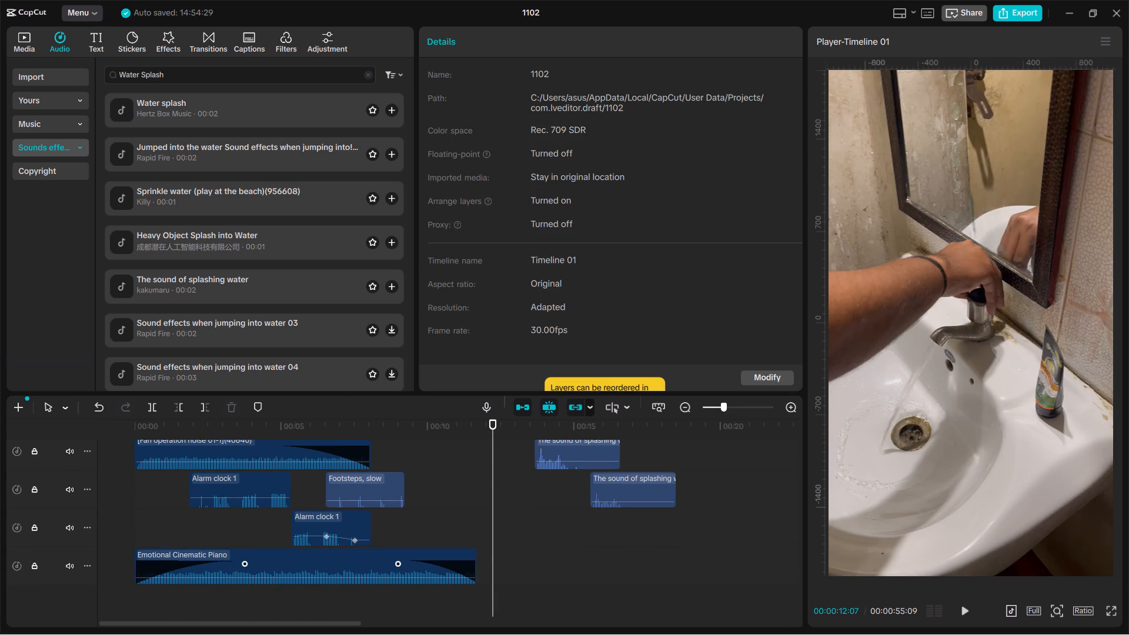
drag(477, 563, 684, 585)
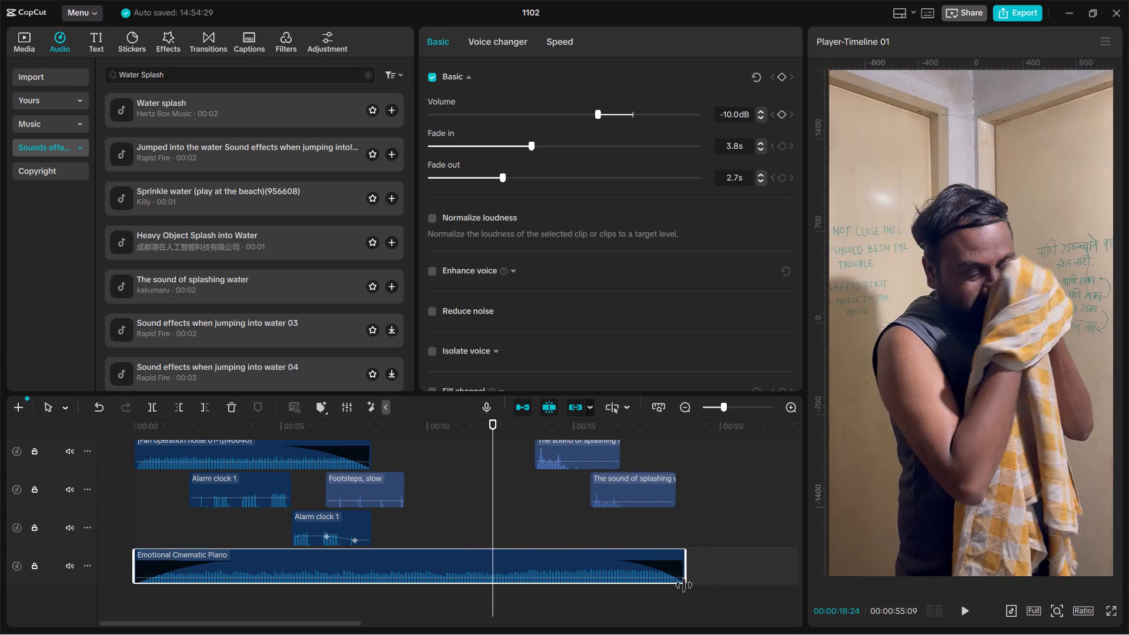
drag(684, 585, 677, 583)
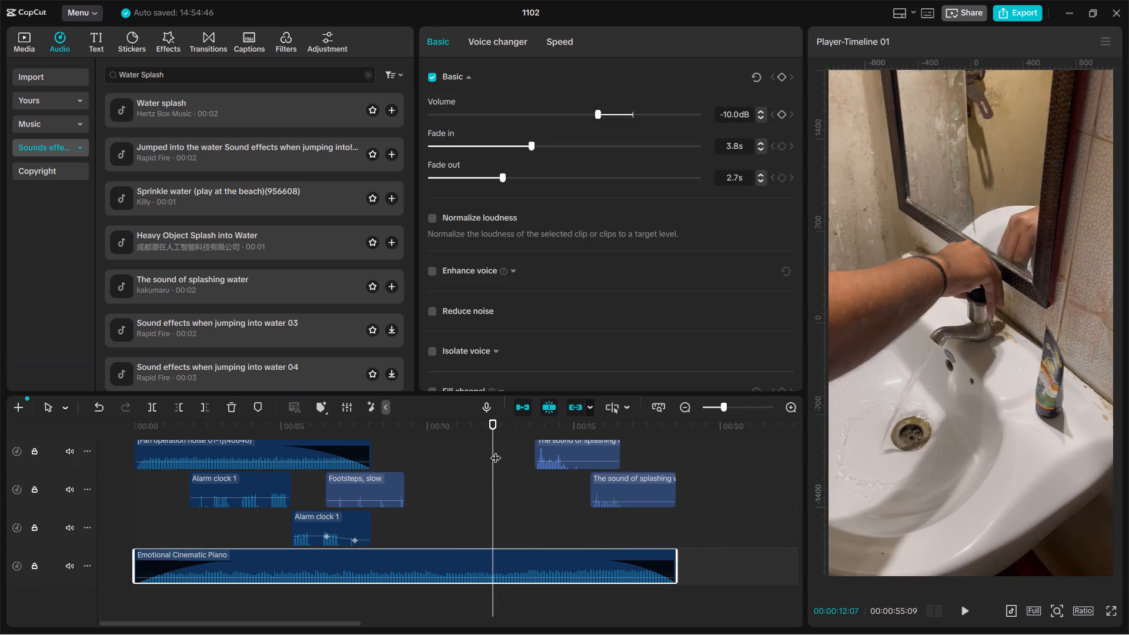
drag(490, 423, 366, 425)
key(space)
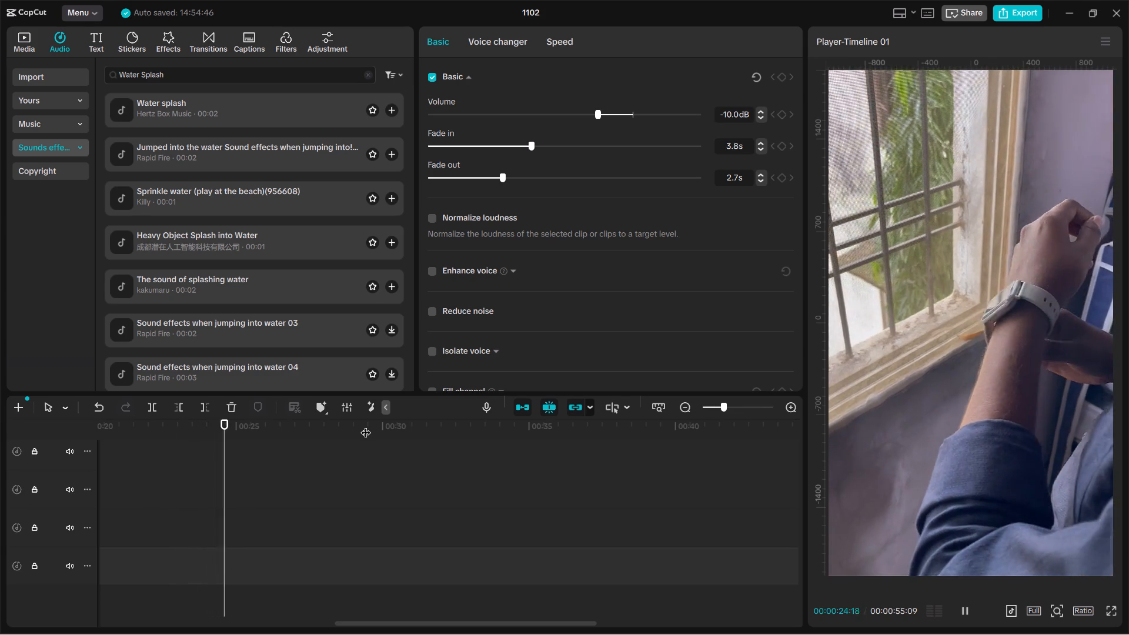
key(space)
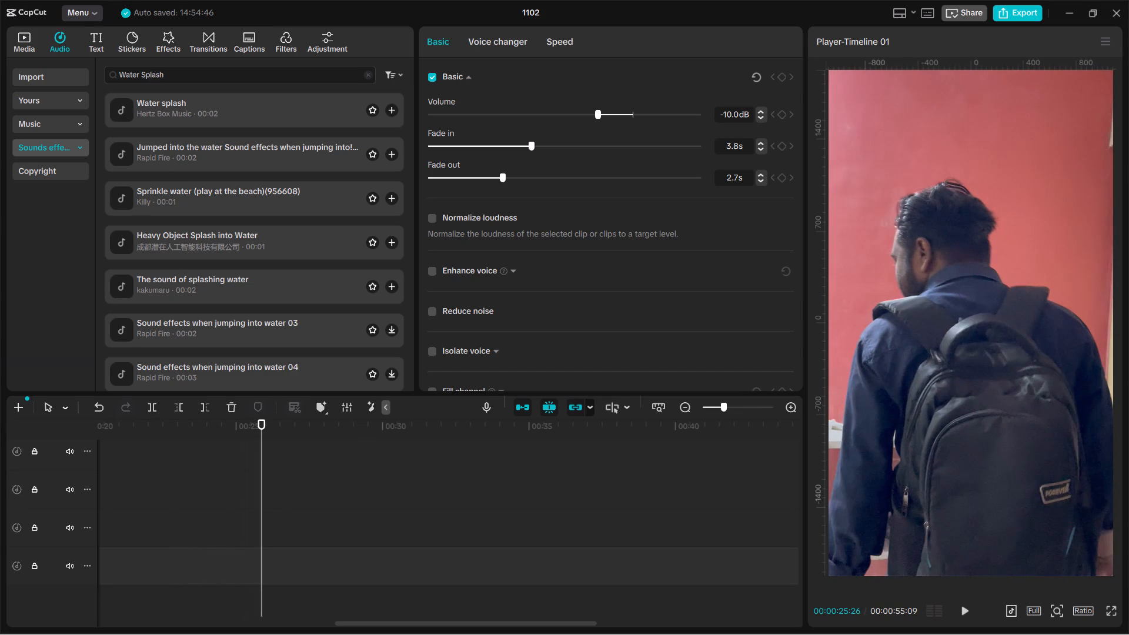
Look over the video and audio tracks and replay the video from the start to about 19 s.
scroll(375, 474, right, 5)
scroll(375, 474, up, 1)
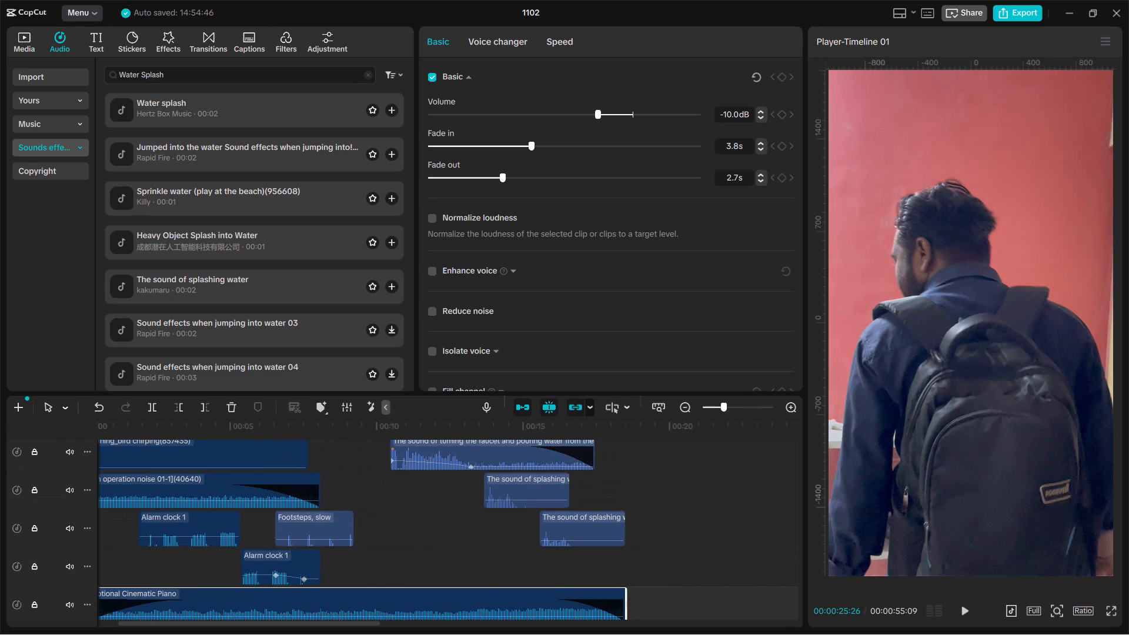
scroll(375, 474, up, 2)
scroll(400, 400, down, 1)
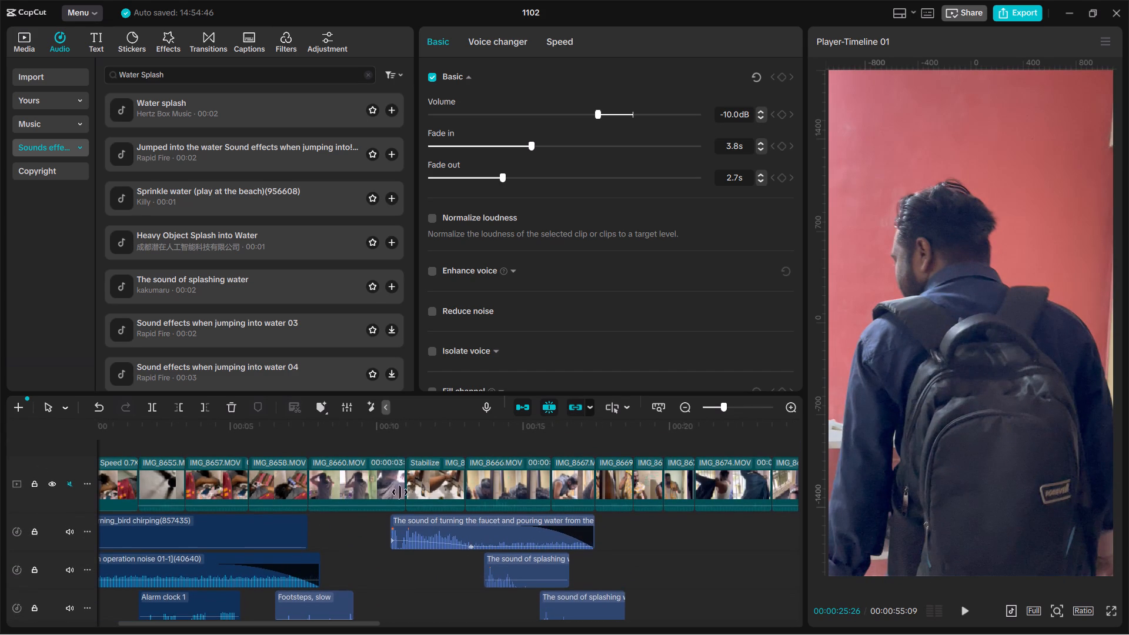
scroll(398, 581, down, 2)
scroll(398, 581, up, 1)
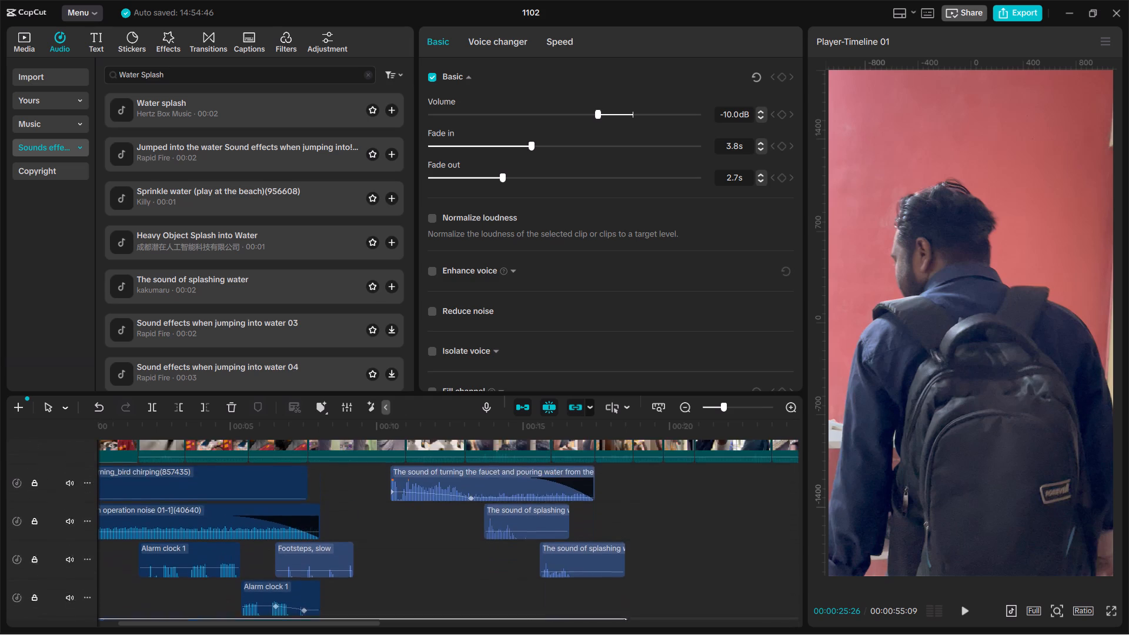
scroll(398, 581, up, 1)
scroll(398, 581, down, 1)
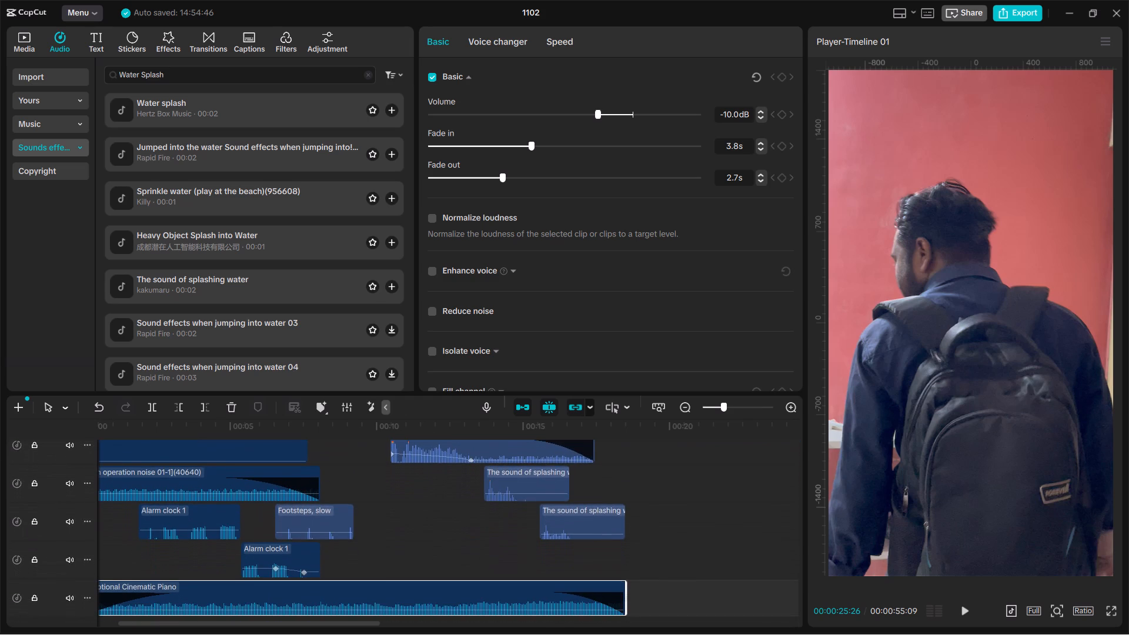
scroll(398, 581, up, 2)
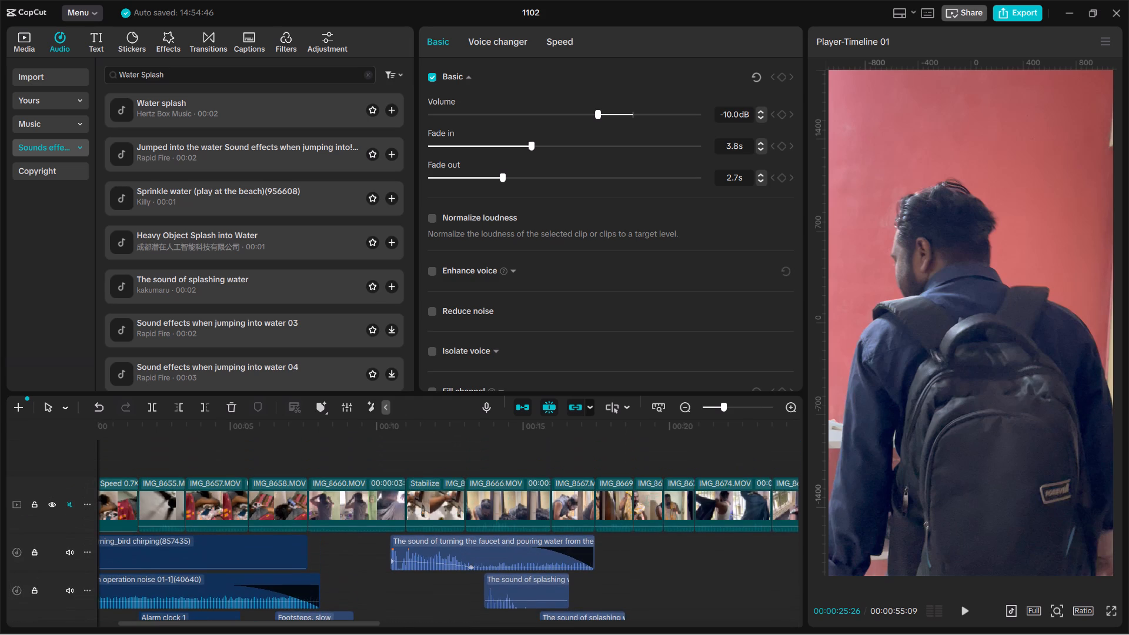
drag(435, 430, 62, 396)
key(space)
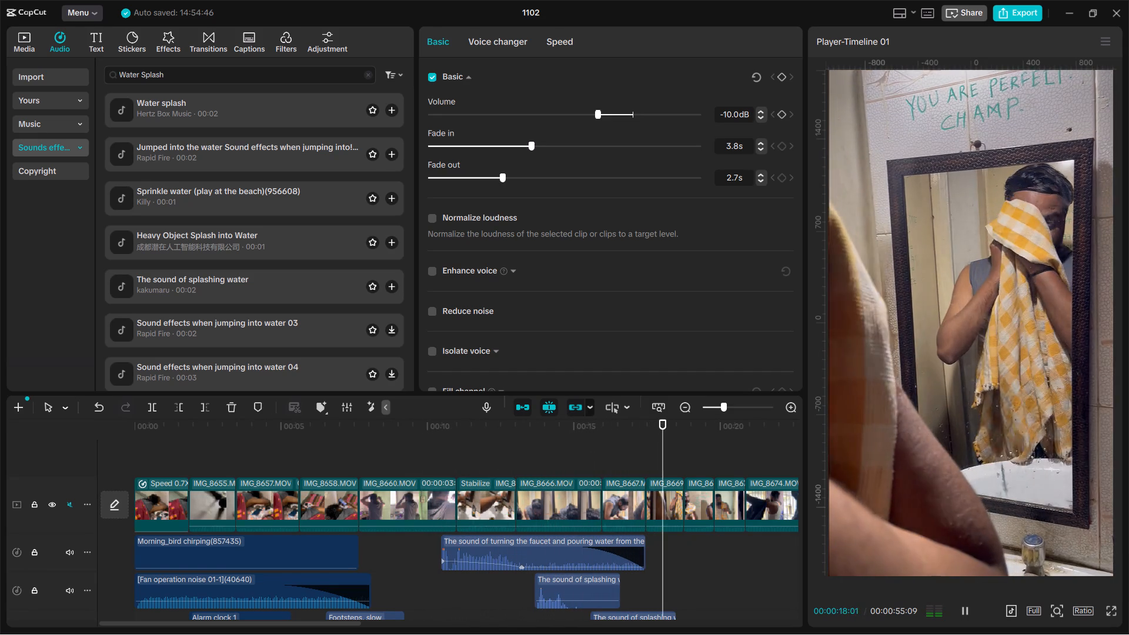
key(space)
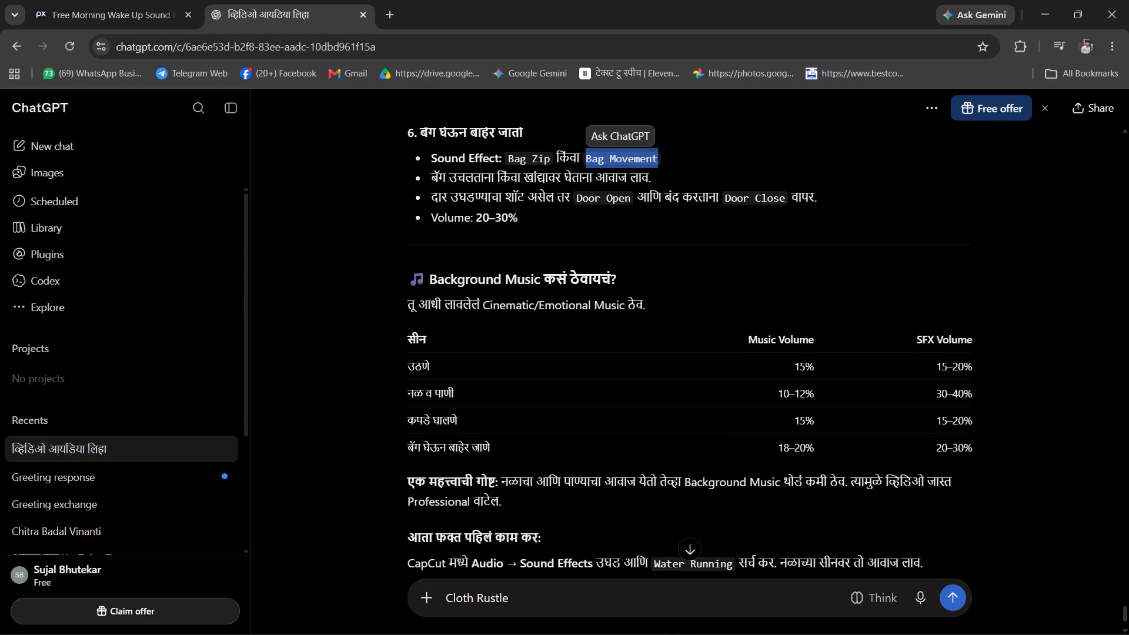
scroll(519, 438, down, 1)
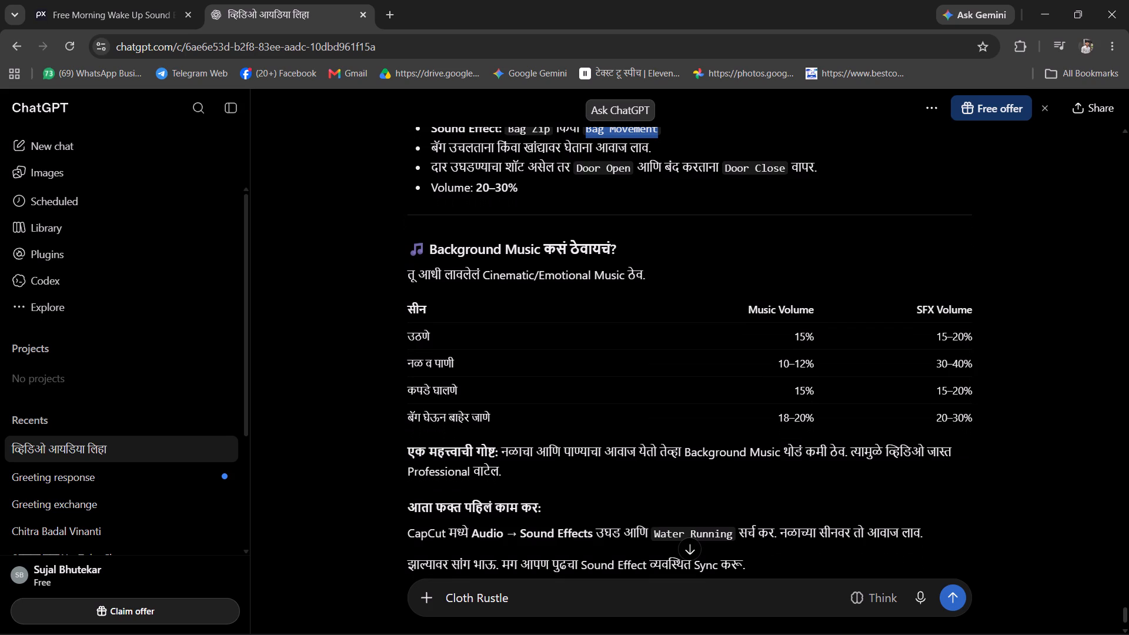
Return to CapCut and play the tap and basin shots from about 10 s to review the music under the water sounds.
key(alt+Tab)
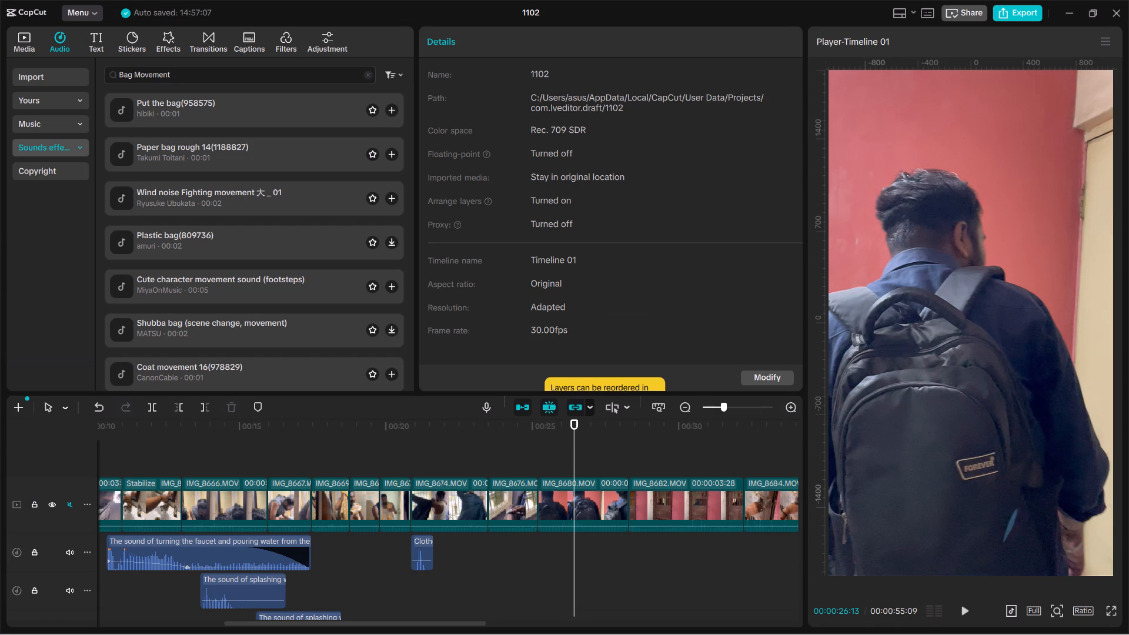
drag(574, 423, 123, 496)
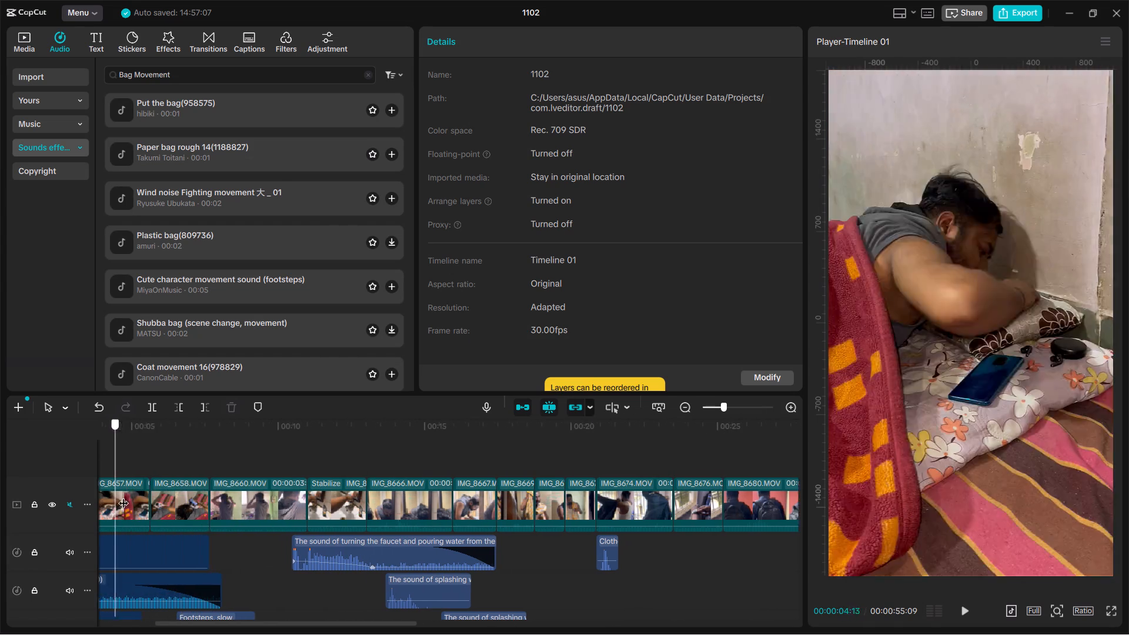
drag(123, 496, 255, 499)
key(space)
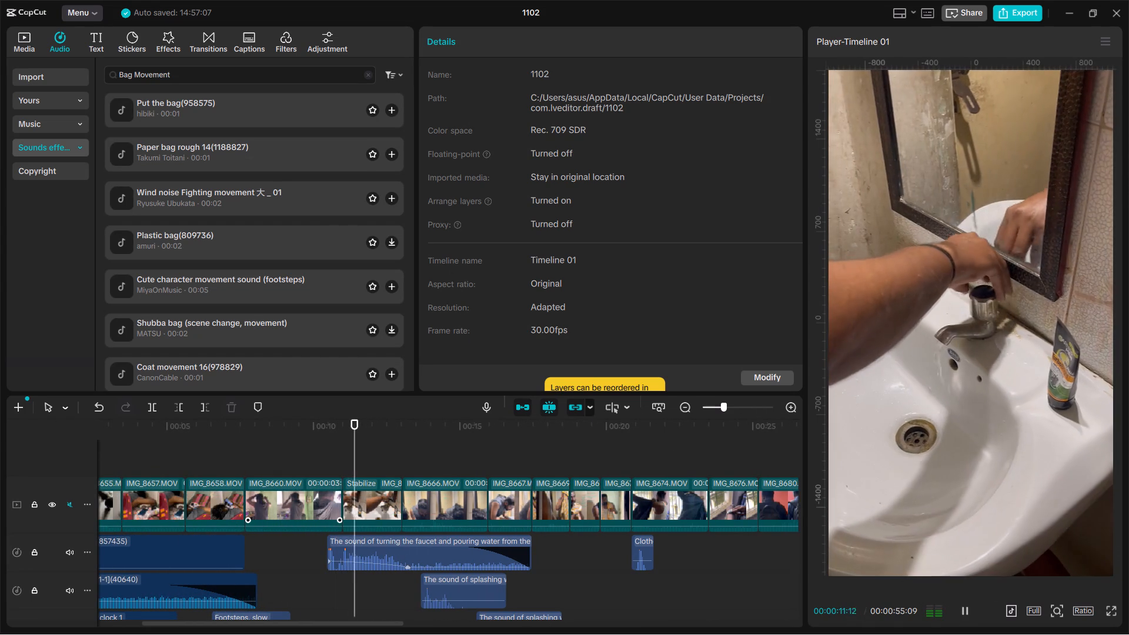
drag(403, 429, 375, 432)
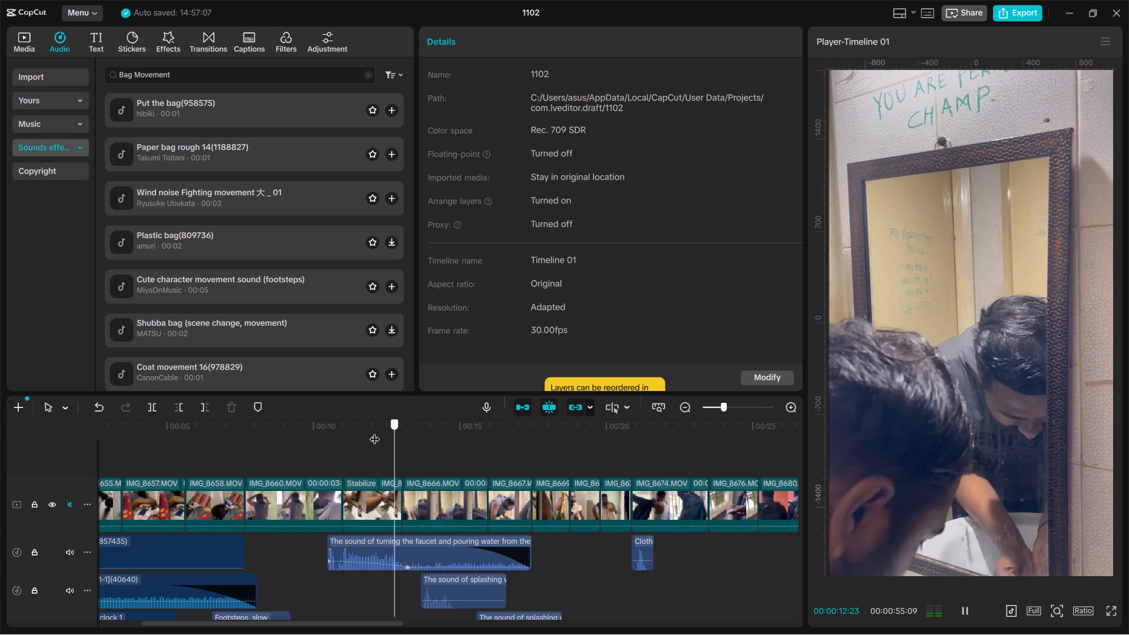
drag(375, 432, 320, 436)
Add volume keyframes to the Emotional Cinematic Piano clip at 10:14 and 10:15, lowering the second one to -15.3 dB.
scroll(316, 568, down, 3)
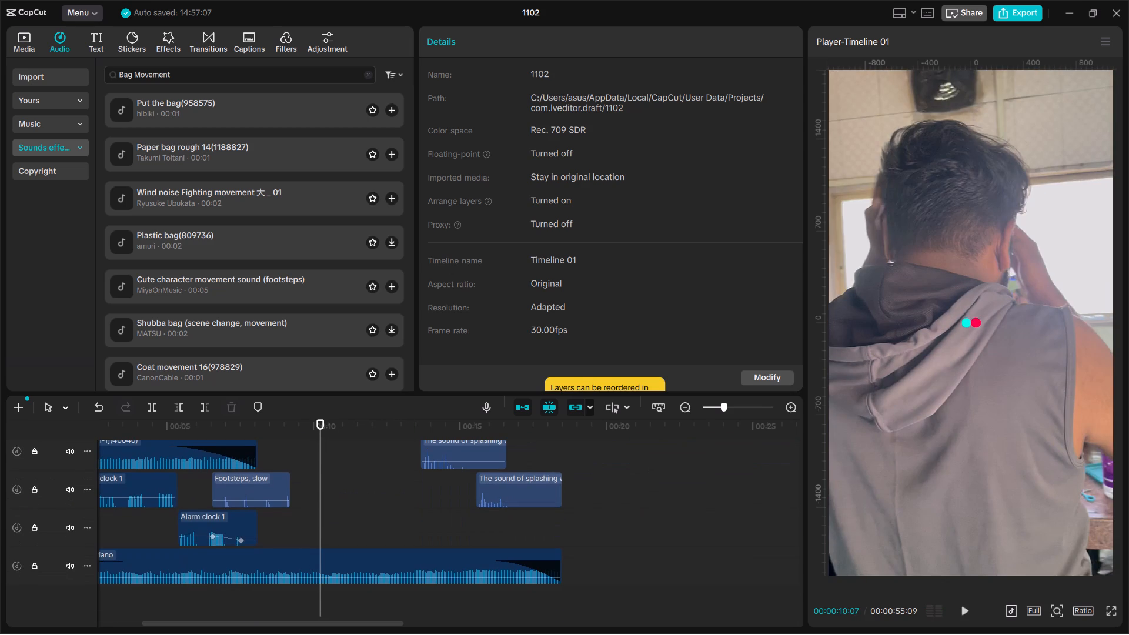
click(318, 419)
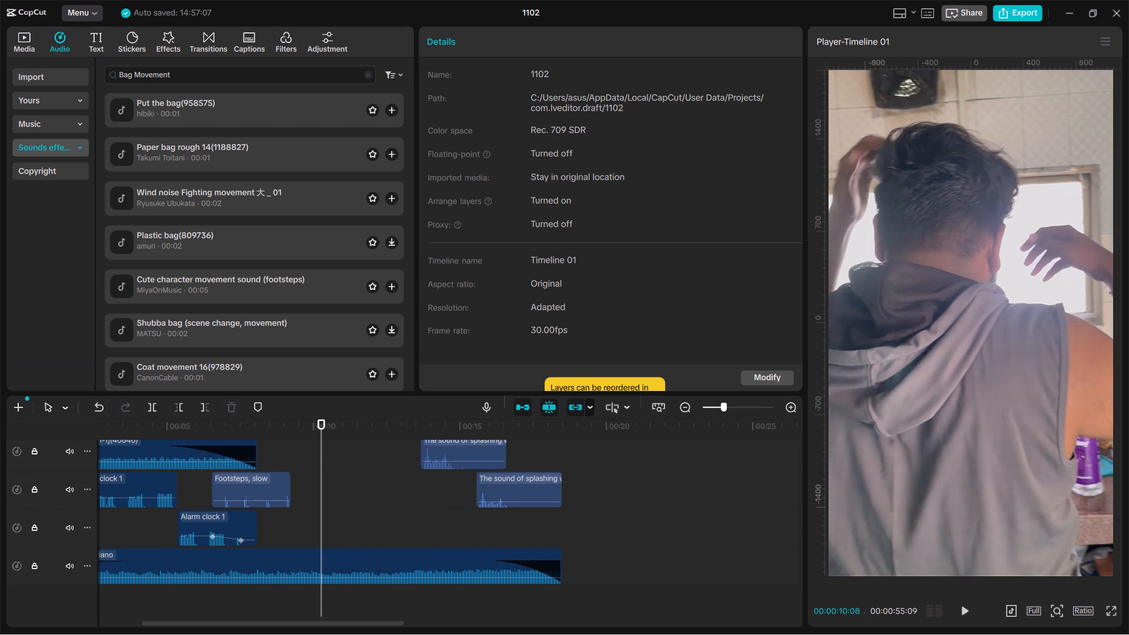
scroll(345, 486, up, 1)
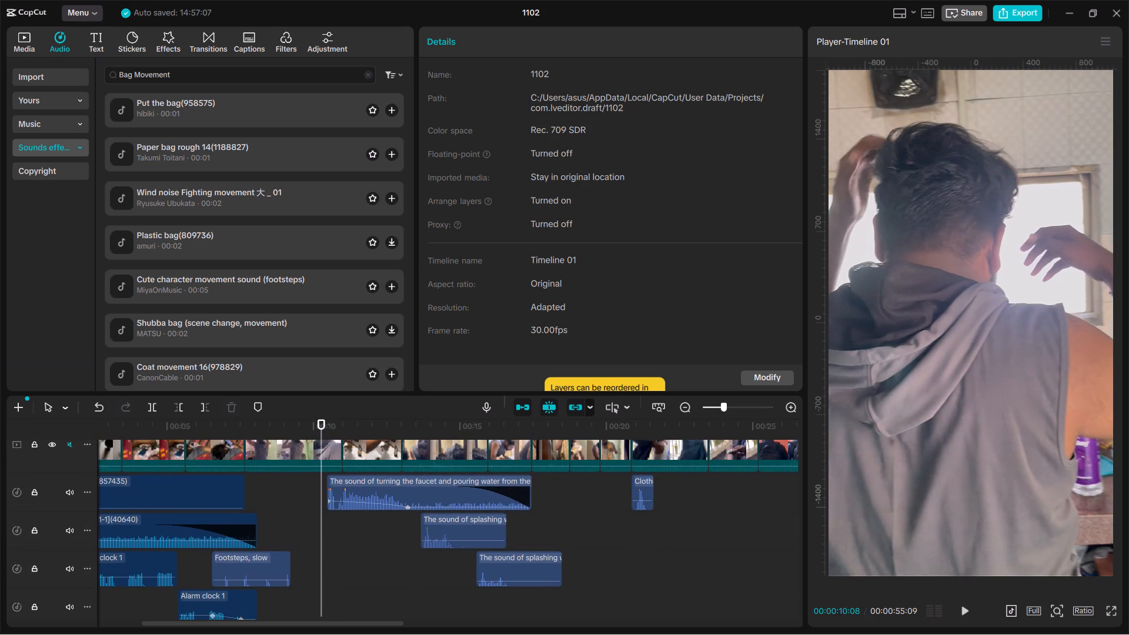
drag(320, 419, 330, 419)
scroll(362, 567, down, 2)
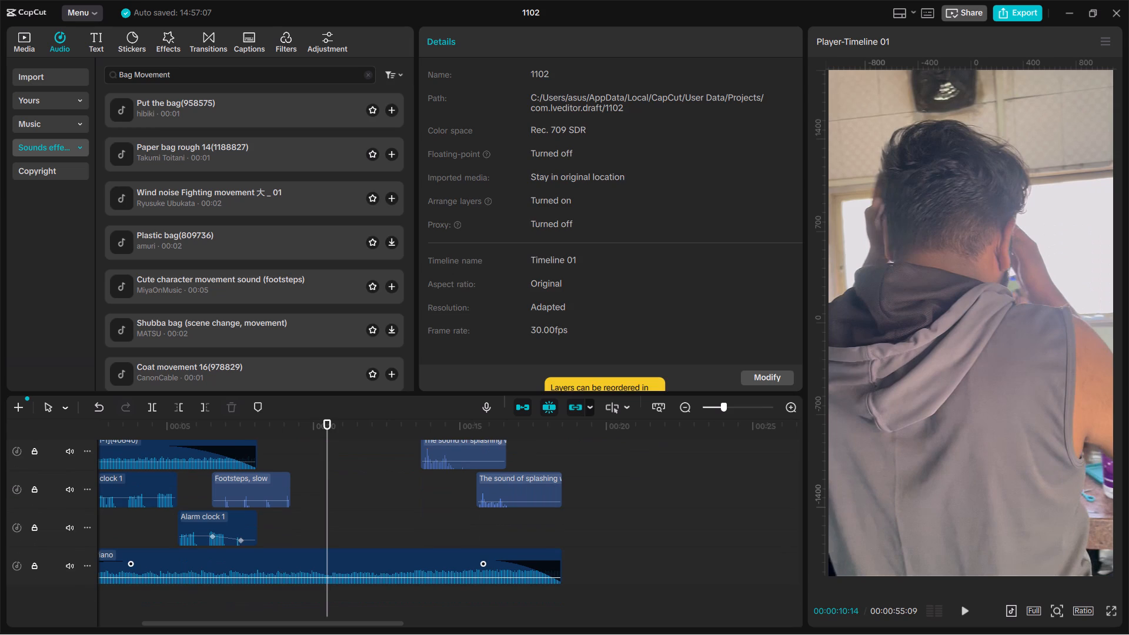
click(362, 567)
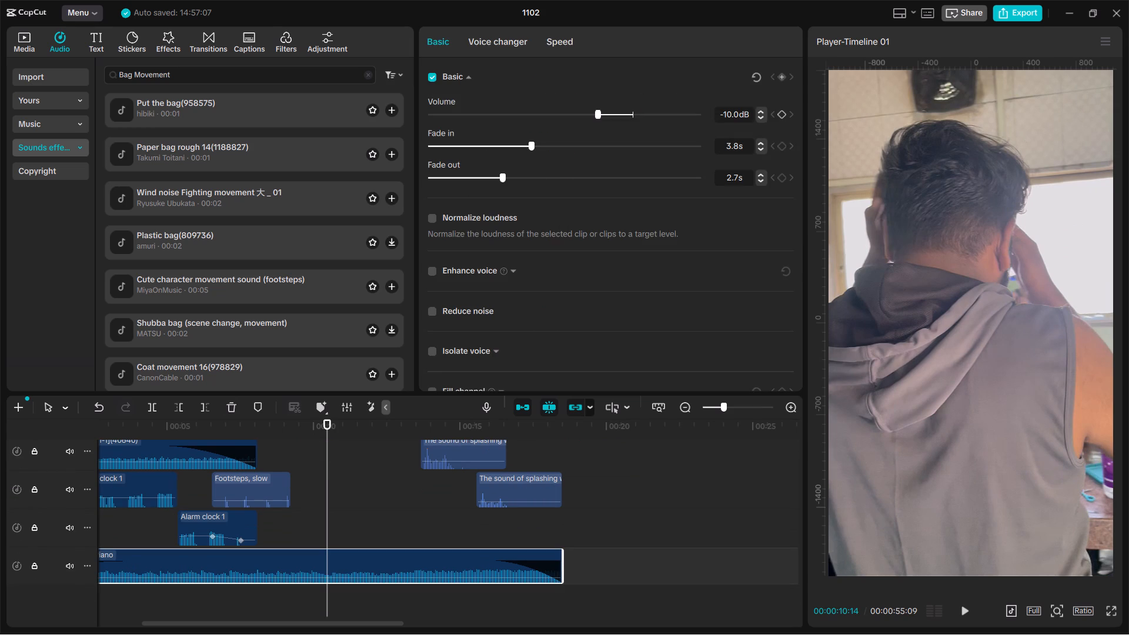
click(779, 75)
key(Right)
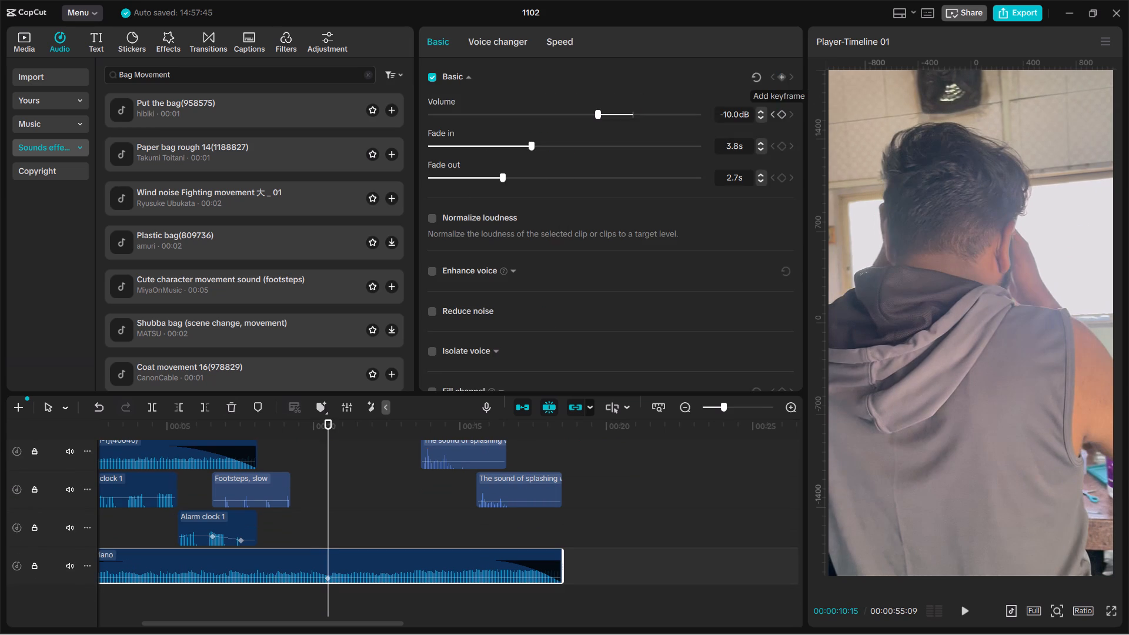
click(779, 75)
drag(599, 113, 576, 118)
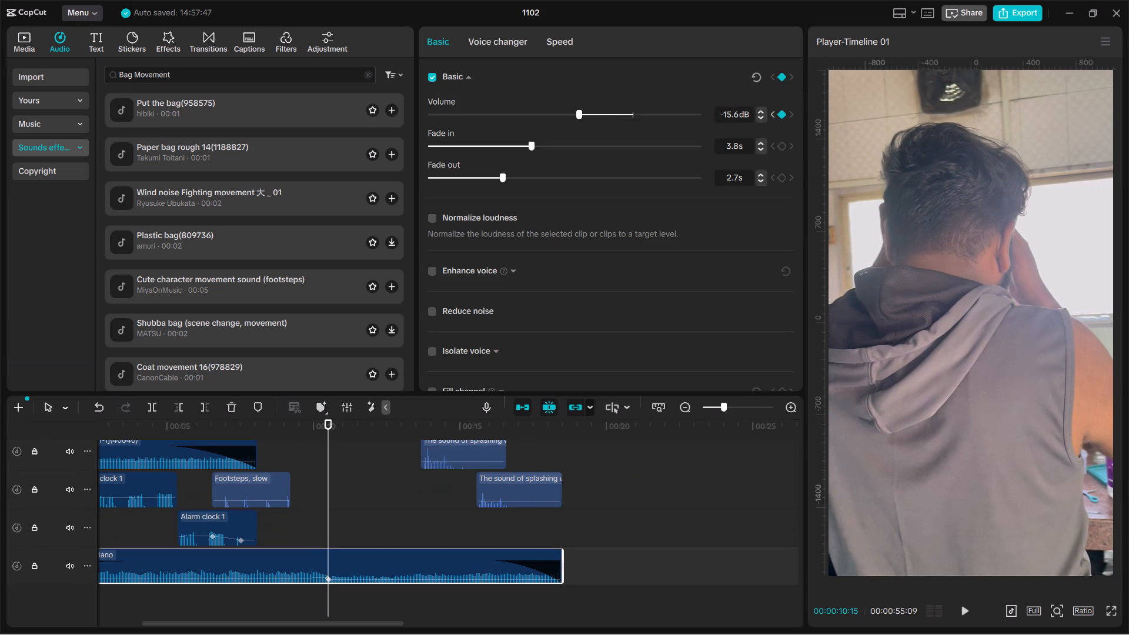
drag(576, 118, 577, 118)
Move the piano clip's -15.3 dB keyframe to just before 11 s for a more gradual volume drop.
drag(329, 577, 343, 579)
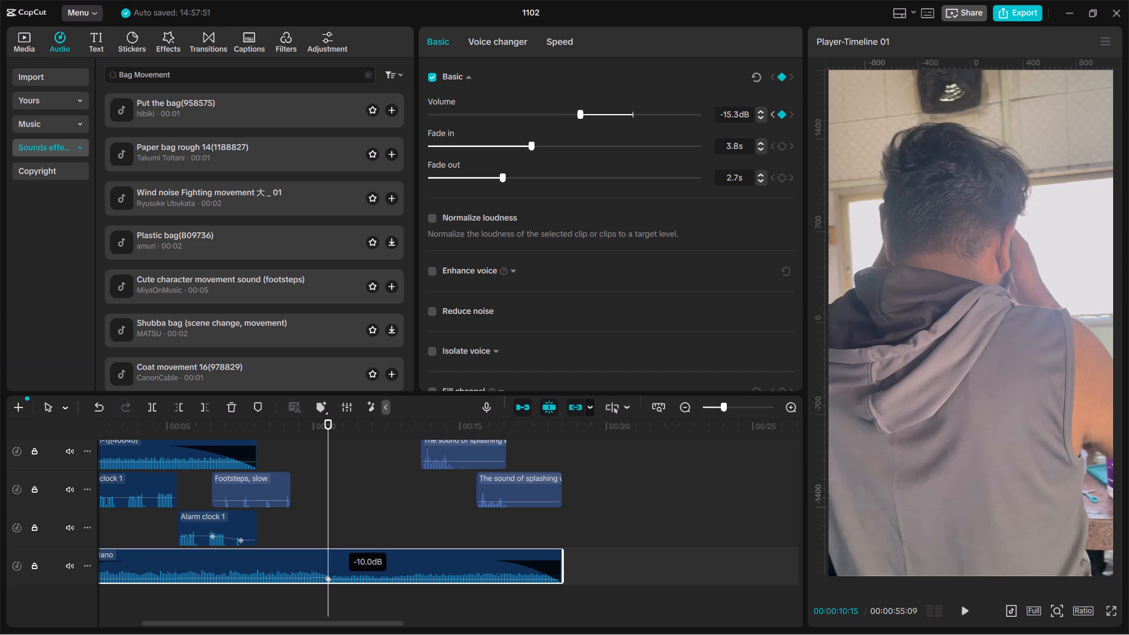
drag(343, 579, 346, 580)
ctrl+scroll(332, 579, up, 12)
ctrl+scroll(332, 579, up, 12)
ctrl+scroll(332, 579, up, 15)
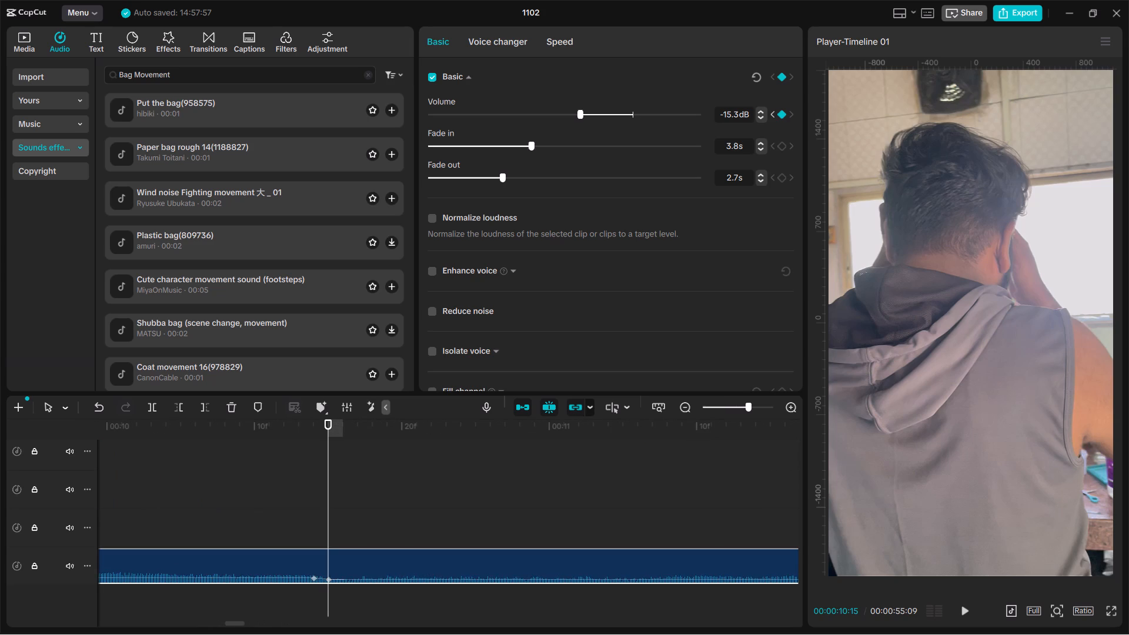
drag(329, 579, 370, 576)
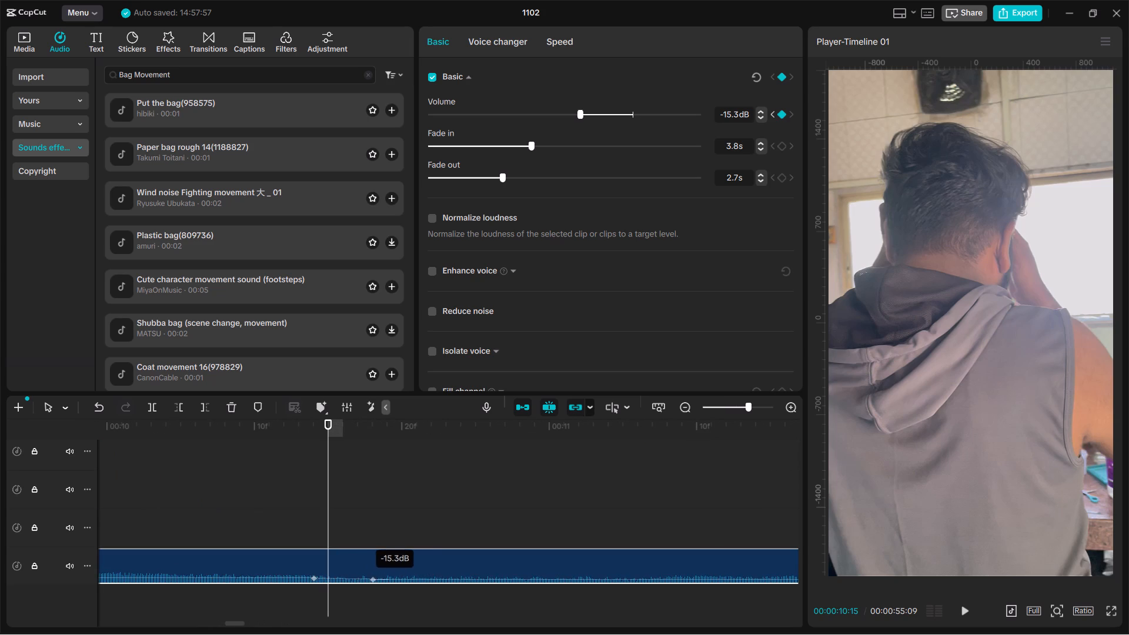
drag(370, 576, 488, 563)
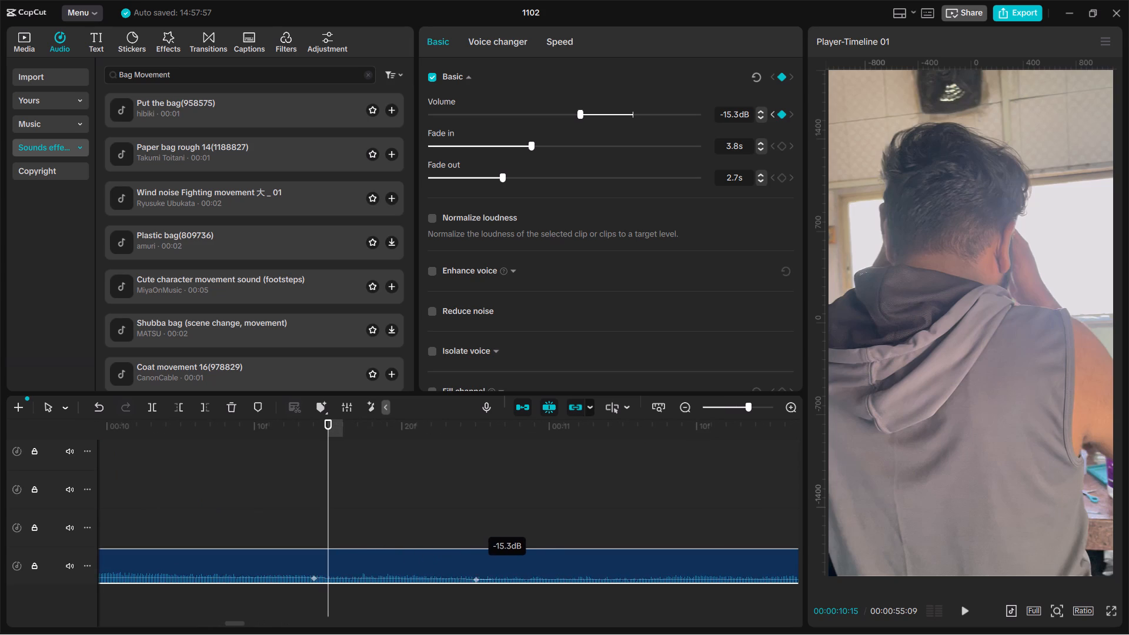
drag(488, 563, 515, 562)
Play the timeline from about 9 s to 17 s to check the lowered piano under the tap and splash sounds.
ctrl+scroll(453, 480, down, 8)
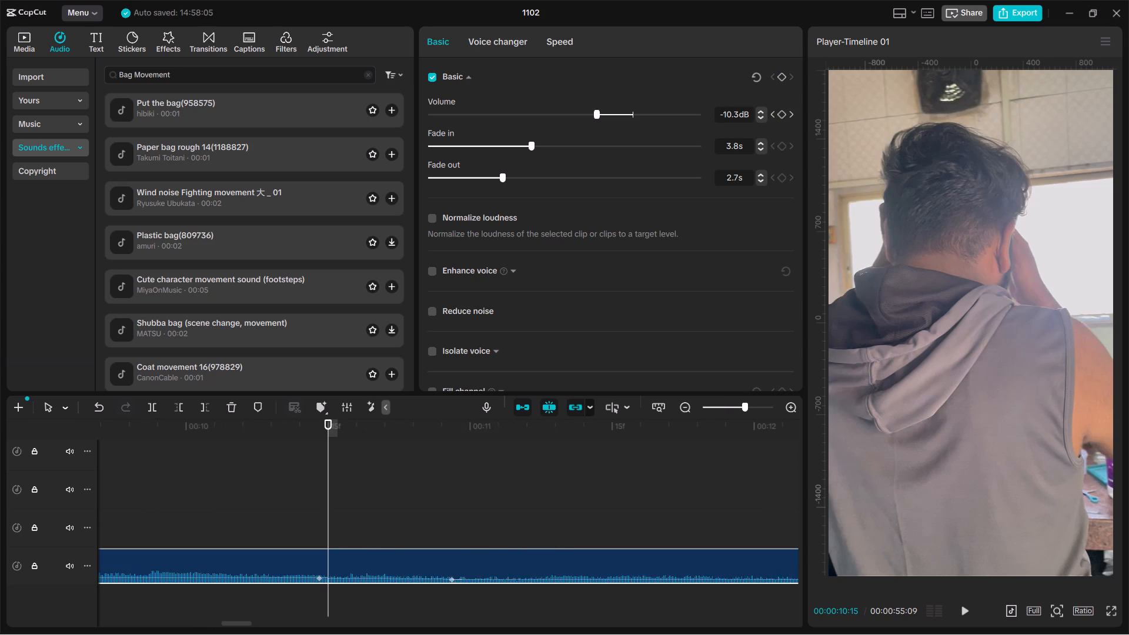
ctrl+scroll(453, 480, down, 17)
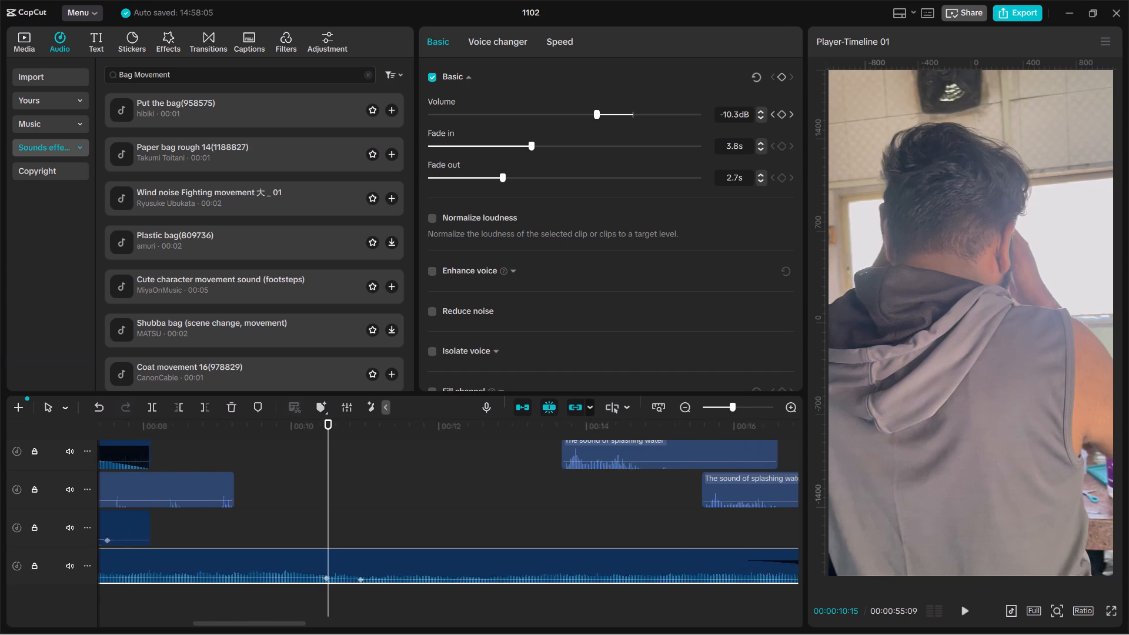
ctrl+scroll(453, 480, down, 16)
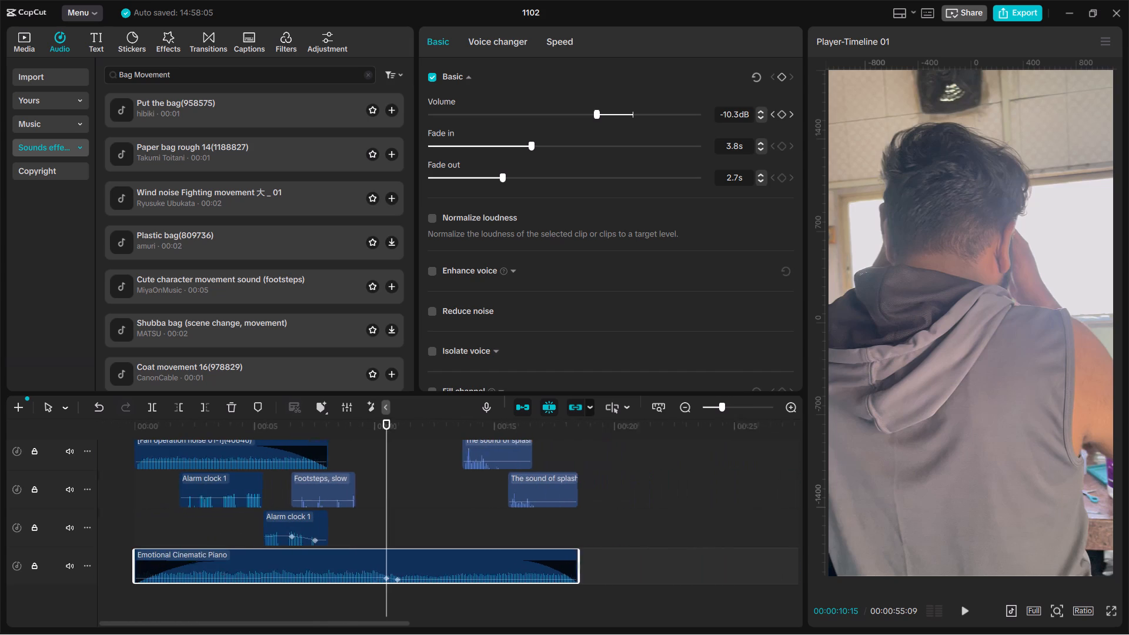
ctrl+scroll(453, 480, down, 1)
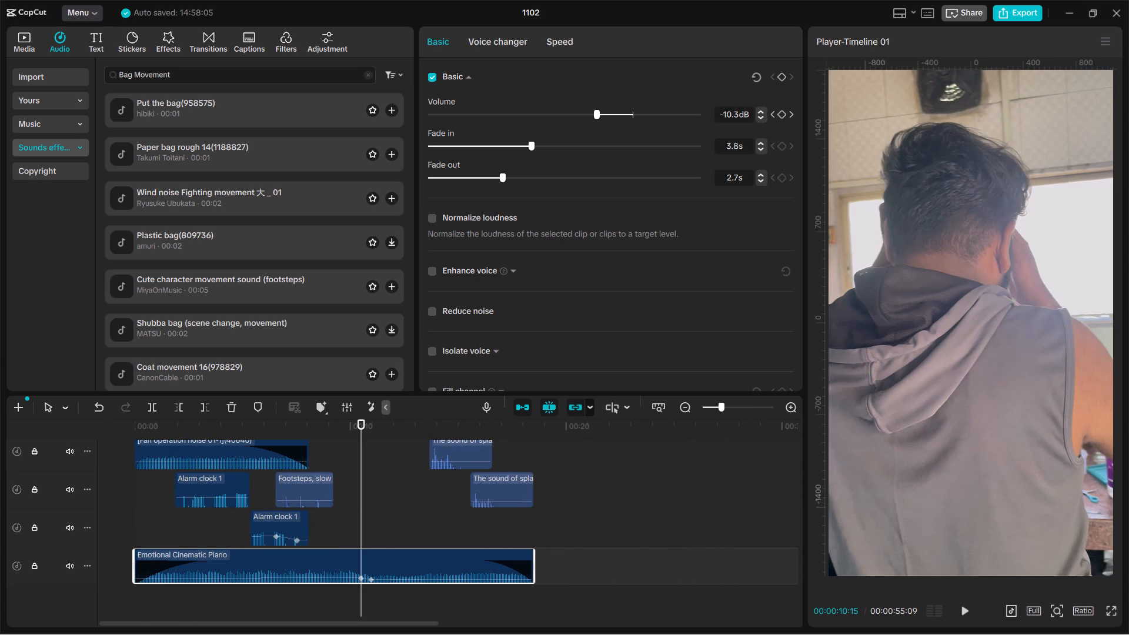
drag(344, 421, 322, 430)
key(space)
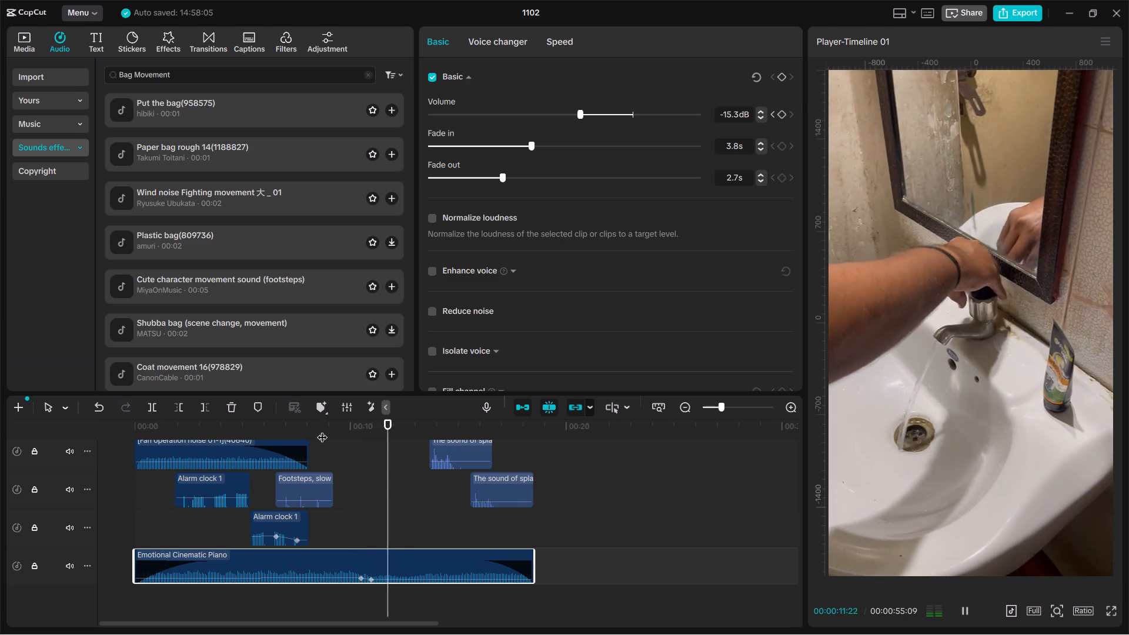
key(space)
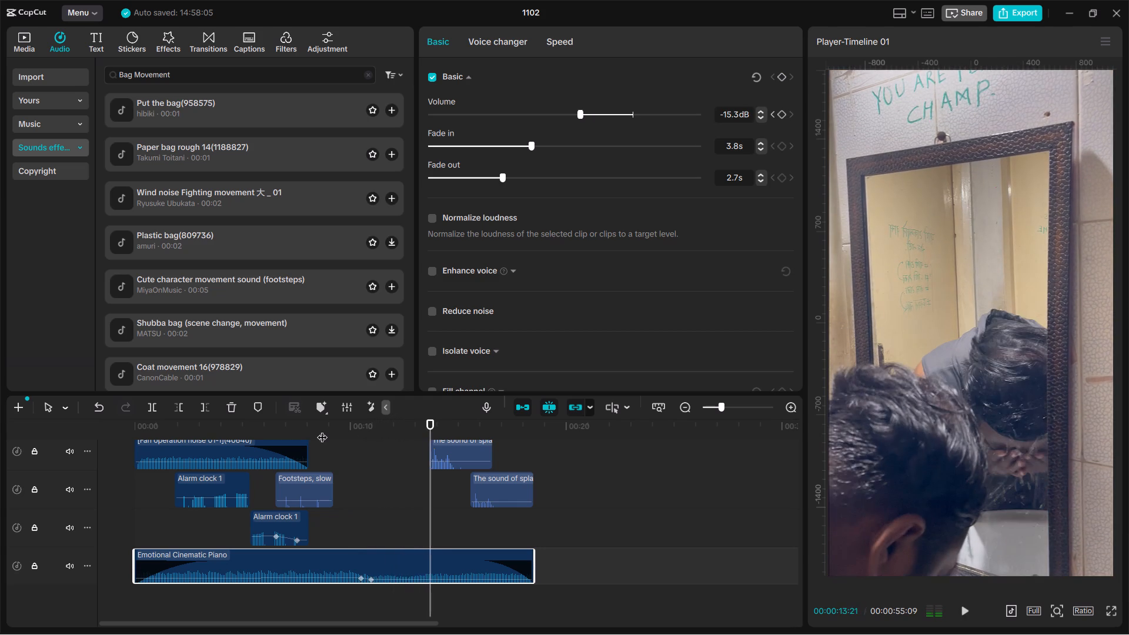
key(space)
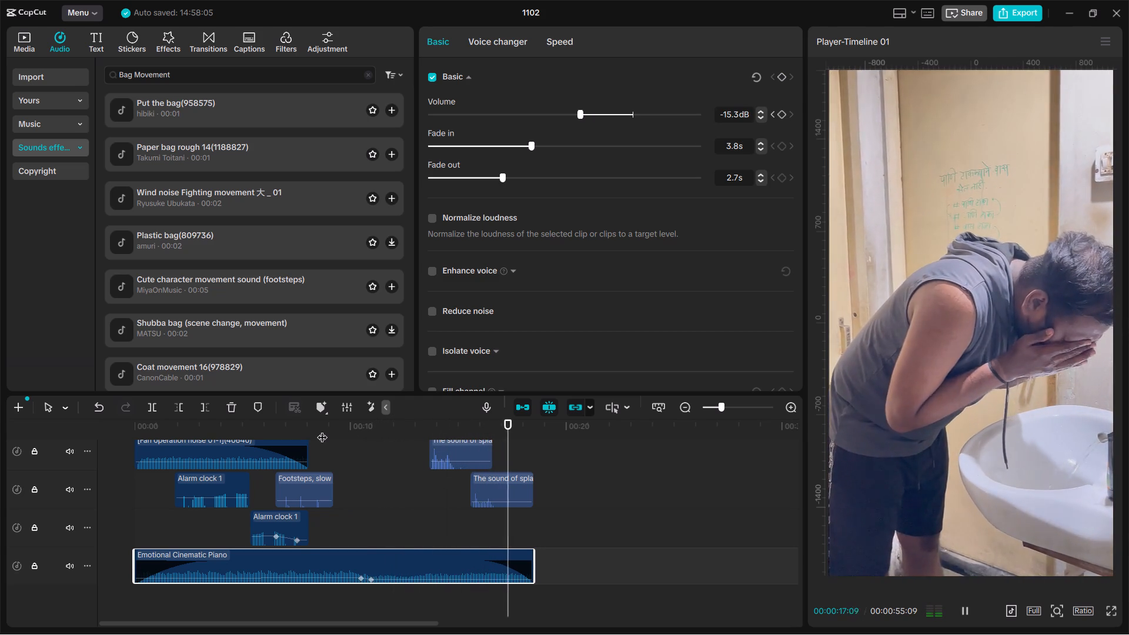
key(space)
Add a piano volume keyframe of -10.7 dB at 13:20, where the first splashing sound starts.
drag(505, 419, 466, 429)
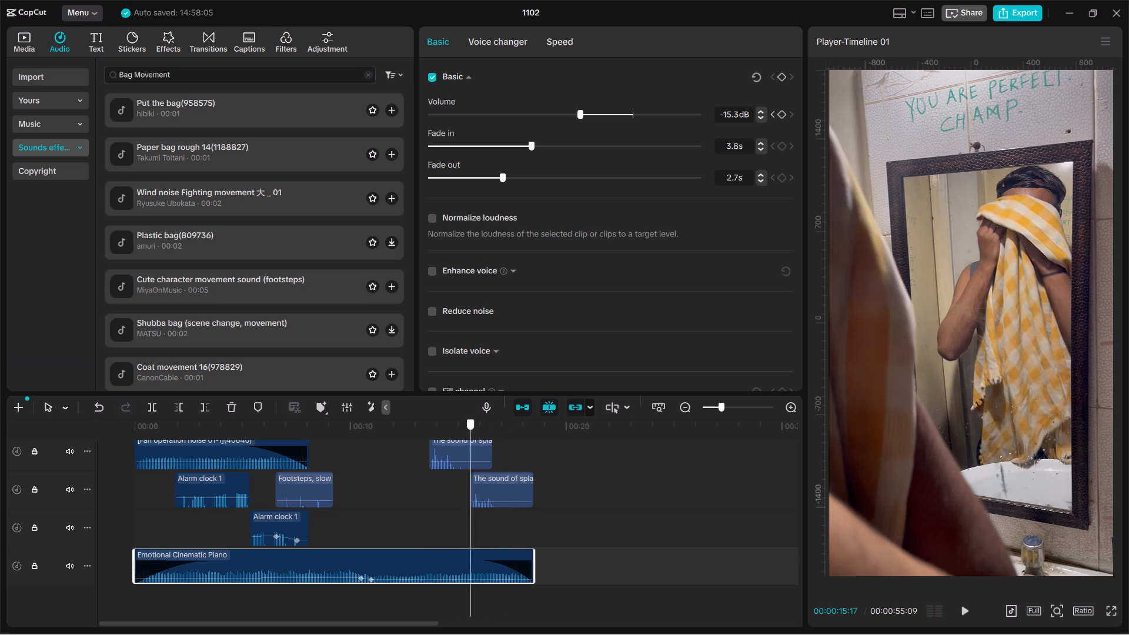
drag(466, 429, 432, 451)
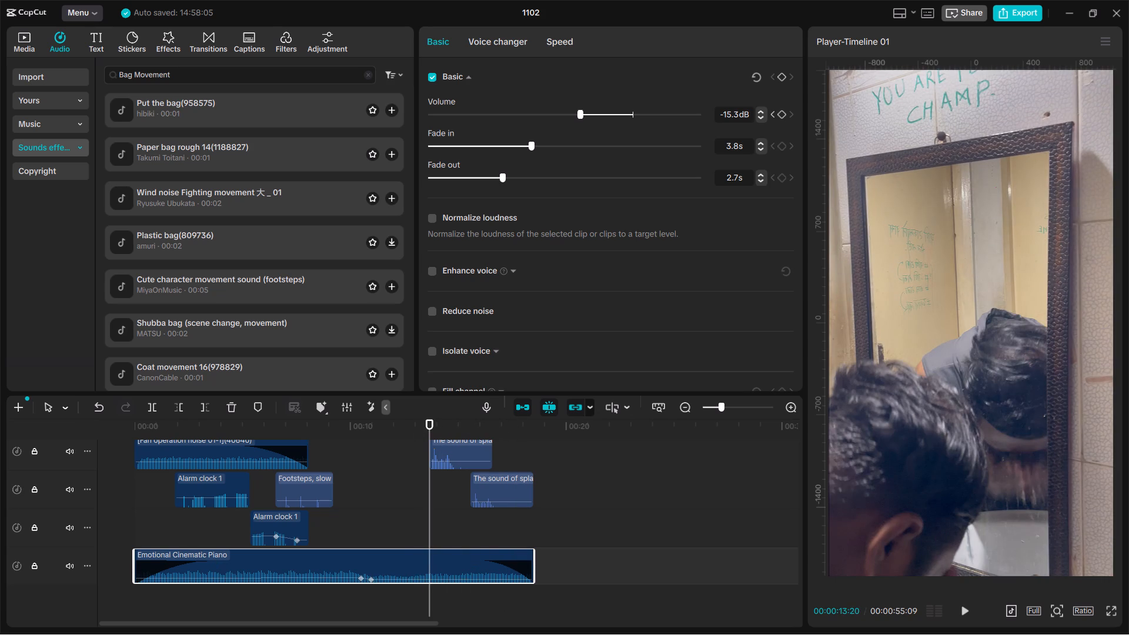
drag(583, 111, 589, 111)
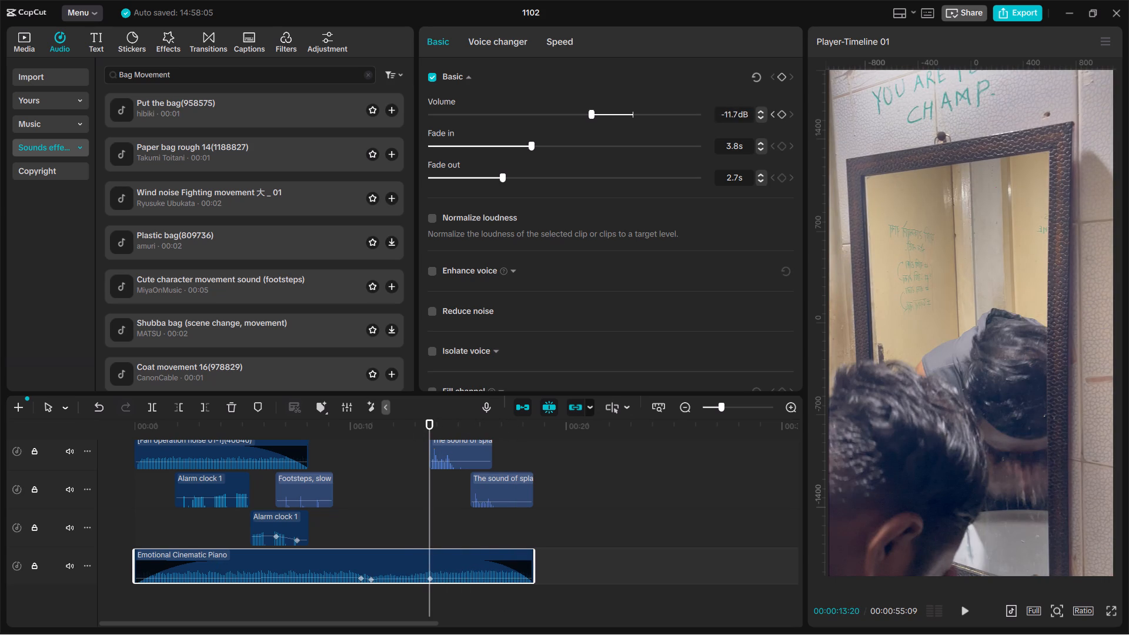
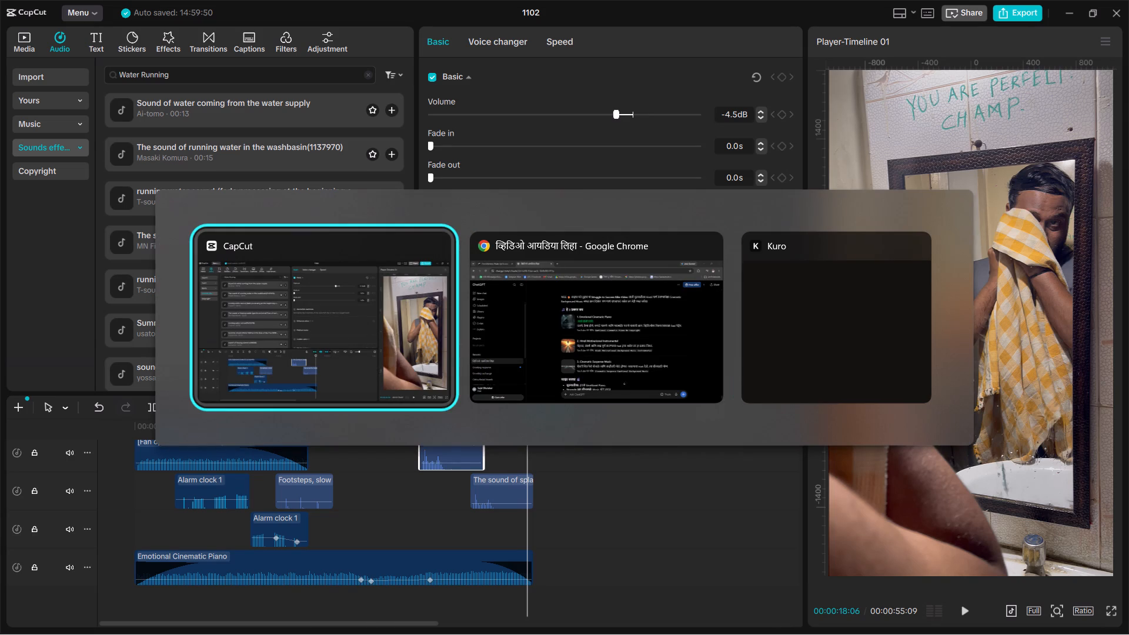
key(alt+Tab)
key(alt+Tab)
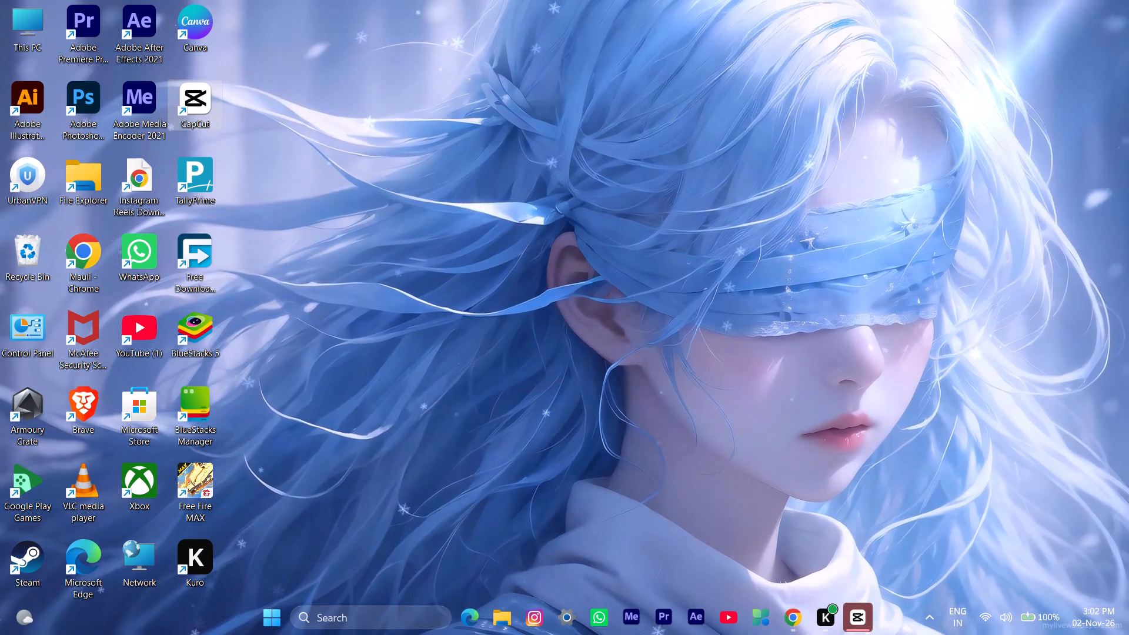
click(727, 626)
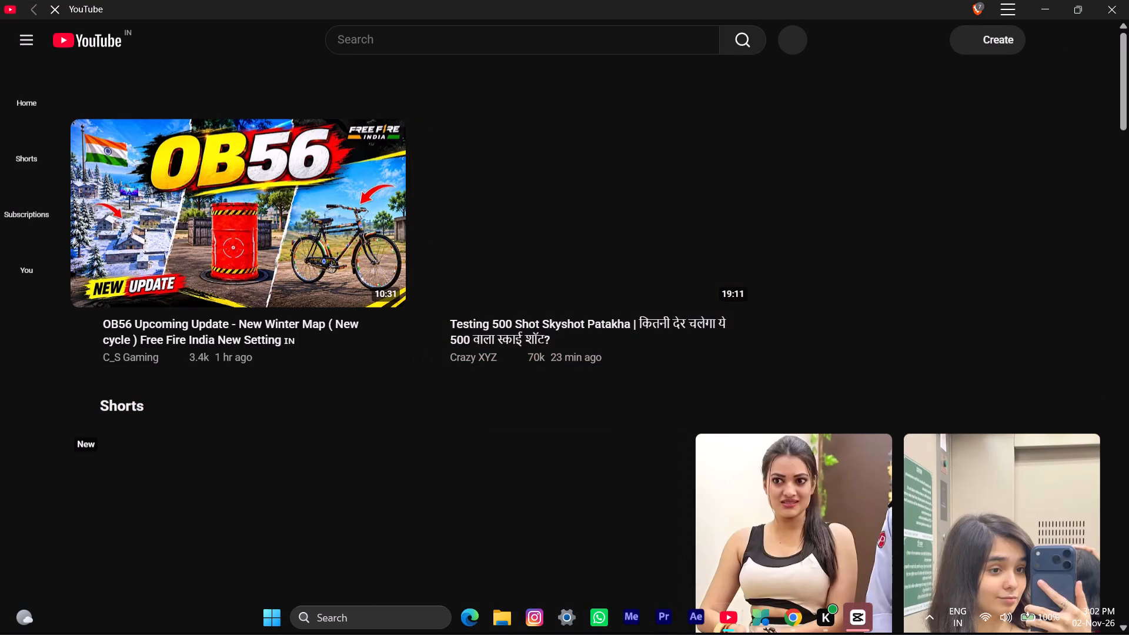
Search YouTube for suspense-style background music using the query "cinamaatic suspension song".
click(542, 42)
text(cinamaati)
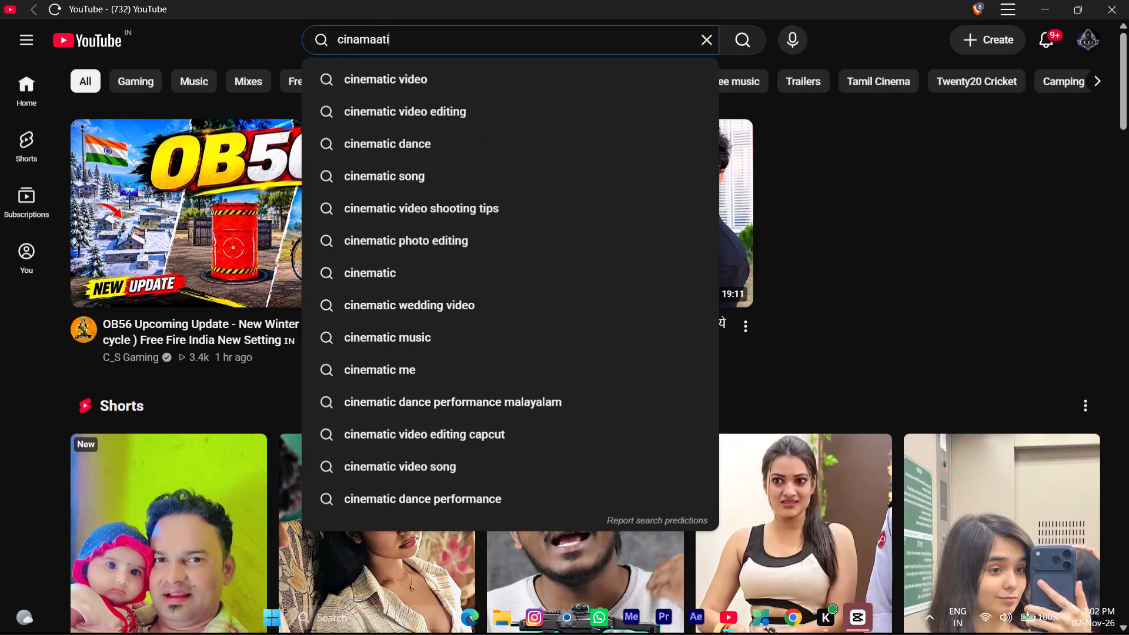
key(c)
key(space)
text(sus)
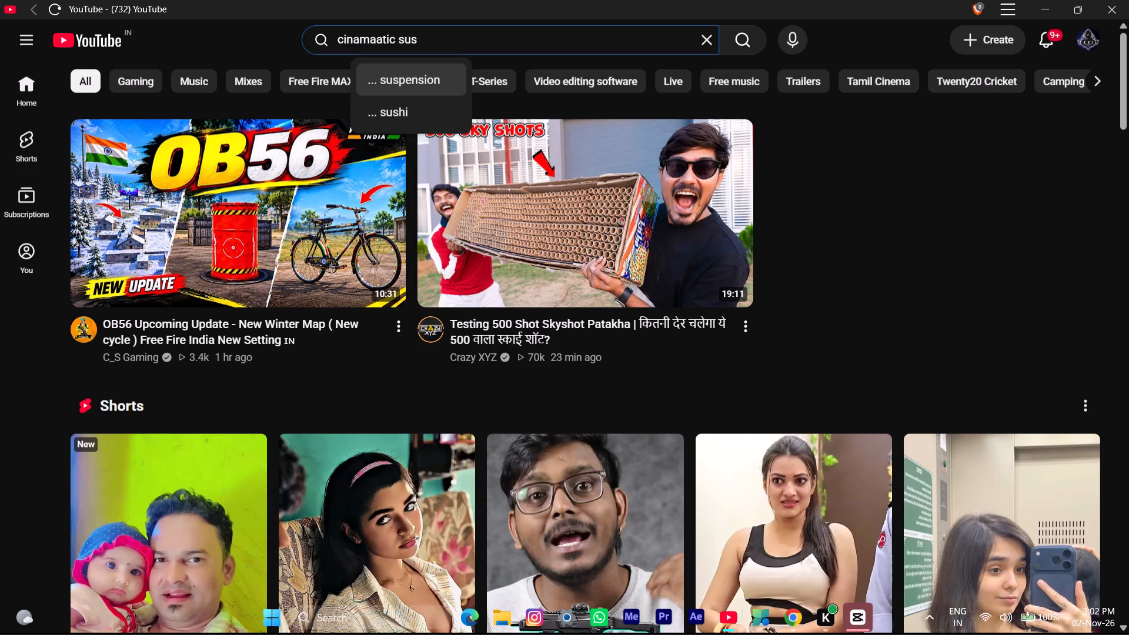
click(435, 73)
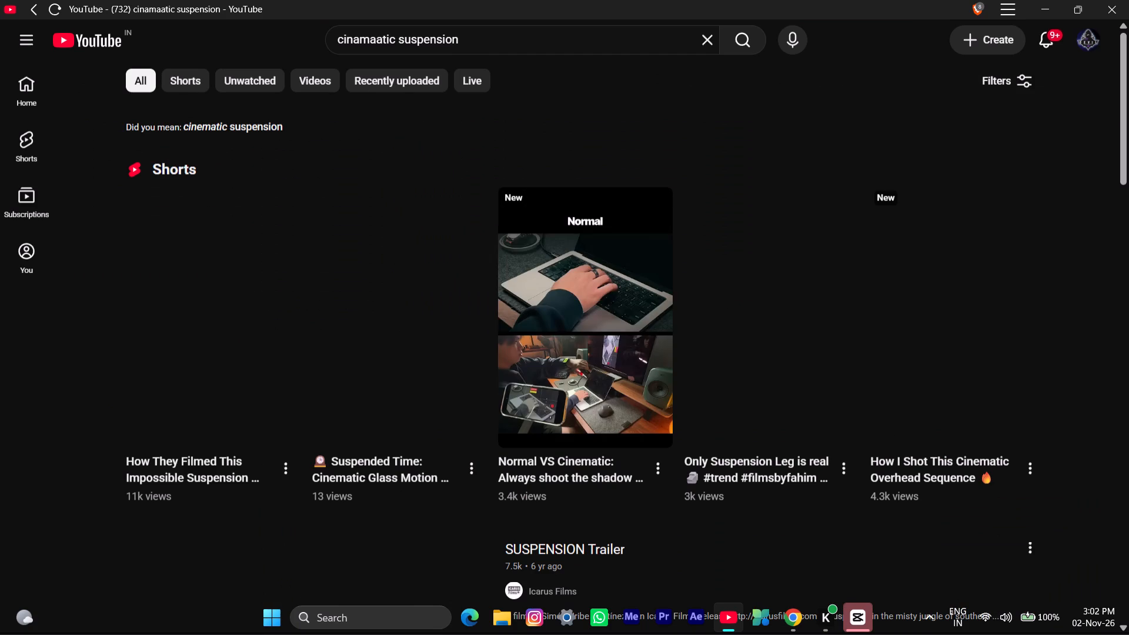
click(486, 41)
key(space)
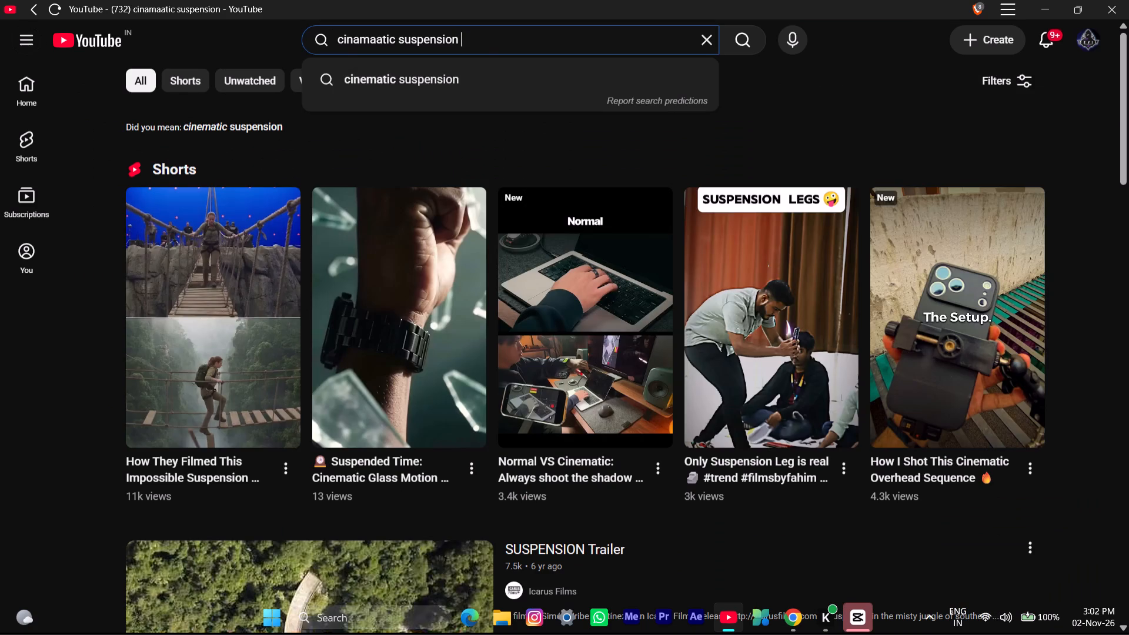
text(song)
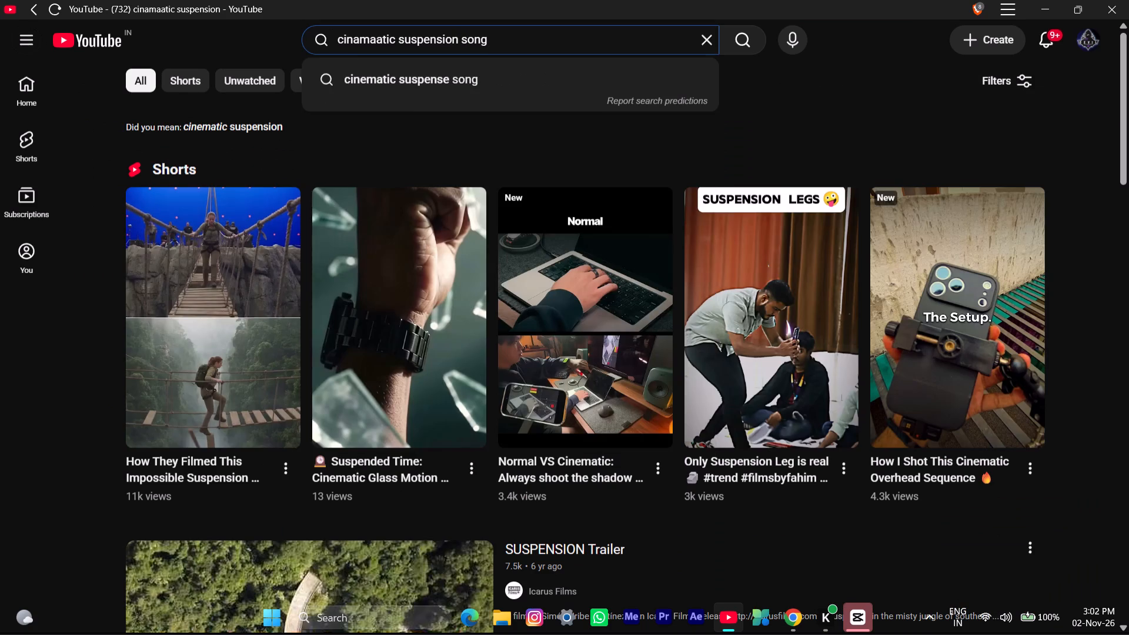
key(Return)
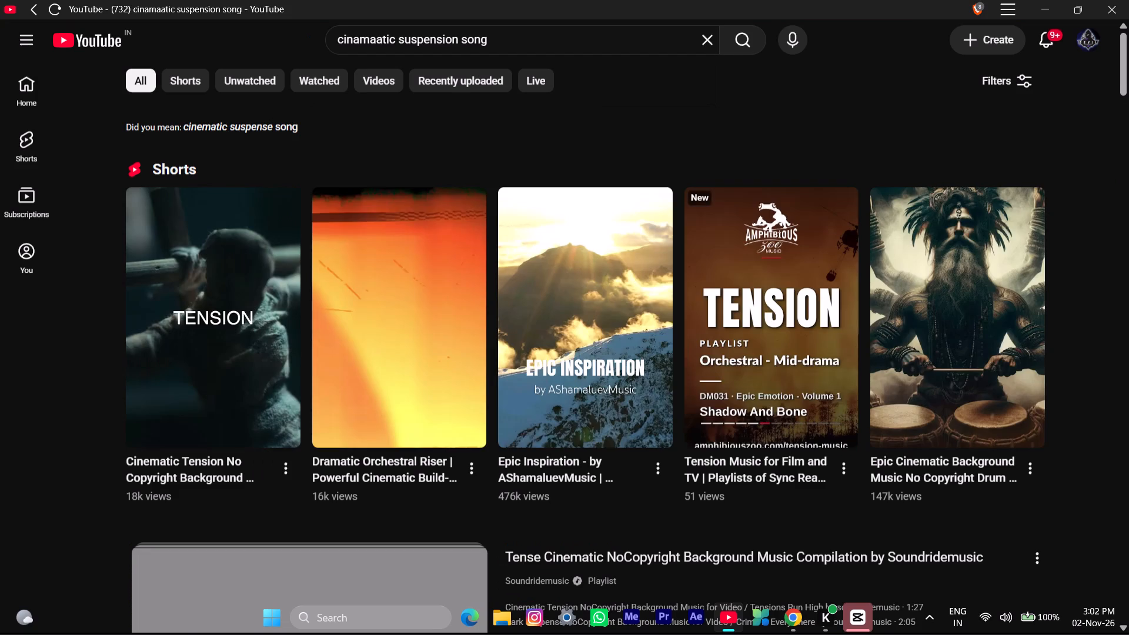
Open Soundridemusic's "Tense Cinematic NoCopyright Background Music Compilation" playlist from the search results.
scroll(222, 355, down, 2)
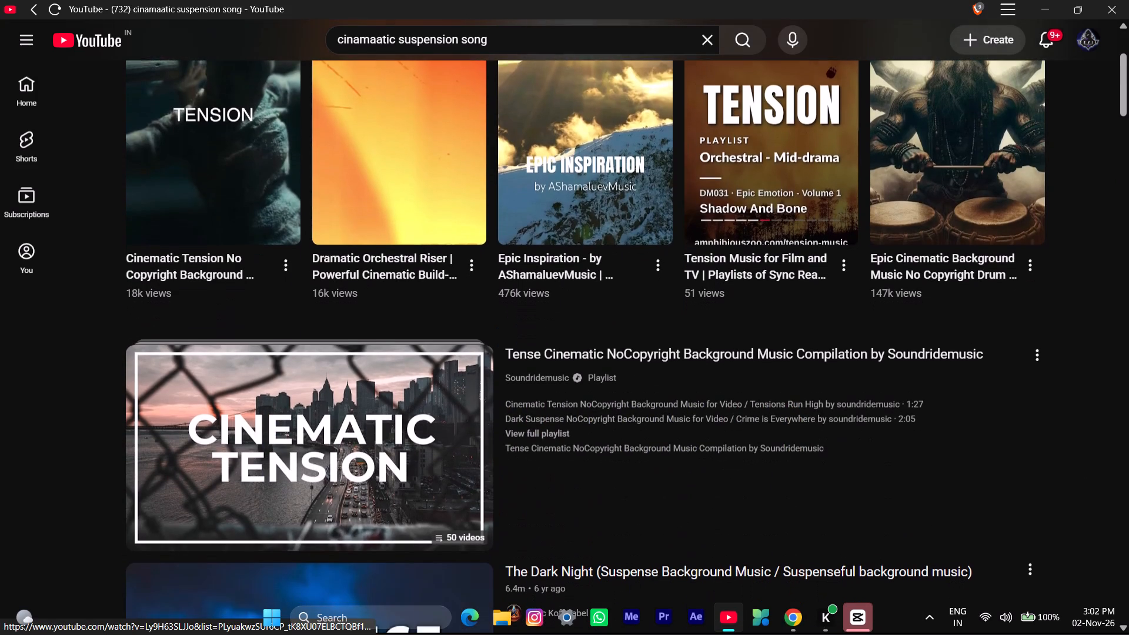
scroll(222, 355, down, 1)
click(285, 439)
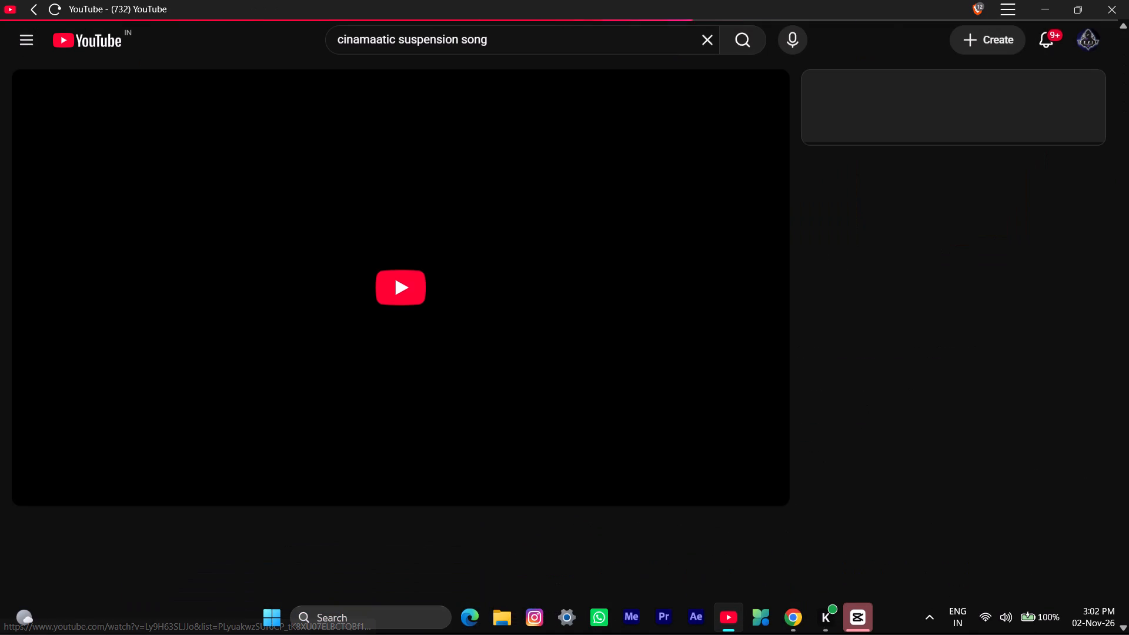
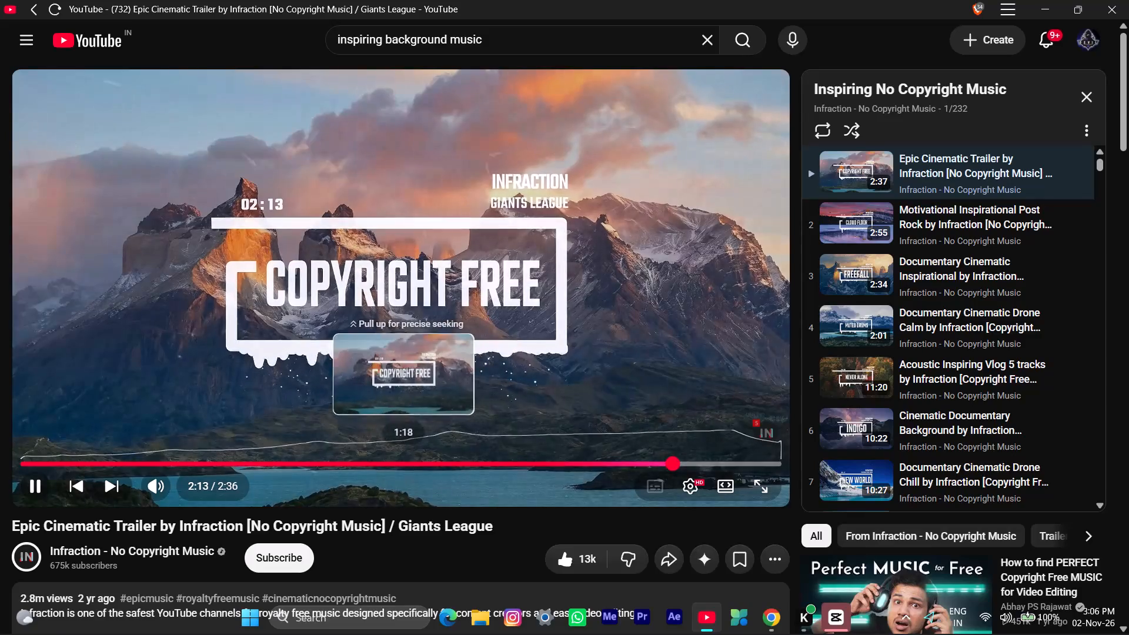
Preview Infraction's "Epic Cinematic Trailer" track by jumping back to about 0:53.
drag(390, 456, 249, 450)
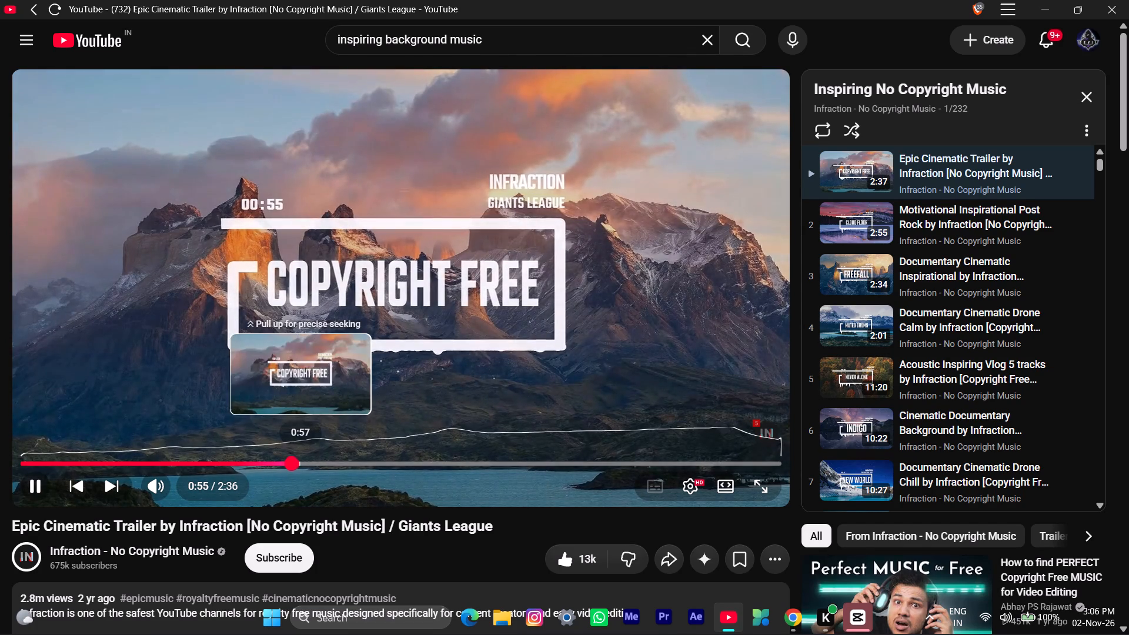
drag(301, 462, 278, 469)
Search YouTube for "hindi tune", dismiss the mini player and look through the top results.
click(520, 51)
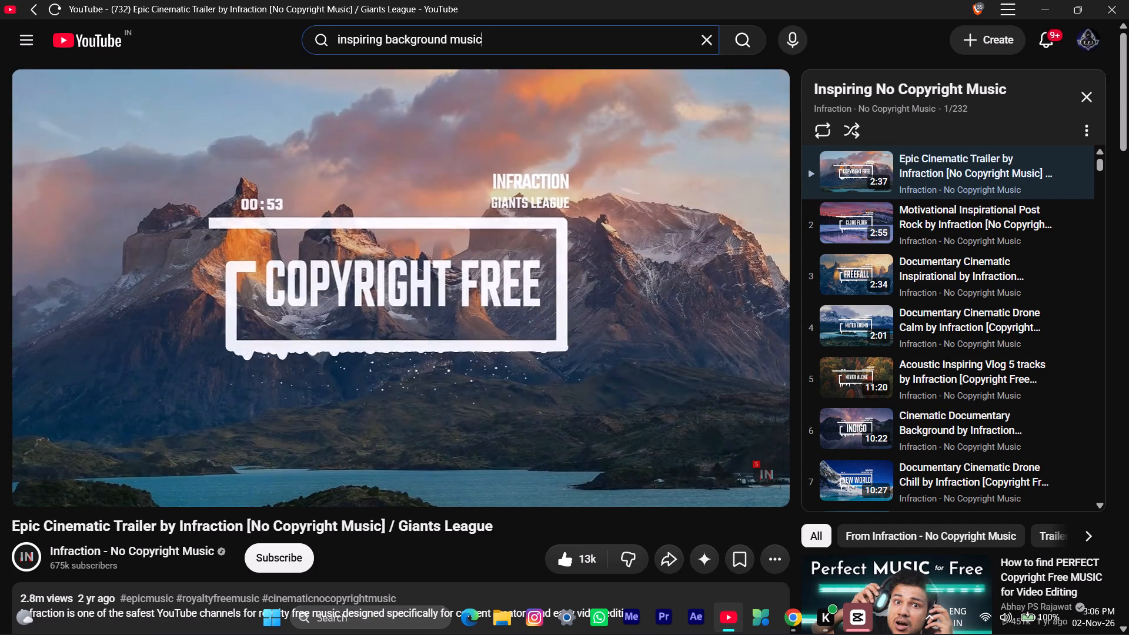
key(BackSpace)
key(BackSpace)
key(BackSpace)
key(BackSpace)
key(BackSpace)
key(BackSpace)
key(BackSpace)
key(BackSpace)
key(BackSpace)
key(BackSpace)
key(BackSpace)
key(BackSpace)
key(BackSpace)
key(BackSpace)
key(BackSpace)
key(BackSpace)
key(BackSpace)
key(BackSpace)
key(BackSpace)
key(BackSpace)
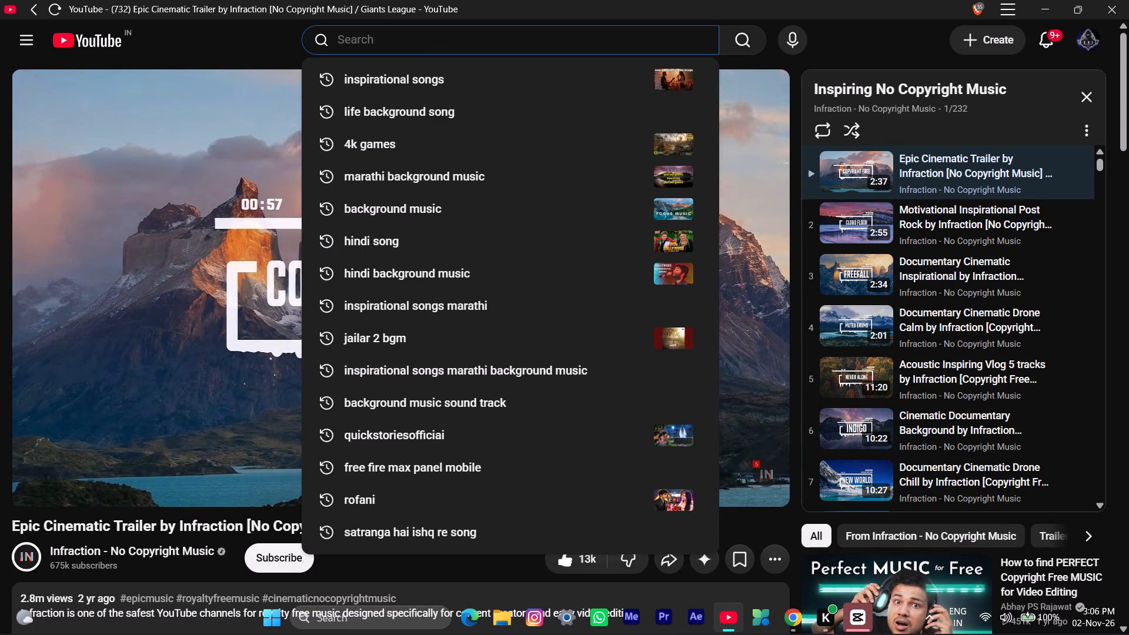
text(hindi)
key(space)
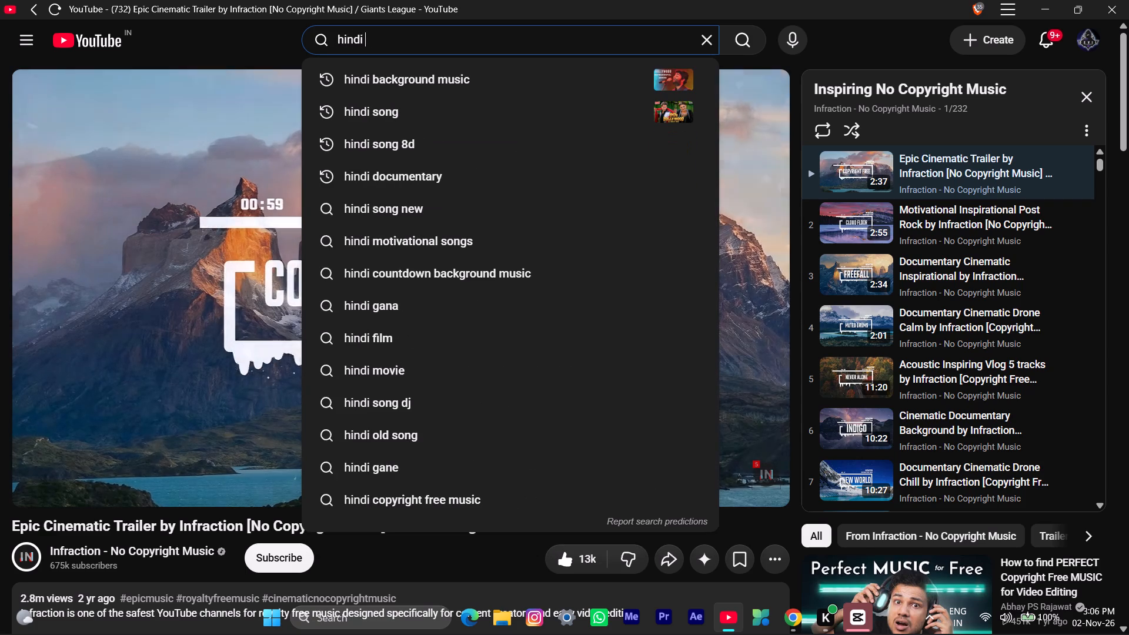
text(tune)
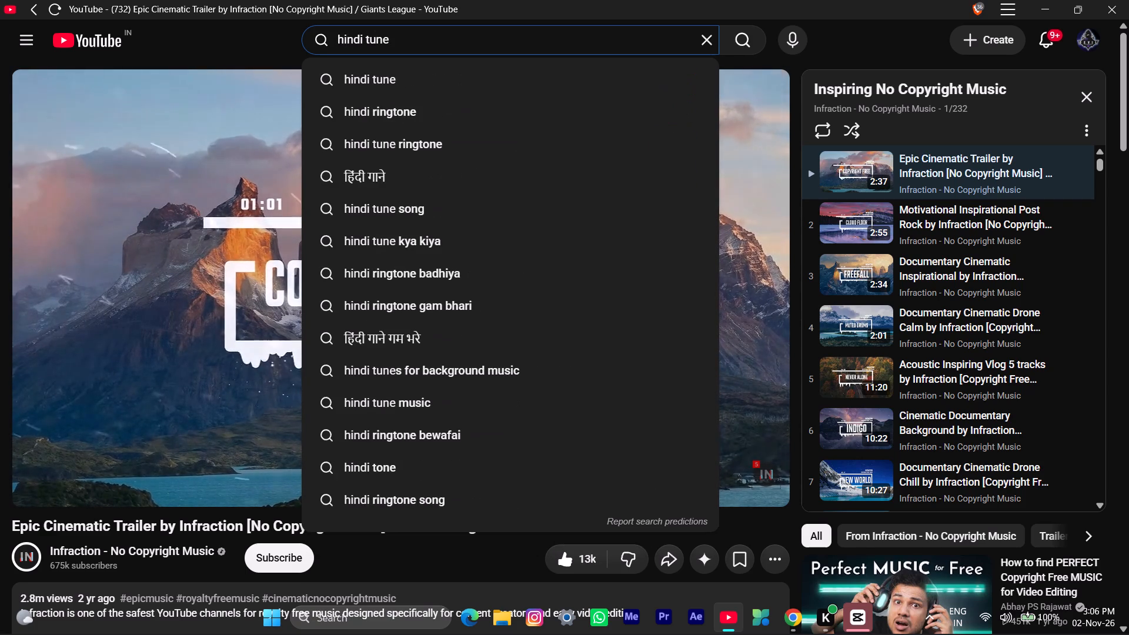
key(Return)
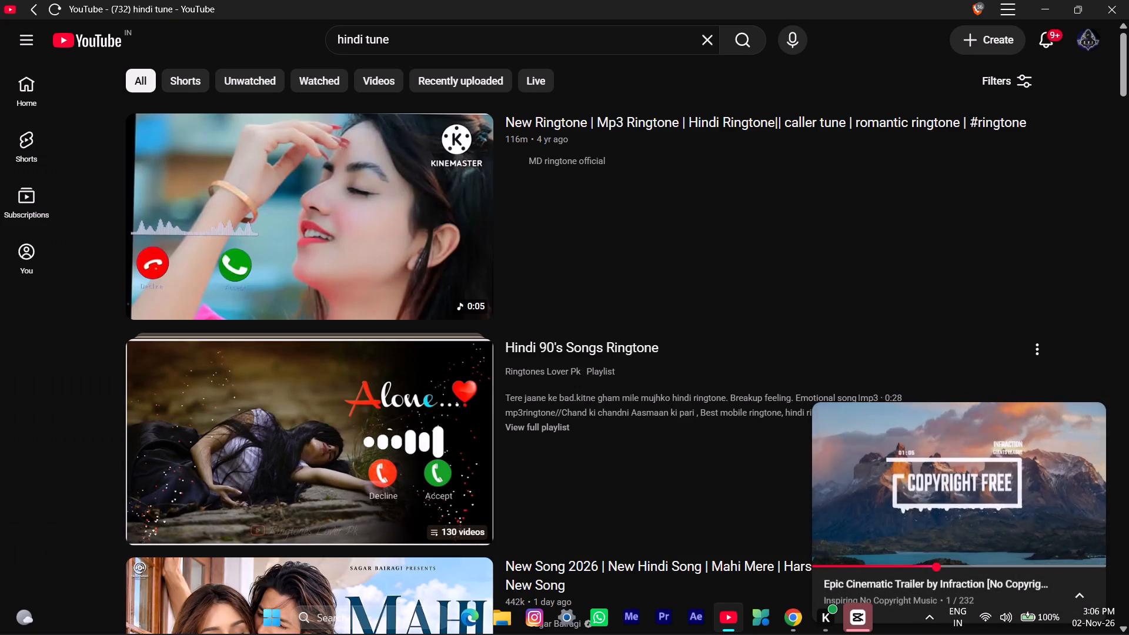
click(1087, 418)
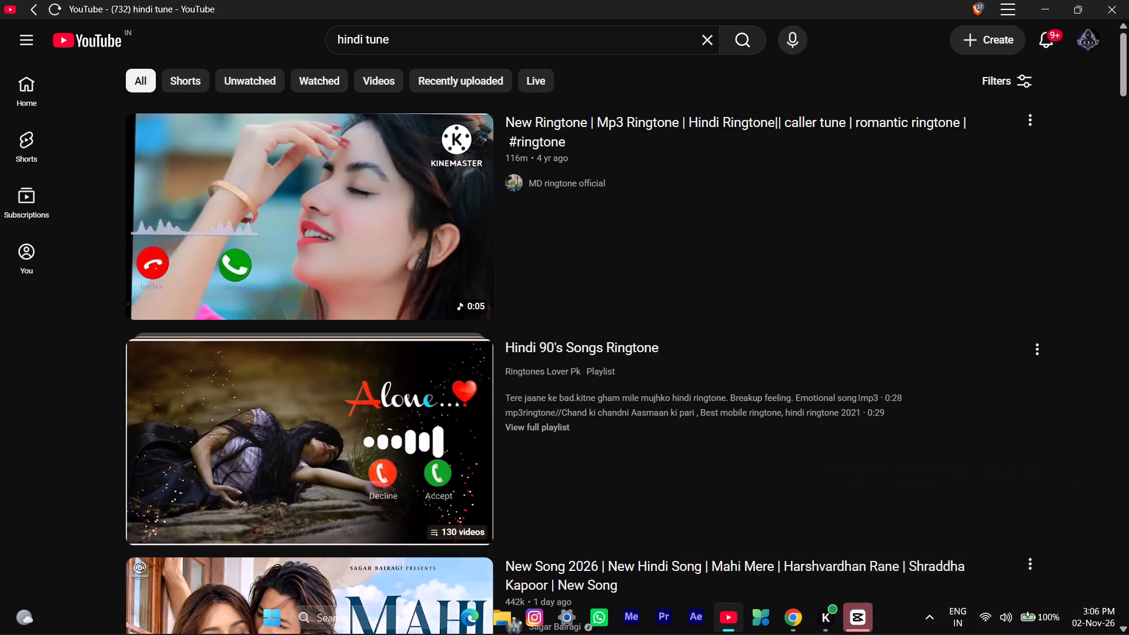
scroll(650, 402, down, 5)
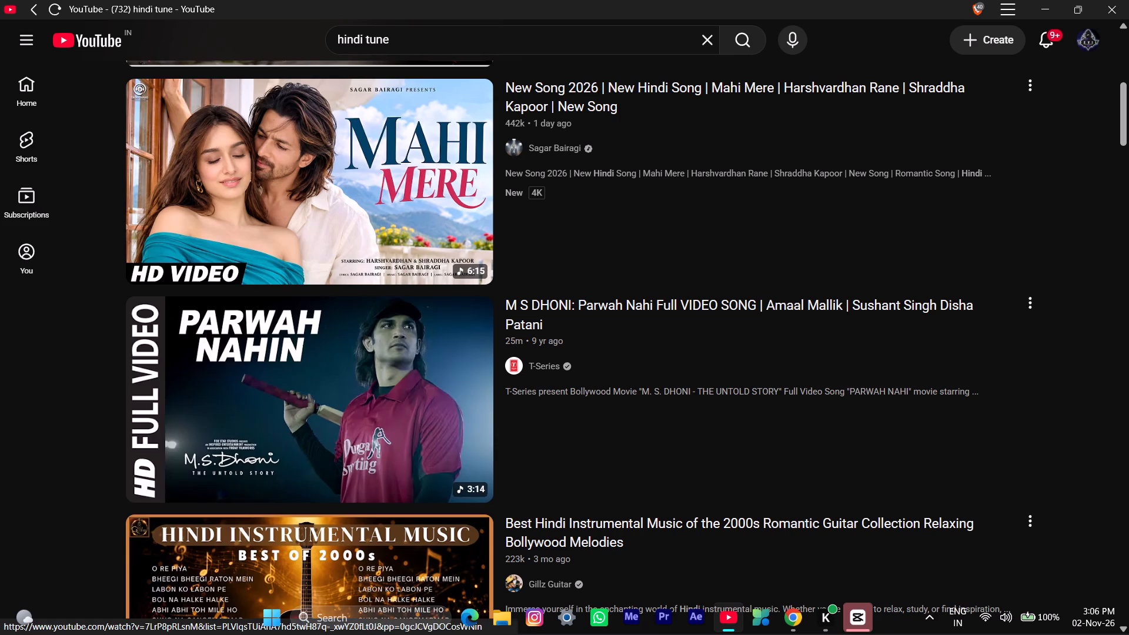
Search YouTube for "south jailr2 song".
click(402, 36)
key(BackSpace)
key(BackSpace)
key(BackSpace)
key(BackSpace)
key(BackSpace)
key(BackSpace)
key(BackSpace)
key(BackSpace)
key(BackSpace)
key(BackSpace)
key(BackSpace)
key(BackSpace)
key(BackSpace)
key(BackSpace)
key(BackSpace)
key(BackSpace)
key(BackSpace)
key(BackSpace)
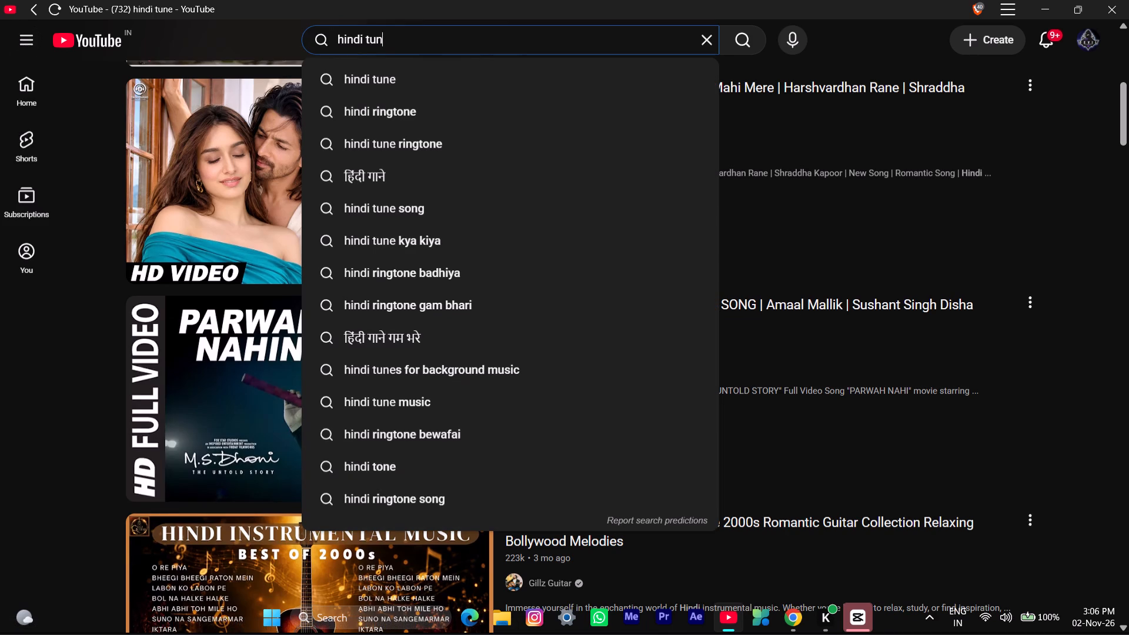
text(south jai)
key(l)
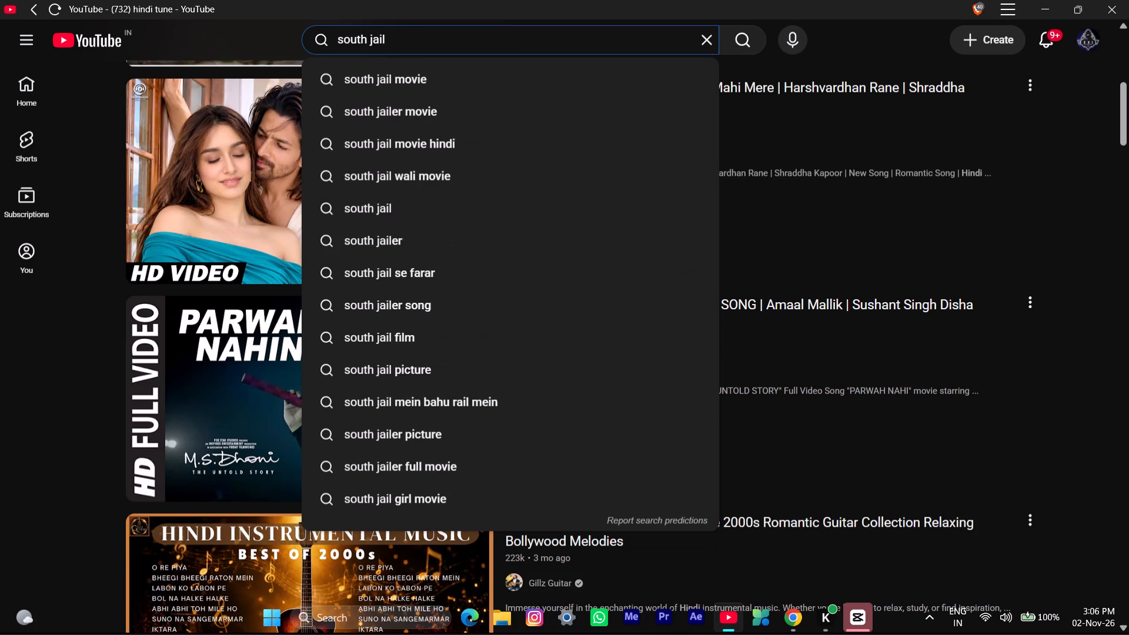
key(r)
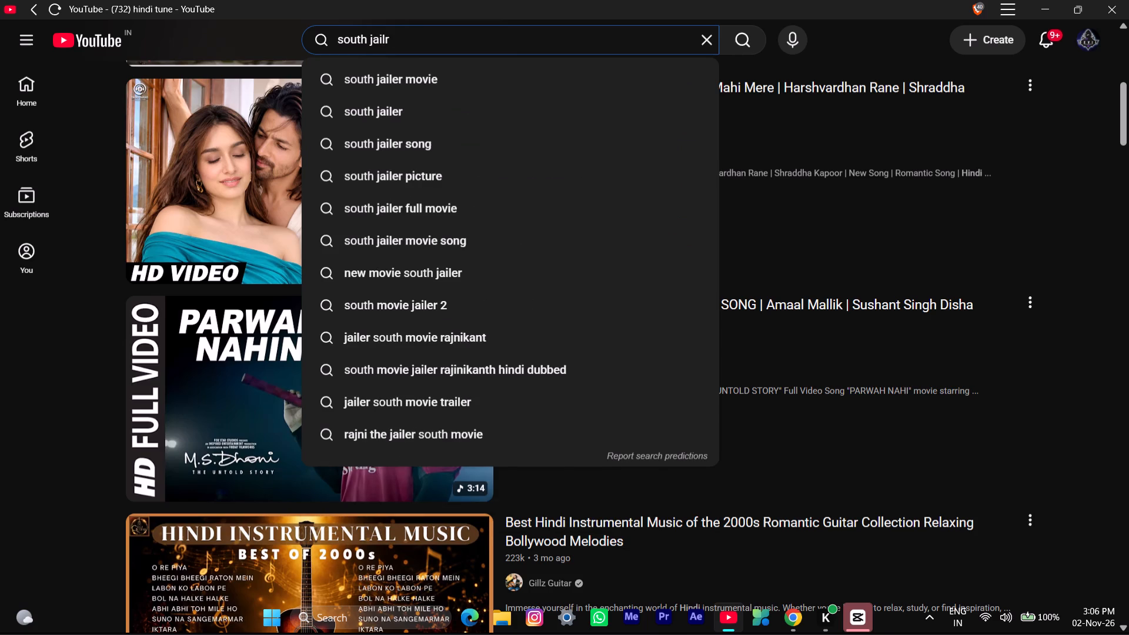
text(2 aon)
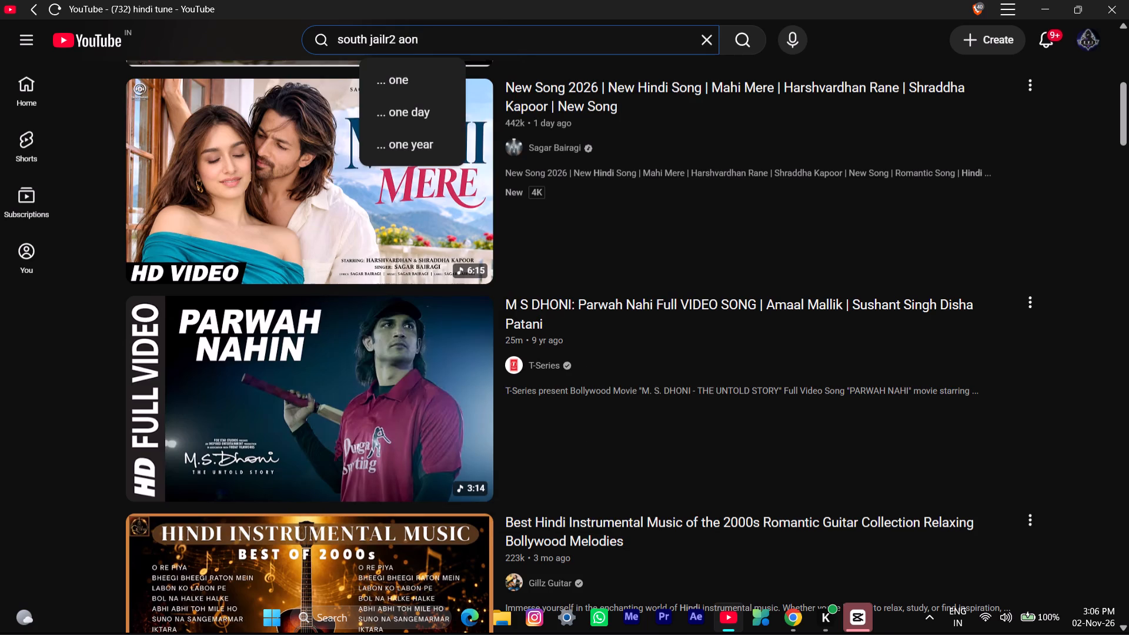
key(BackSpace)
key(BackSpace)
key(BackSpace)
text(song)
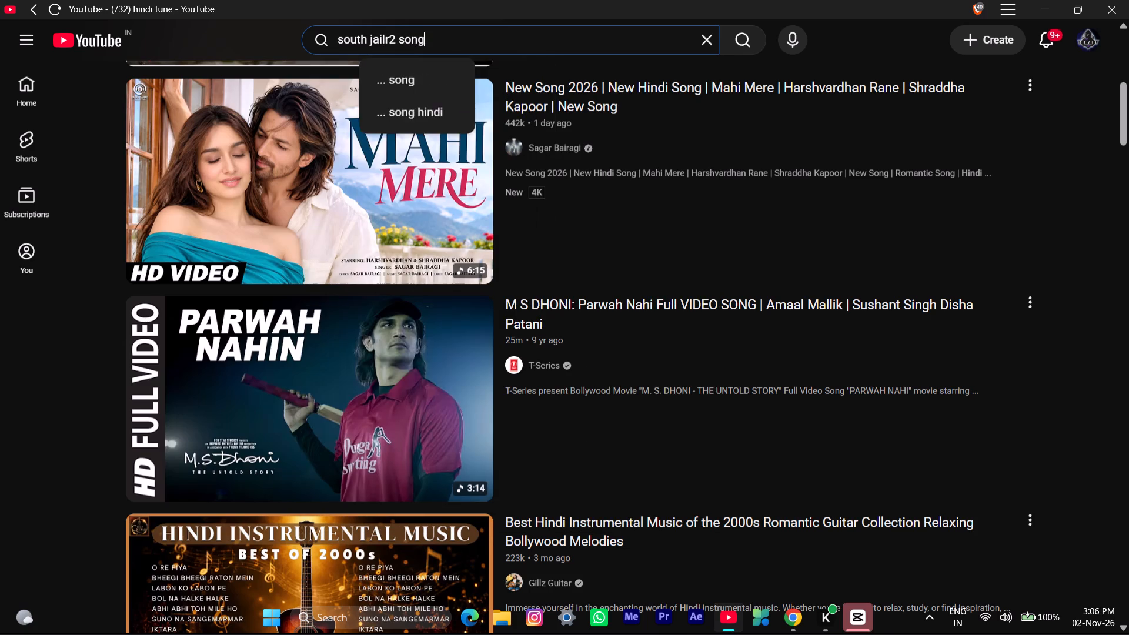
key(Return)
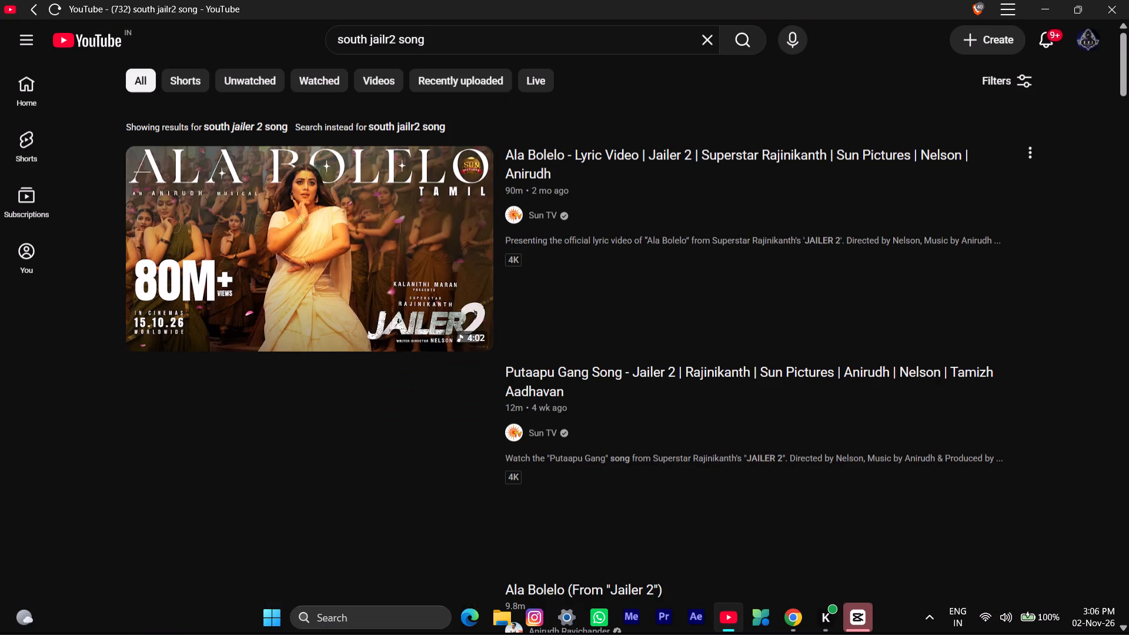
Preview the "One Name - Lyric Video" from Jailer 2 starting at about 0:49, and return to the search results.
scroll(382, 440, down, 2)
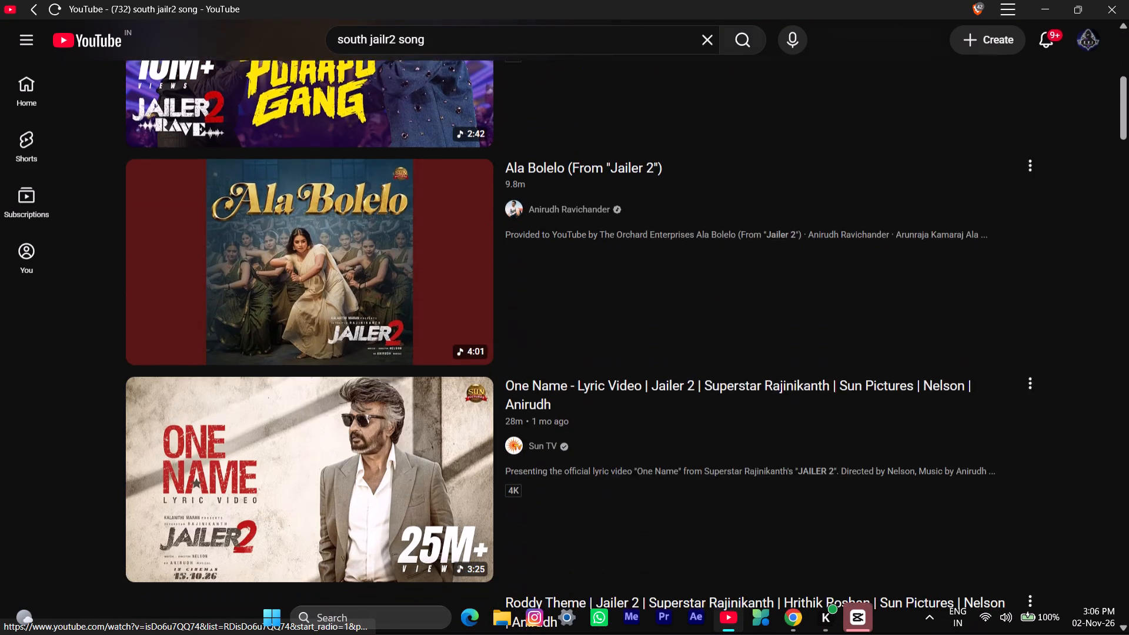
scroll(382, 440, down, 4)
click(382, 440)
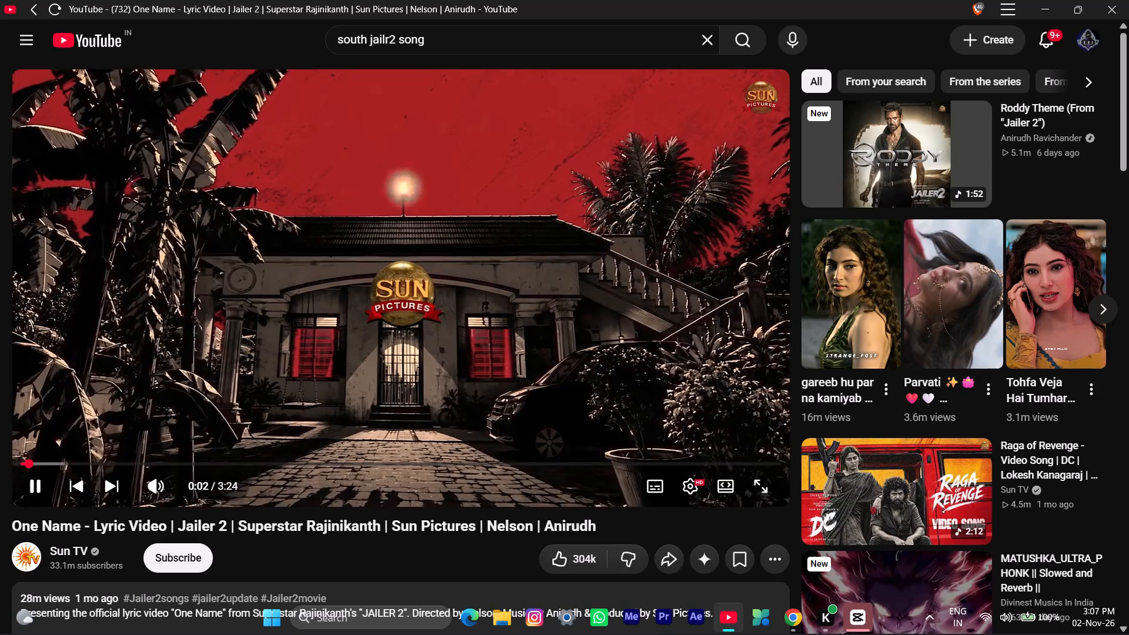
click(193, 467)
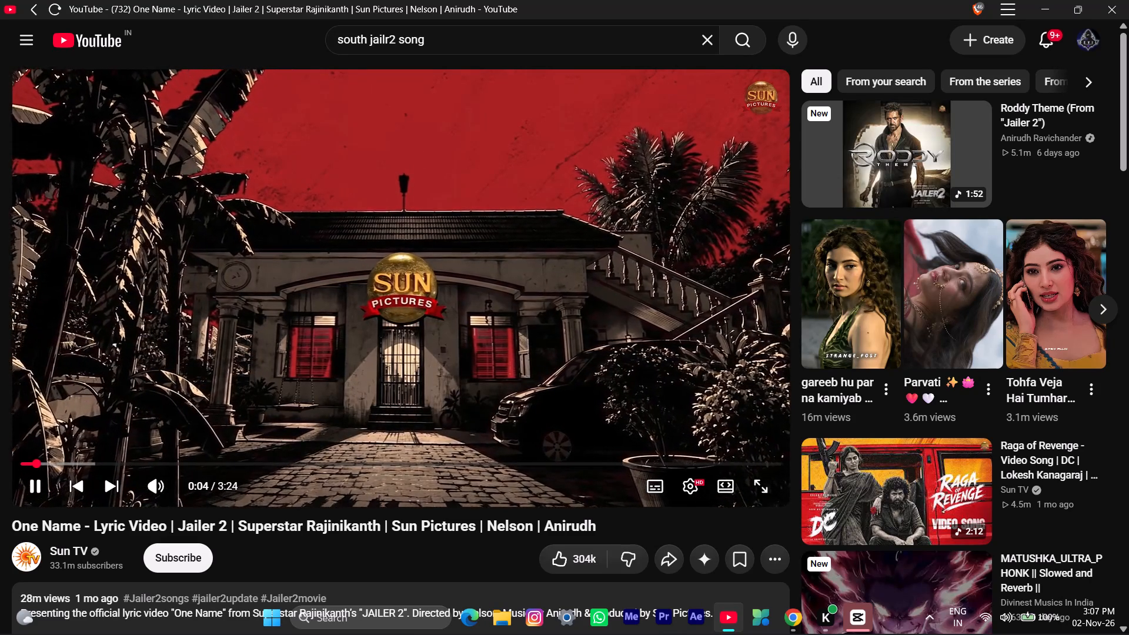
click(200, 466)
click(203, 465)
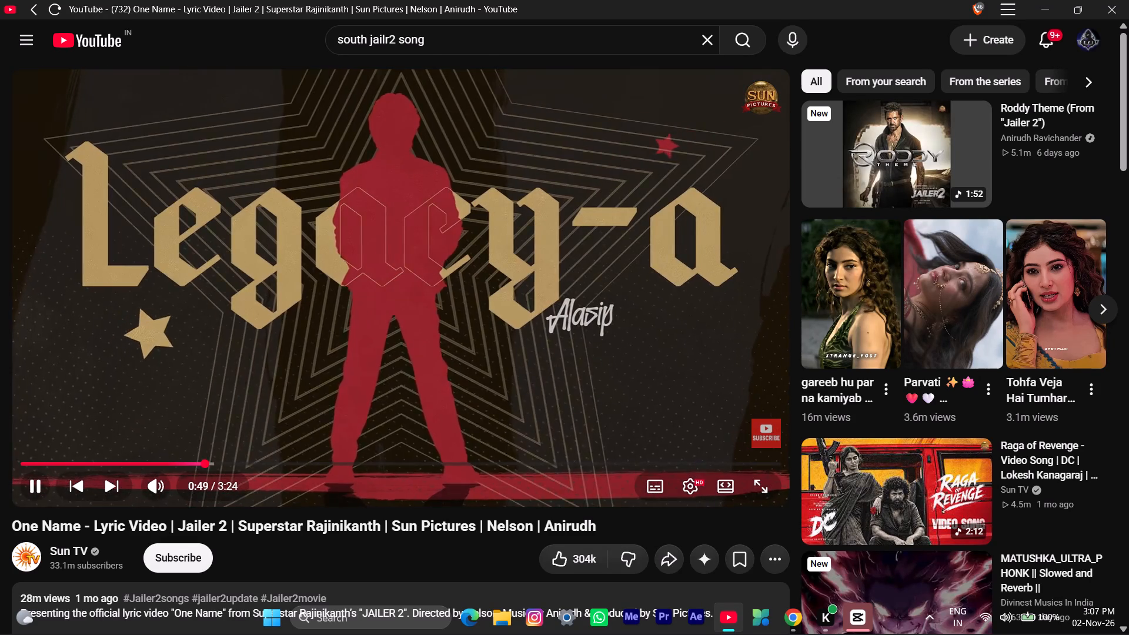
scroll(276, 375, right, 1)
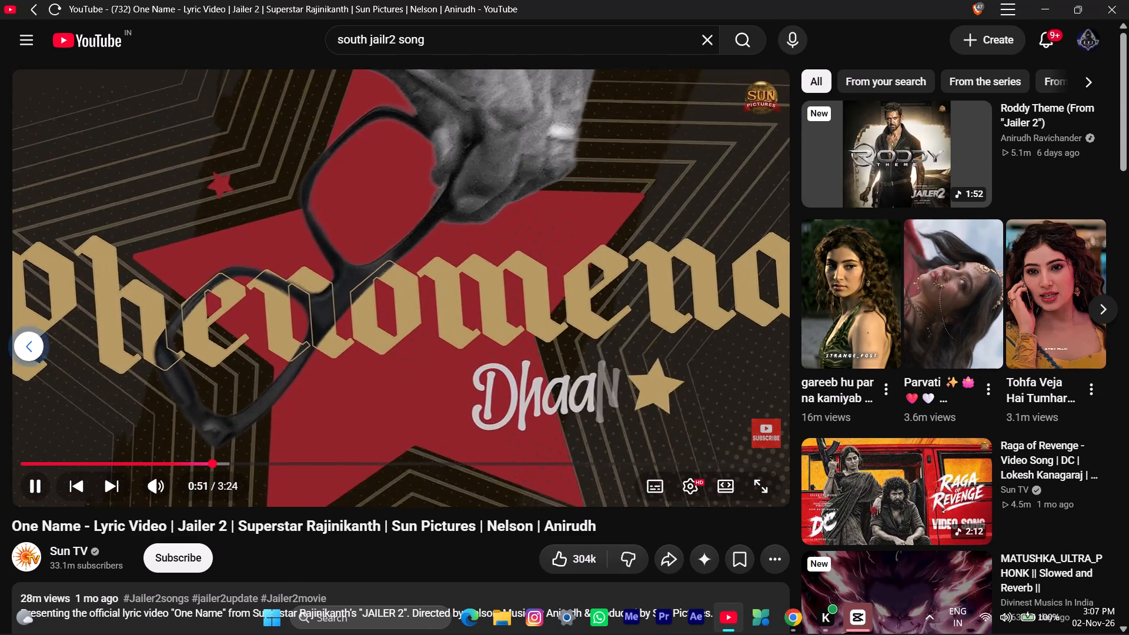
scroll(276, 375, right, 1)
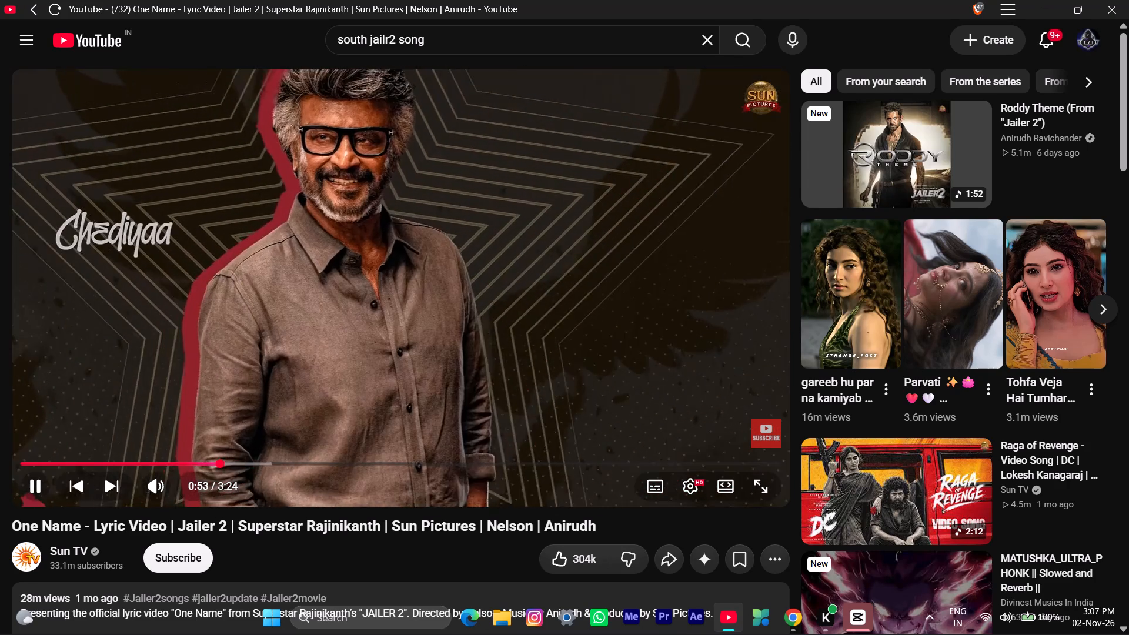
scroll(388, 486, down, 1)
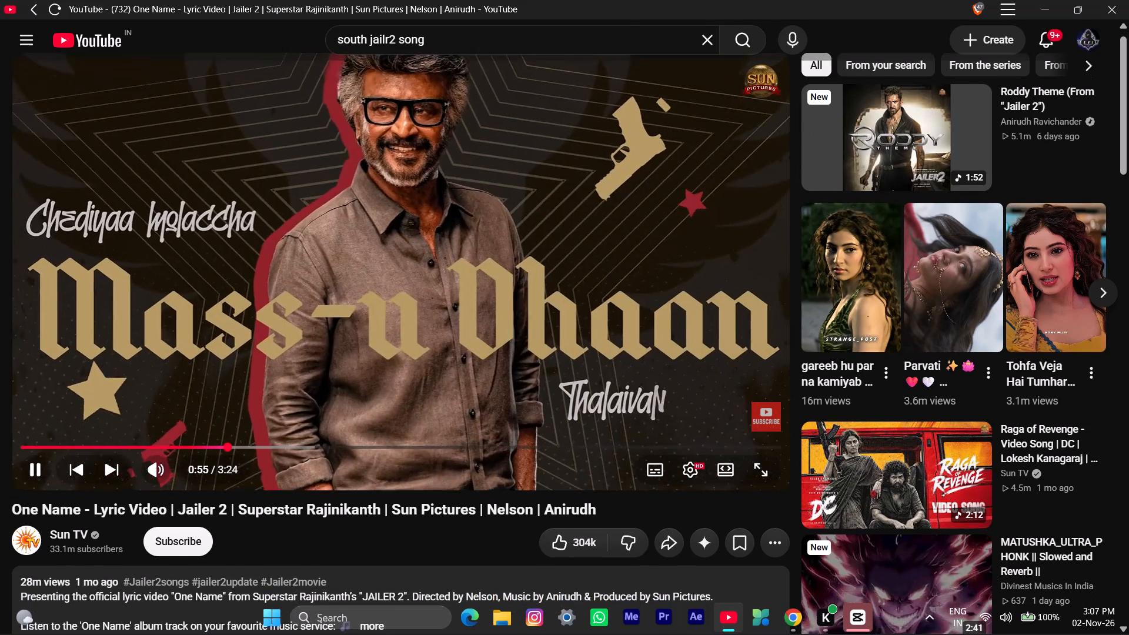
scroll(388, 486, down, 1)
scroll(360, 278, right, 5)
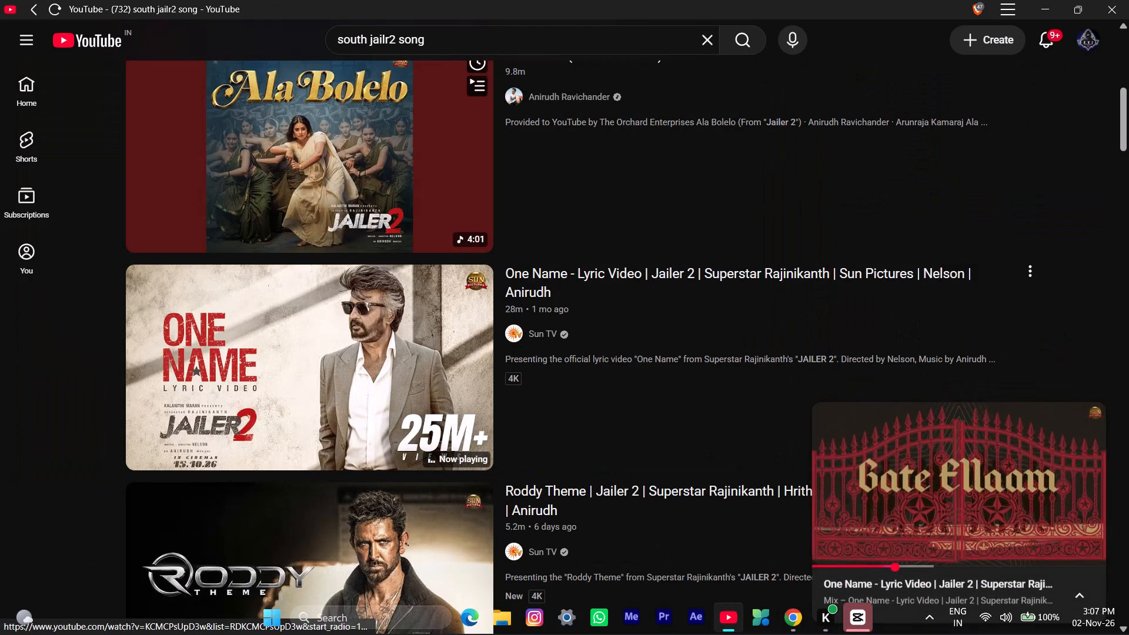
Open the audio track "One Name (From "Jailer 2")" by Anirudh Ravichander for a brief preview and return to the results.
scroll(356, 290, down, 5)
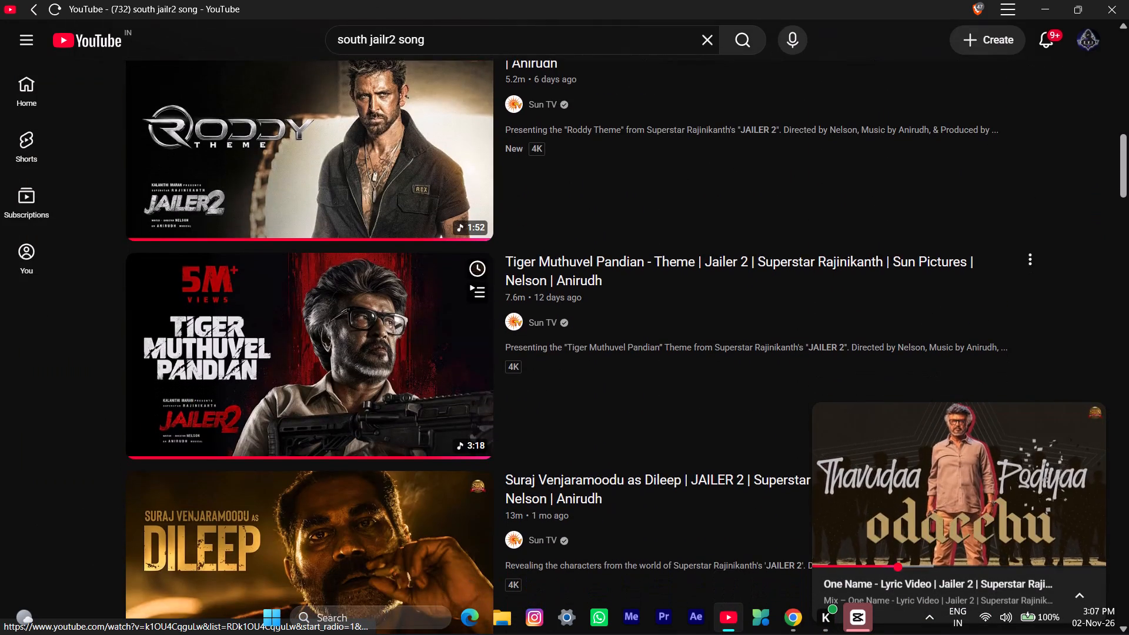
scroll(356, 290, down, 6)
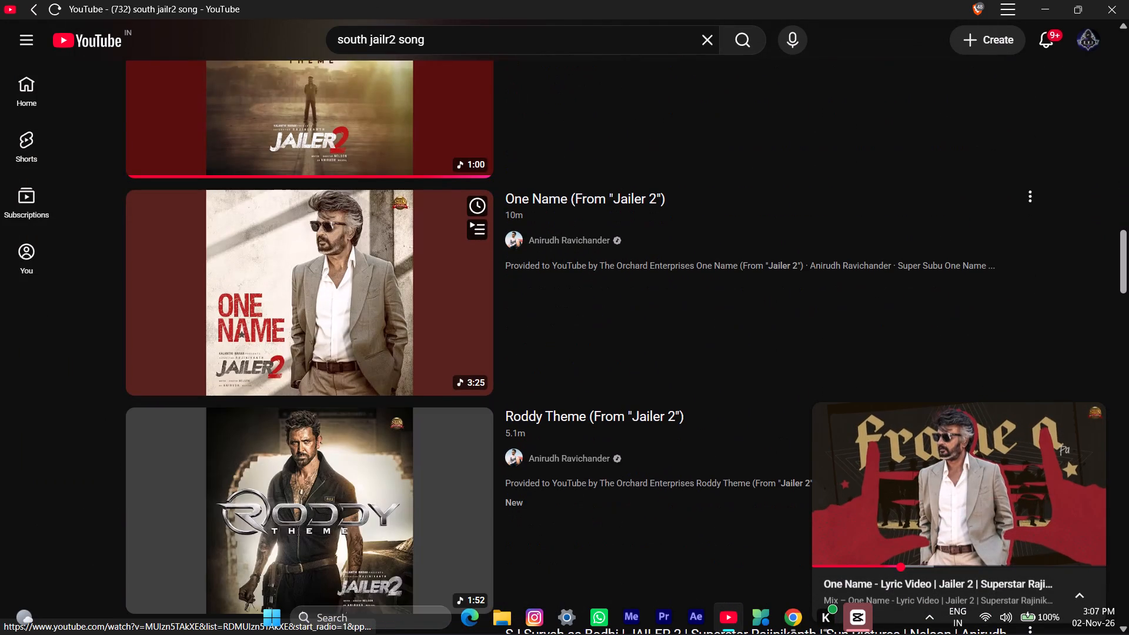
scroll(356, 290, up, 1)
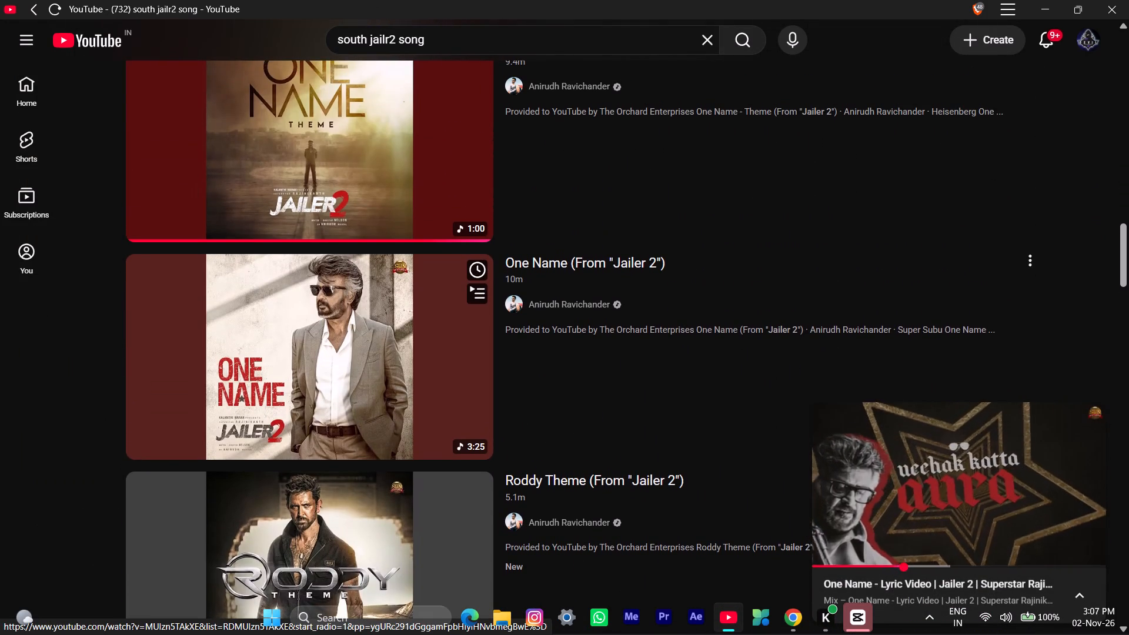
click(356, 290)
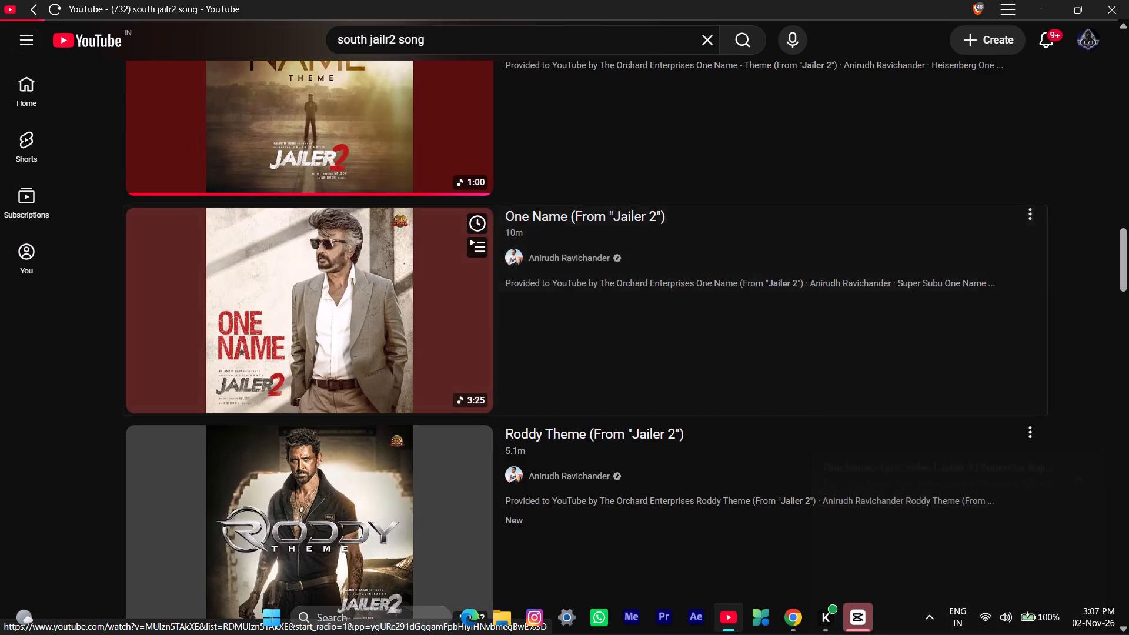
scroll(356, 290, left, 1)
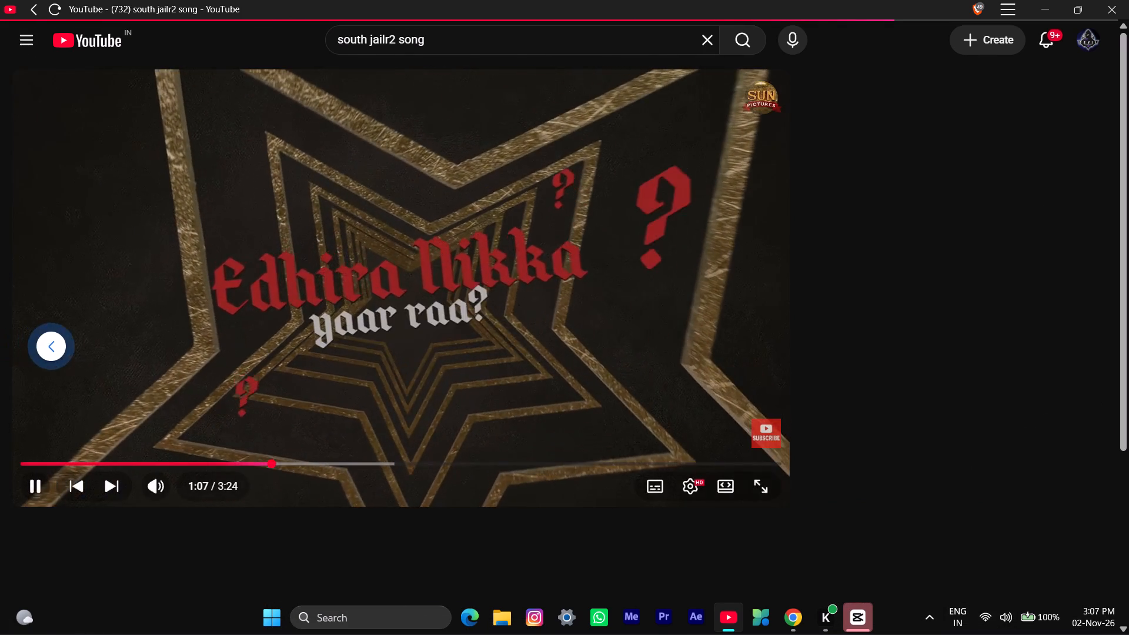
scroll(356, 290, left, 1)
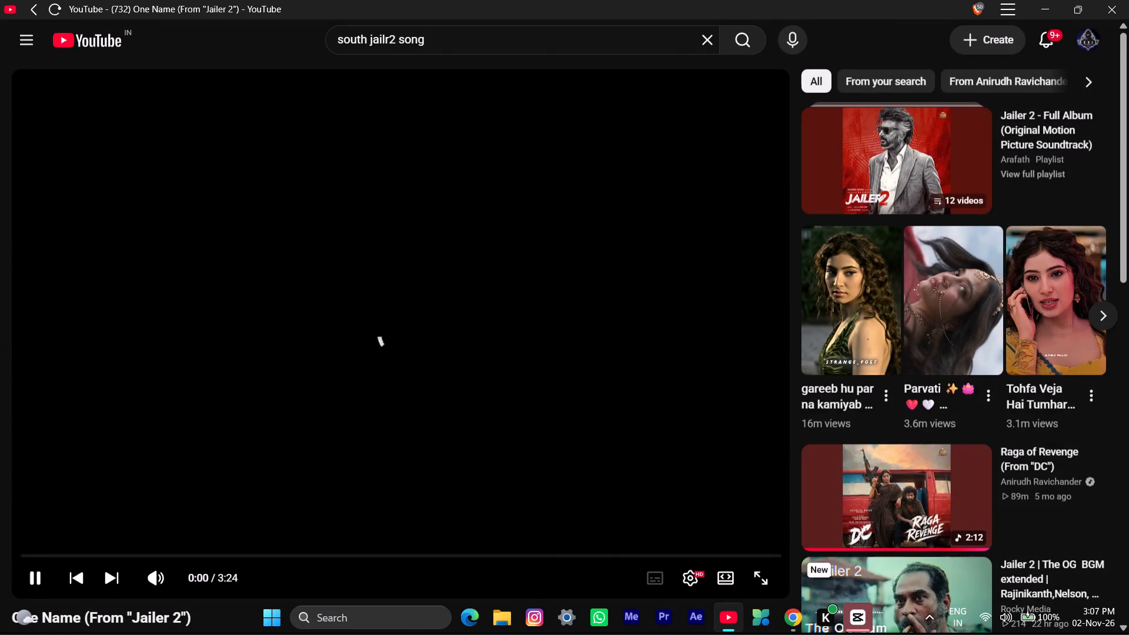
scroll(356, 290, right, 5)
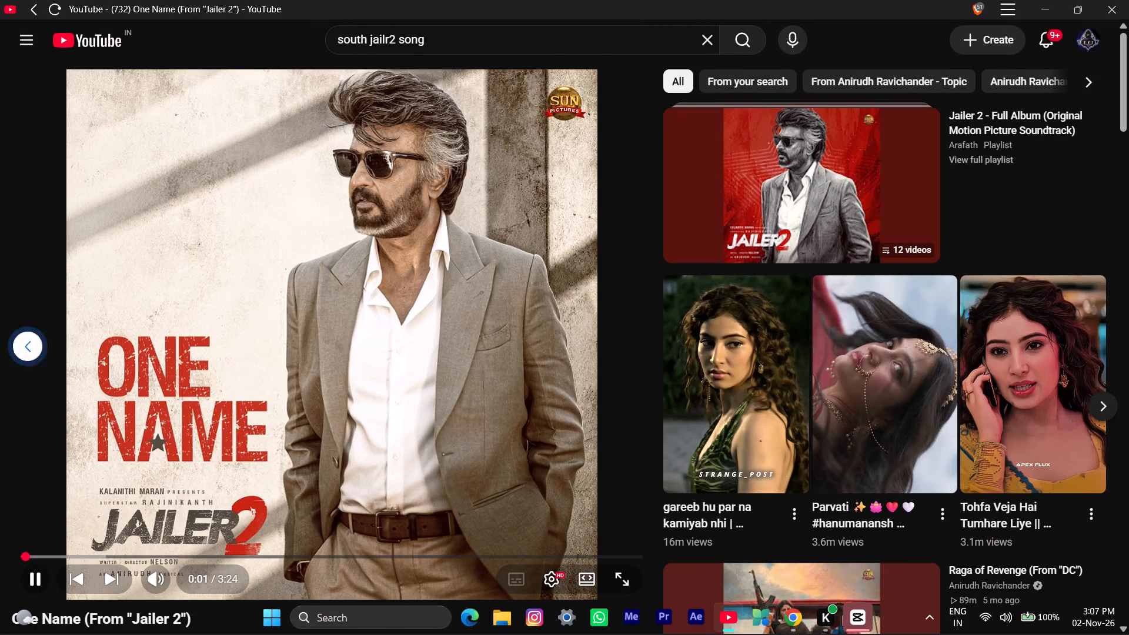
scroll(356, 290, right, 4)
Browse the remaining Jailer 2 songs, themes and Shorts in the search results for a suitable background track.
scroll(473, 320, down, 5)
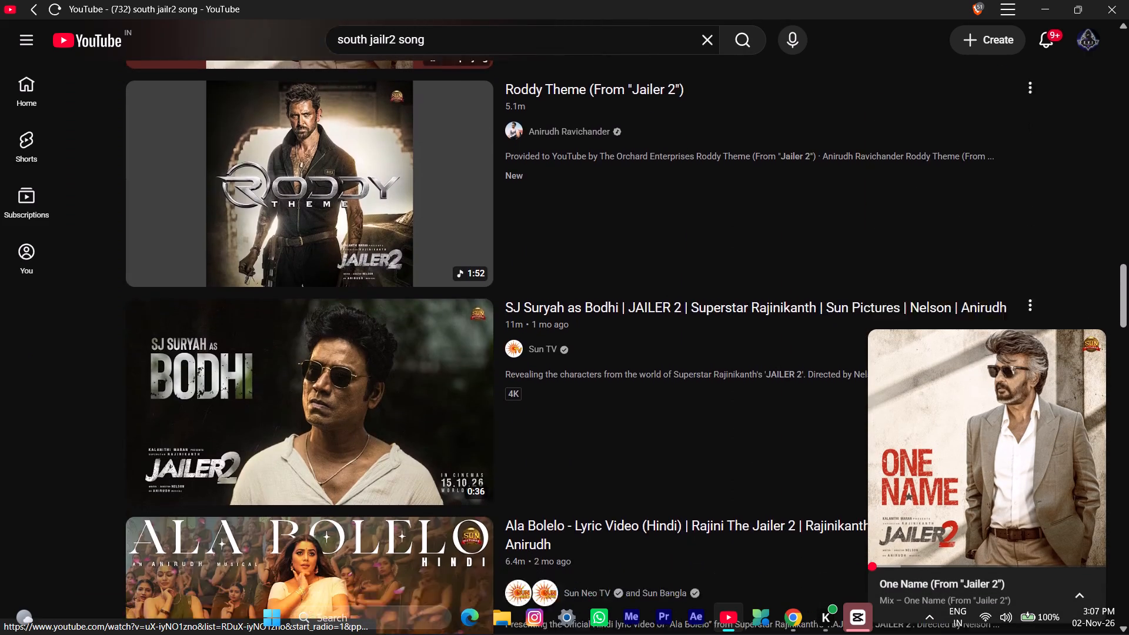
scroll(473, 320, down, 6)
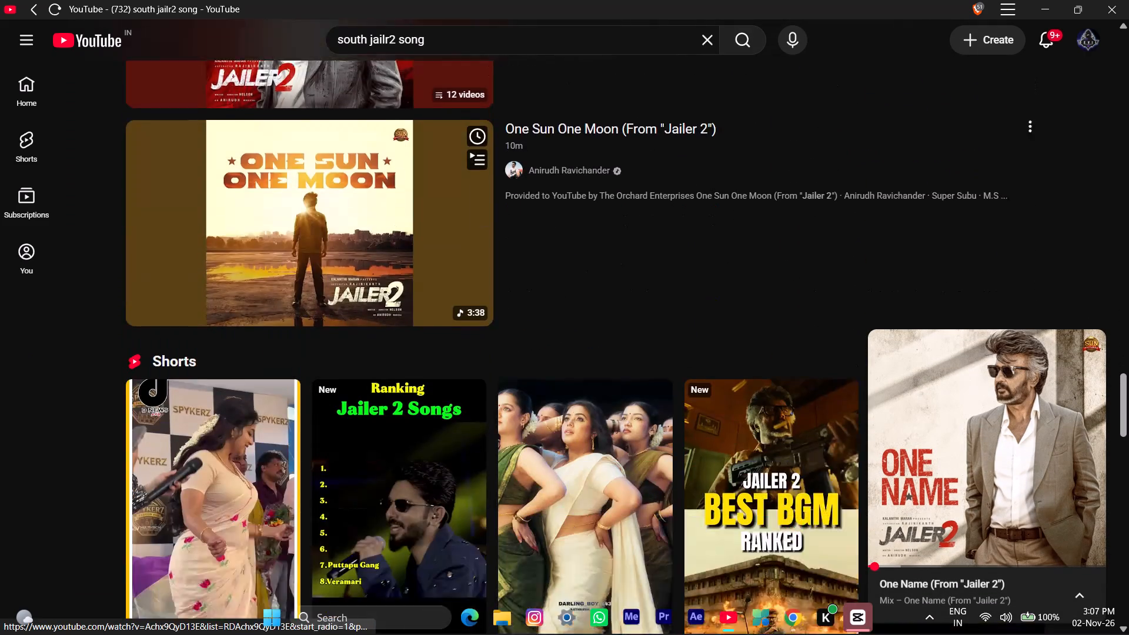
scroll(473, 320, down, 2)
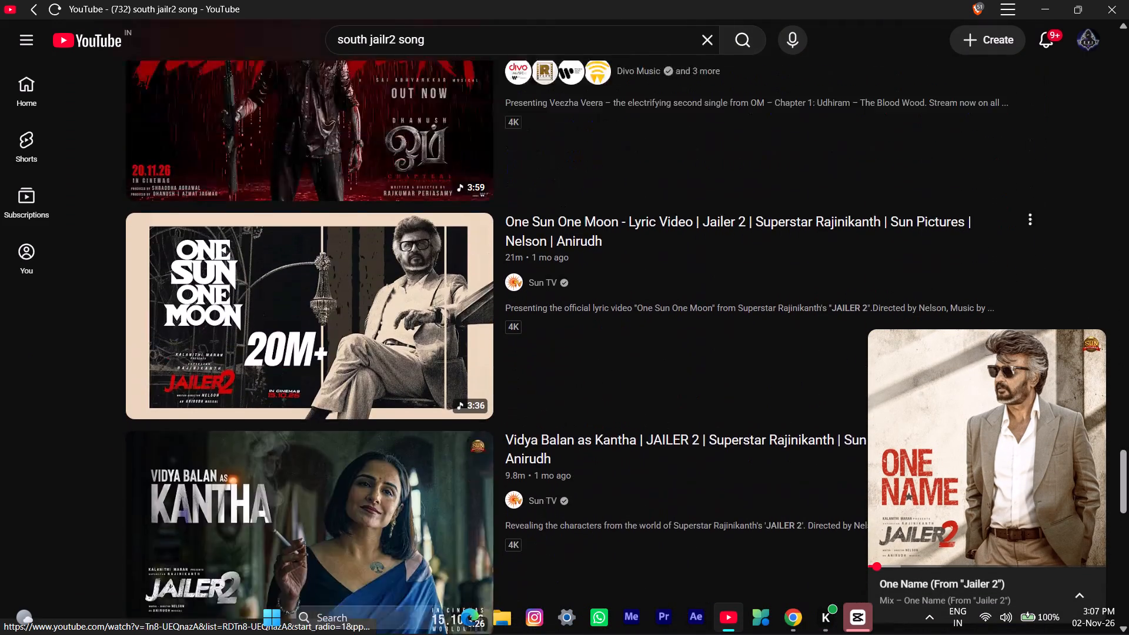
scroll(473, 320, down, 3)
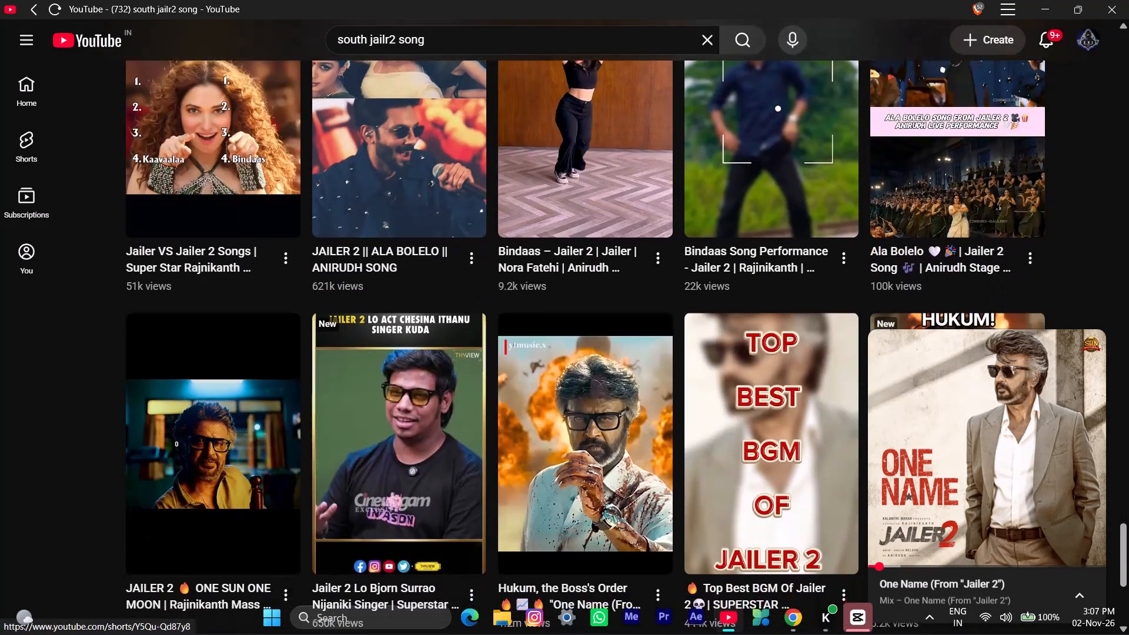
scroll(473, 320, down, 4)
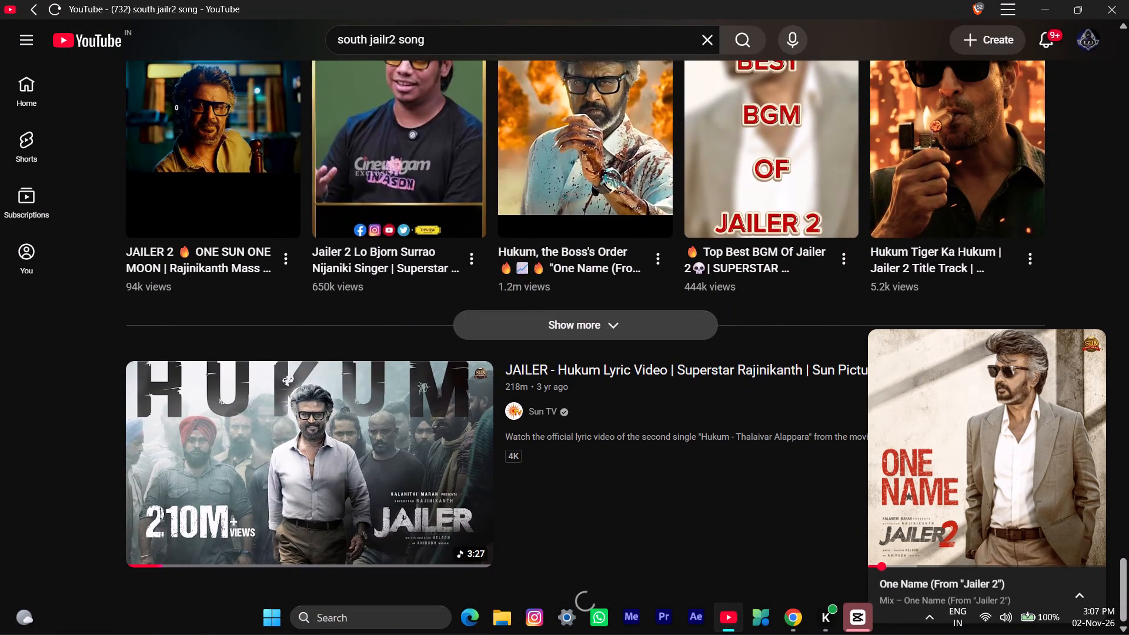
scroll(473, 320, down, 1)
Replace the previous YouTube query with a search for "jailer 2 song".
click(456, 37)
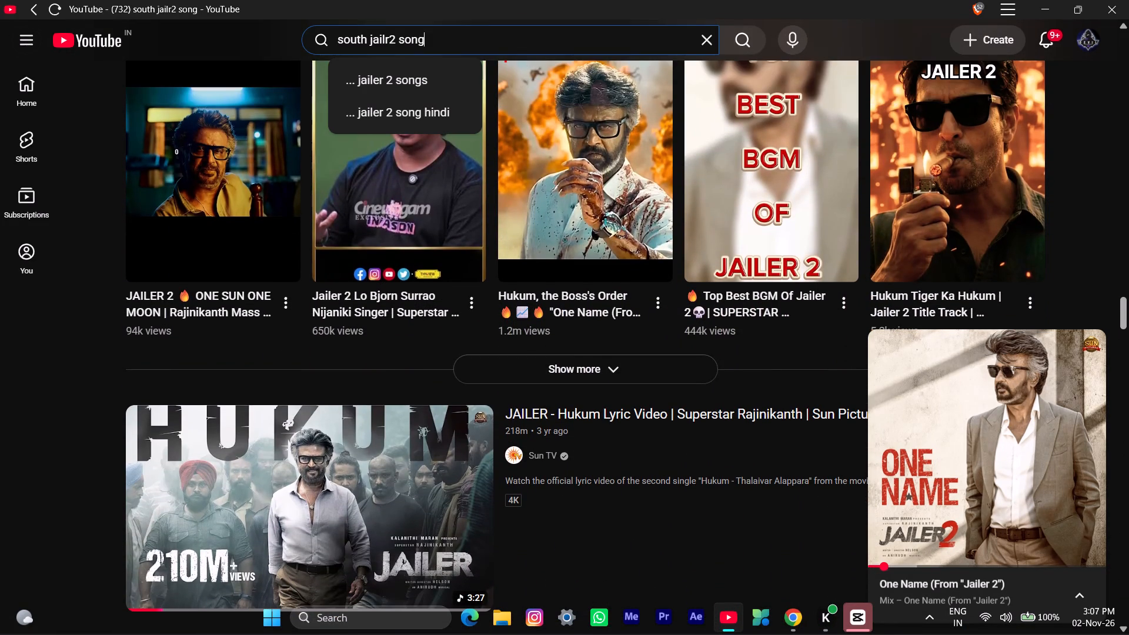
key(BackSpace)
key(BackSpace)
key(BackSpace)
key(BackSpace)
key(BackSpace)
key(BackSpace)
key(BackSpace)
key(BackSpace)
key(BackSpace)
key(BackSpace)
key(BackSpace)
key(BackSpace)
key(BackSpace)
key(BackSpace)
key(BackSpace)
key(BackSpace)
key(BackSpace)
key(BackSpace)
key(BackSpace)
key(BackSpace)
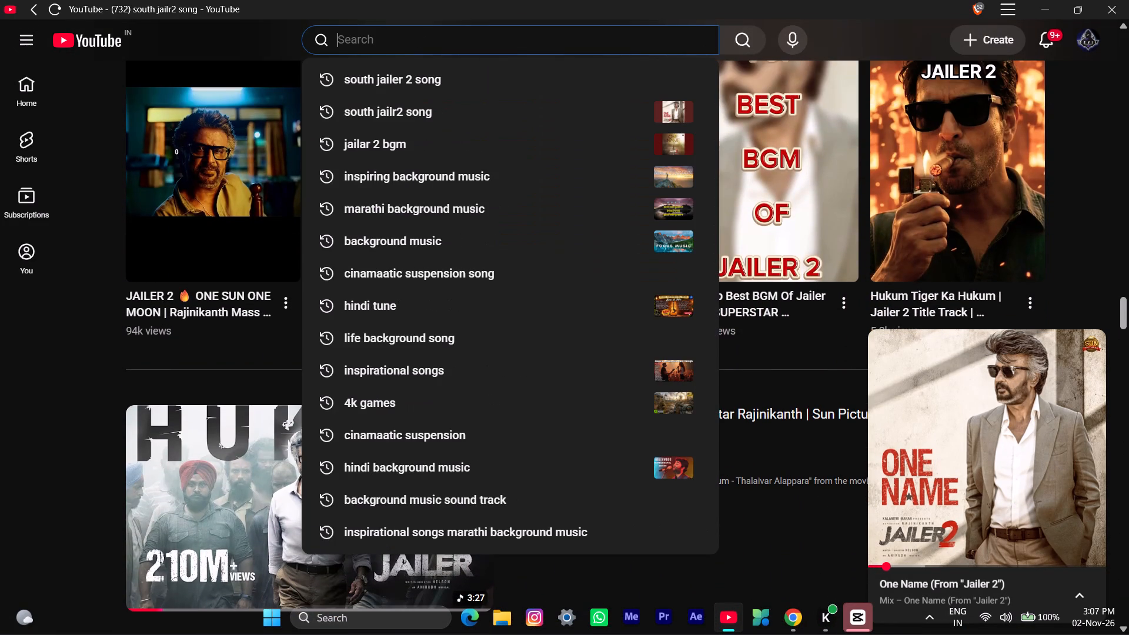
text(ji)
text(lar)
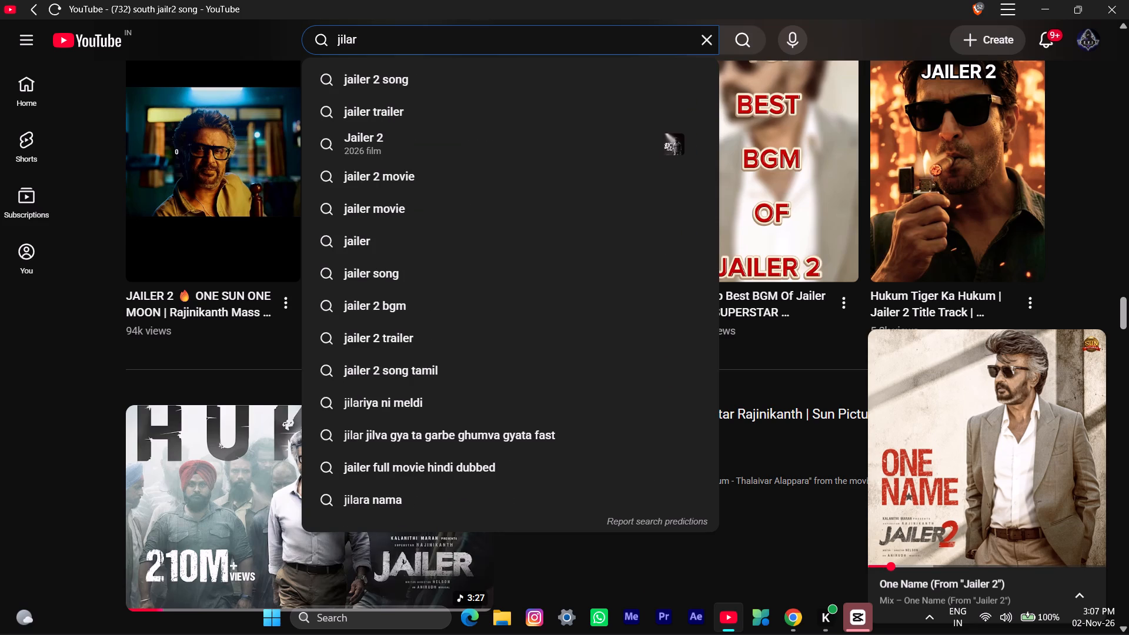
click(412, 86)
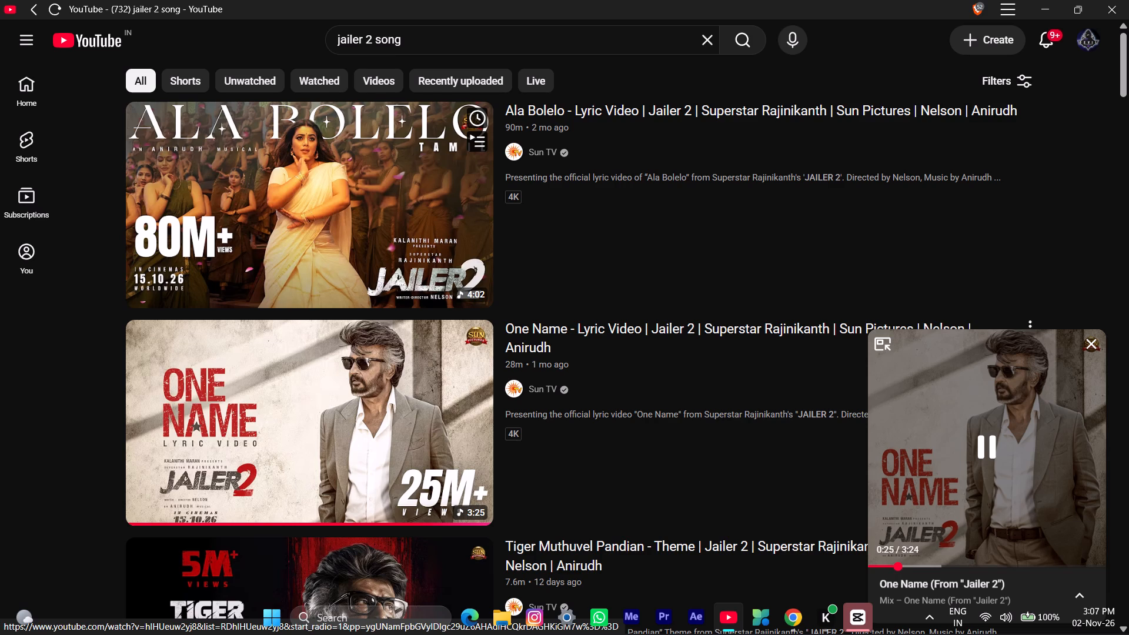
Preview the "One Name - Lyric Video" from about 0:11, return to the search results and close its miniplayer.
scroll(382, 278, down, 3)
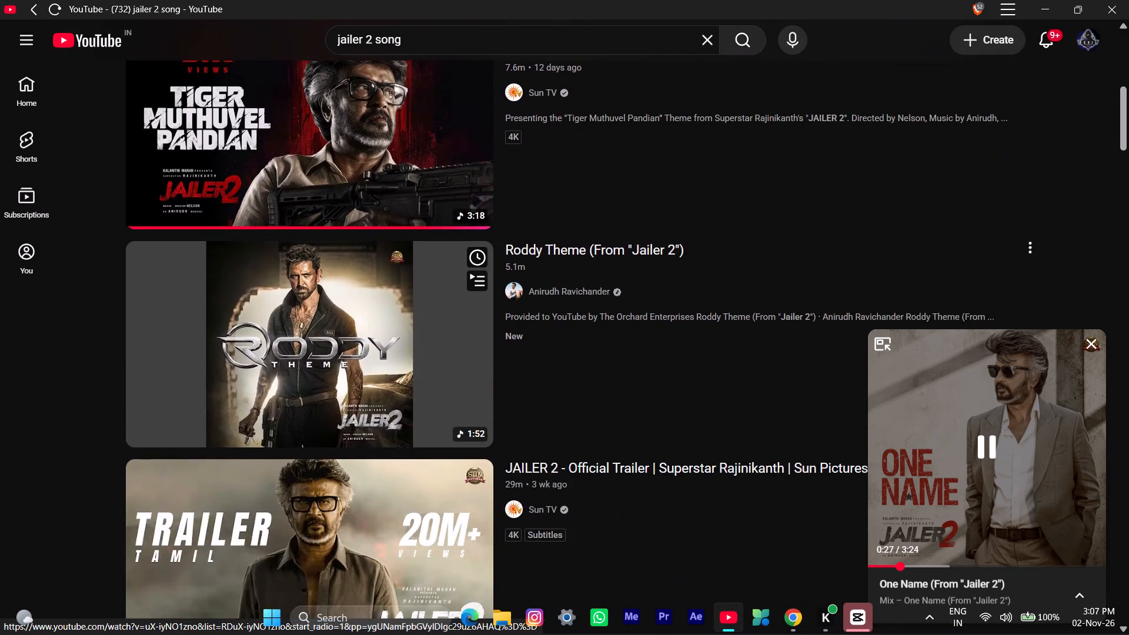
scroll(382, 278, down, 4)
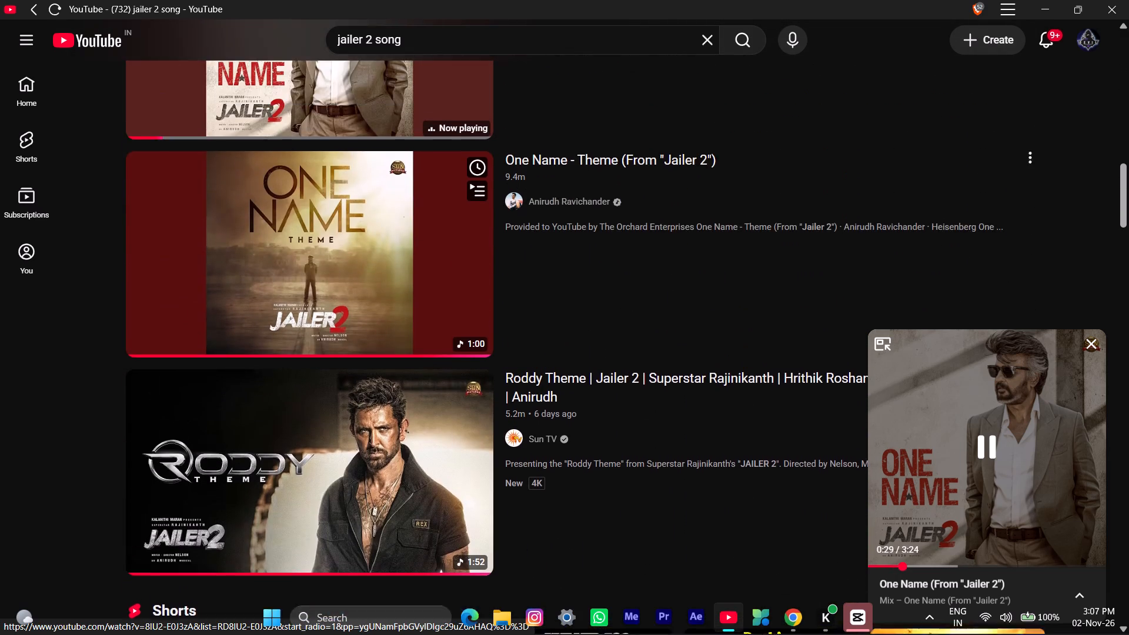
scroll(382, 278, up, 1)
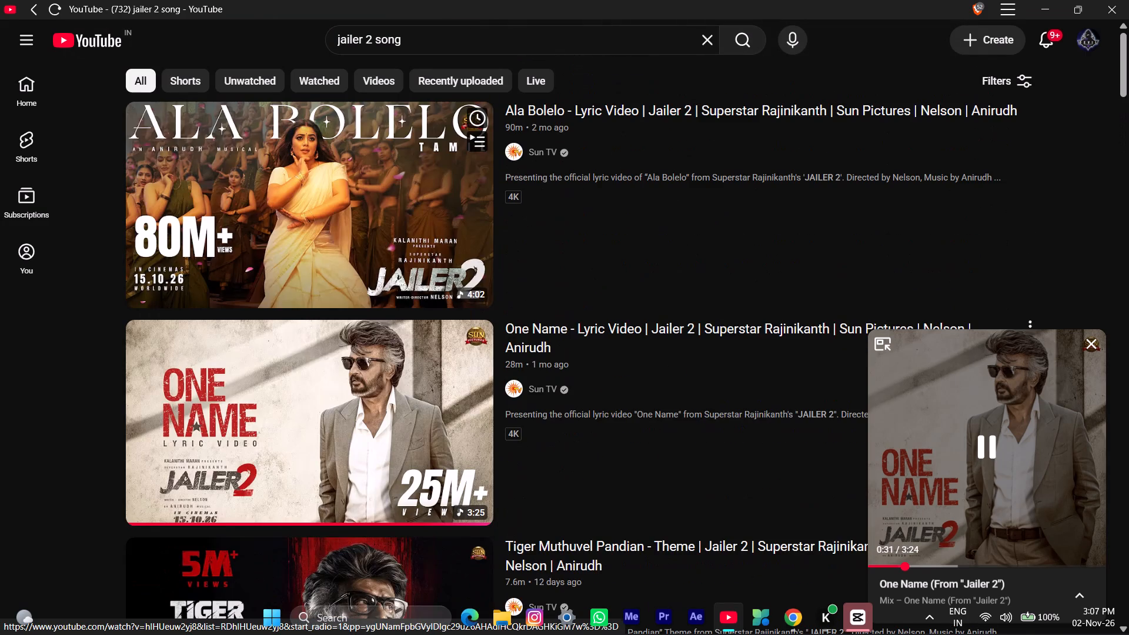
click(361, 376)
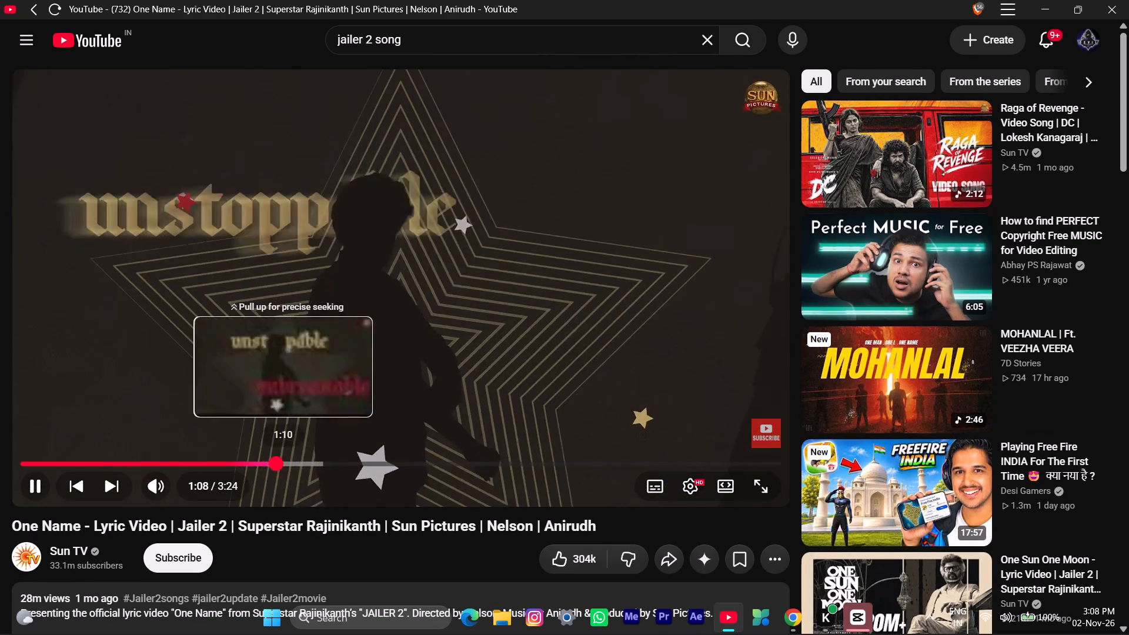
drag(278, 467, 65, 444)
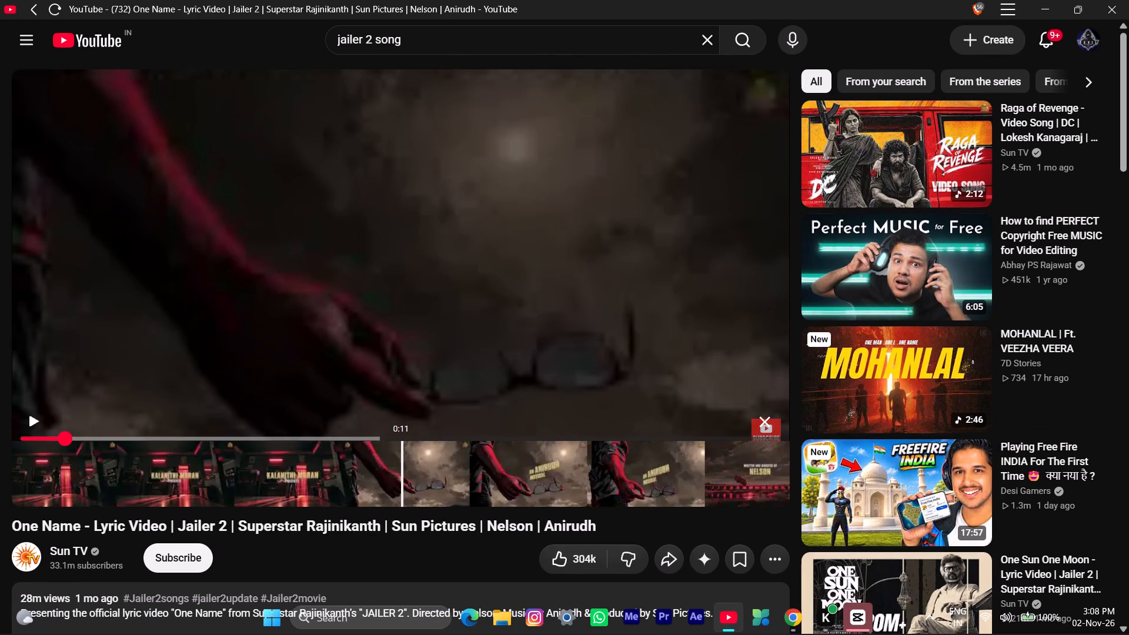
click(247, 346)
key(space)
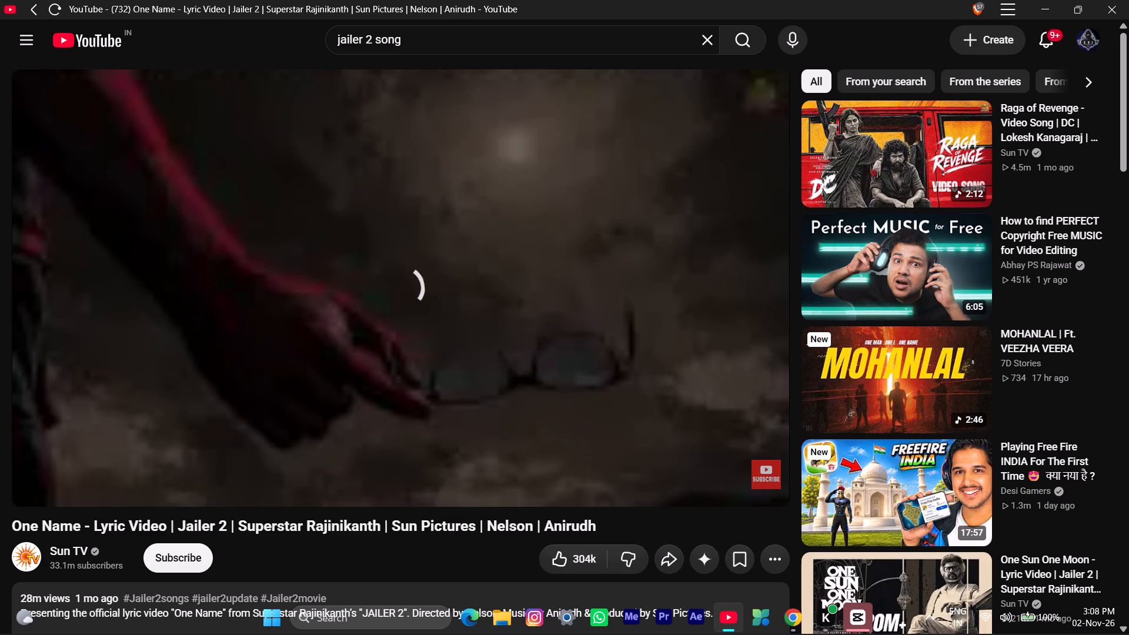
key(space)
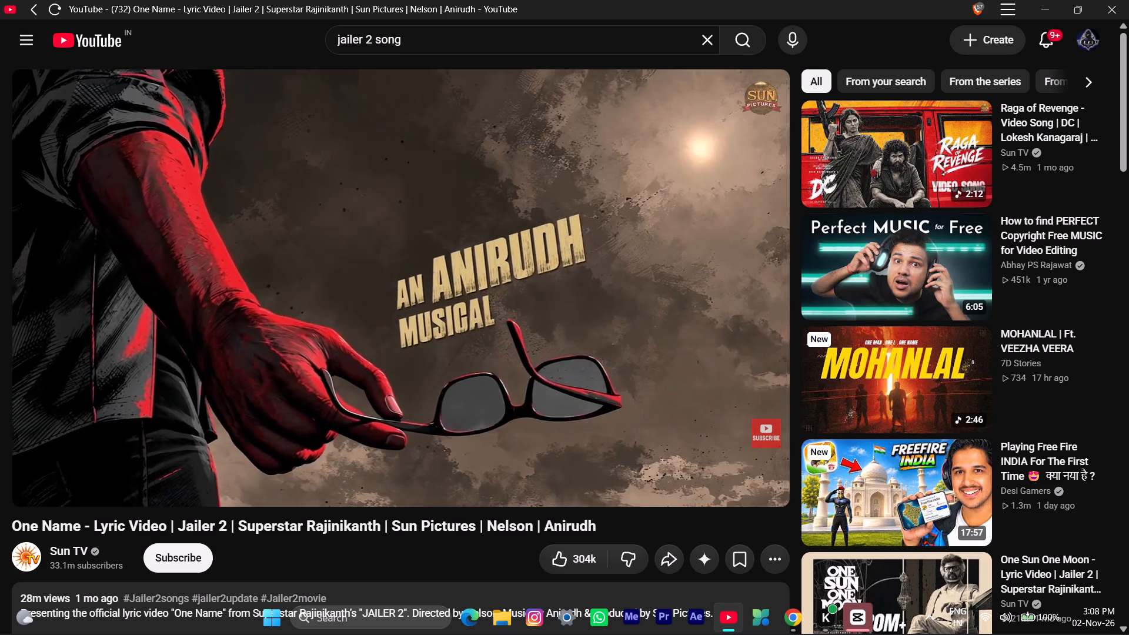
scroll(247, 346, right, 7)
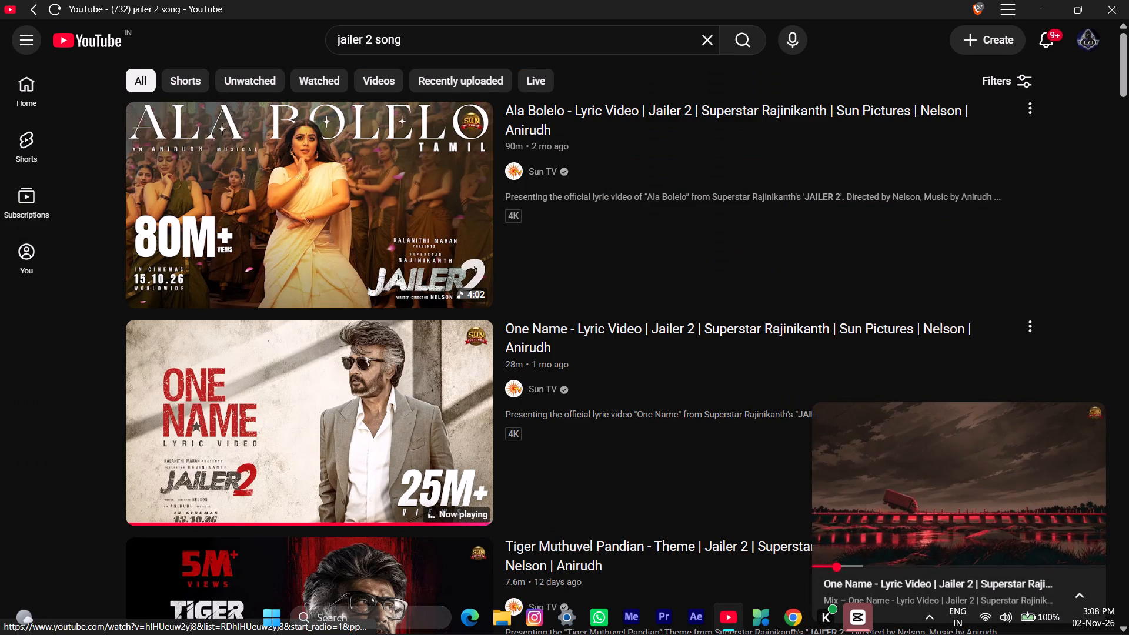
click(1093, 413)
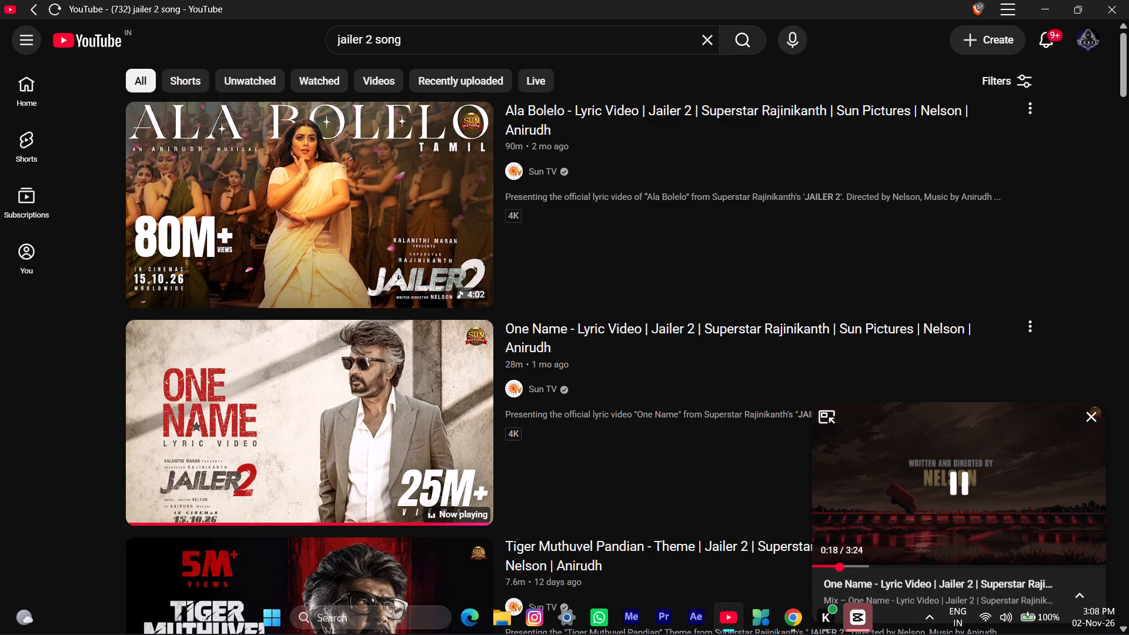
Open the "Tiger Muthuvel Pandian - Theme" video from Jailer 2 in the results for a preview.
scroll(569, 412, down, 2)
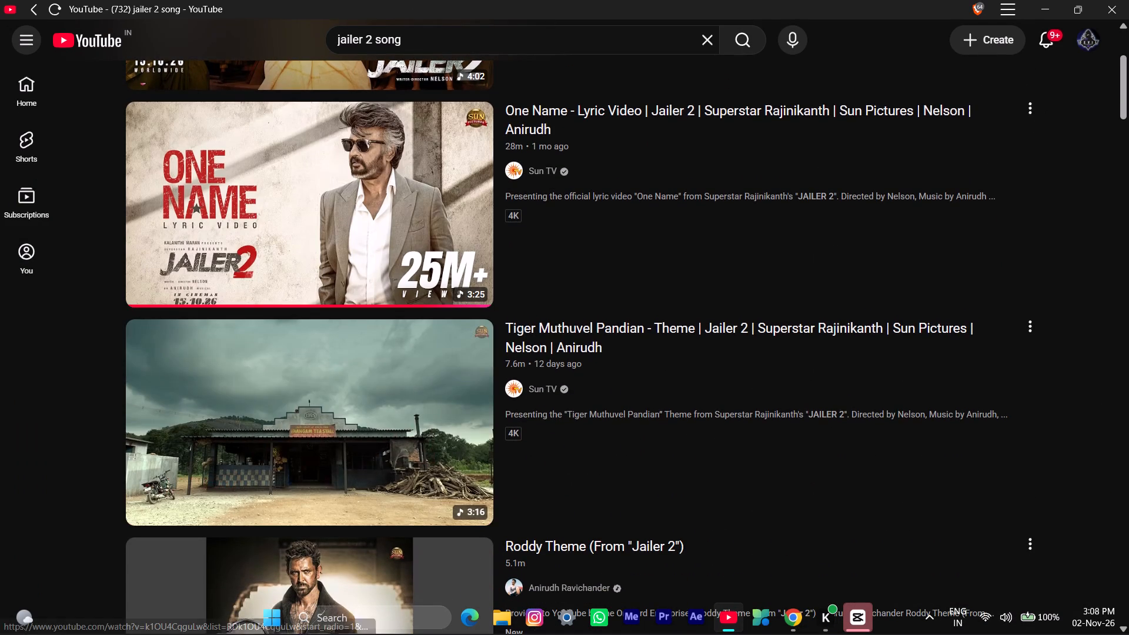
click(447, 432)
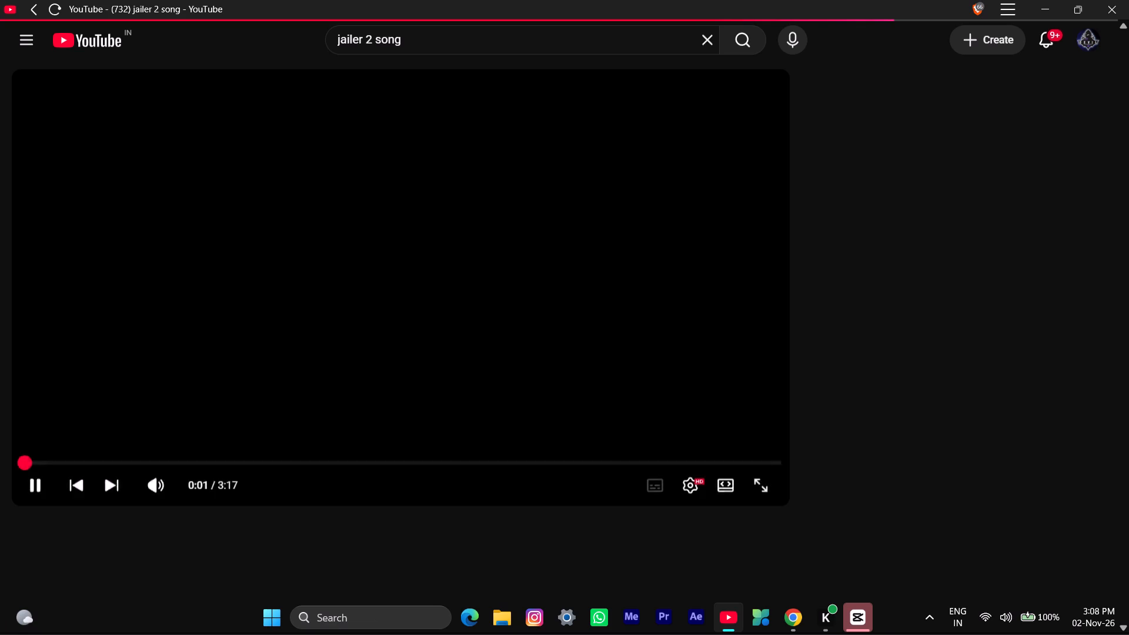
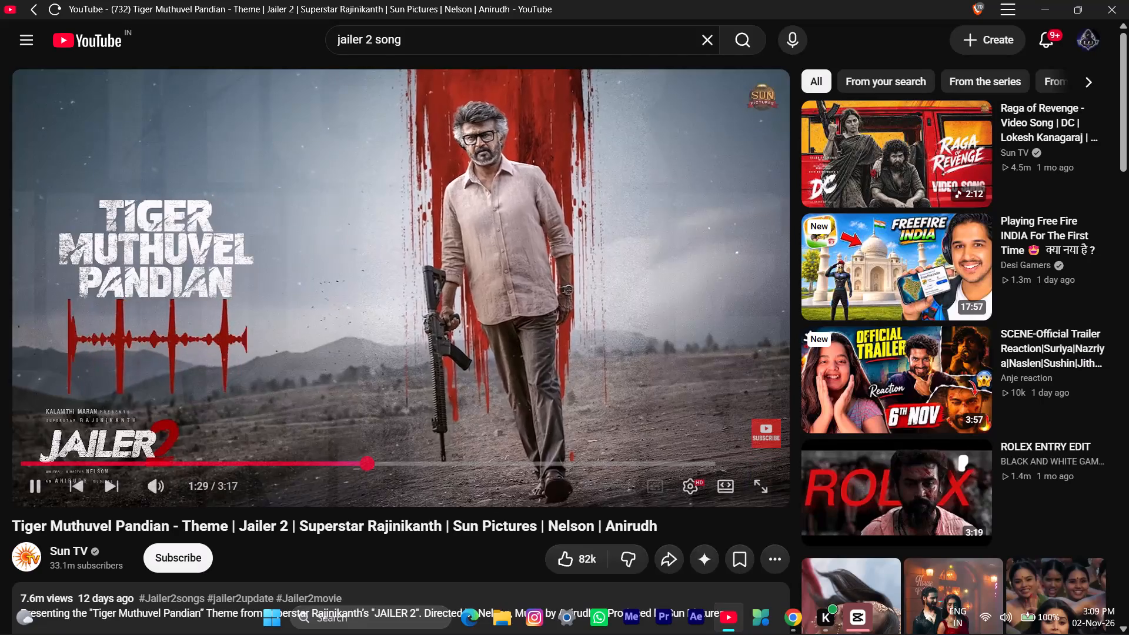
Replace the previous YouTube query with a search for "emotional song background music".
click(466, 29)
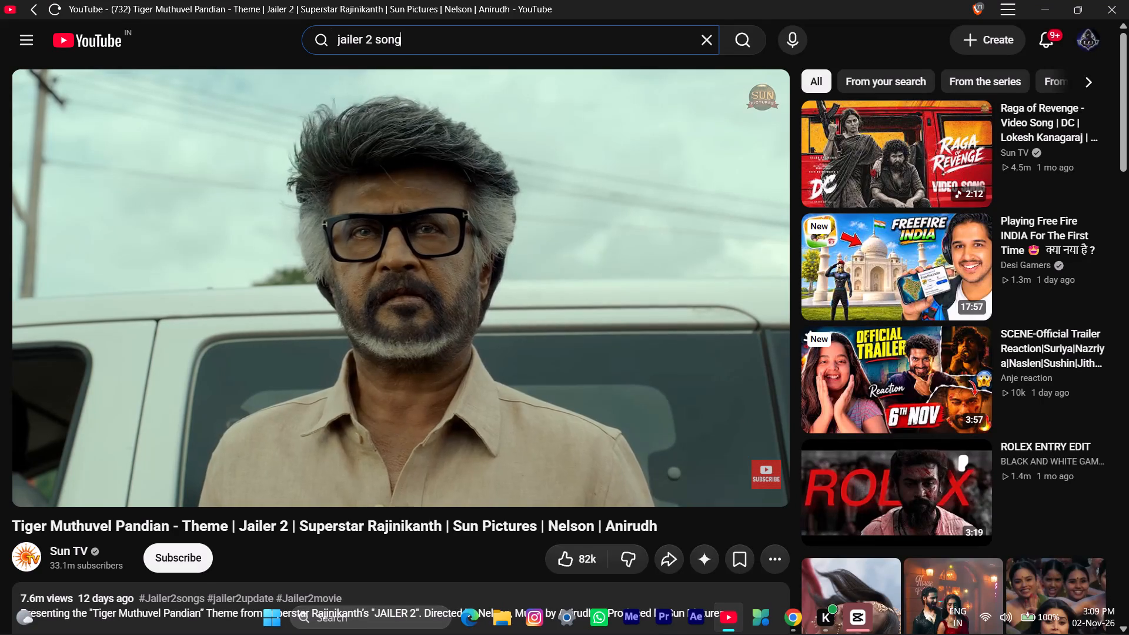
key(BackSpace)
key(BackSpace)
key(BackSpace)
key(BackSpace)
key(BackSpace)
key(BackSpace)
key(BackSpace)
key(BackSpace)
key(BackSpace)
key(BackSpace)
key(BackSpace)
key(BackSpace)
key(BackSpace)
key(BackSpace)
key(BackSpace)
key(BackSpace)
key(BackSpace)
key(BackSpace)
key(BackSpace)
key(BackSpace)
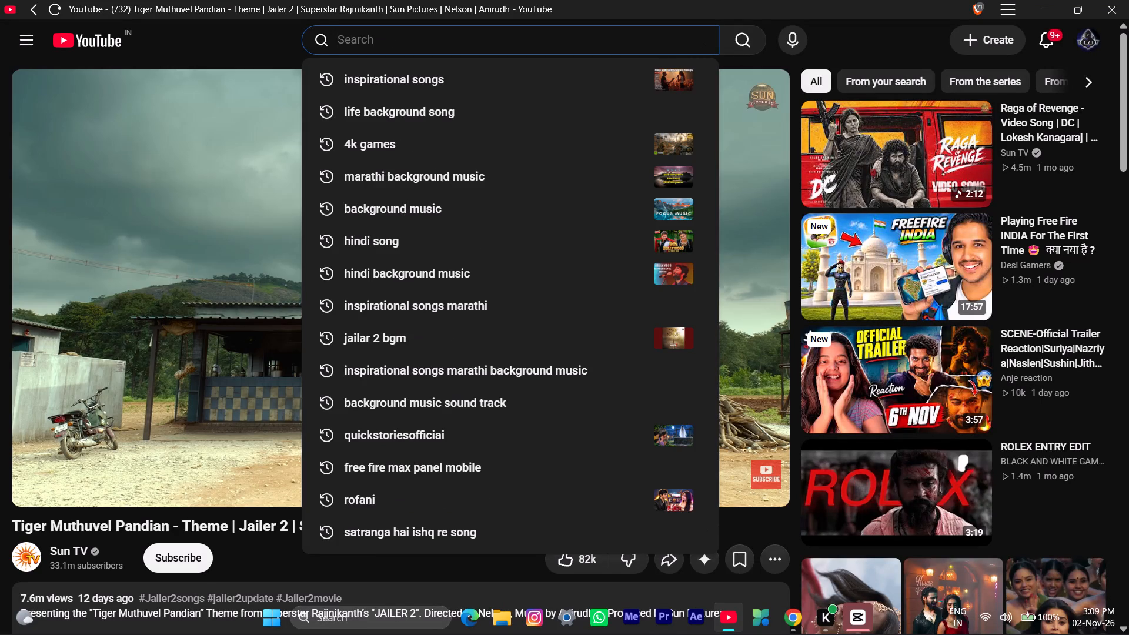
text(emotional)
key(space)
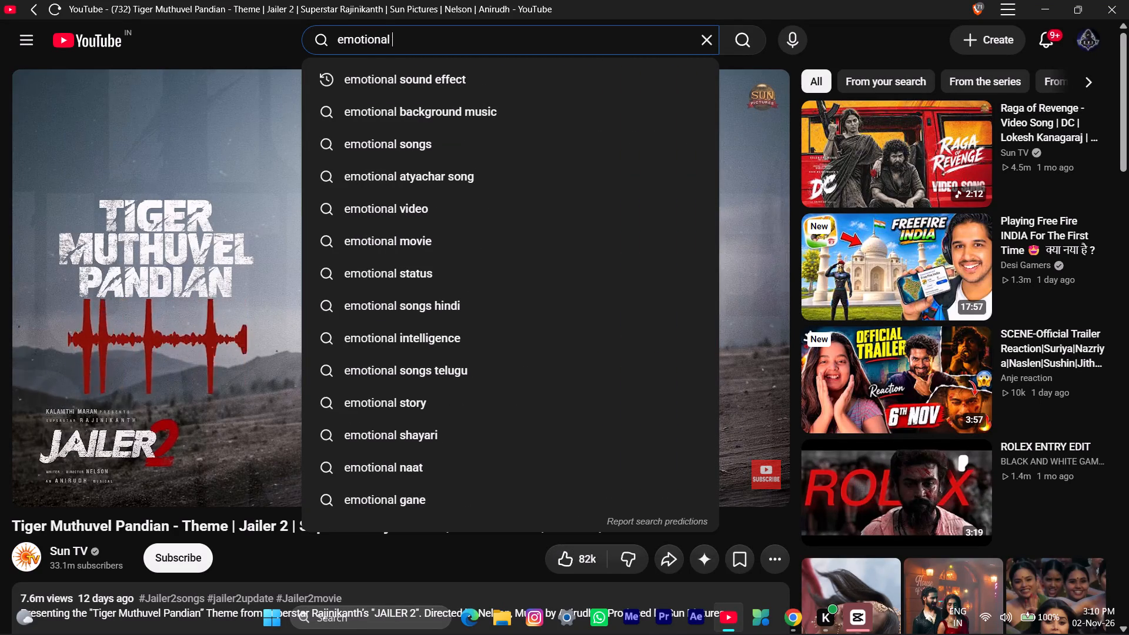
text(song)
key(space)
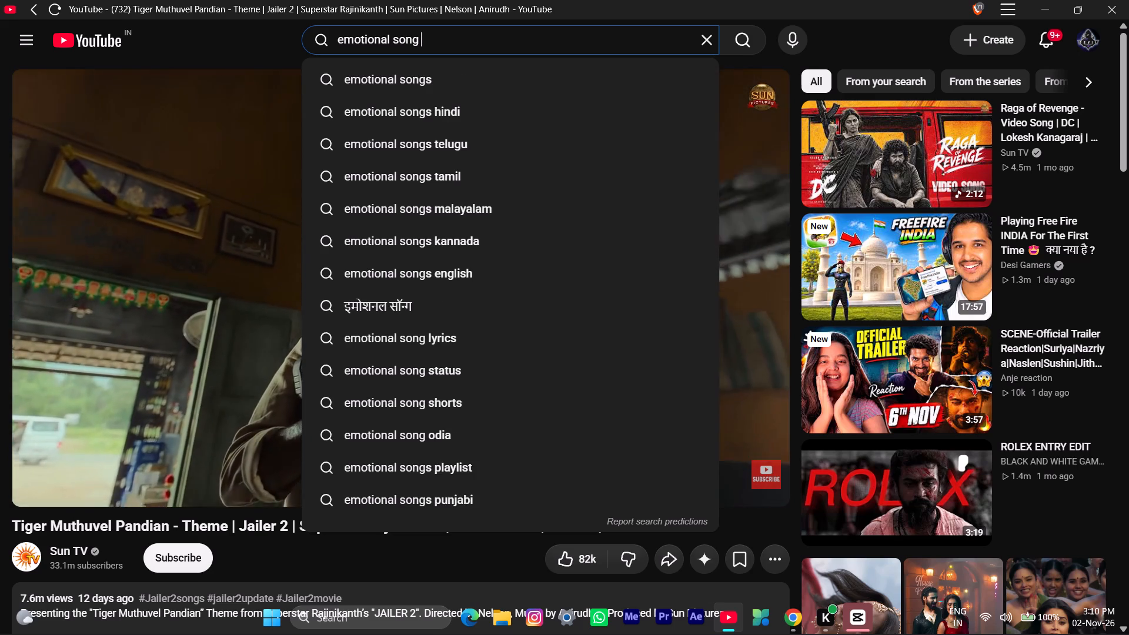
text(bak)
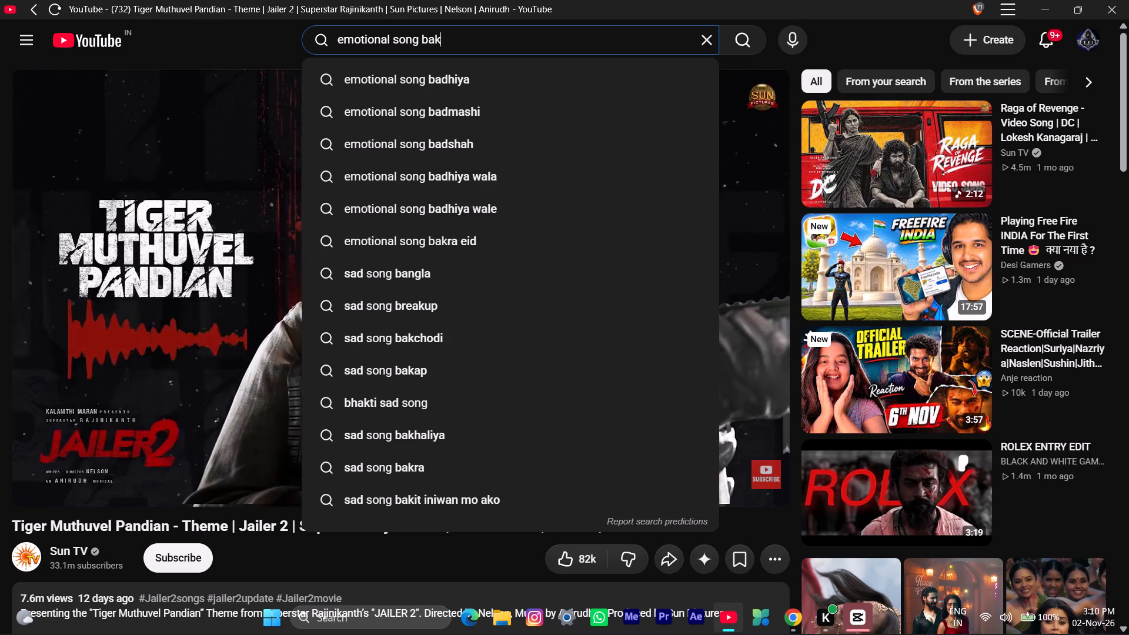
key(BackSpace)
text(ckgroun)
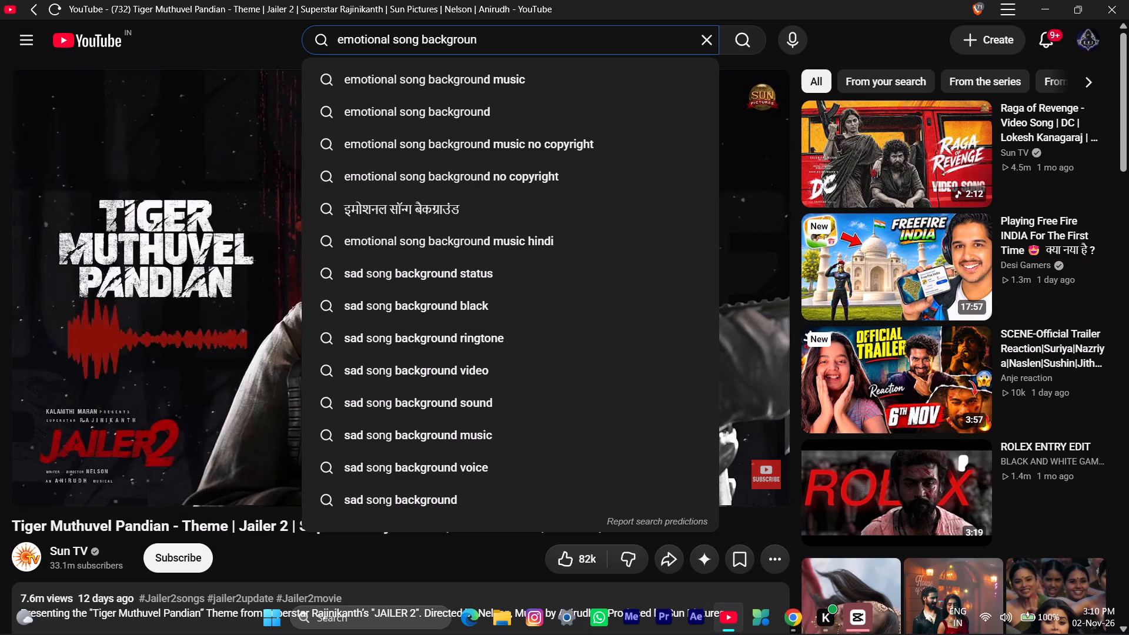
click(518, 78)
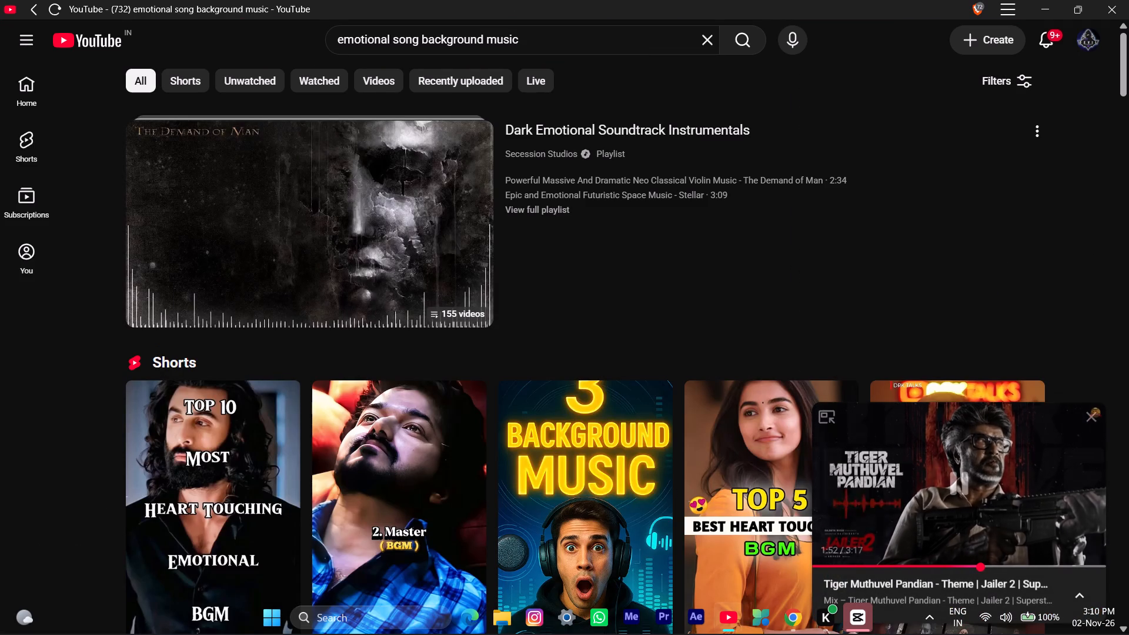
Close the Tiger Muthuvel Pandian miniplayer and browse the emotional background music results for a suitable track.
click(1094, 417)
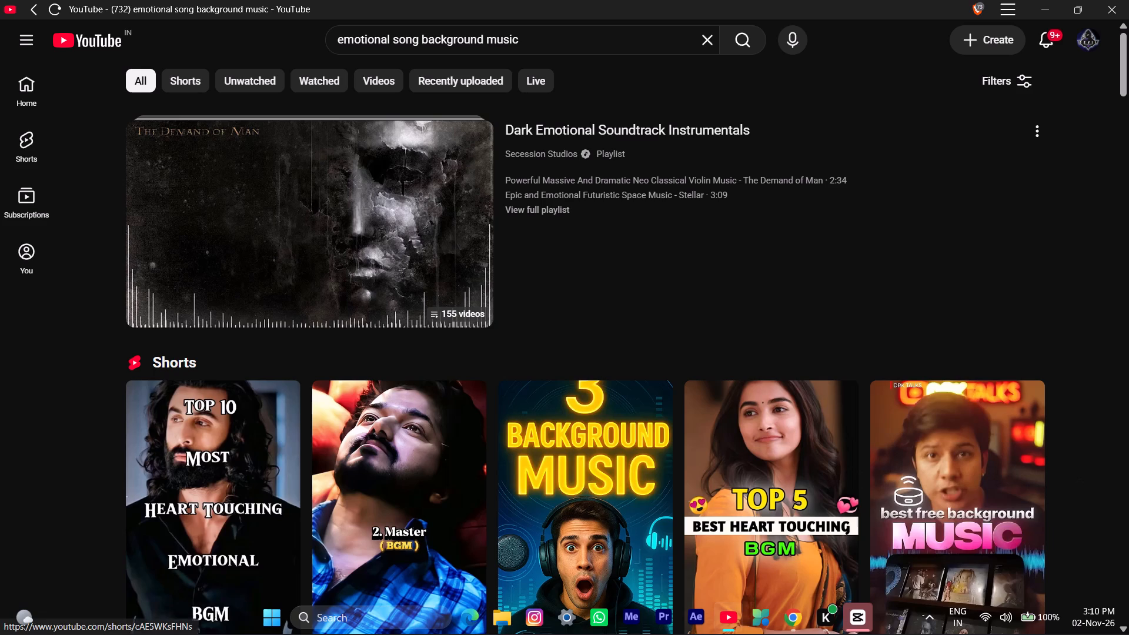
scroll(523, 494, down, 2)
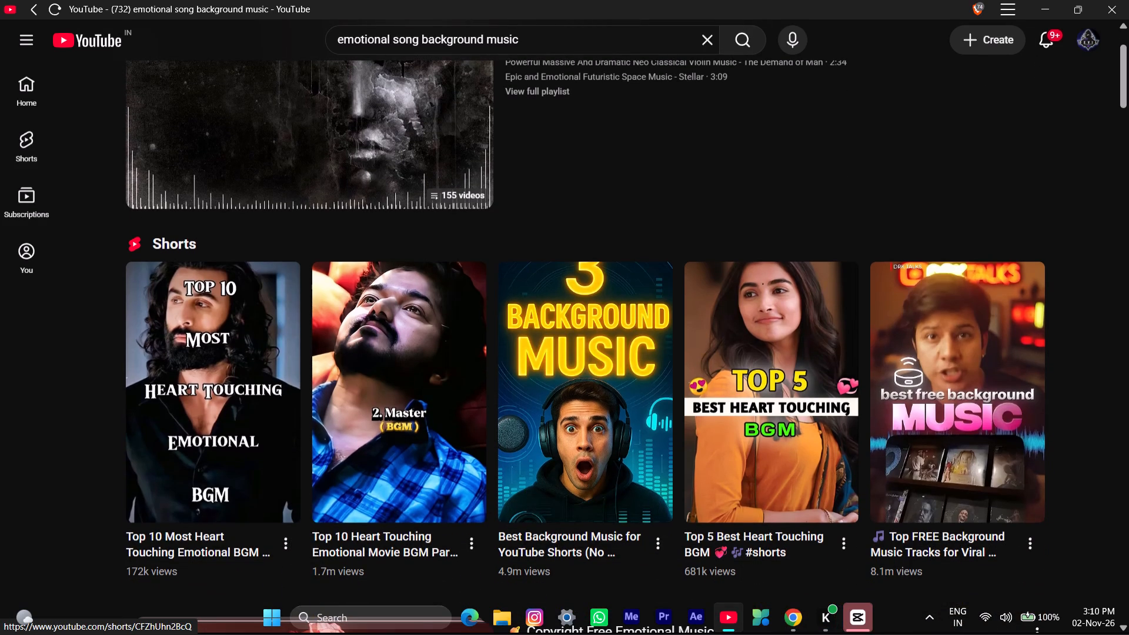
scroll(260, 395, down, 5)
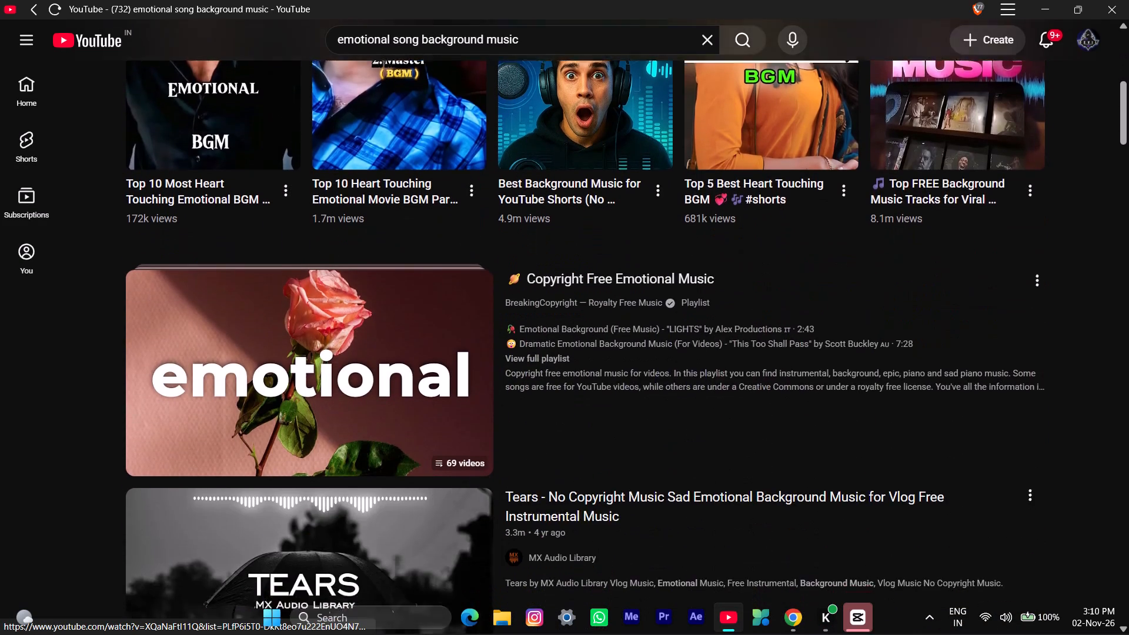
scroll(260, 395, down, 1)
scroll(260, 395, up, 1)
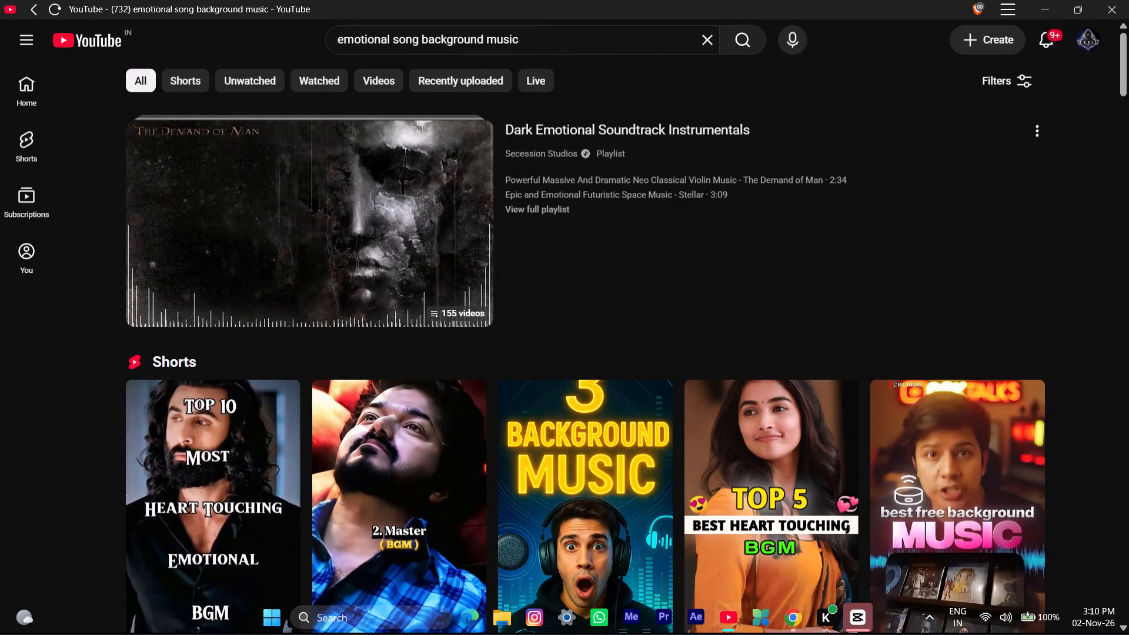
Shorten the YouTube query to "emotional song" and run the search.
click(541, 37)
key(BackSpace)
key(BackSpace)
key(BackSpace)
key(BackSpace)
key(BackSpace)
key(BackSpace)
key(BackSpace)
key(BackSpace)
key(BackSpace)
key(BackSpace)
key(BackSpace)
key(BackSpace)
key(BackSpace)
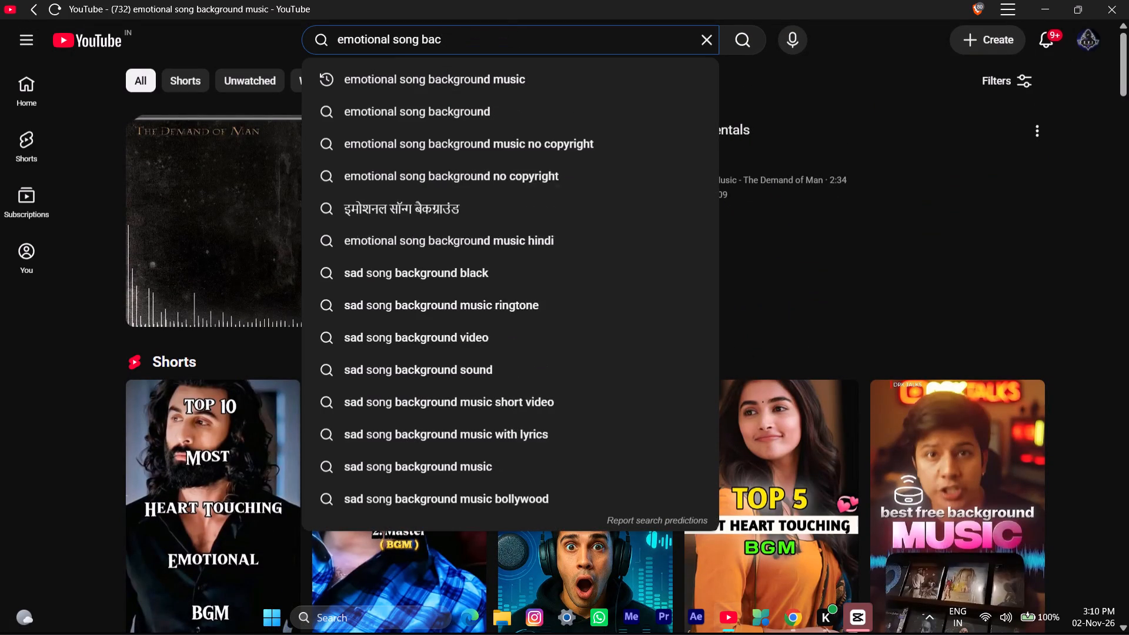
key(BackSpace)
key(BackSpace)
key(BackSpace)
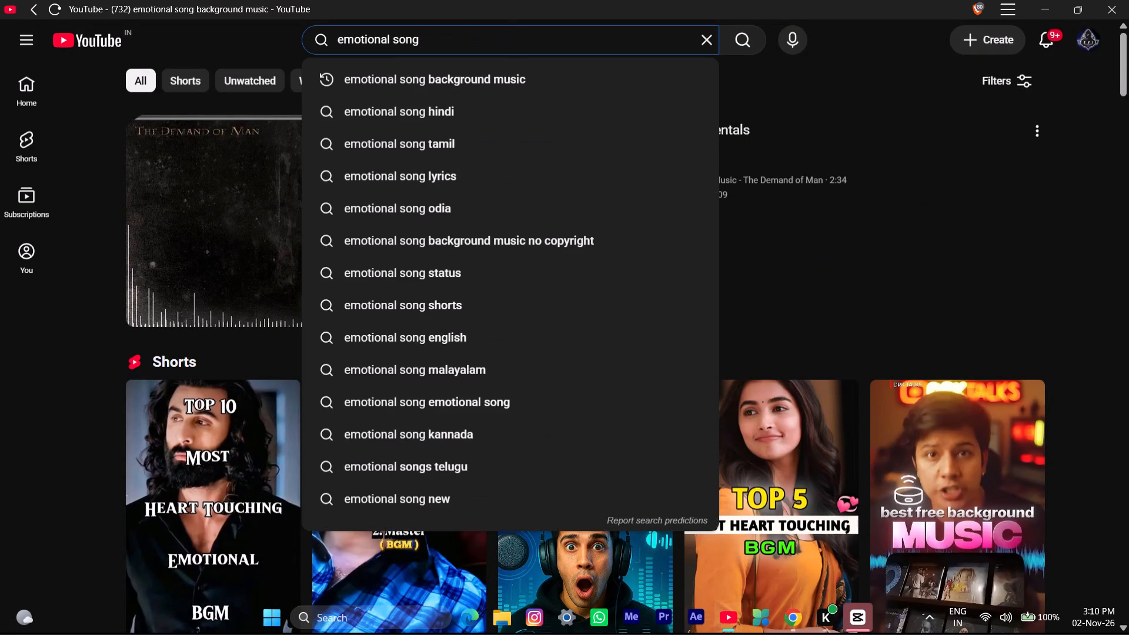
key(Return)
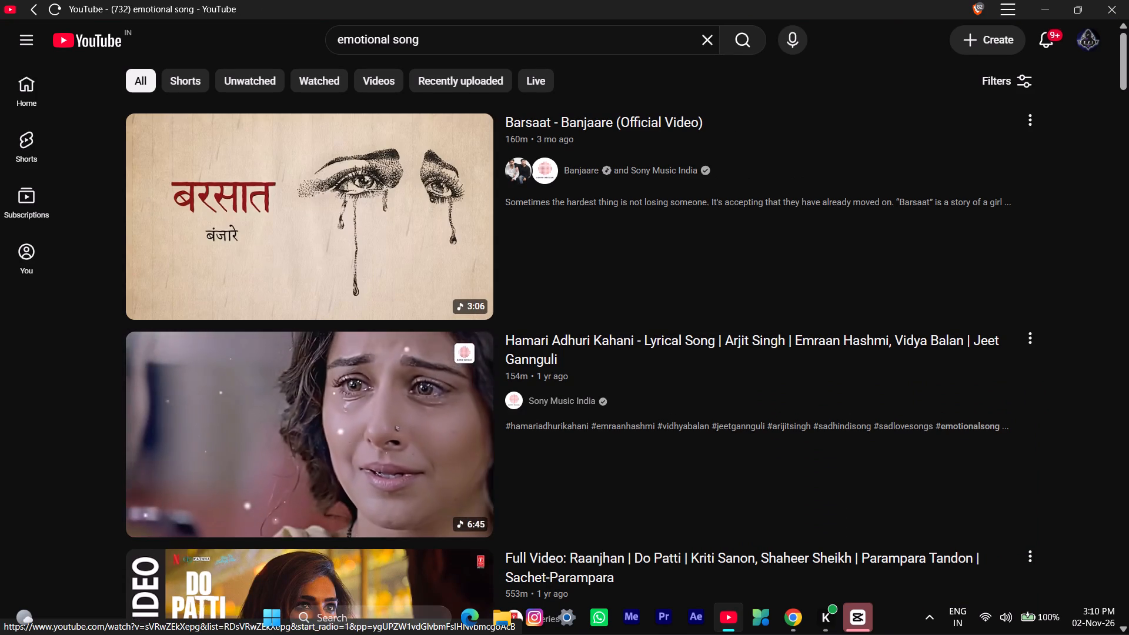
Preview the "Raanjhan" full video from past the one-minute mark, close its miniplayer in the results and reopen the video.
scroll(446, 367, down, 2)
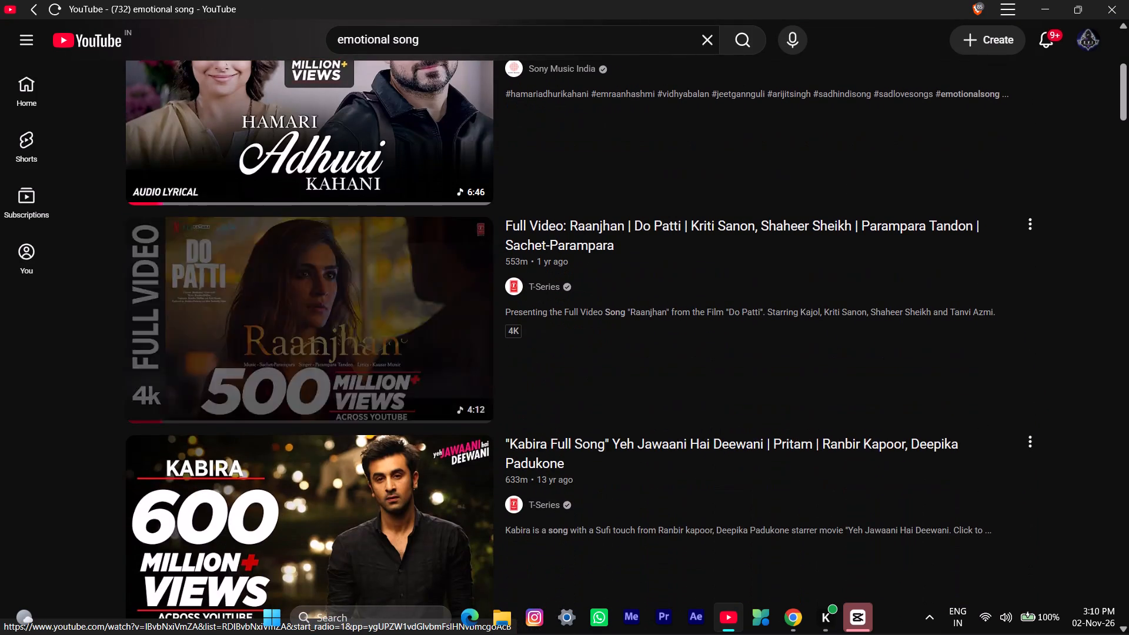
scroll(446, 367, down, 2)
click(446, 367)
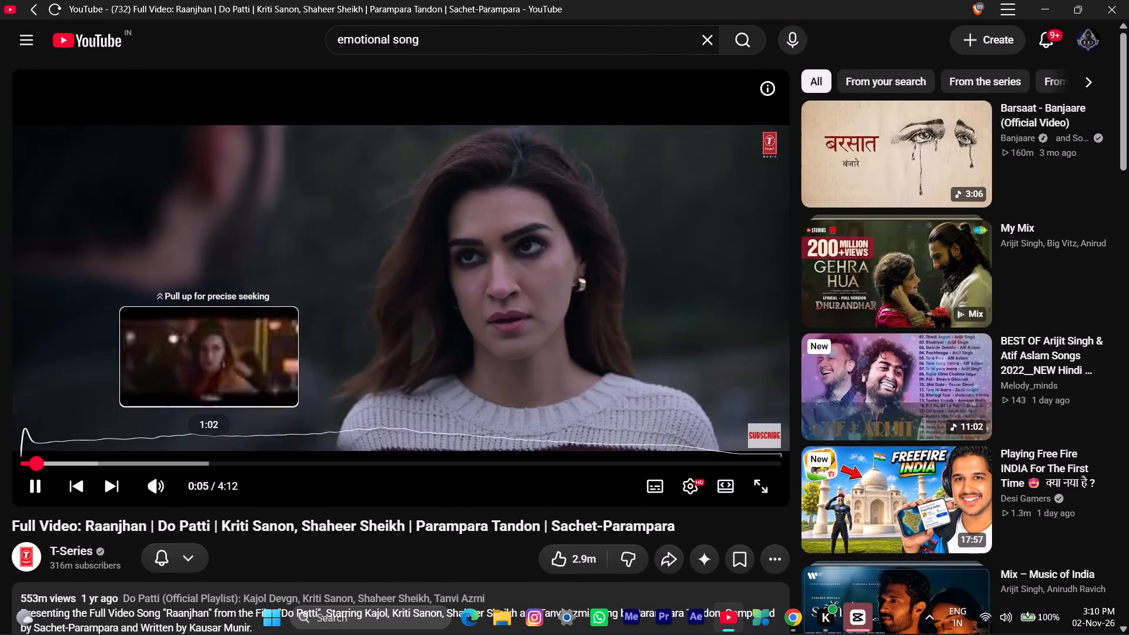
drag(226, 460, 256, 456)
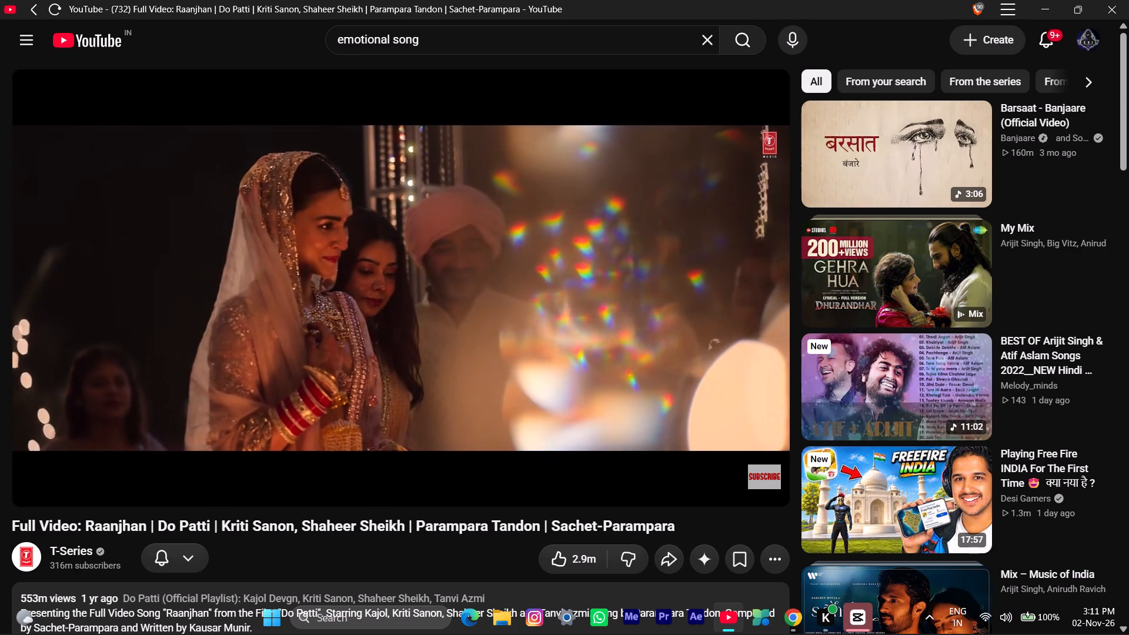
scroll(341, 266, right, 12)
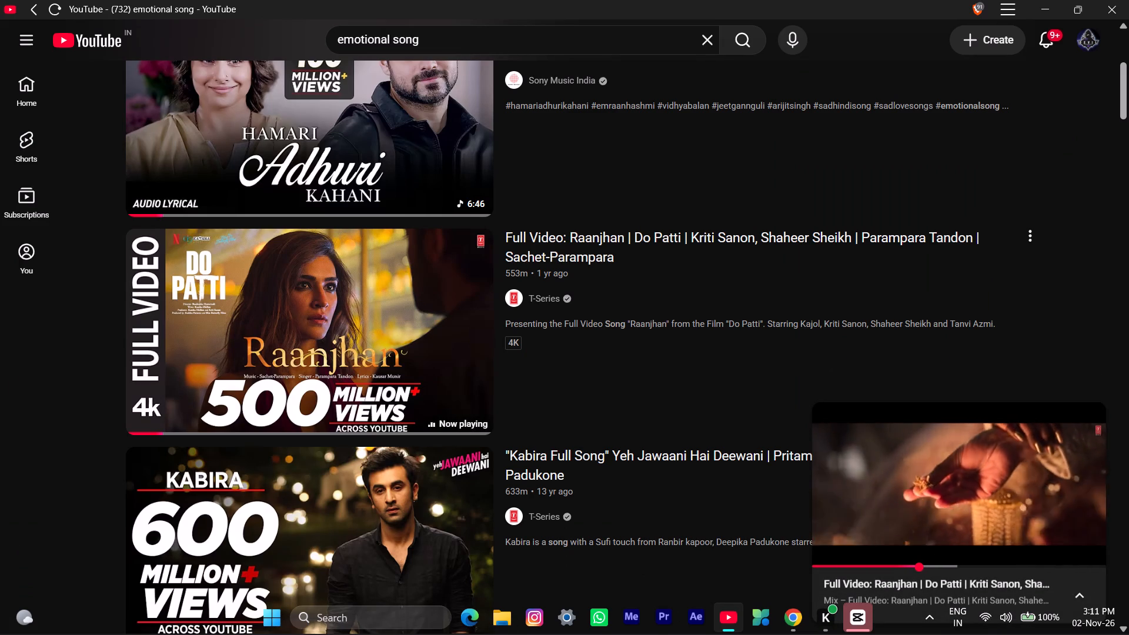
click(1091, 411)
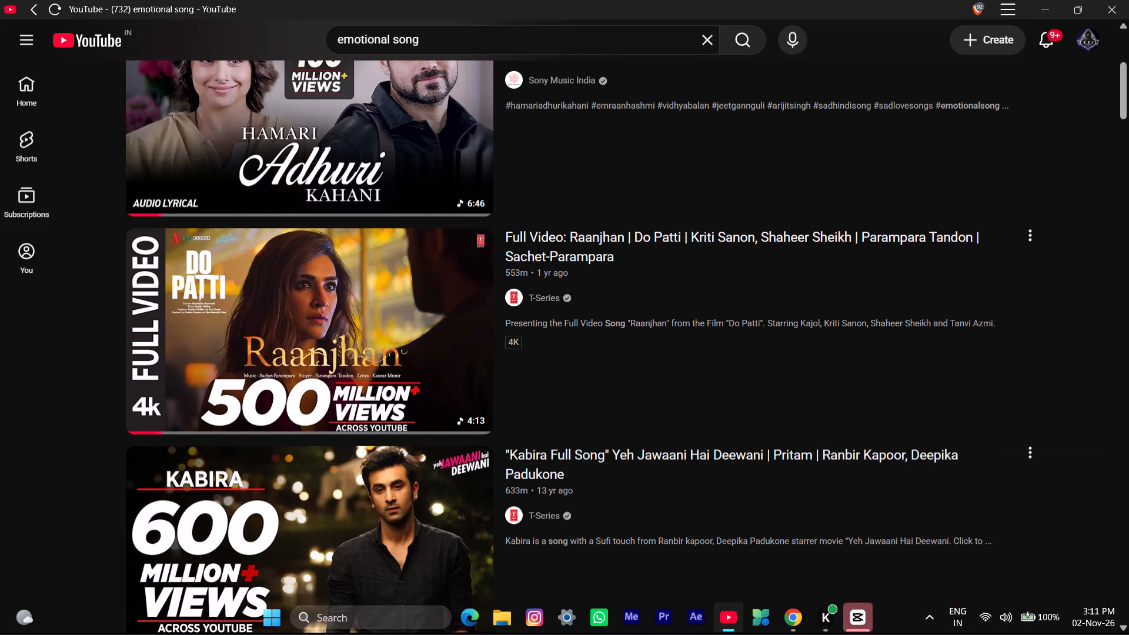
click(623, 301)
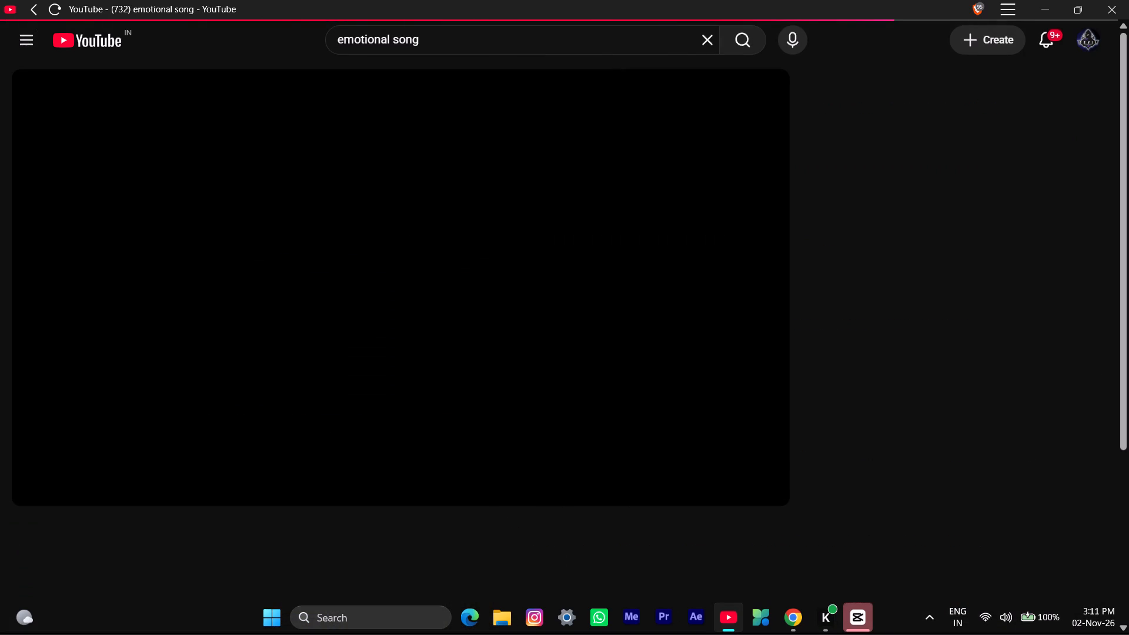
Rework the query towards an emotional Hindi background song and search for the suggested "hindi sad song background music status".
drag(622, 17, 599, 45)
click(599, 45)
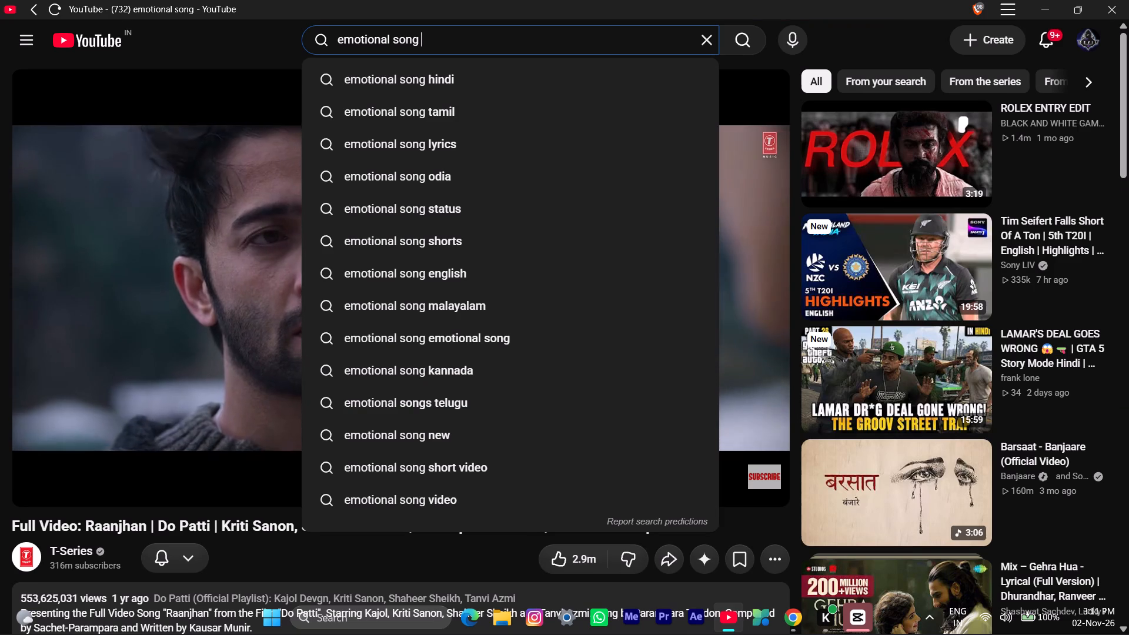
key(space)
text(for)
key(space)
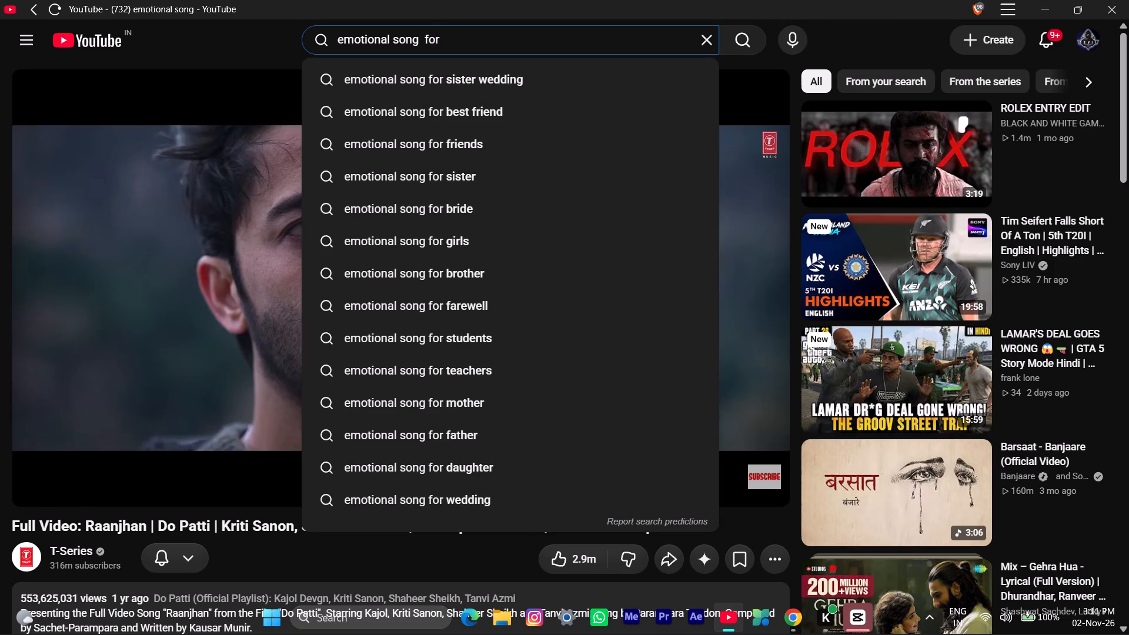
text(bbak)
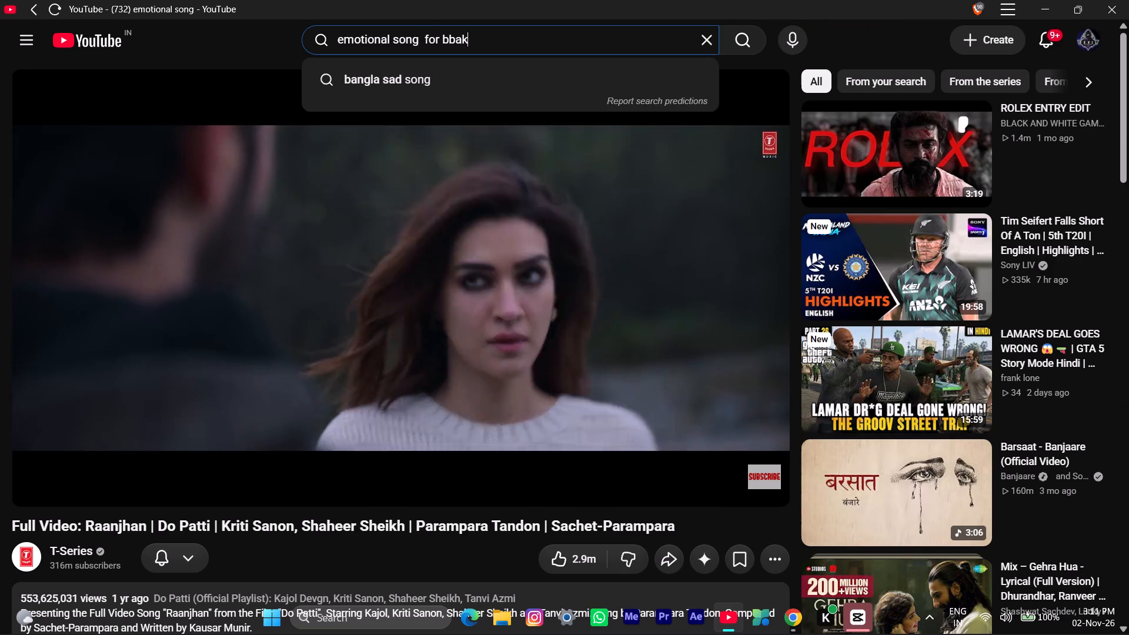
key(BackSpace)
key(BackSpace)
key(BackSpace)
key(BackSpace)
key(BackSpace)
key(BackSpace)
key(BackSpace)
key(BackSpace)
key(BackSpace)
key(BackSpace)
key(BackSpace)
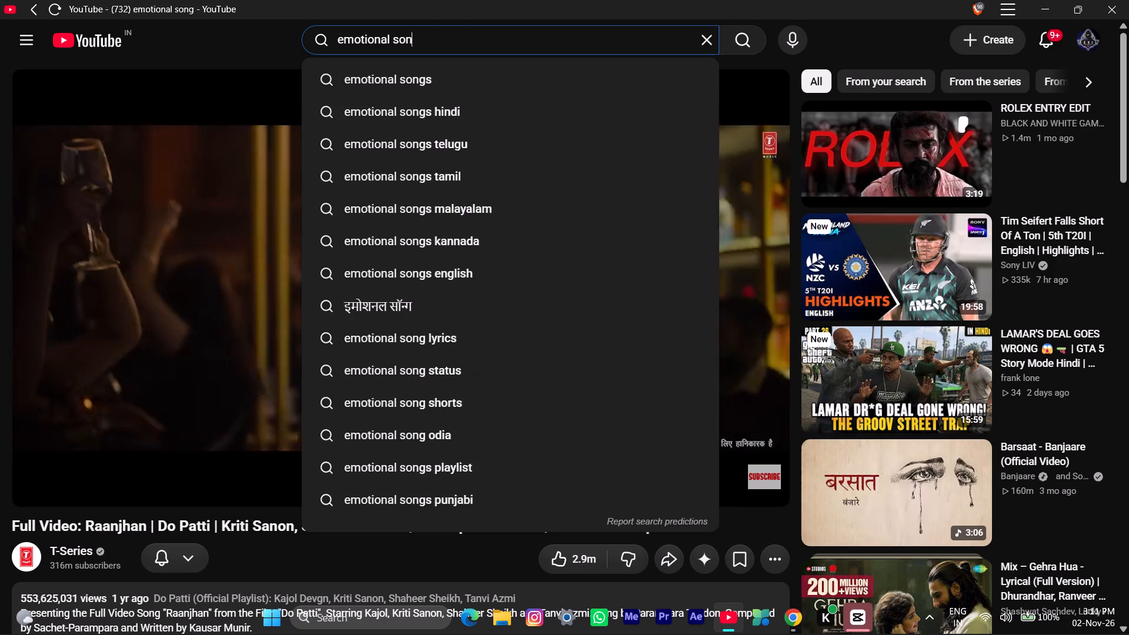
key(BackSpace)
key(BackSpace)
key(BackSpace)
key(space)
text(hi)
key(BackSpace)
key(BackSpace)
key(BackSpace)
text(hindi song for)
key(space)
text(back)
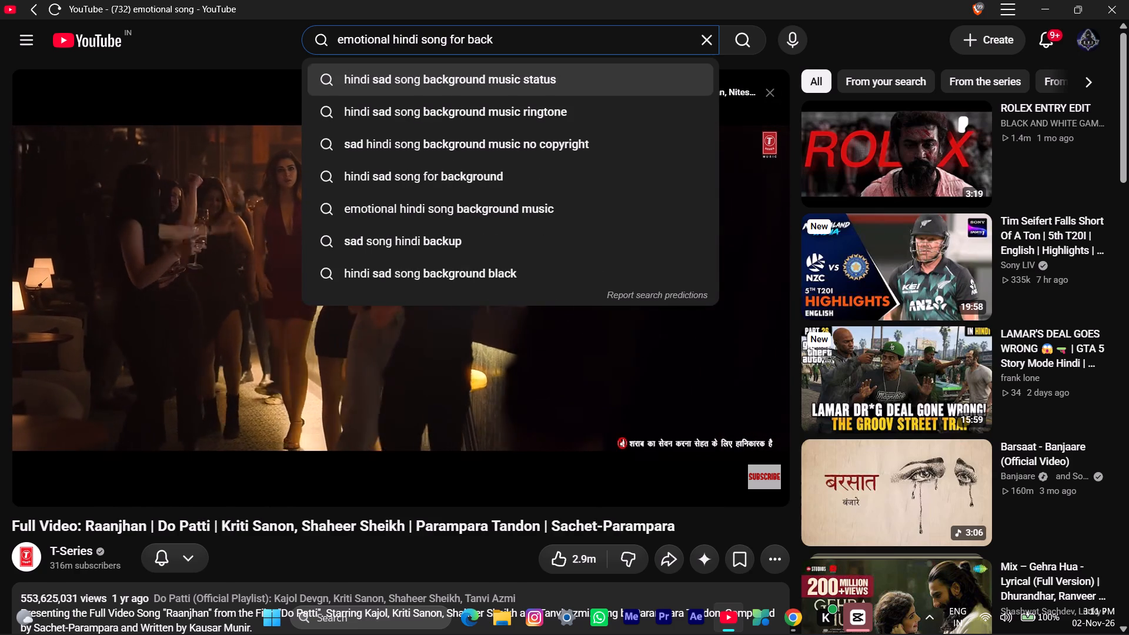
click(540, 81)
Remove "status" from the query and search for "hindi sad song background music".
click(564, 45)
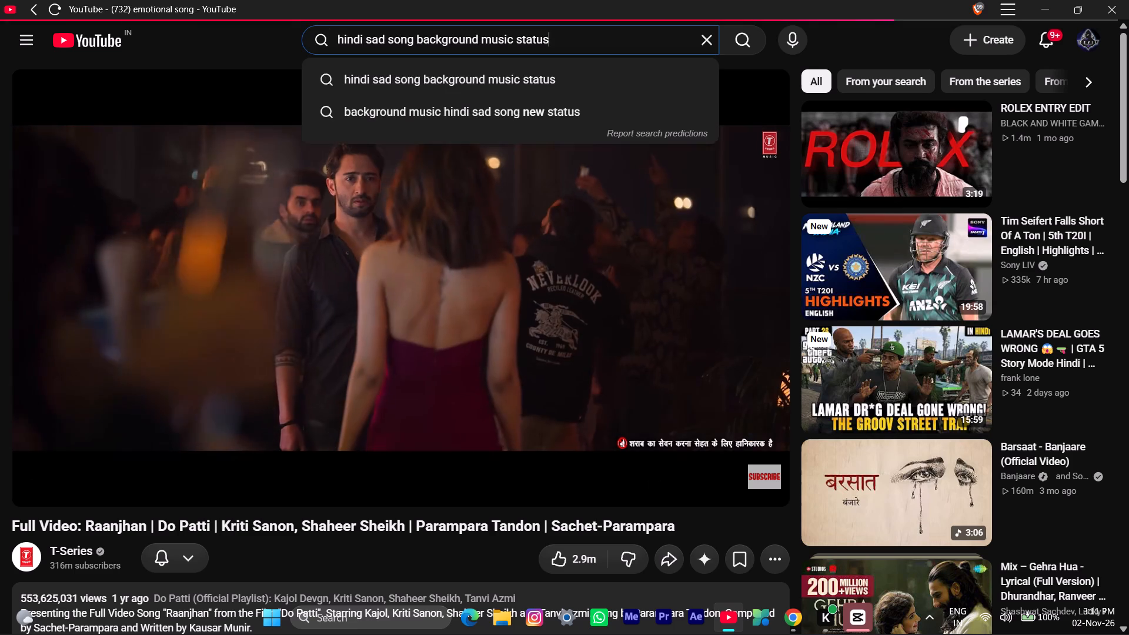
key(BackSpace)
key(BackSpace)
key(BackSpace)
key(BackSpace)
key(BackSpace)
key(BackSpace)
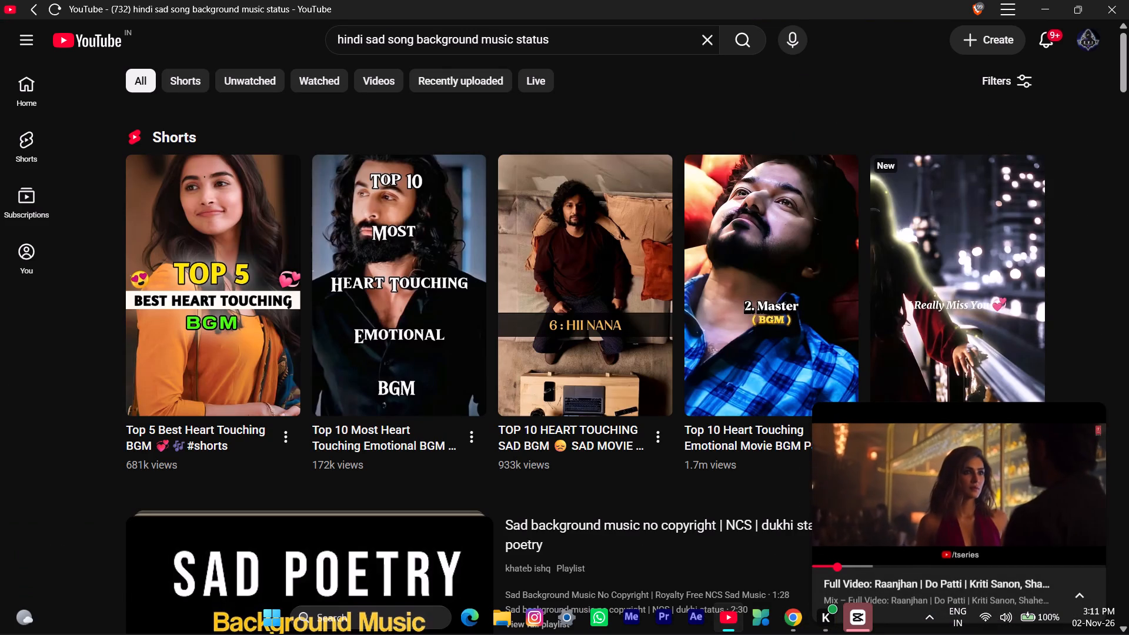
click(589, 32)
key(BackSpace)
key(BackSpace)
key(BackSpace)
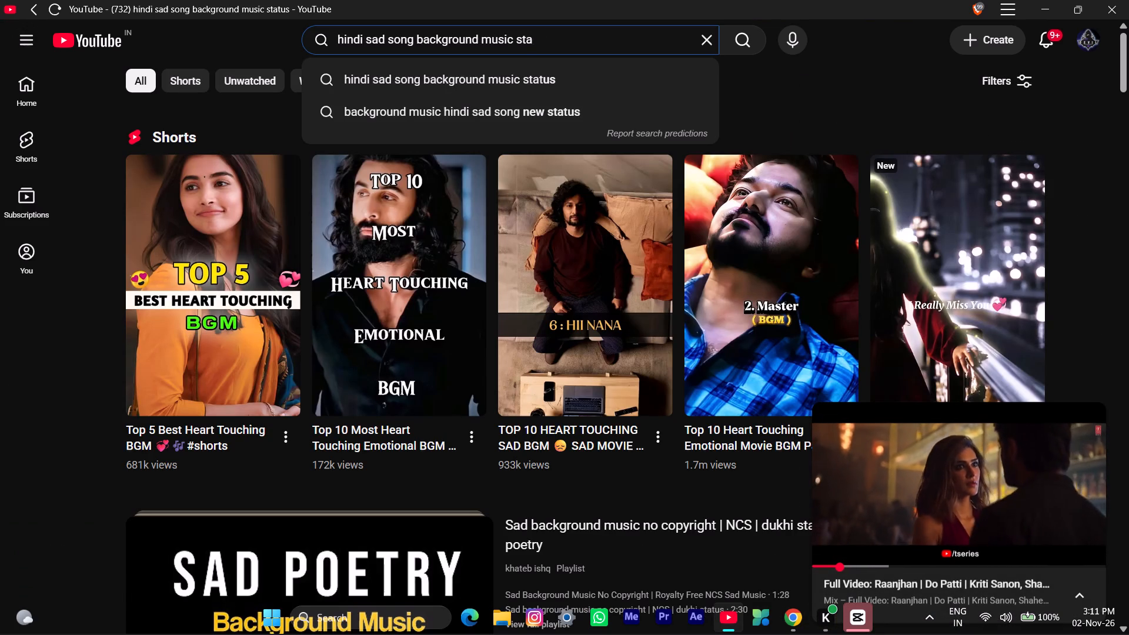
key(BackSpace)
key(BackSpace)
key(BackSpace)
key(Return)
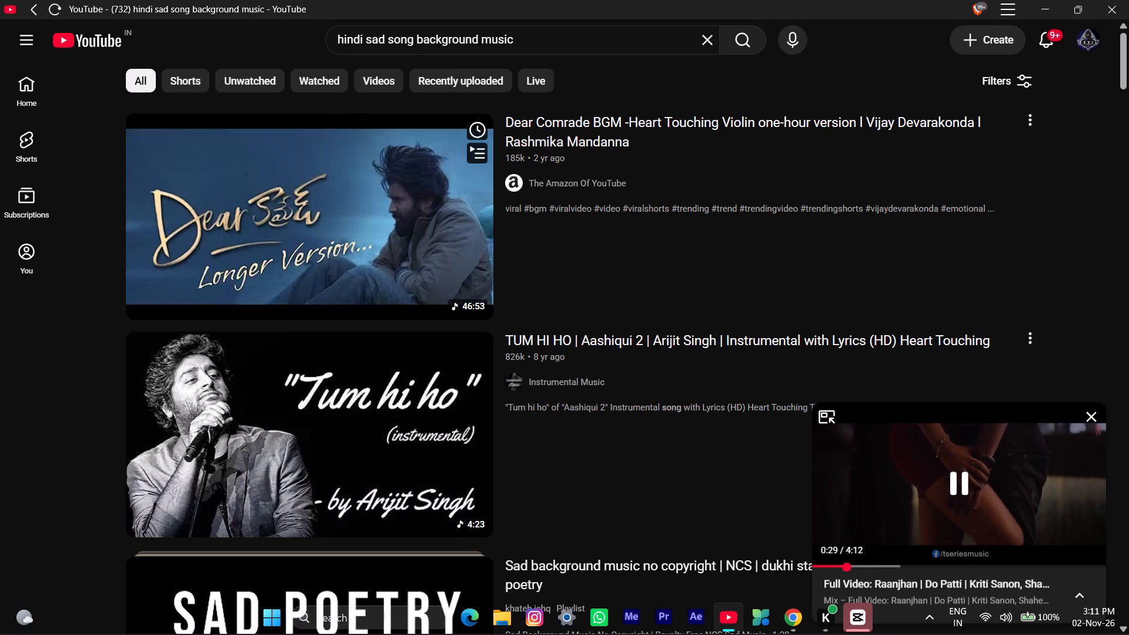
Preview the one-hour "Dear Comrade BGM" violin video, skipping ahead to about 1:05, and return to the search results.
click(374, 199)
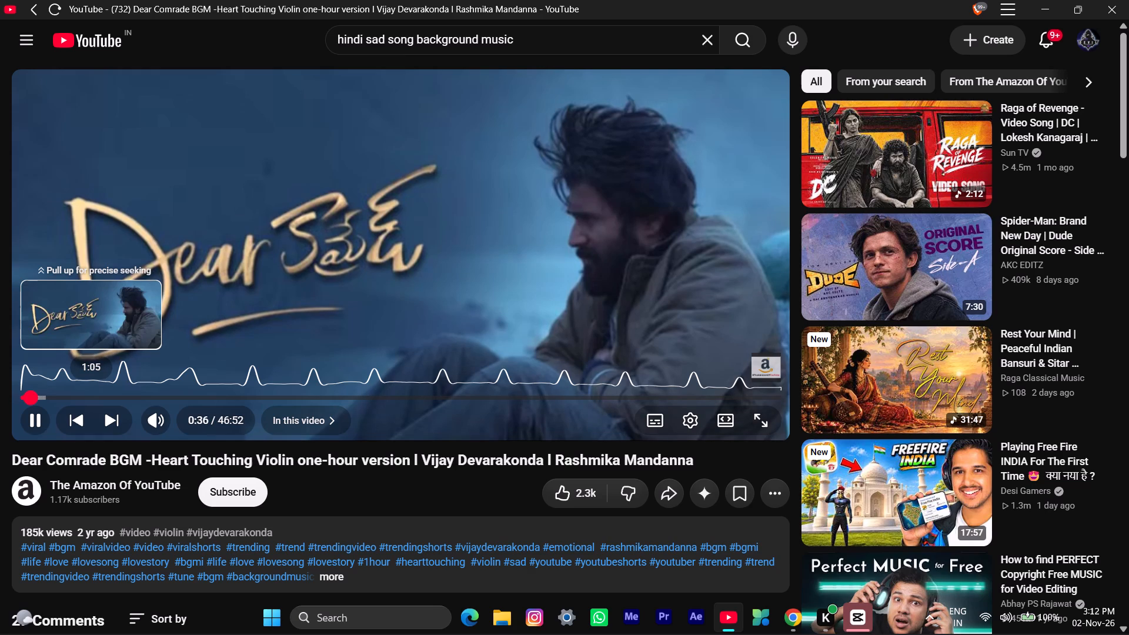
click(38, 395)
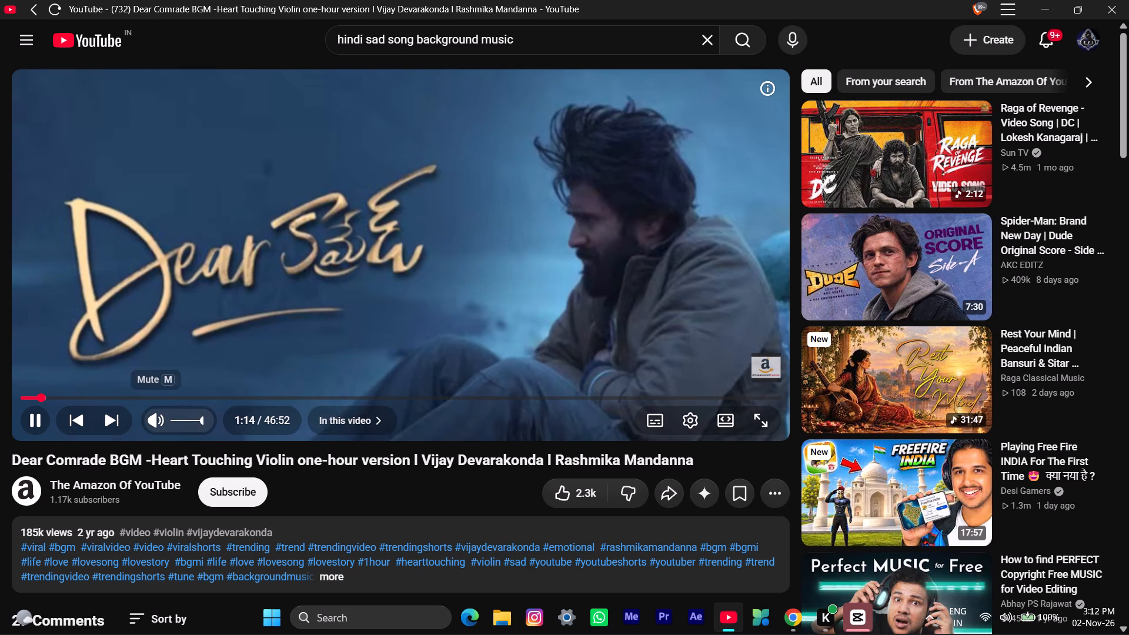
scroll(323, 436, down, 3)
scroll(323, 436, right, 1)
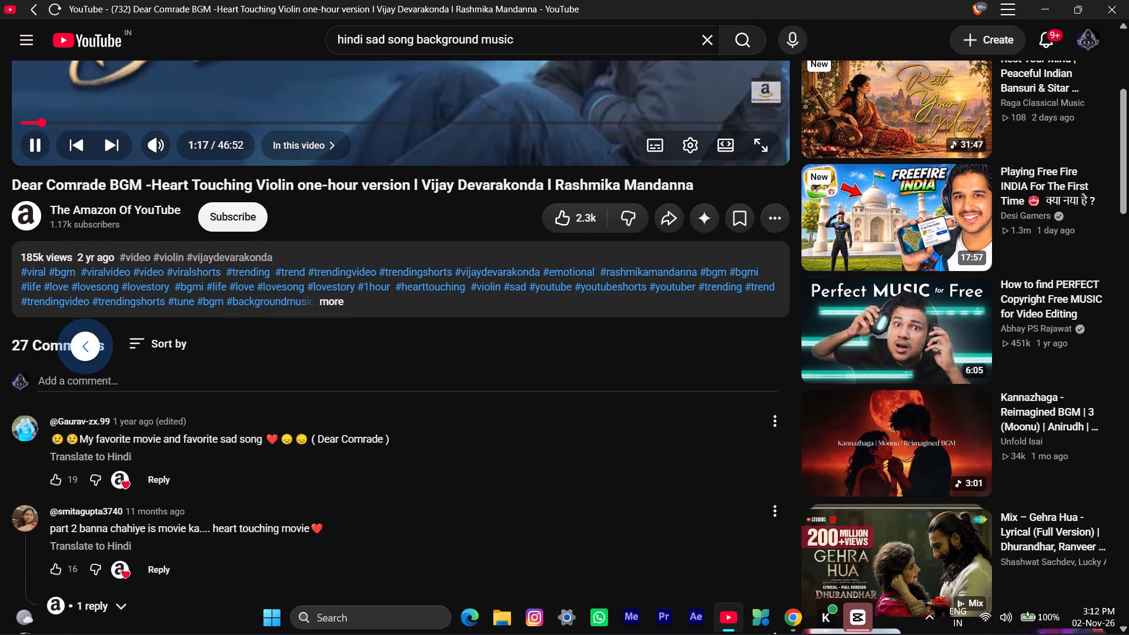
scroll(323, 436, right, 2)
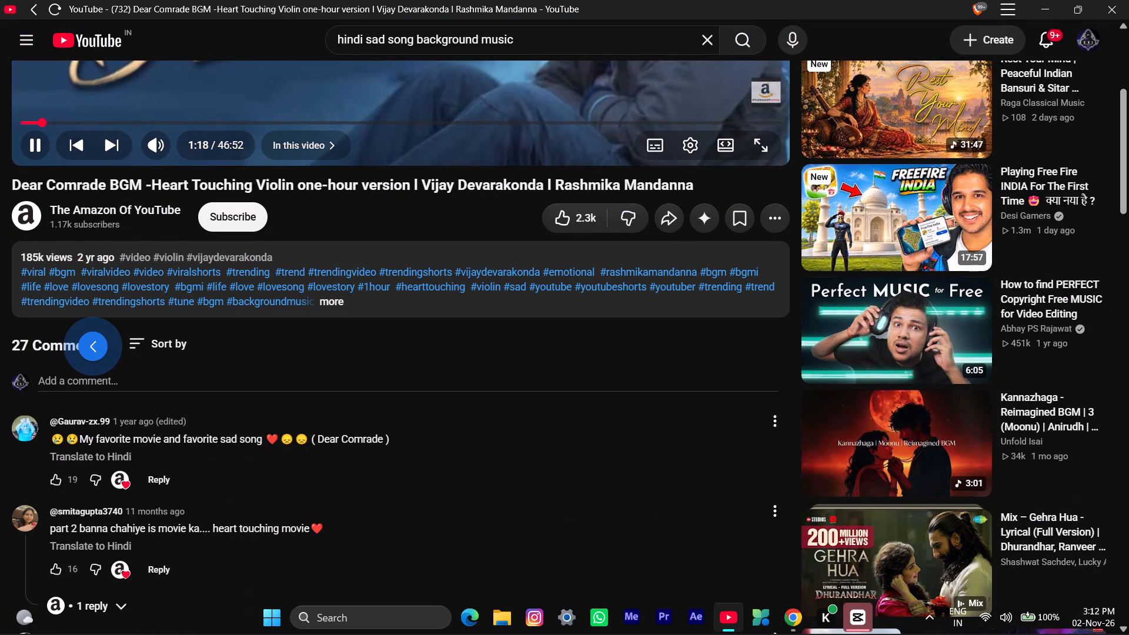
scroll(323, 436, right, 1)
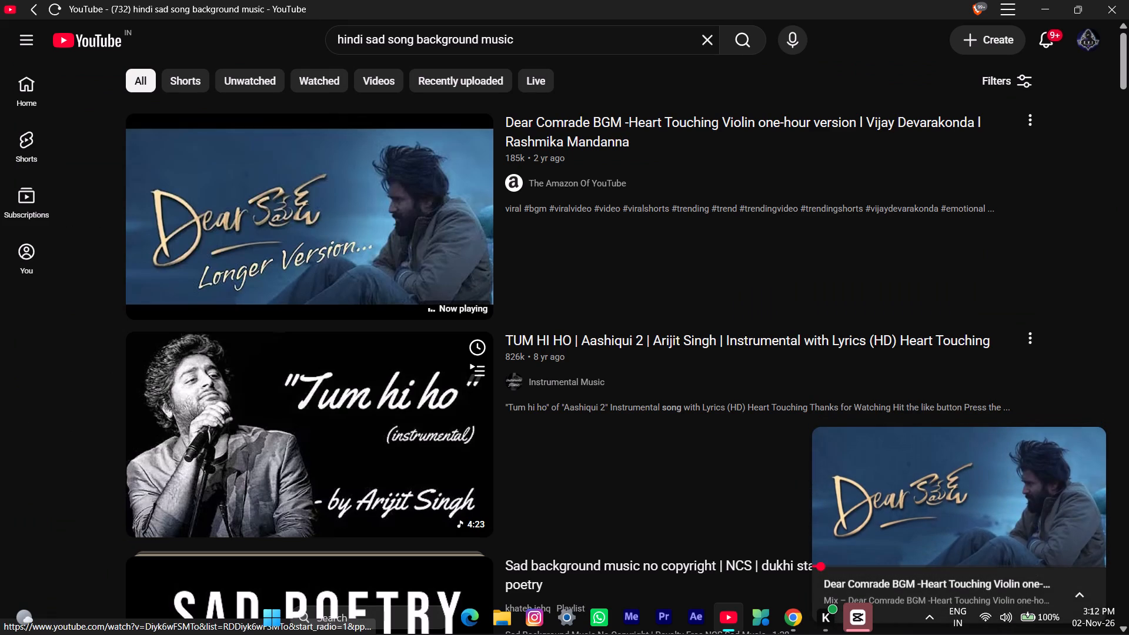
Browse the sad Hindi background music results and open the "Sanson Ki Mala Pe Instrumental" slowed and reverb video.
scroll(365, 482, down, 5)
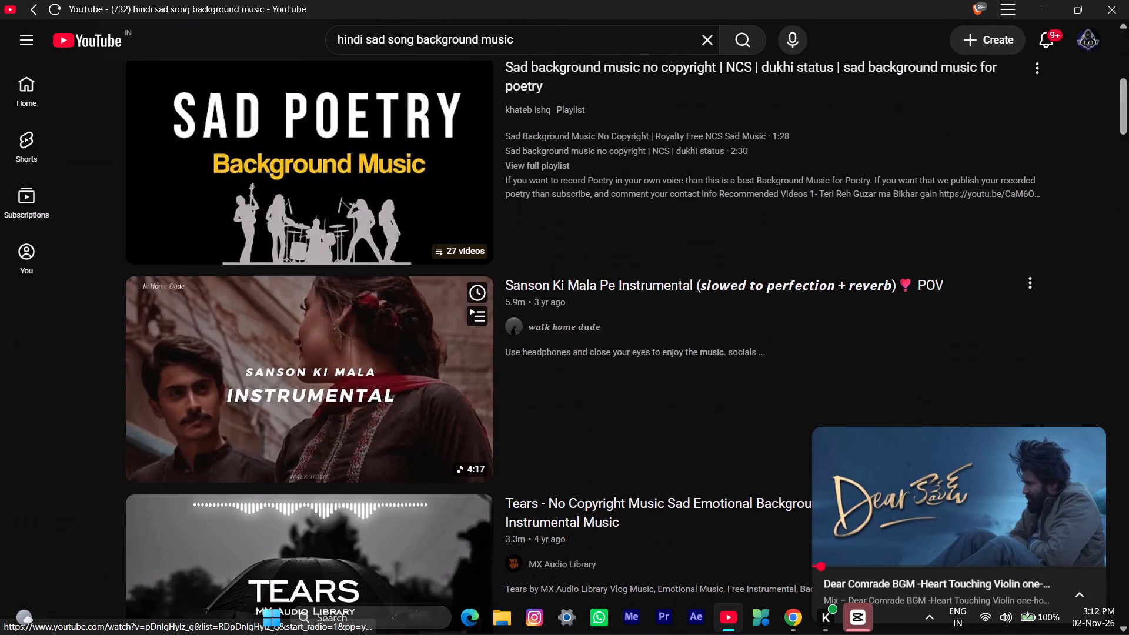
click(389, 323)
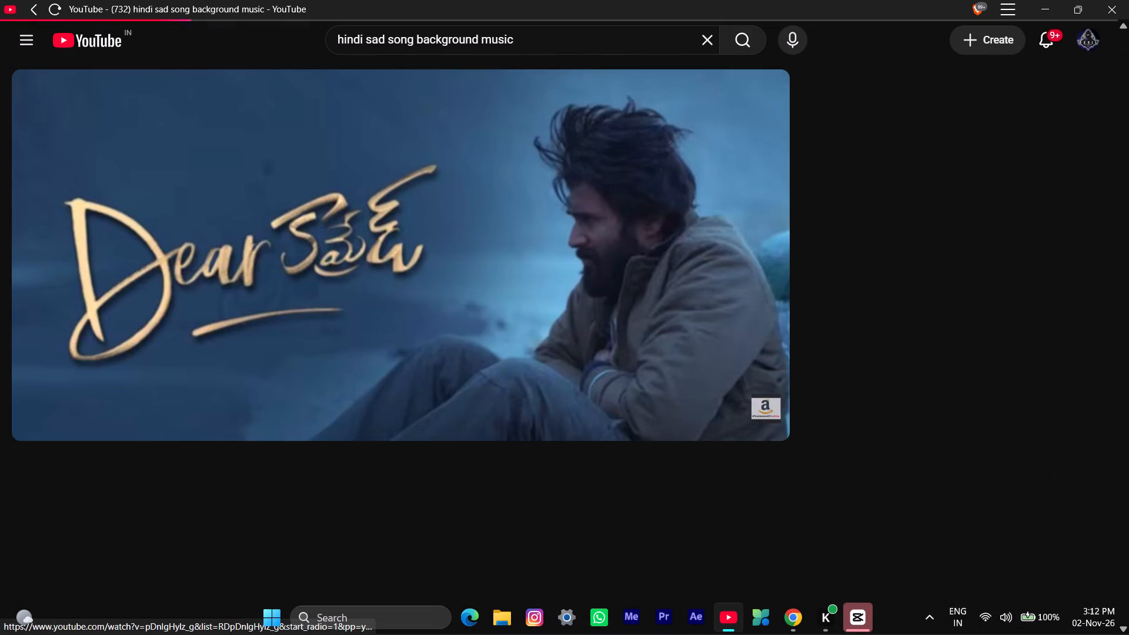
Replace the query with "dear" and search for the suggested "dear comrade bgm".
click(535, 40)
key(BackSpace)
key(BackSpace)
key(BackSpace)
key(BackSpace)
key(BackSpace)
key(BackSpace)
key(BackSpace)
key(BackSpace)
key(BackSpace)
key(BackSpace)
key(BackSpace)
key(BackSpace)
key(BackSpace)
key(BackSpace)
key(BackSpace)
key(BackSpace)
key(BackSpace)
key(BackSpace)
key(BackSpace)
key(BackSpace)
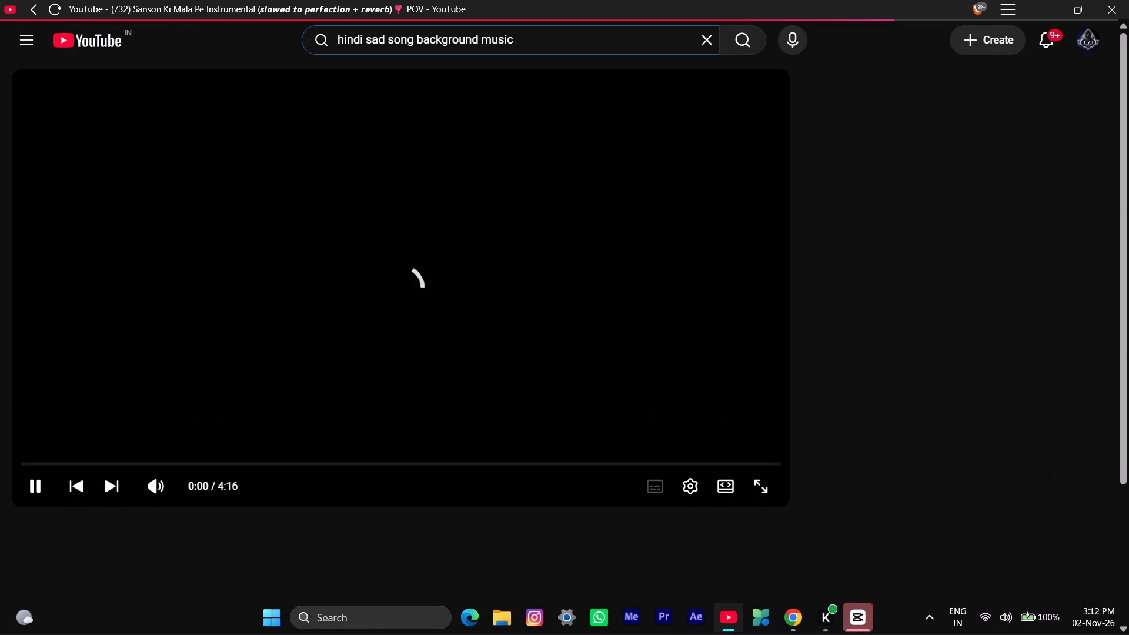
text(dear)
key(space)
drag(535, 40, 505, 60)
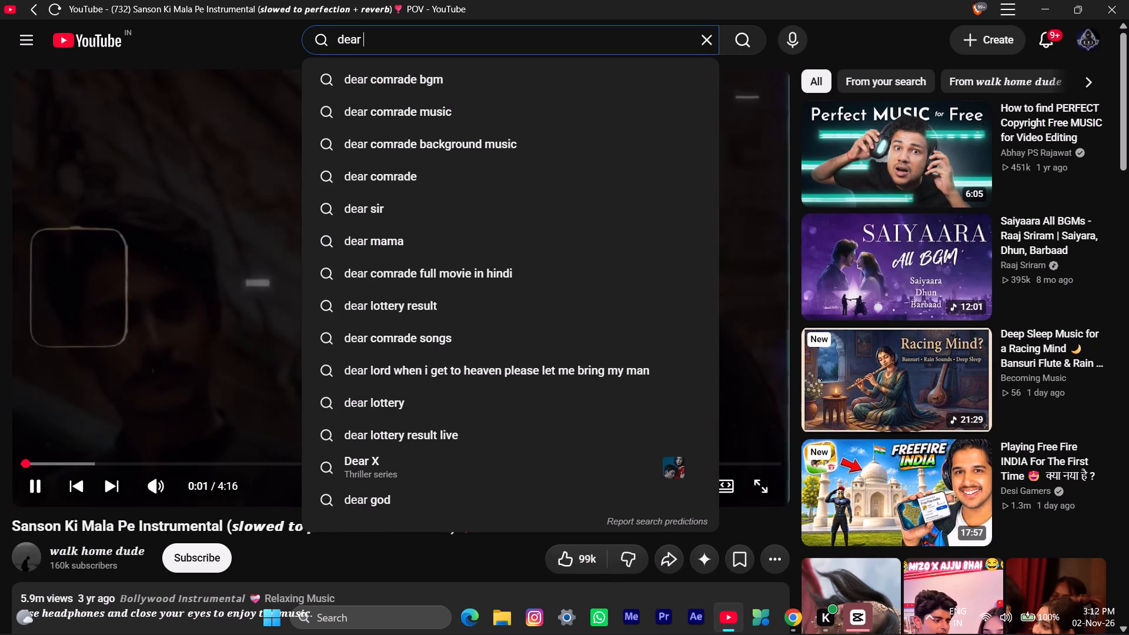
drag(505, 60, 491, 65)
click(491, 65)
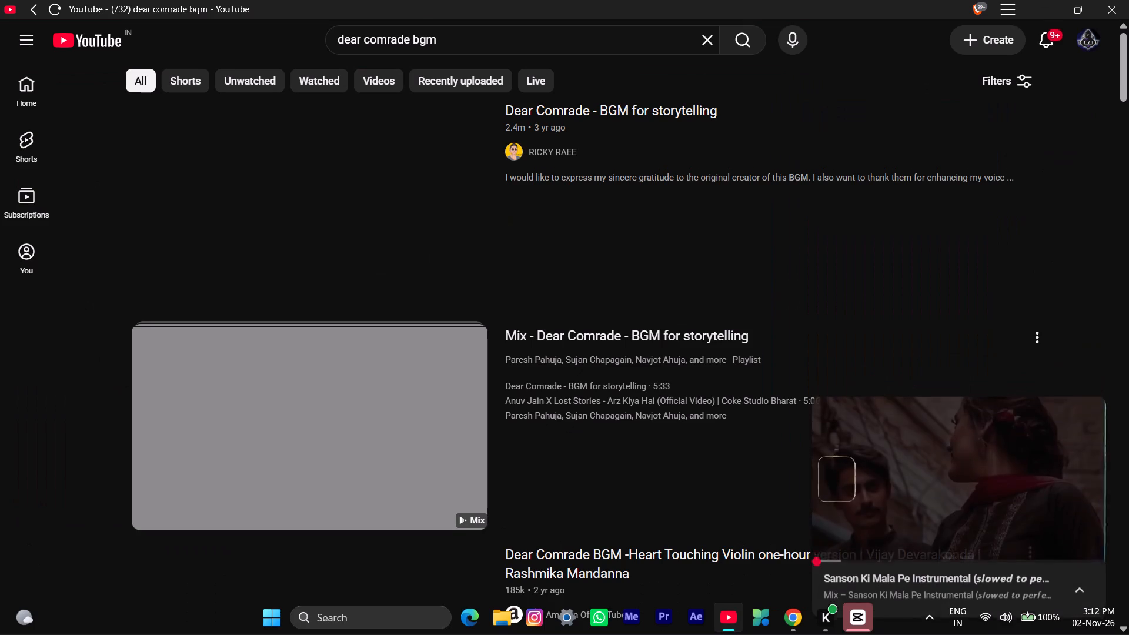
Preview "Dear Comrade - BGM for storytelling" past 2:30, briefly open the one-hour violin version, and return to the results after each.
click(389, 262)
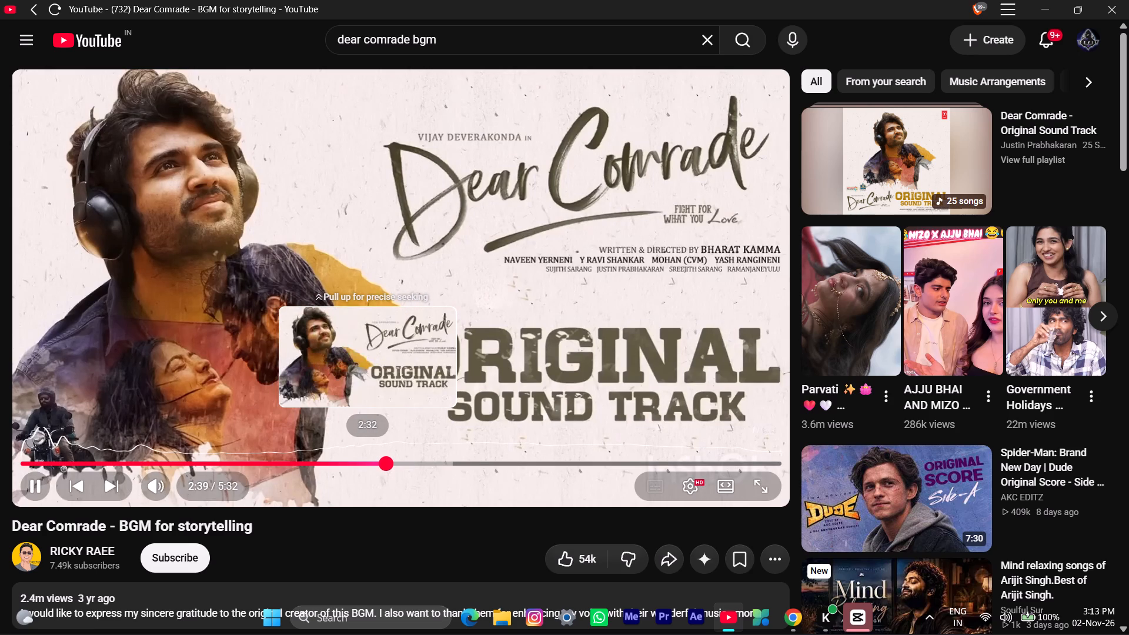
scroll(392, 307, right, 6)
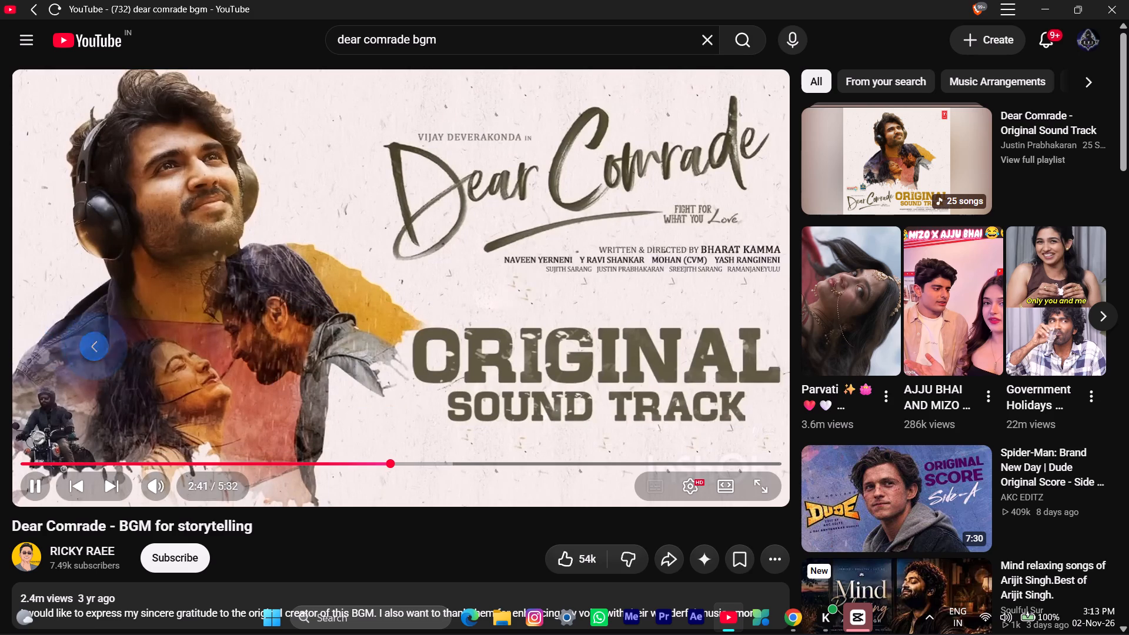
scroll(345, 436, down, 2)
click(345, 436)
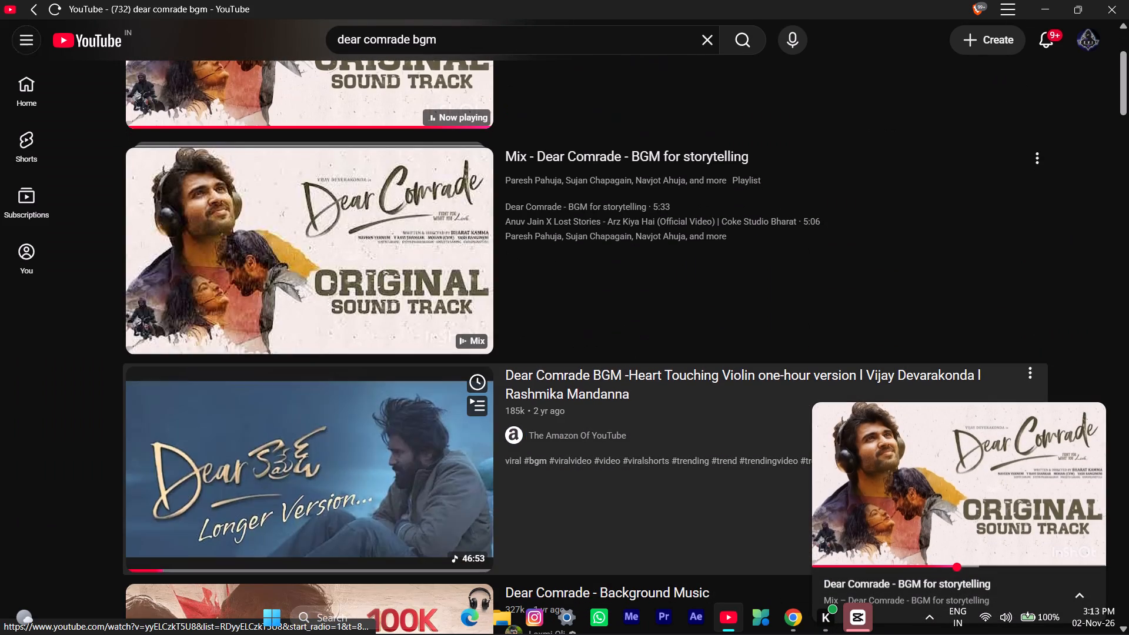
scroll(341, 260, right, 3)
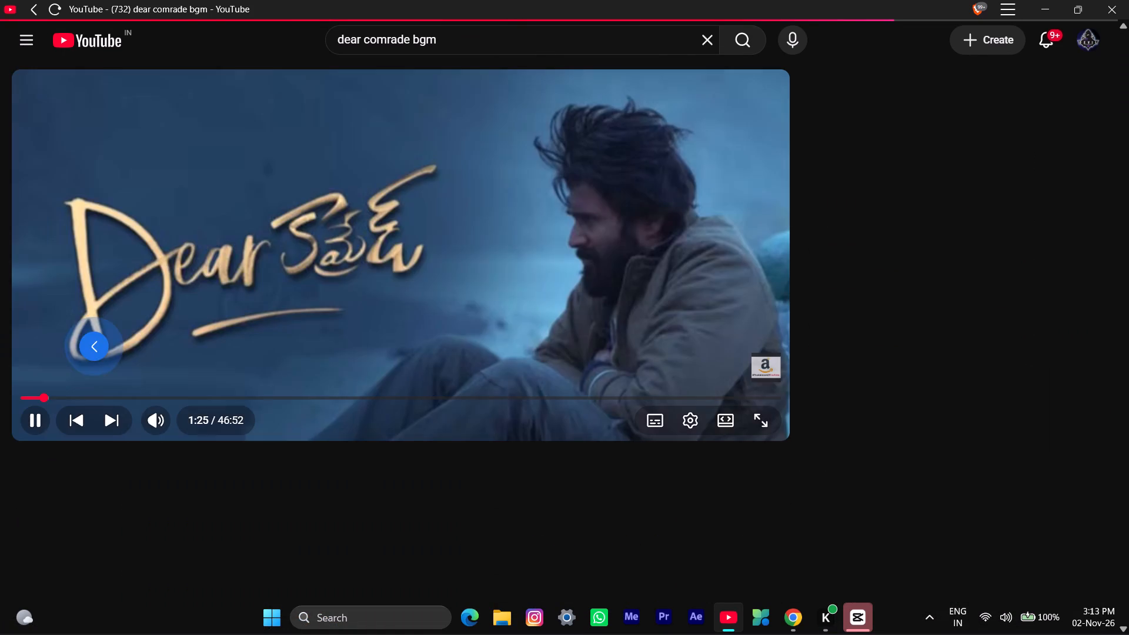
scroll(341, 260, right, 1)
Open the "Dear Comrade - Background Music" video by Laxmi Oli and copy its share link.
scroll(392, 171, down, 1)
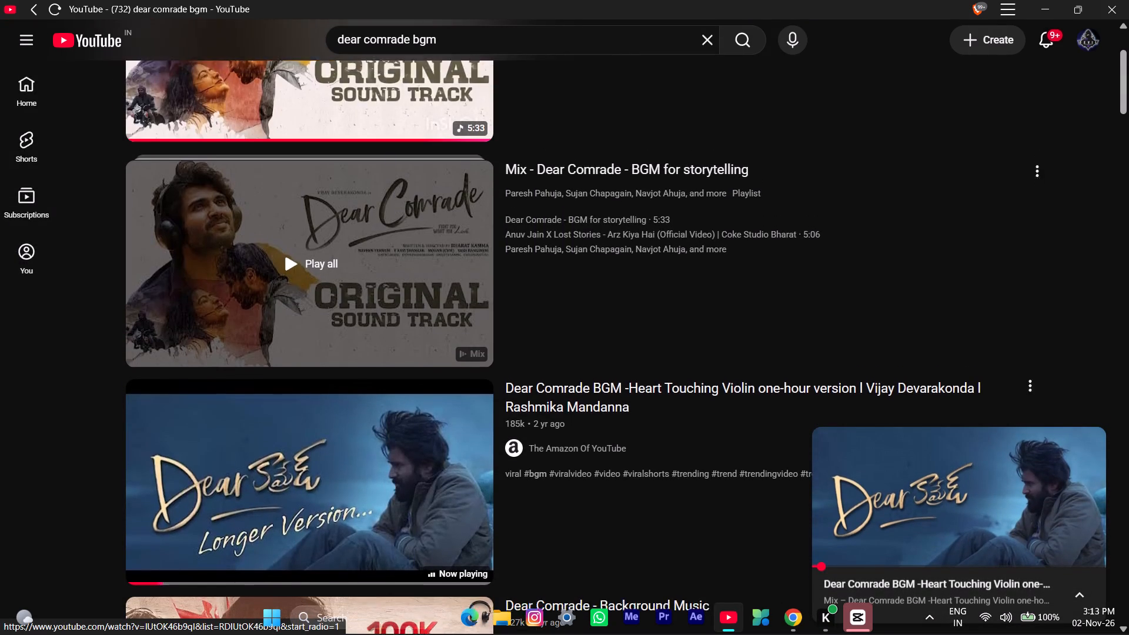
scroll(392, 171, down, 1)
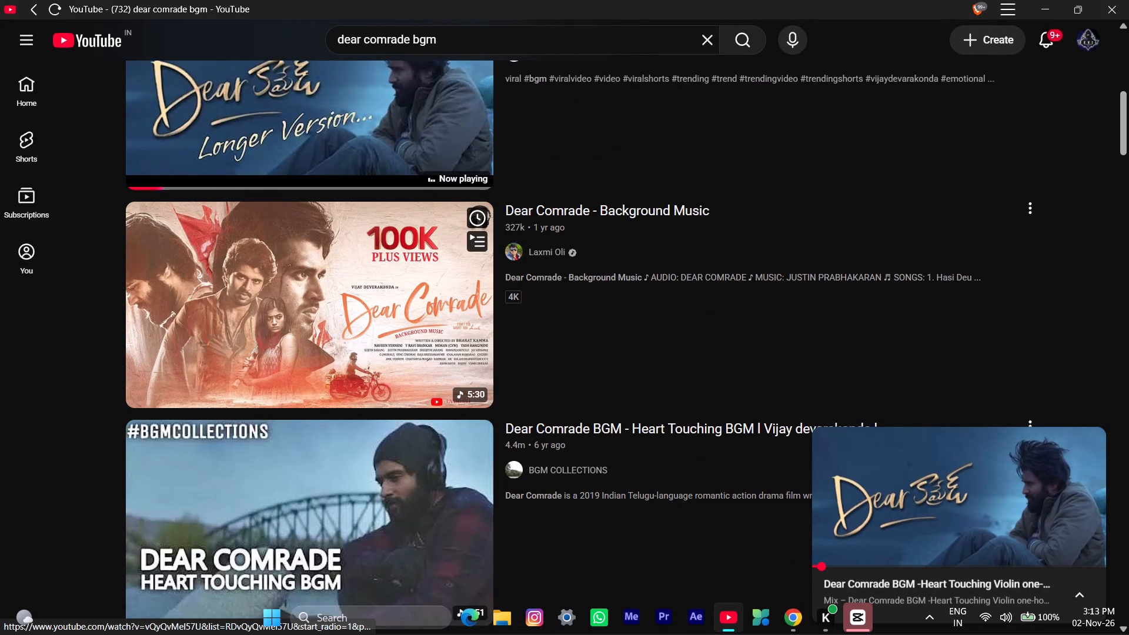
scroll(386, 202, up, 1)
click(322, 262)
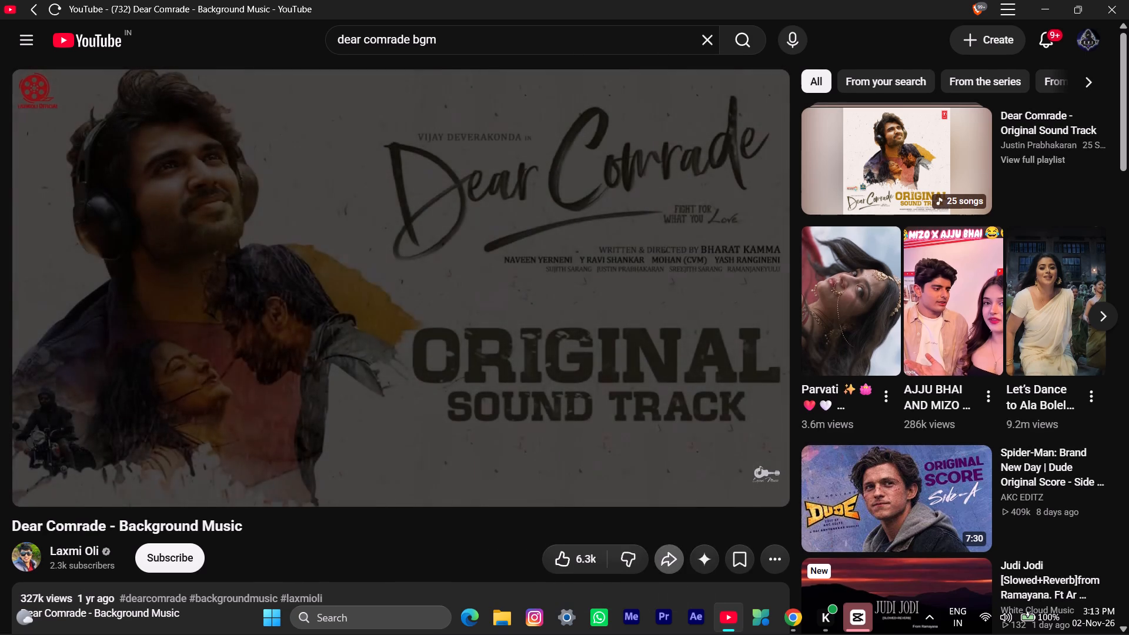
click(667, 557)
click(696, 411)
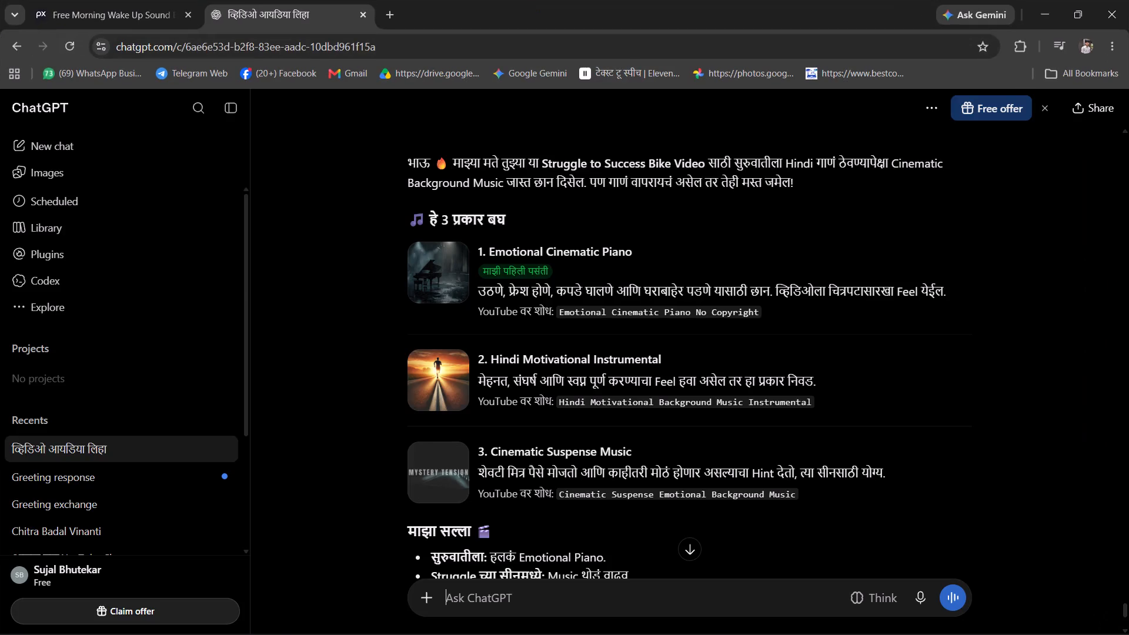
Switch to Chrome and search for "yt video downloader" in a new tab.
click(382, 16)
text(yt video)
key(space)
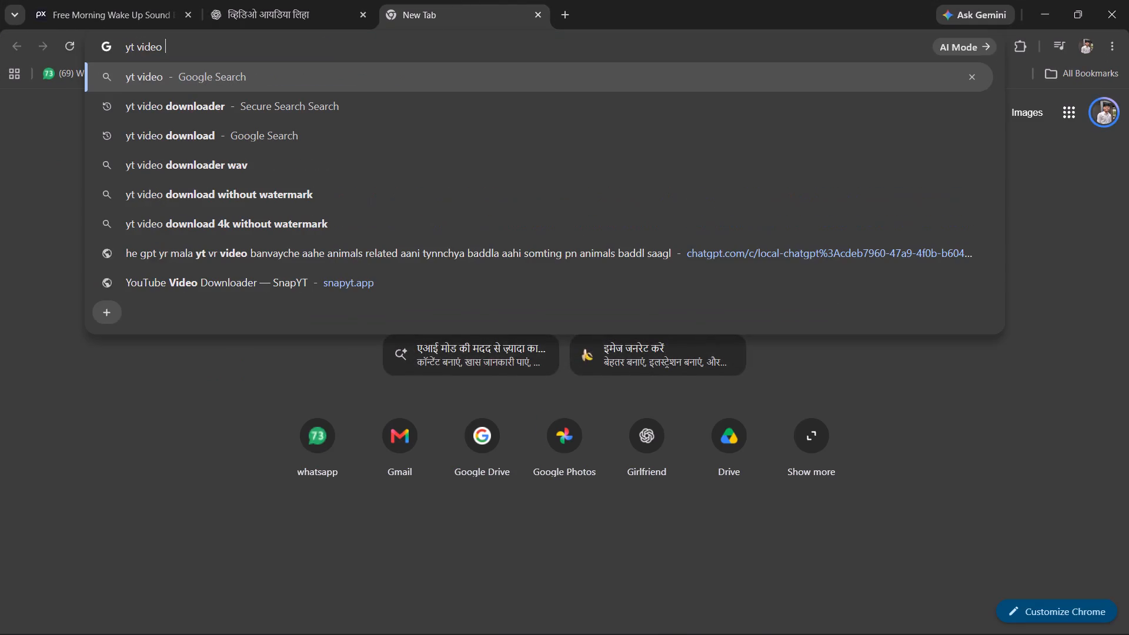
click(157, 102)
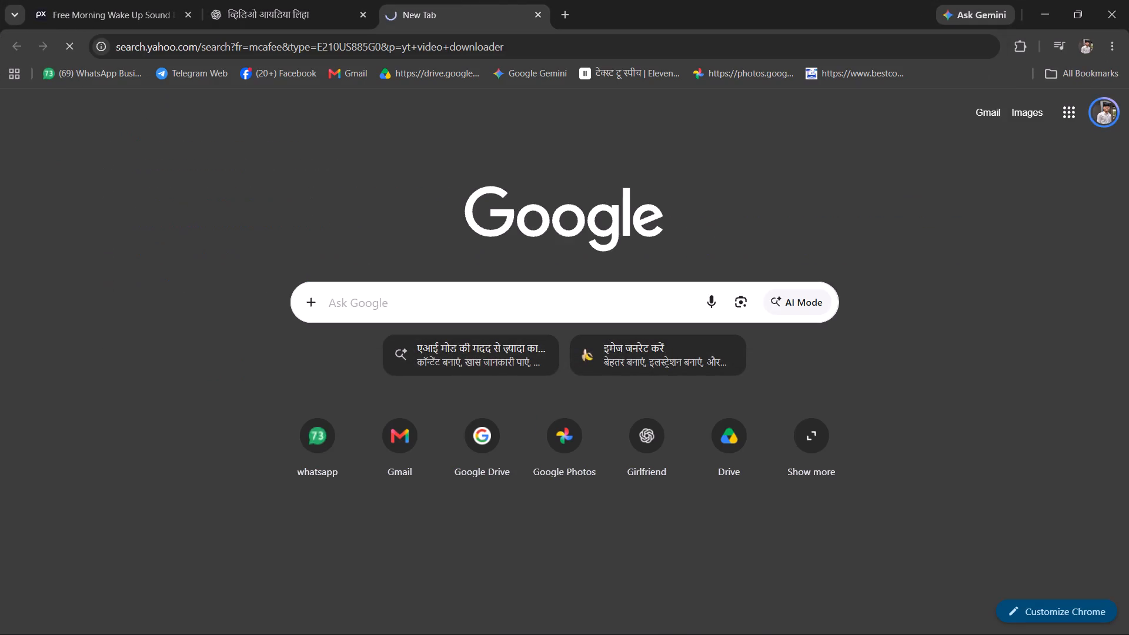
click(157, 102)
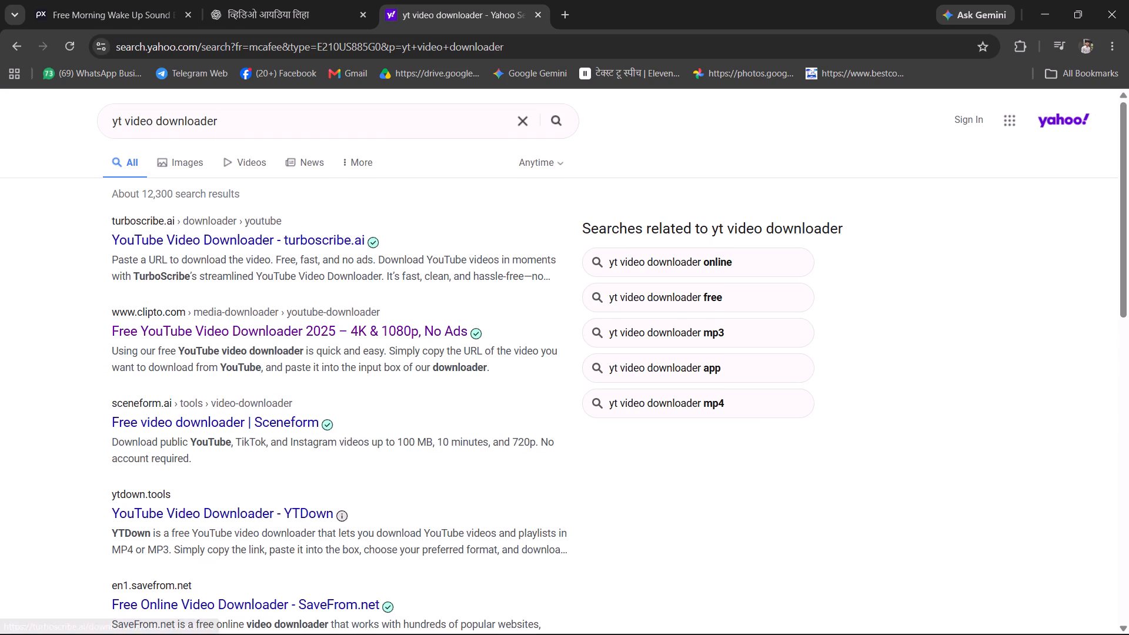
key(semicolon)
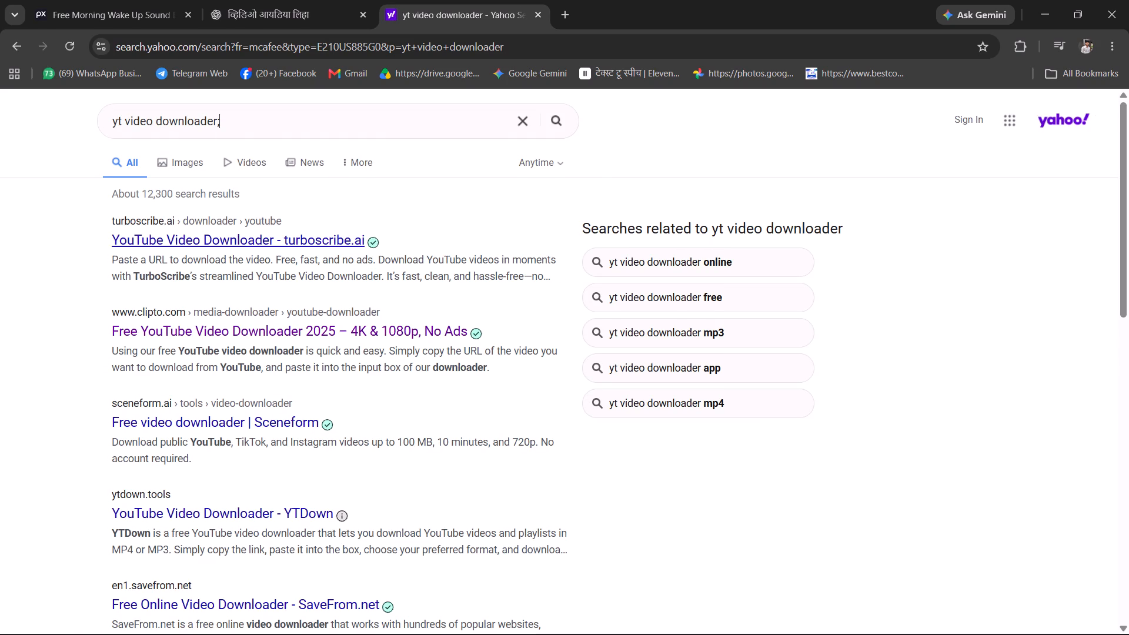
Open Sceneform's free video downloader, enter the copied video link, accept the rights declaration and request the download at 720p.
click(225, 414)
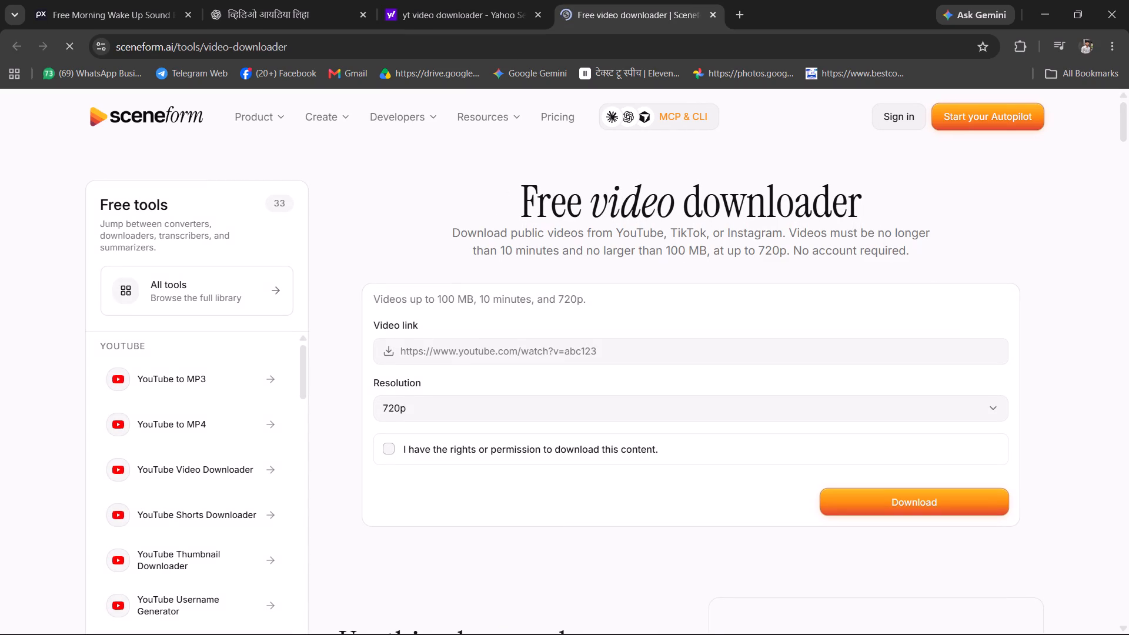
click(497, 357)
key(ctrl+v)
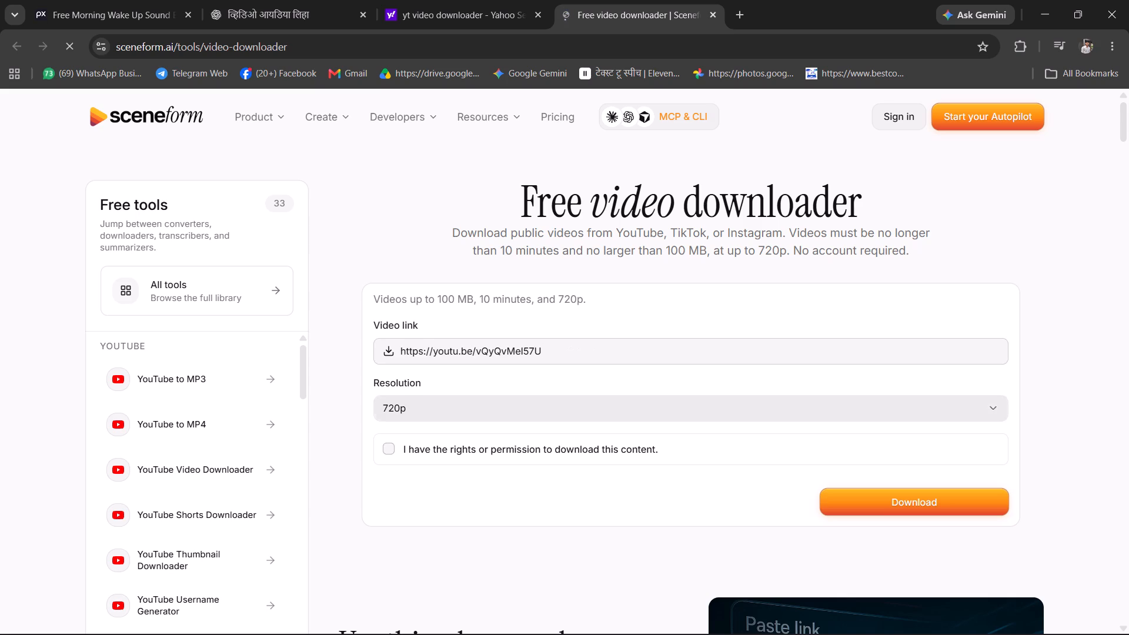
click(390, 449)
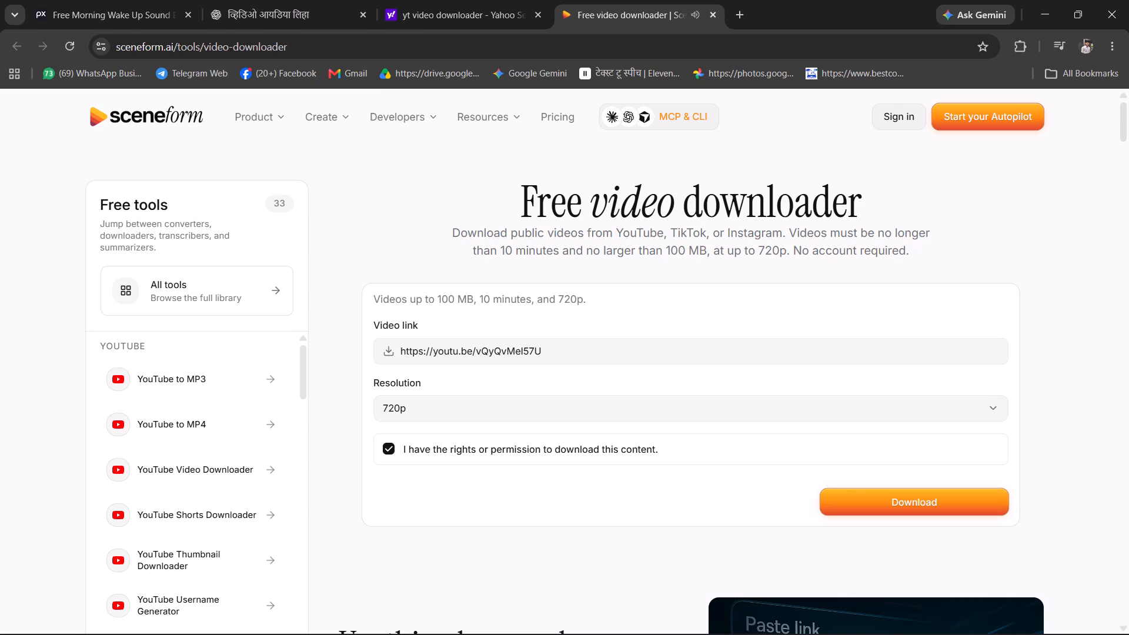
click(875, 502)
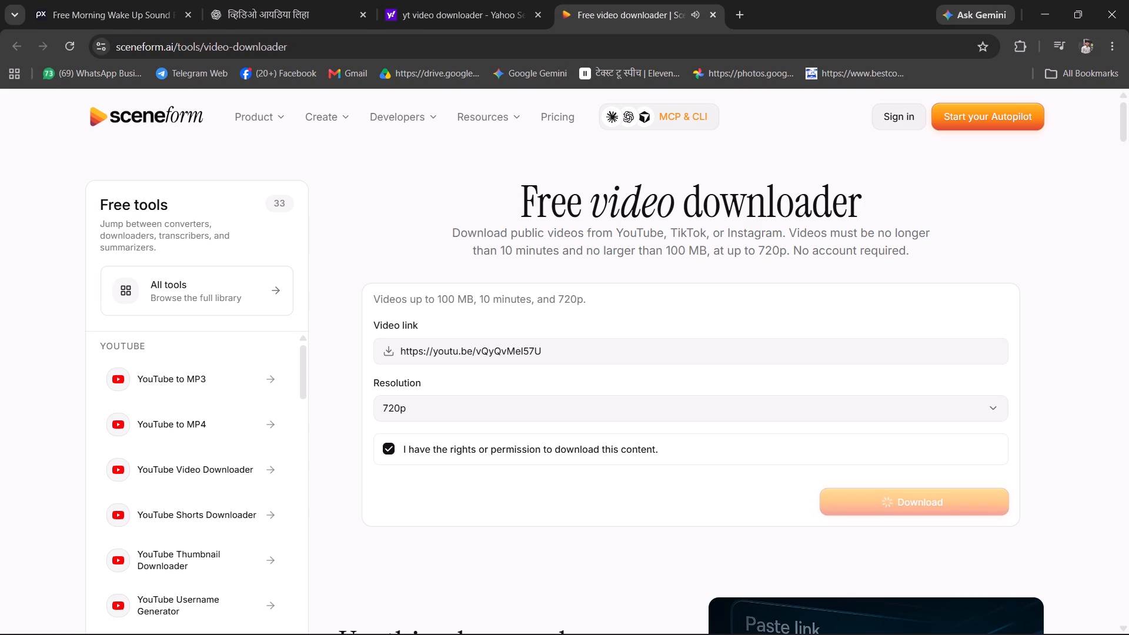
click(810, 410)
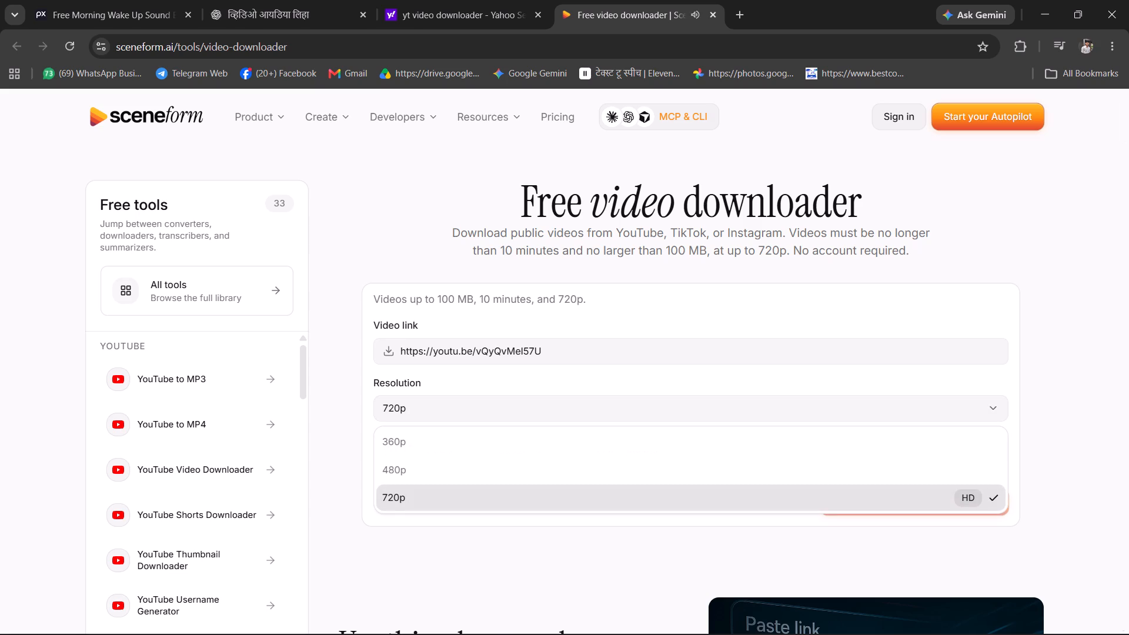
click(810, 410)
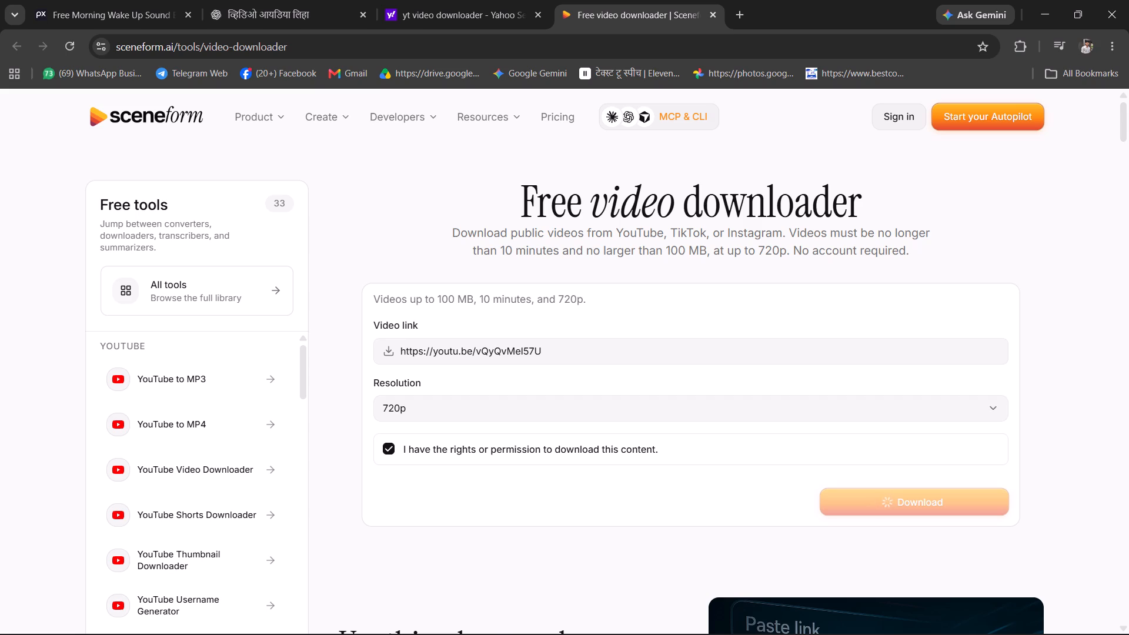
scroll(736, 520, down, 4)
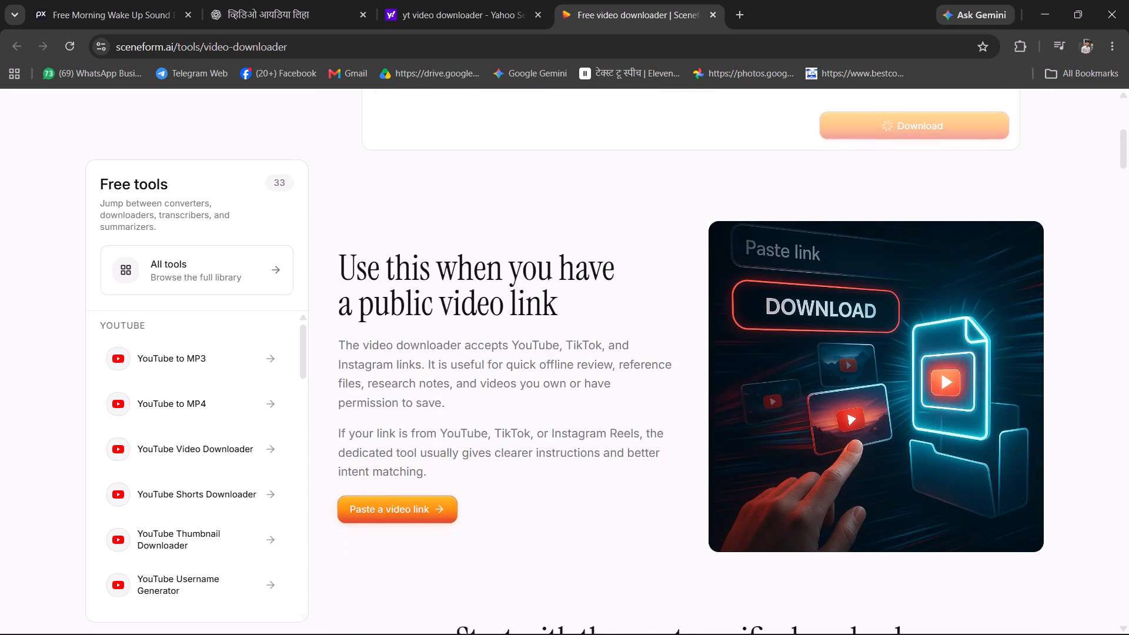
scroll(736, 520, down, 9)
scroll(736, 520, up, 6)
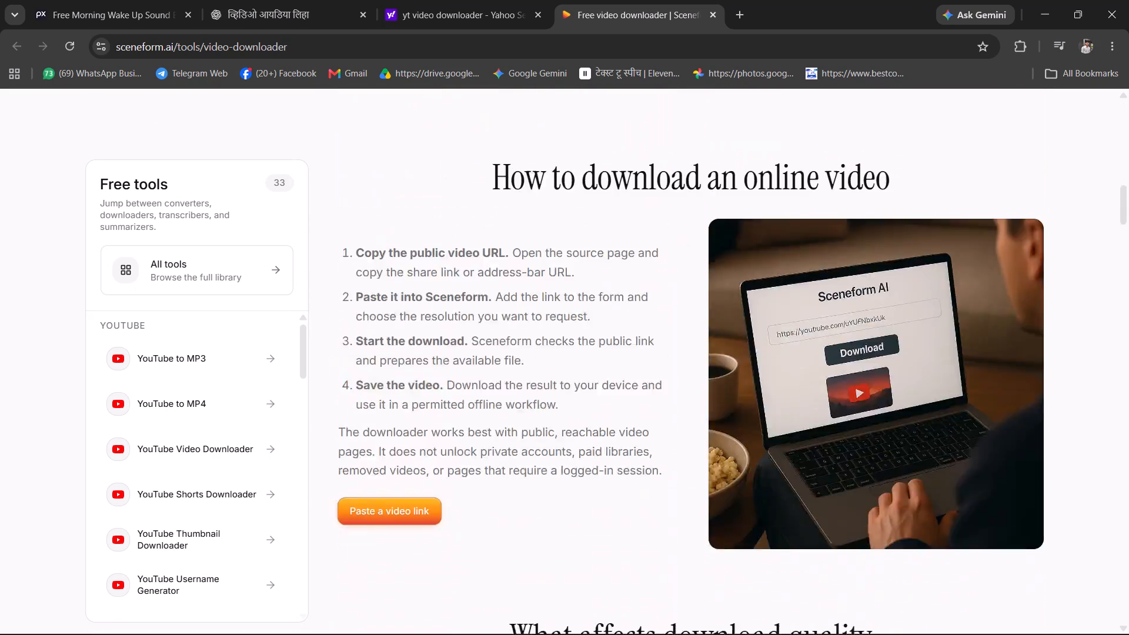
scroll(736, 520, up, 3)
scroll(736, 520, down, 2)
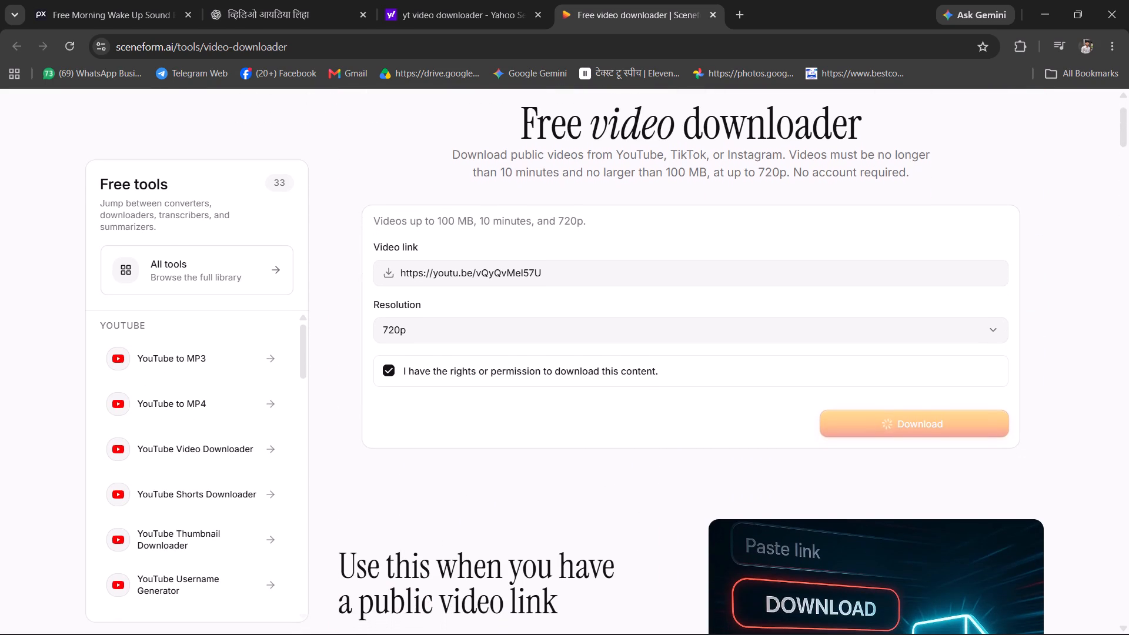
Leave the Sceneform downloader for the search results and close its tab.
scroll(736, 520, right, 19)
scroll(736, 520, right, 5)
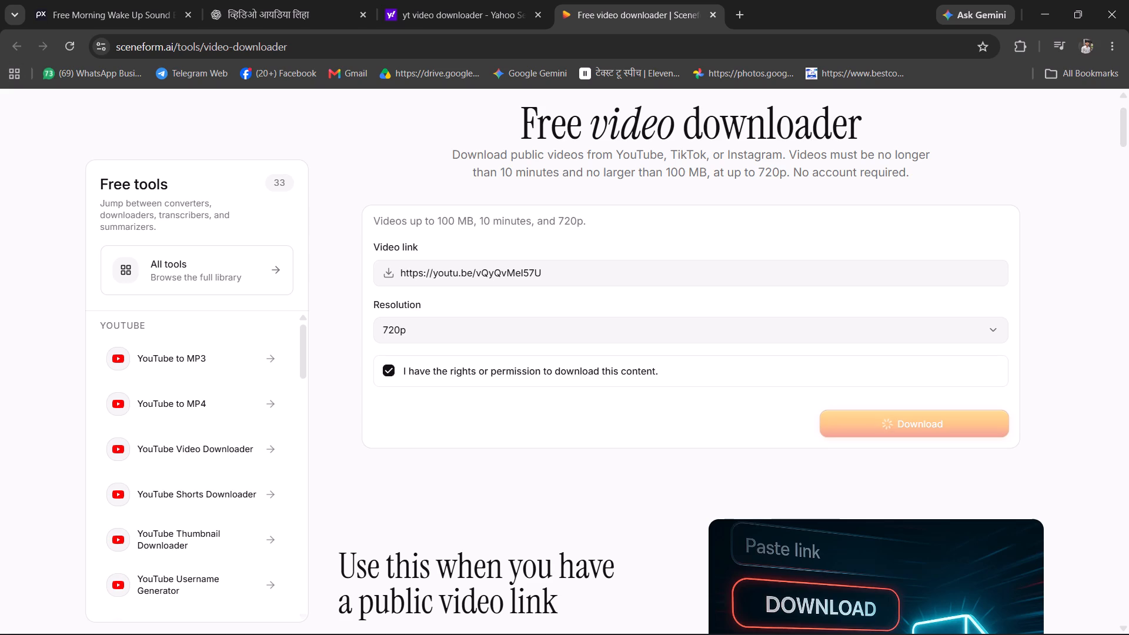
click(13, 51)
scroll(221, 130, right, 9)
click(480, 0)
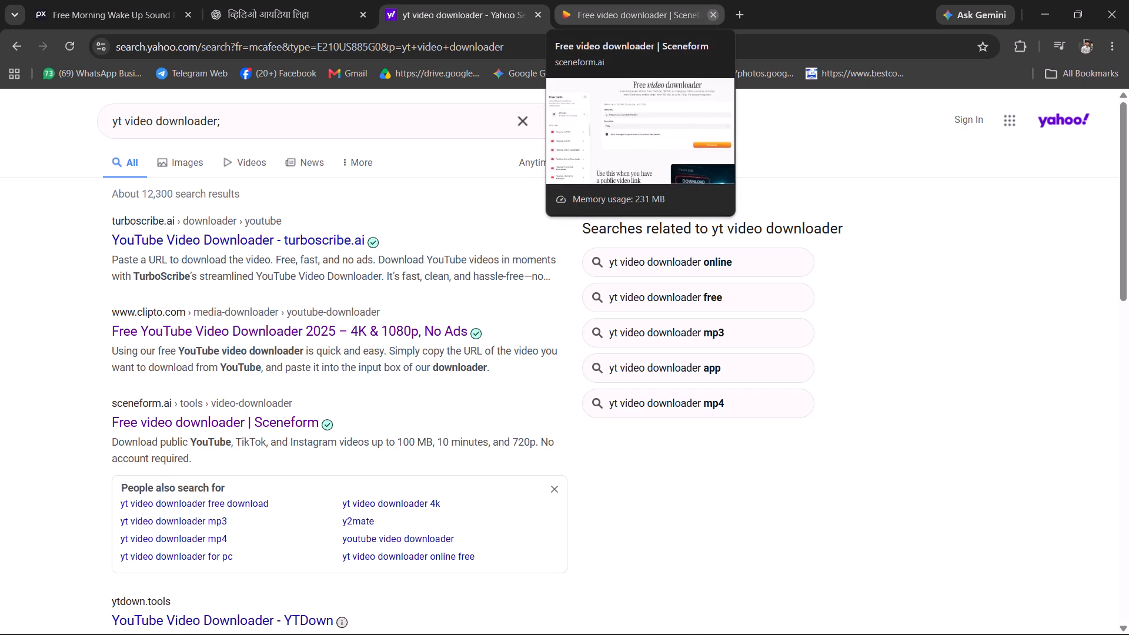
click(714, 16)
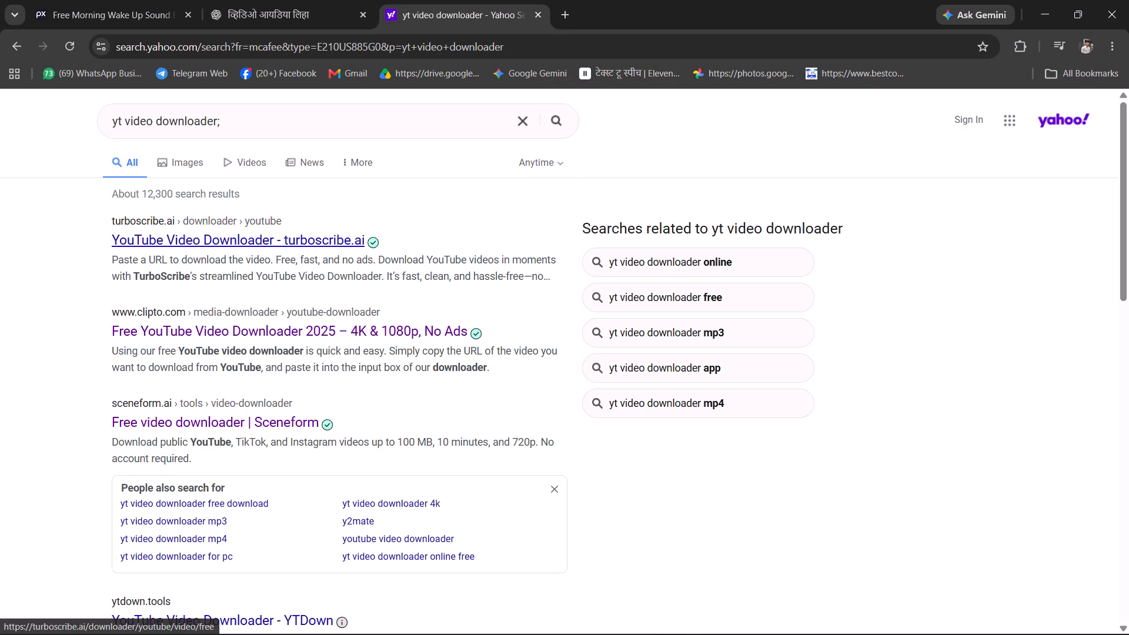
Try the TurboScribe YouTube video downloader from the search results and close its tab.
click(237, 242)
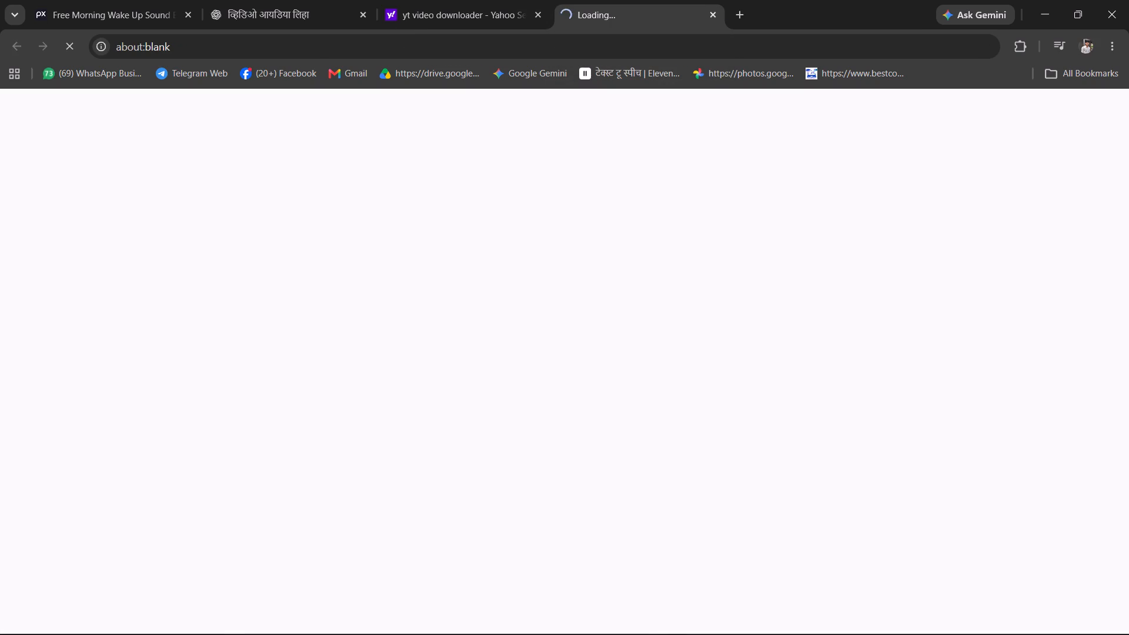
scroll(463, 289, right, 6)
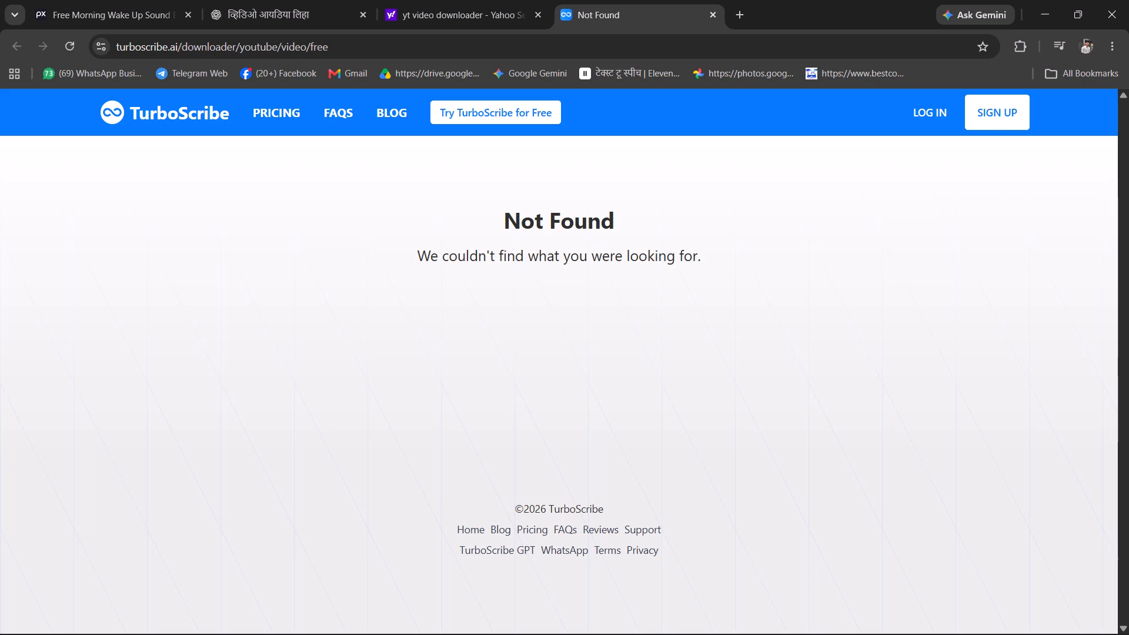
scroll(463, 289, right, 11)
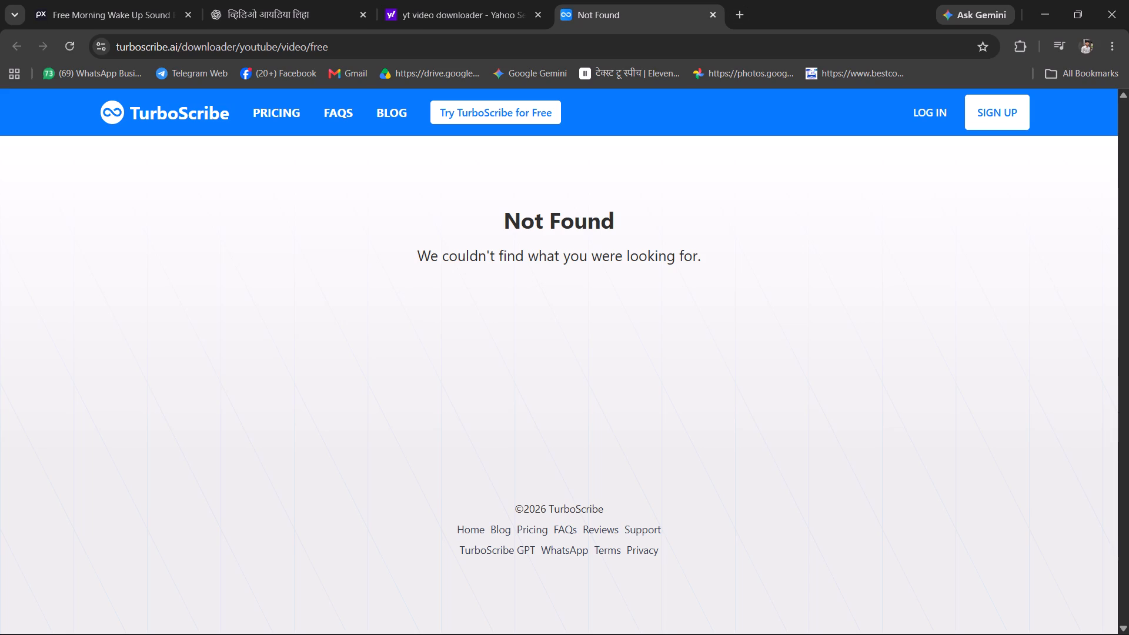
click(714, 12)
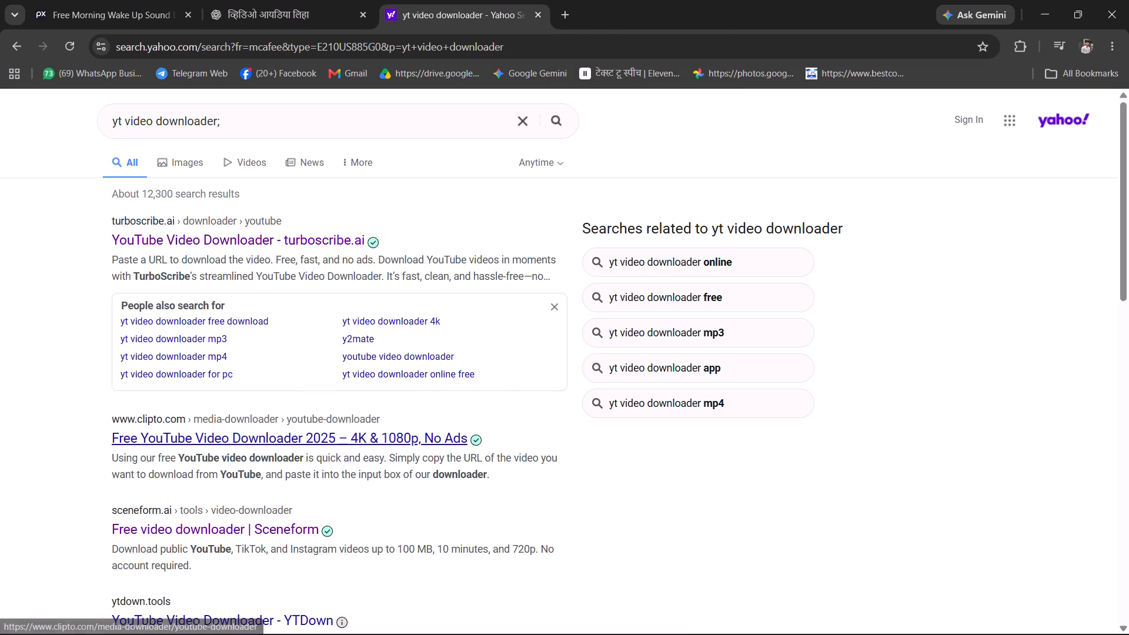
Open Clipto's Free YouTube Video Downloader from the search results, enter the copied video link and request the mp4 (360p) download.
click(242, 440)
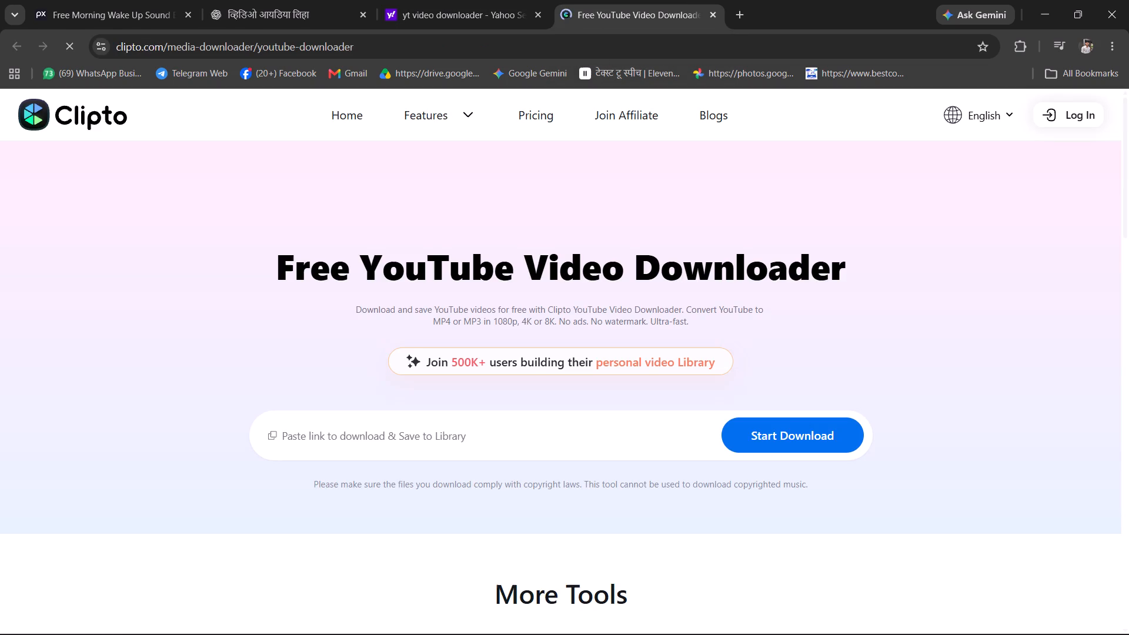
click(420, 426)
key(ctrl+v)
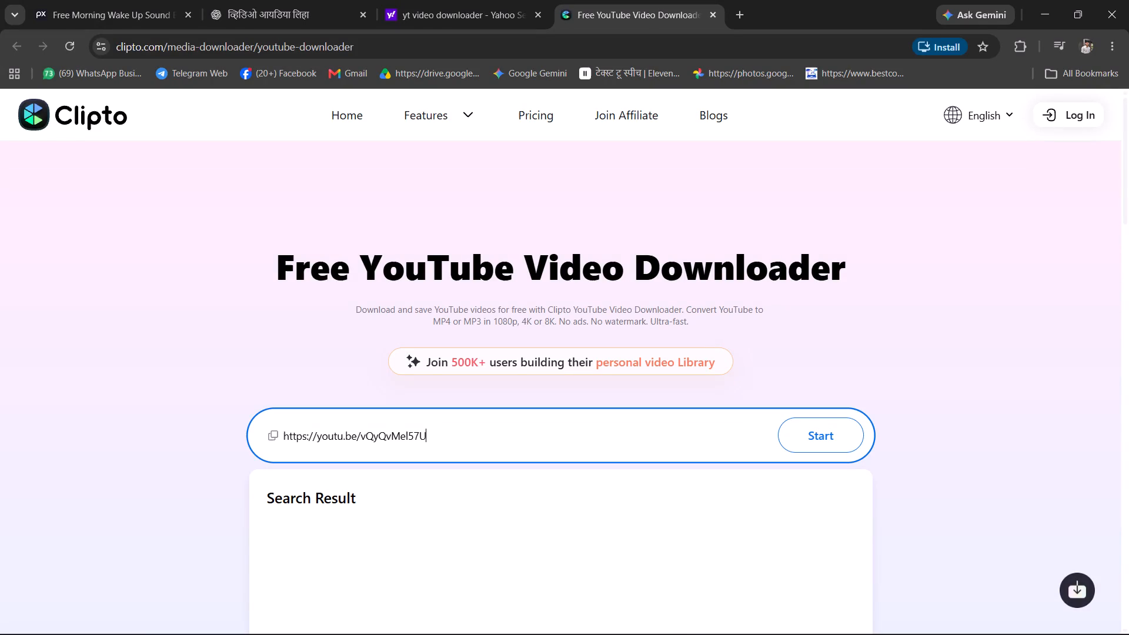
scroll(563, 564, down, 2)
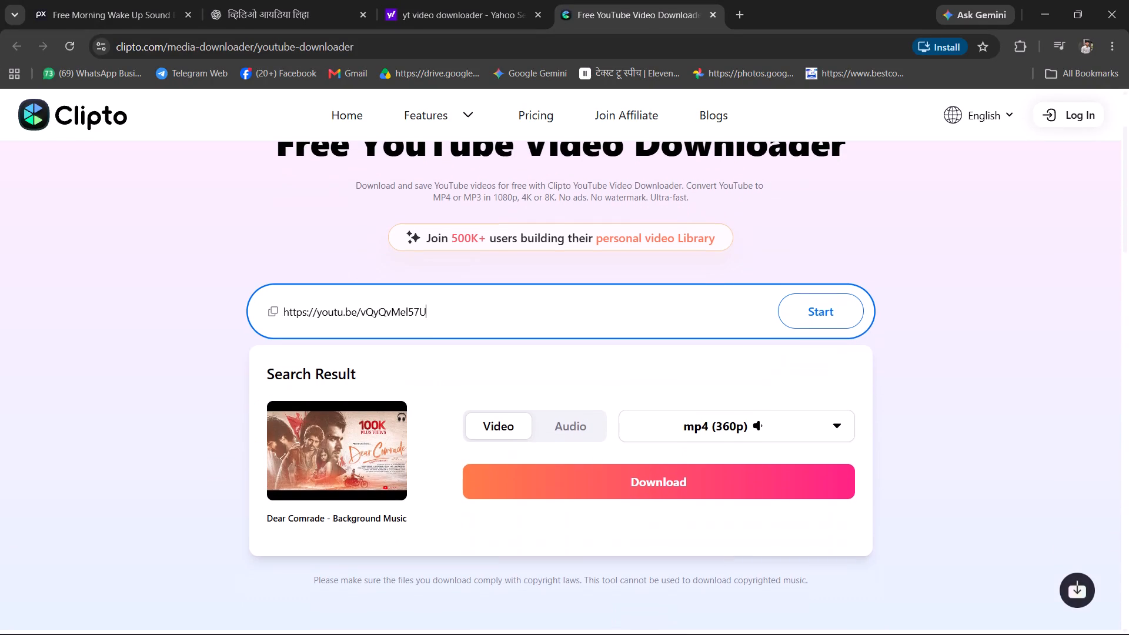
click(630, 487)
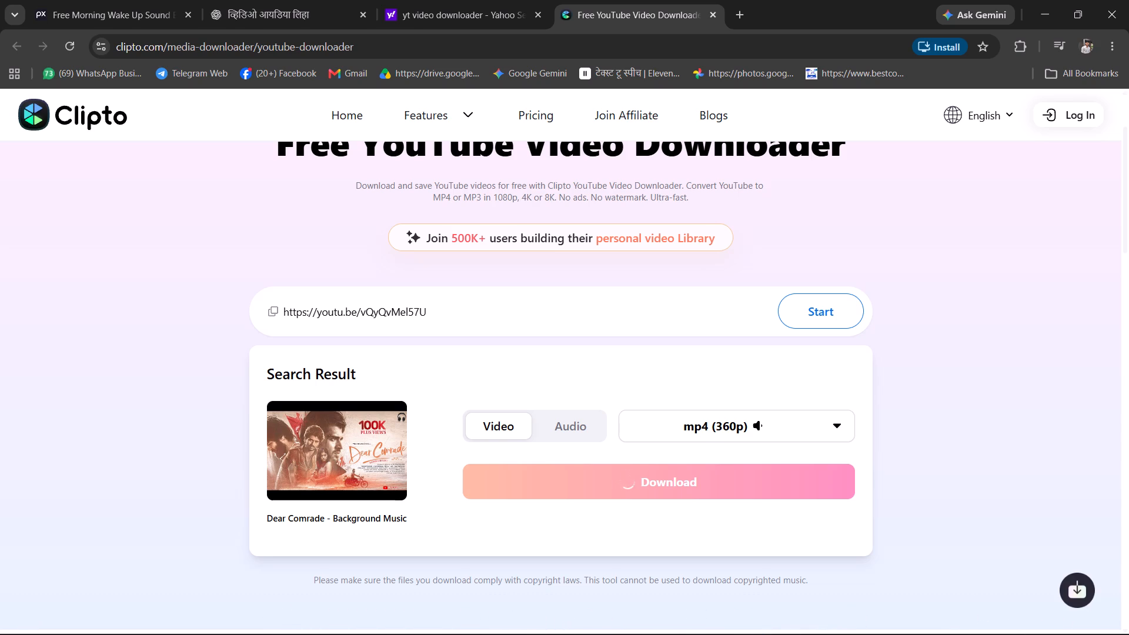
Close and reopen Chrome, and set Google as the default search engine.
click(1124, 0)
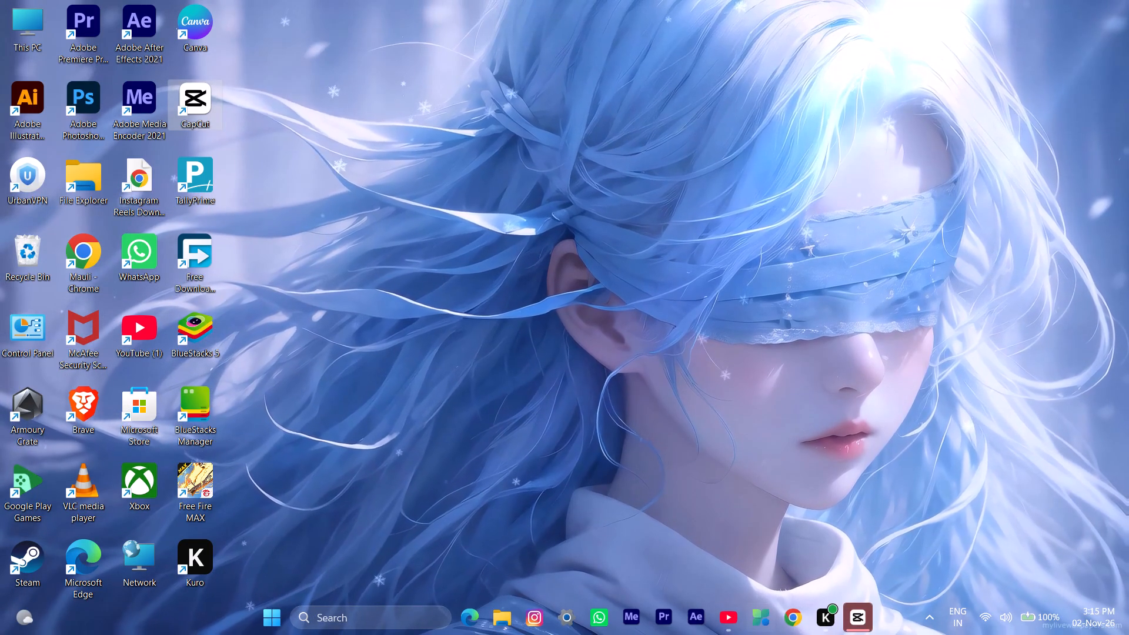
click(792, 620)
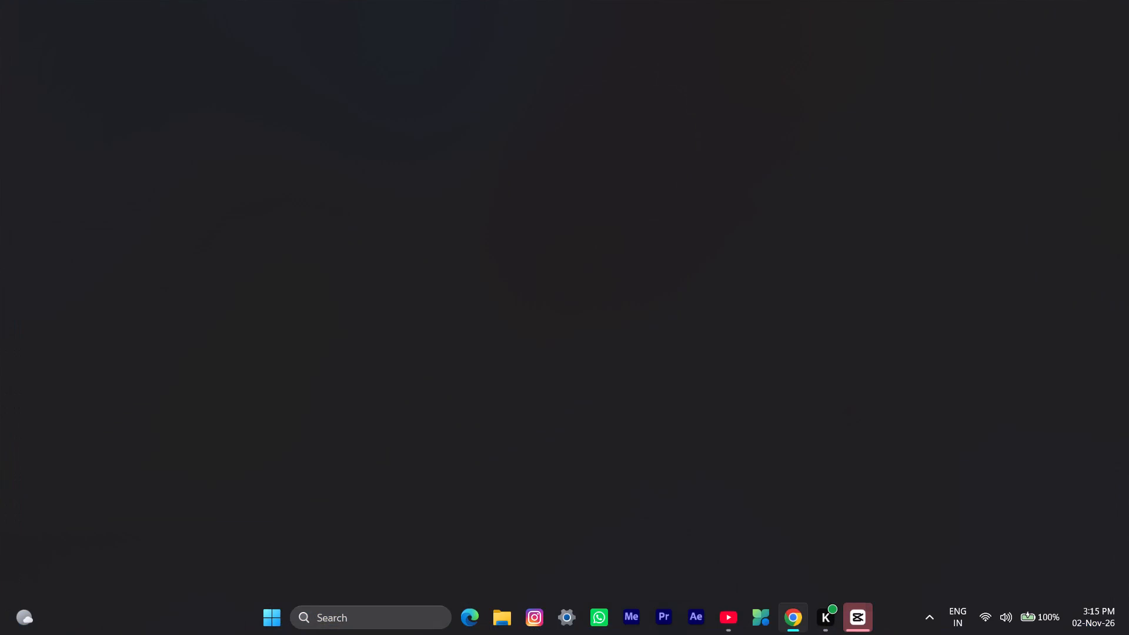
click(1113, 51)
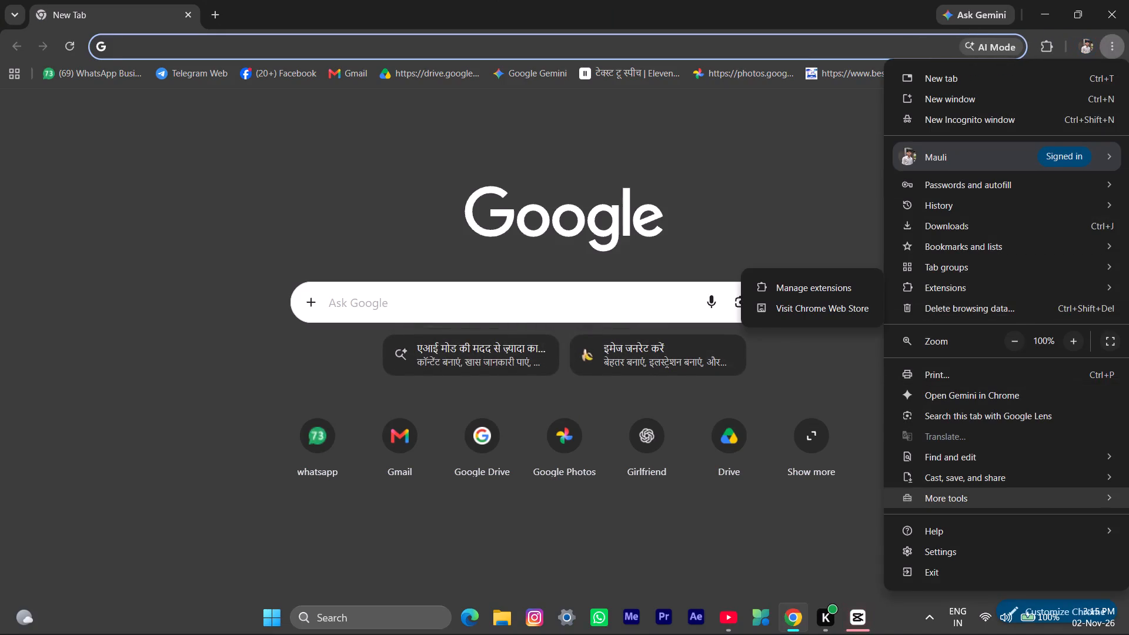
click(916, 547)
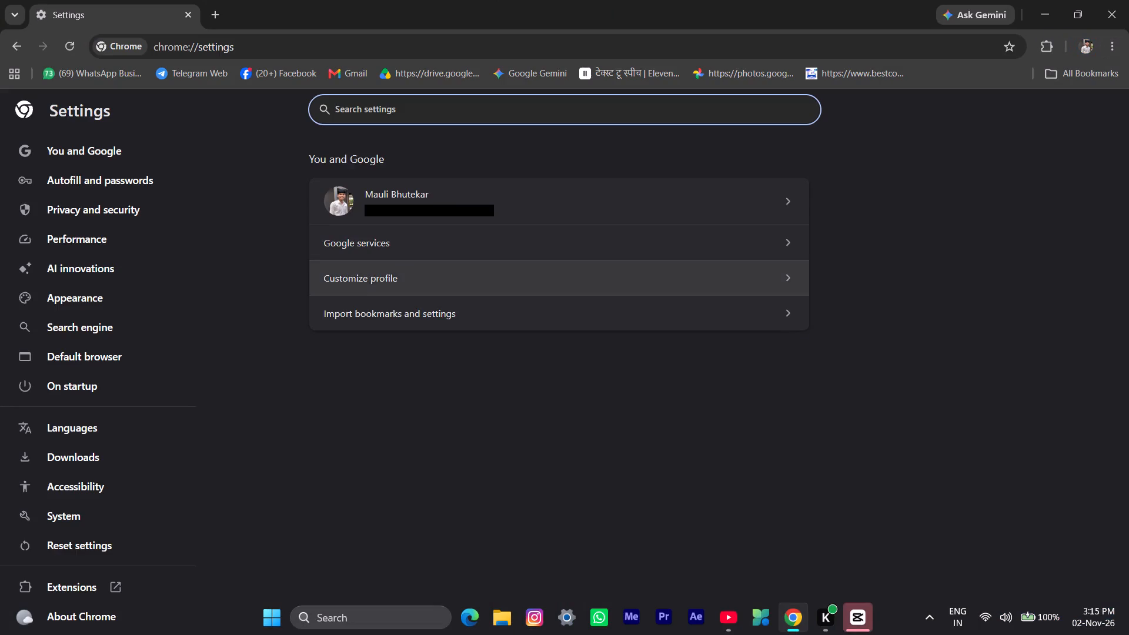
click(93, 315)
click(761, 246)
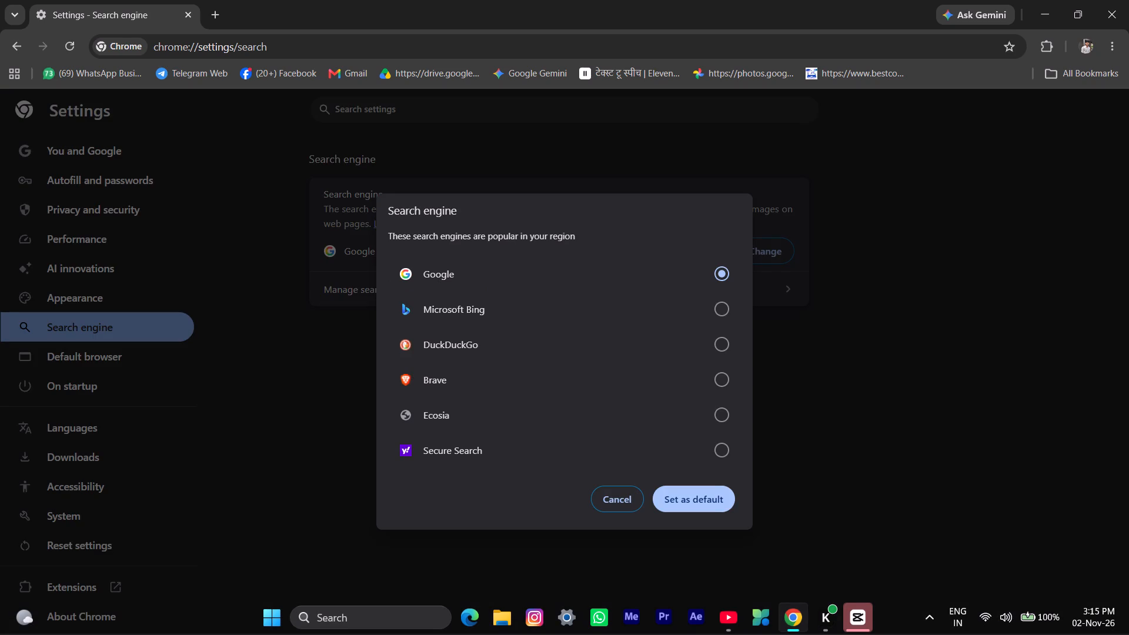
click(539, 271)
click(703, 503)
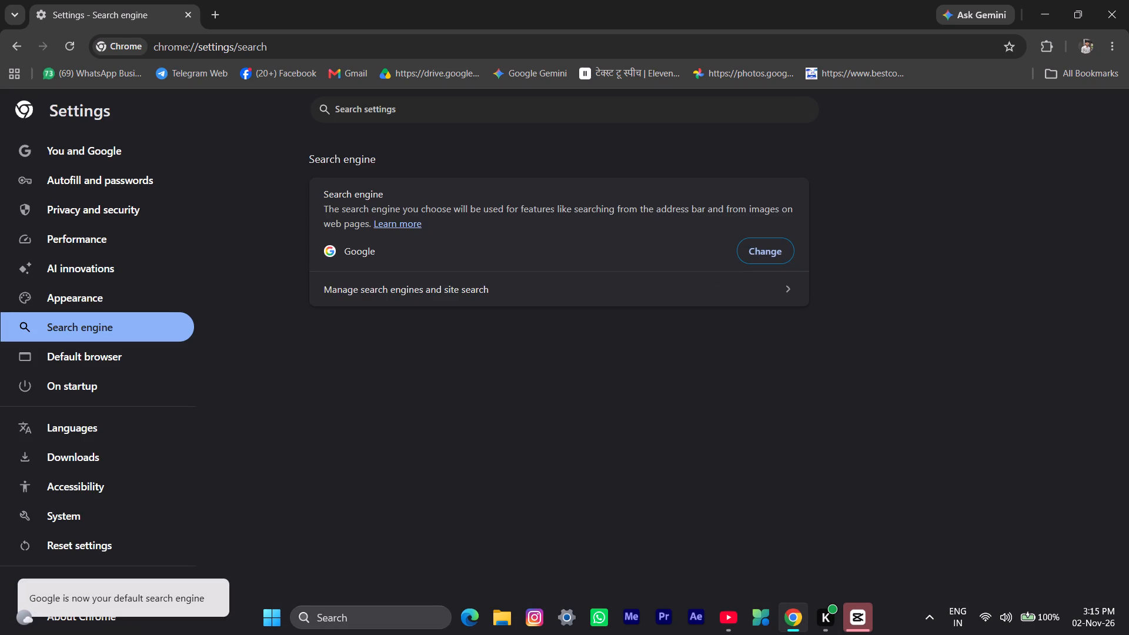
Restore the recently closed four-tab Chrome window from the browsing history.
click(1117, 48)
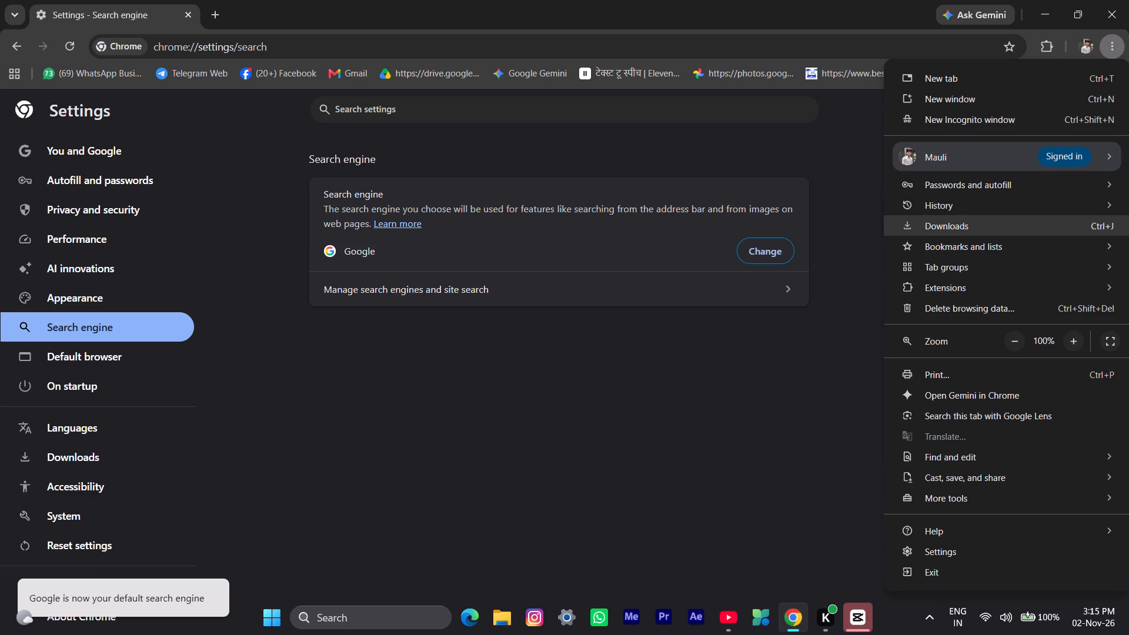
click(936, 215)
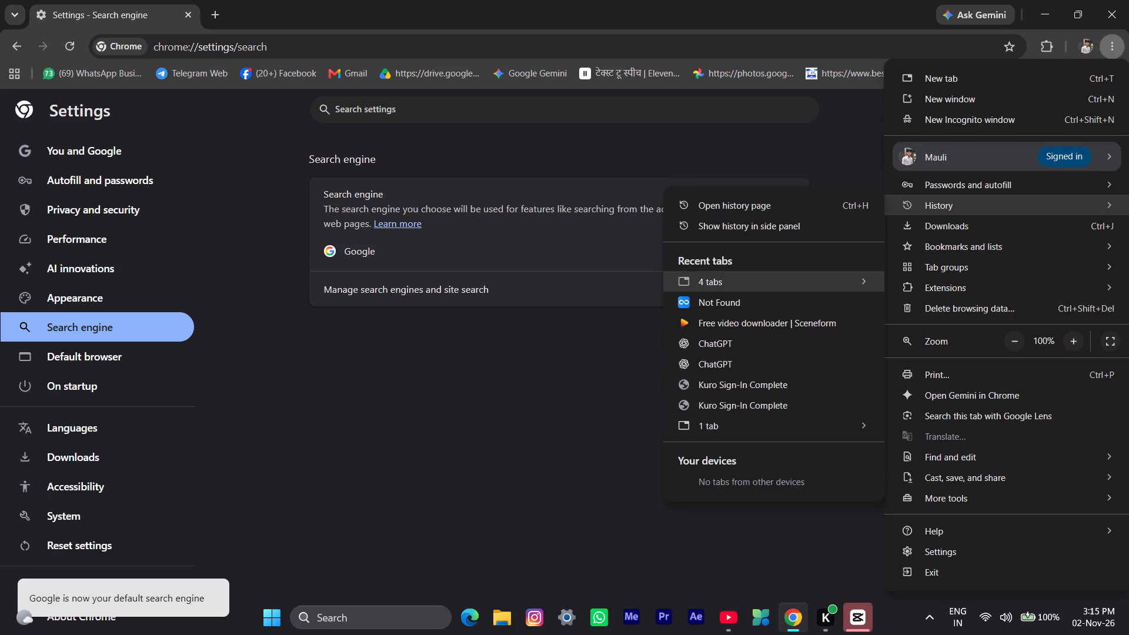
click(739, 276)
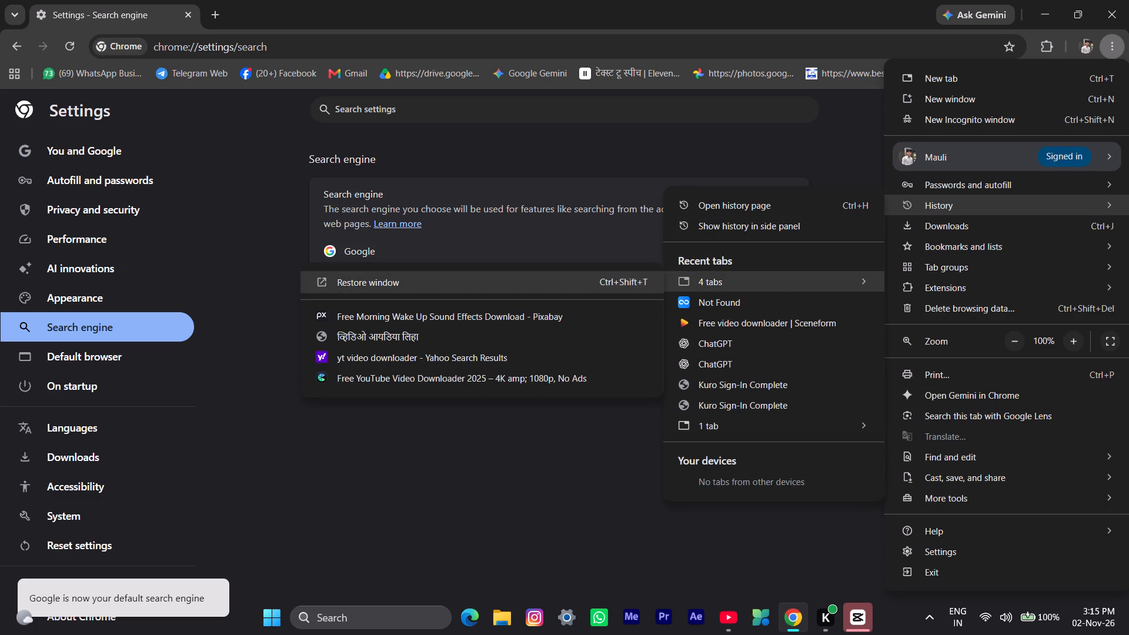
click(458, 290)
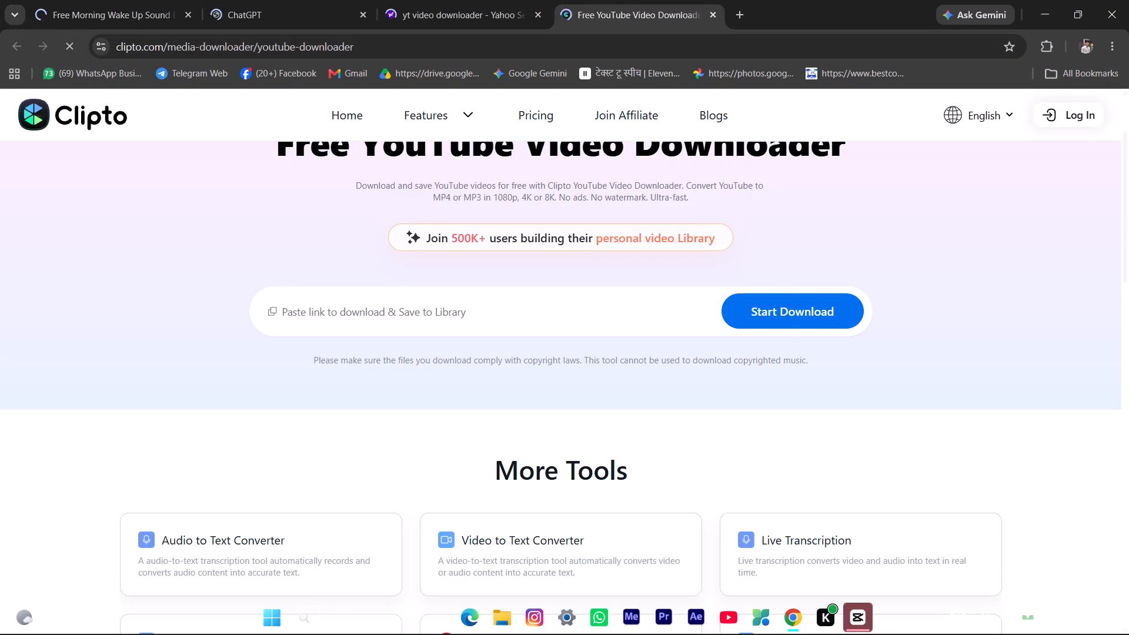
Enter the copied link in Clipto again and download the video to Downloads as videoplayback.mp4 through Free Download Manager, overwriting the existing file.
click(390, 310)
key(ctrl+v)
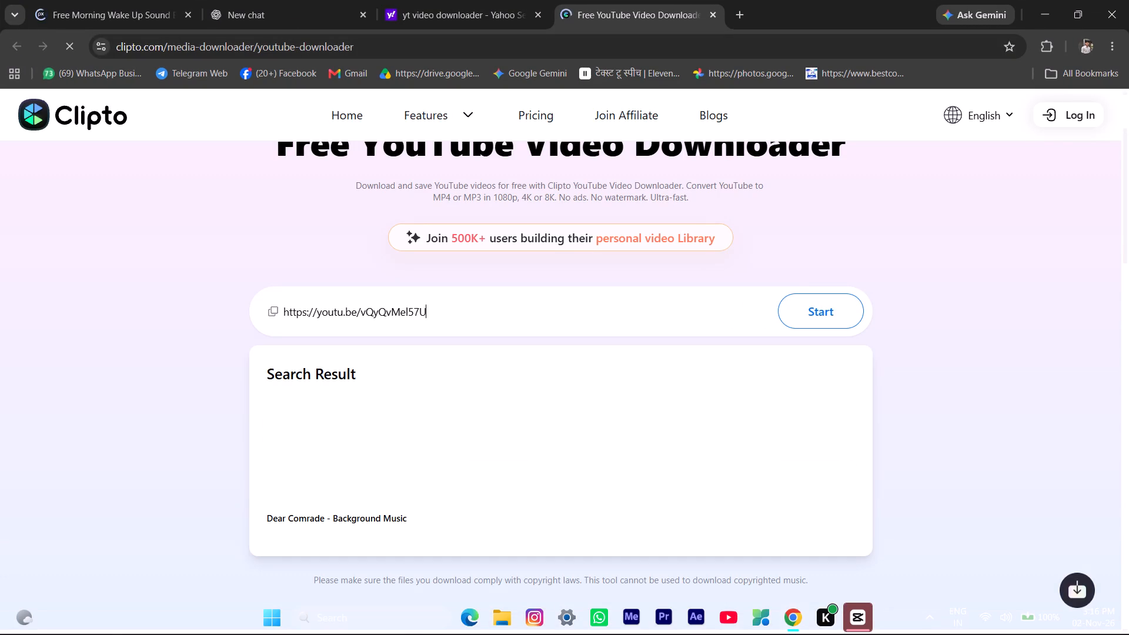
click(588, 486)
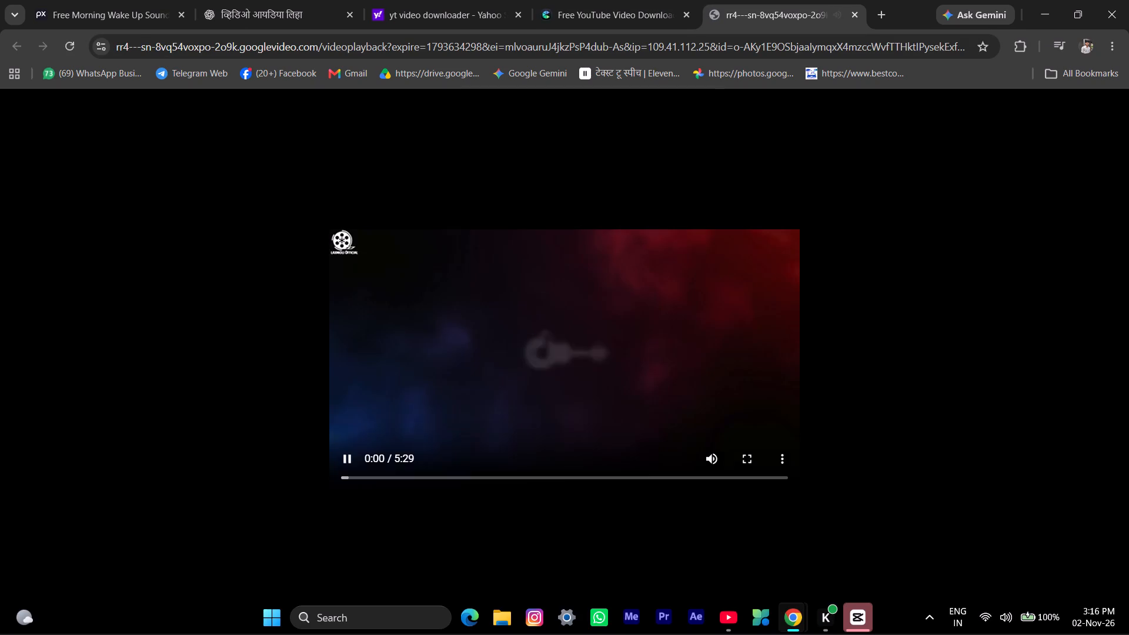
click(780, 459)
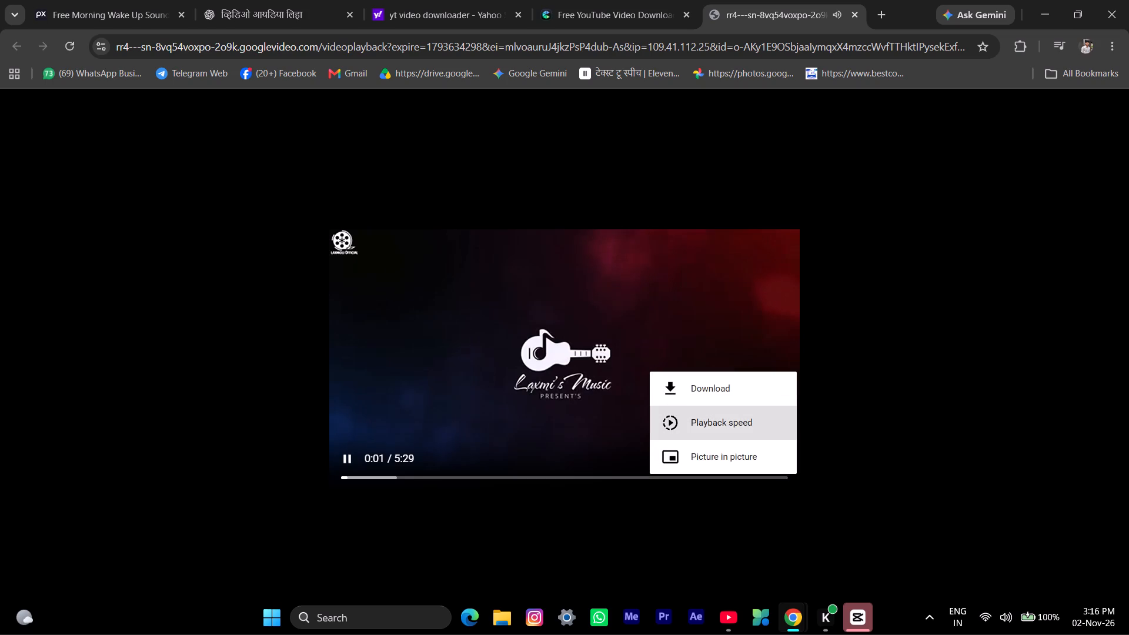
click(709, 382)
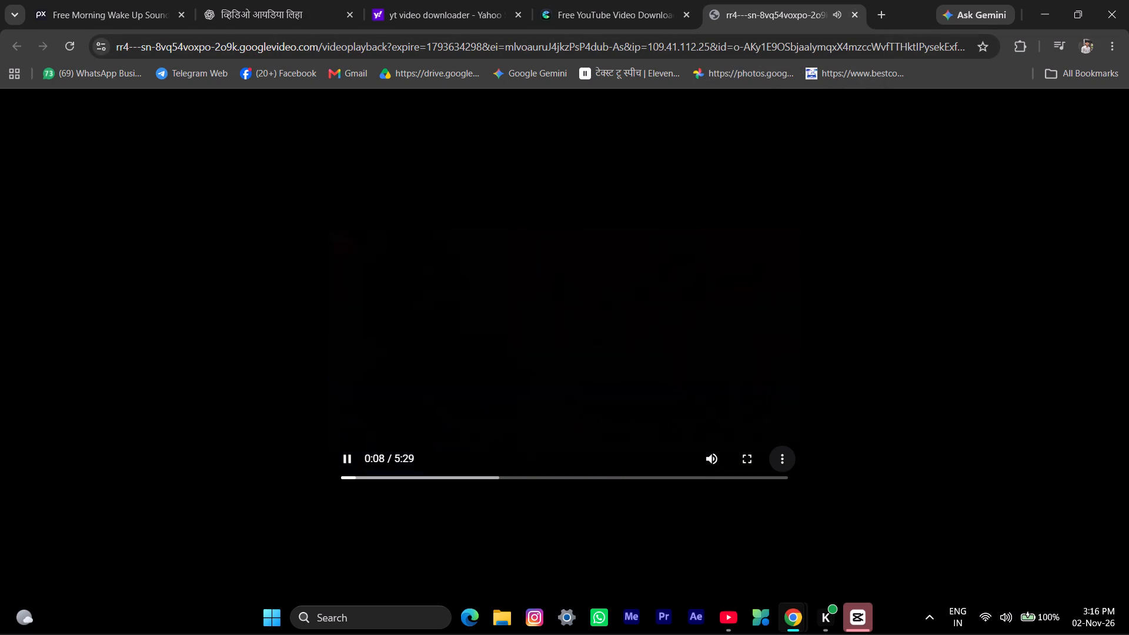
click(777, 460)
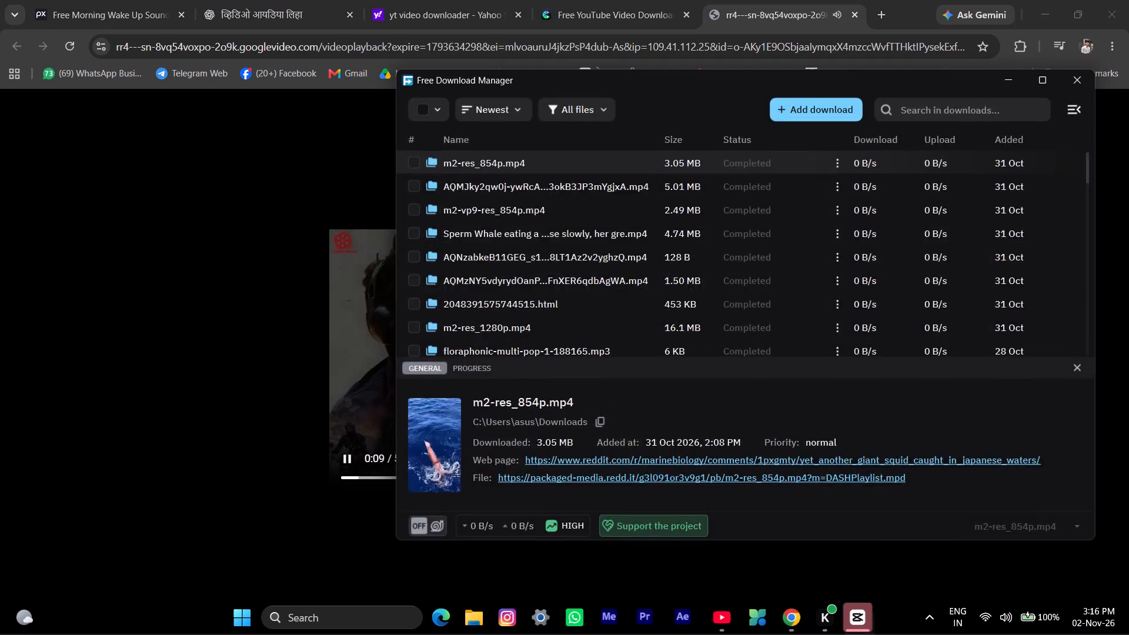
click(714, 384)
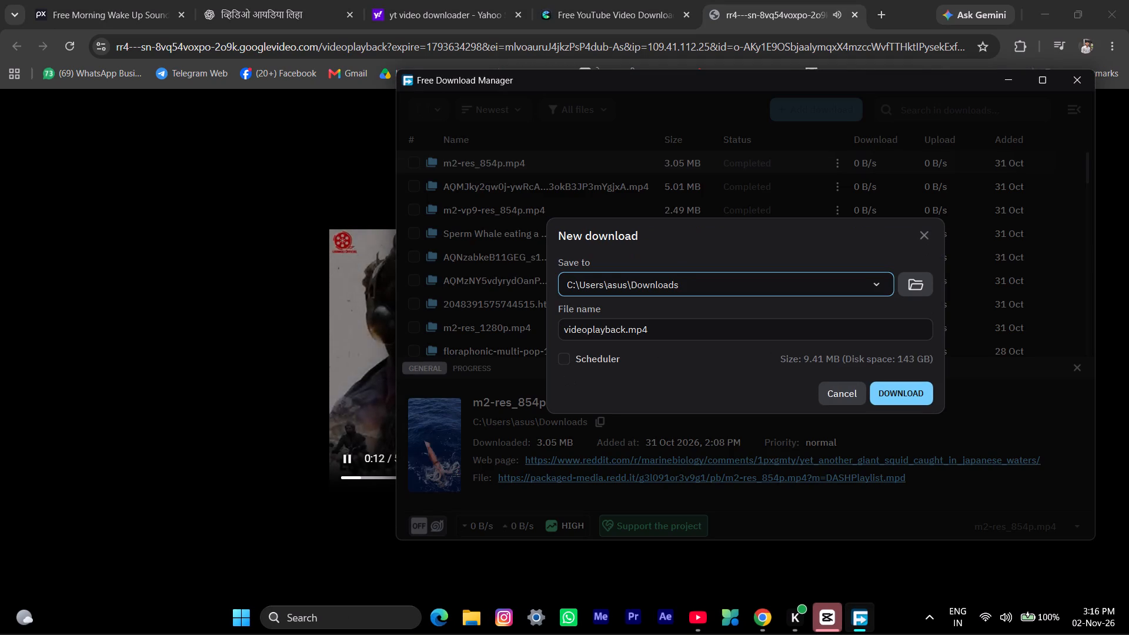
click(905, 396)
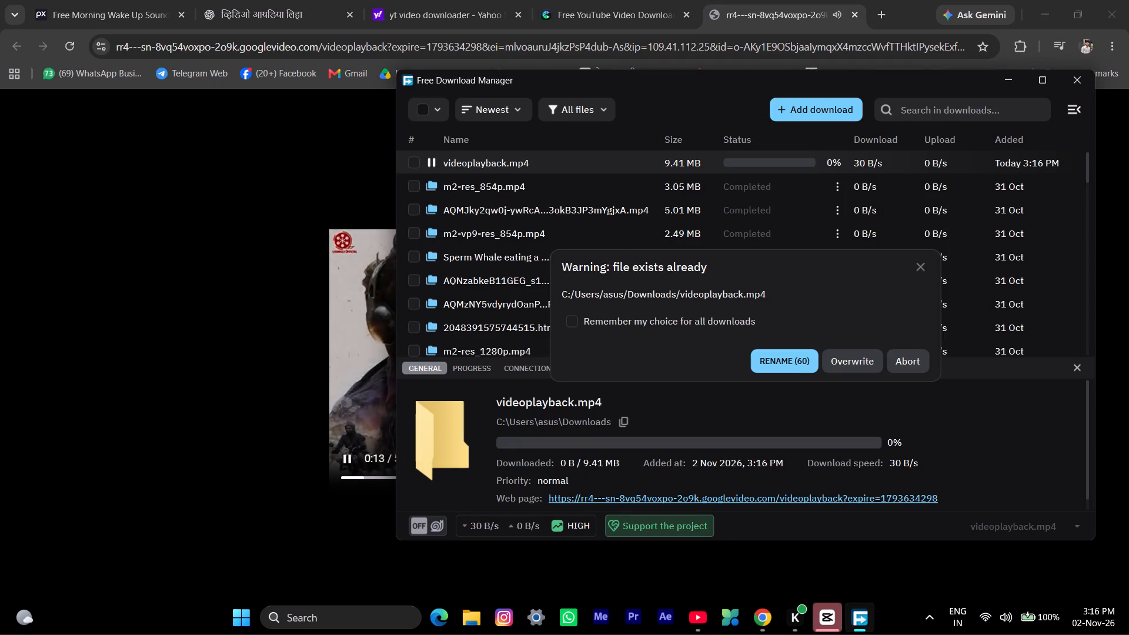
click(843, 361)
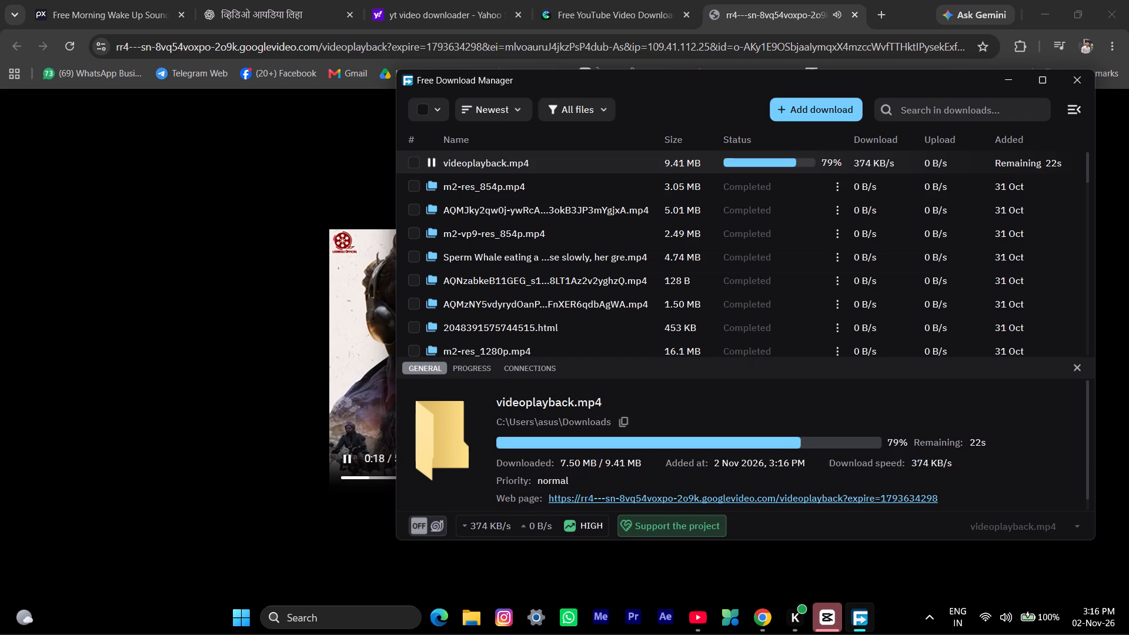
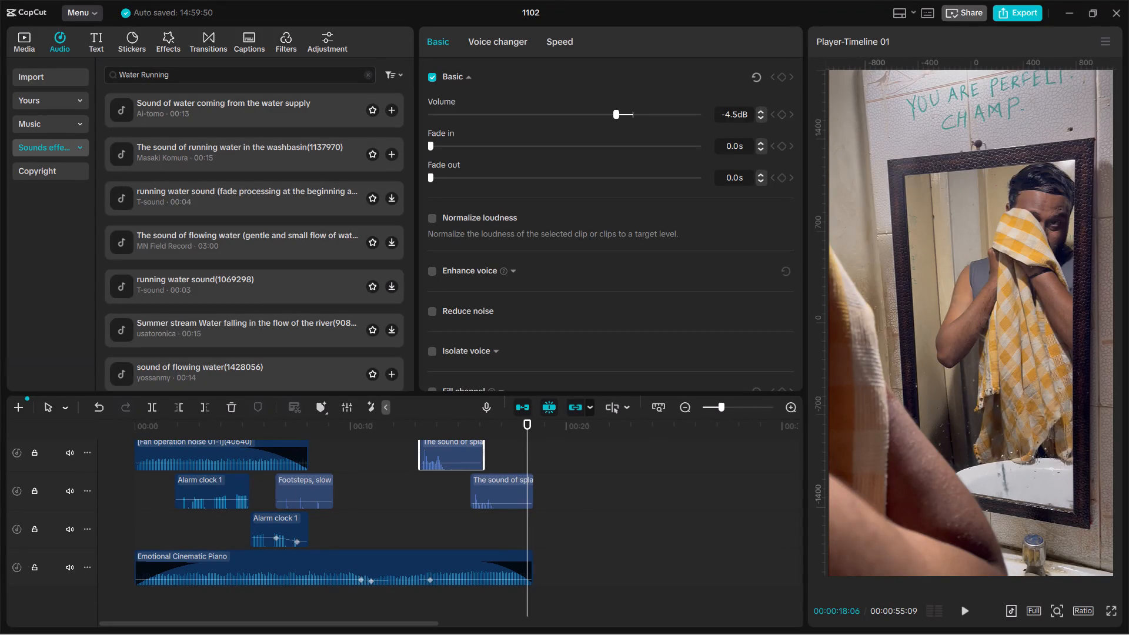
Play back the face-drying towel scene twice to check how the cut runs.
scroll(536, 484, up, 3)
drag(525, 429, 494, 426)
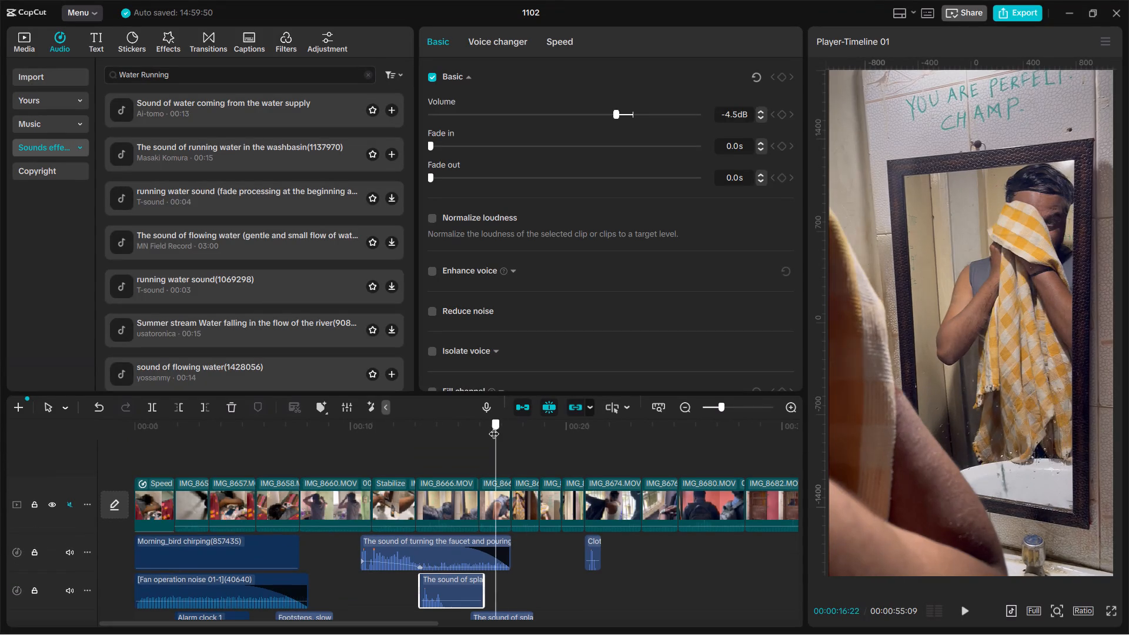
key(space)
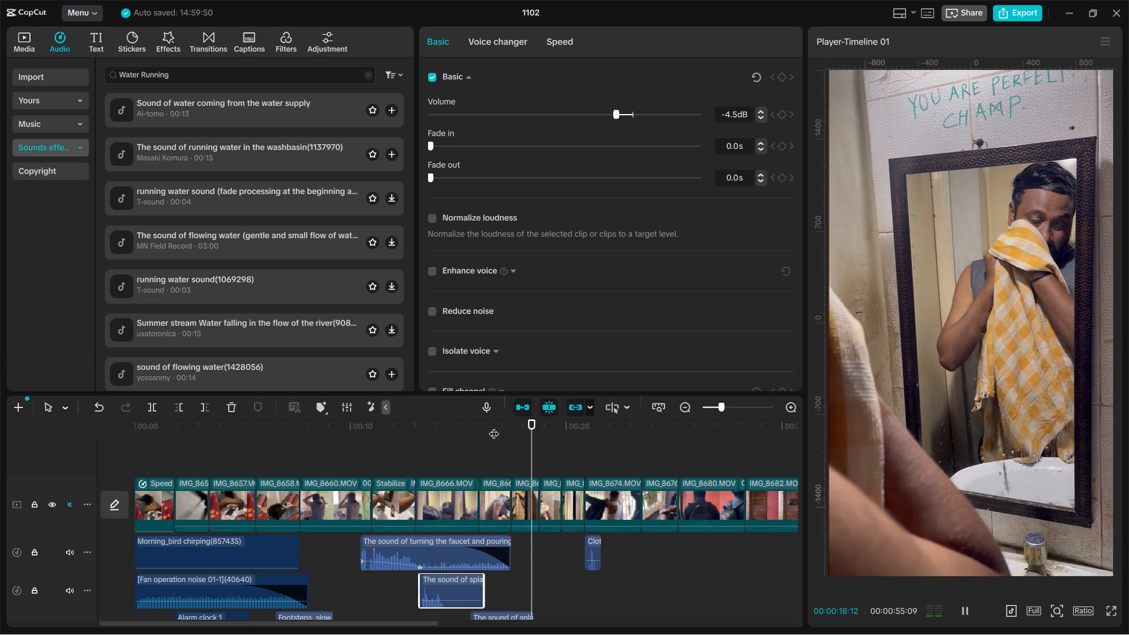
key(space)
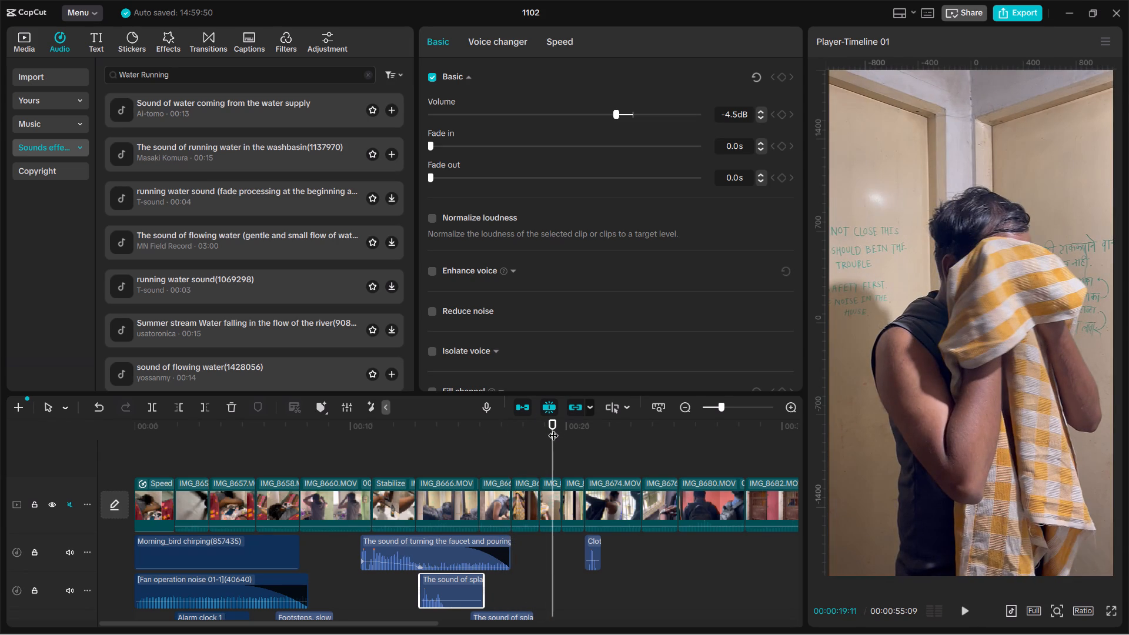
drag(552, 425, 403, 422)
key(space)
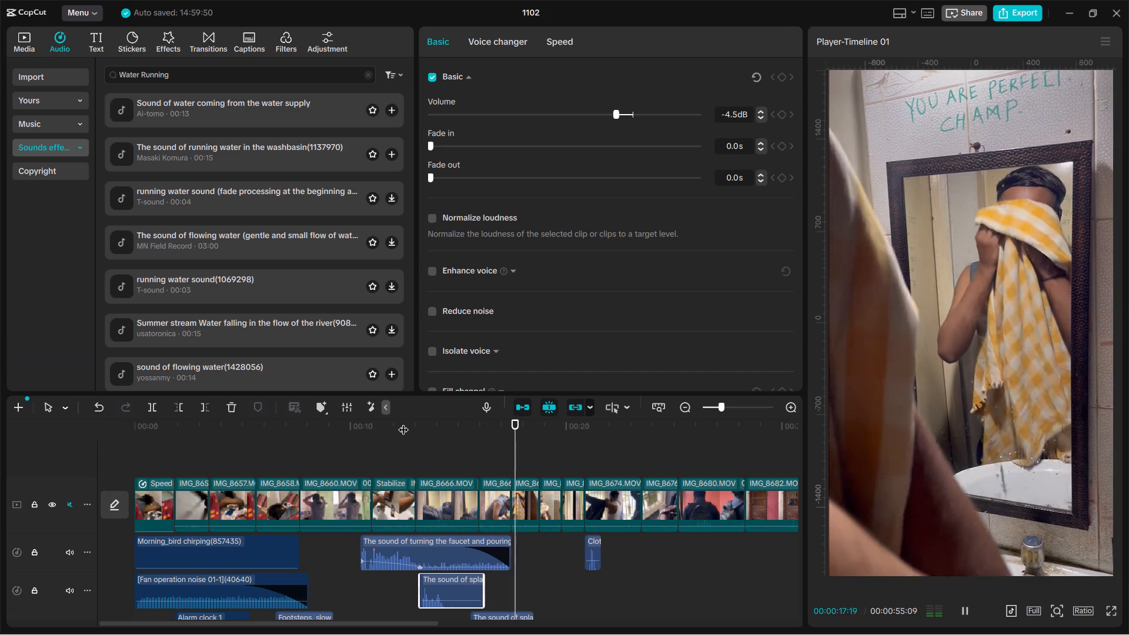
key(space)
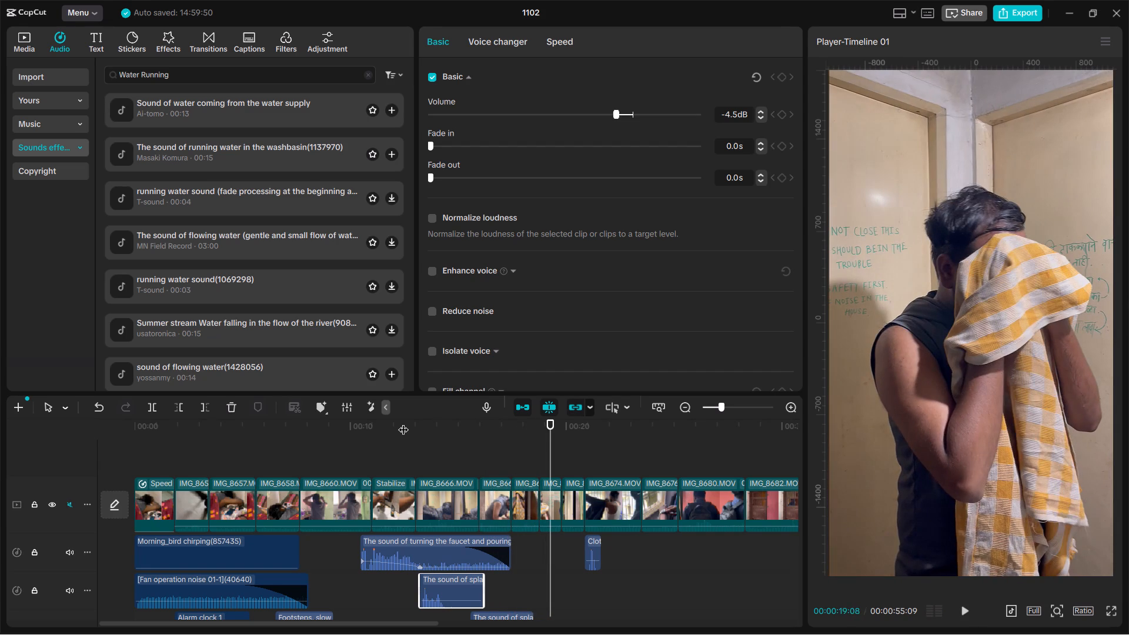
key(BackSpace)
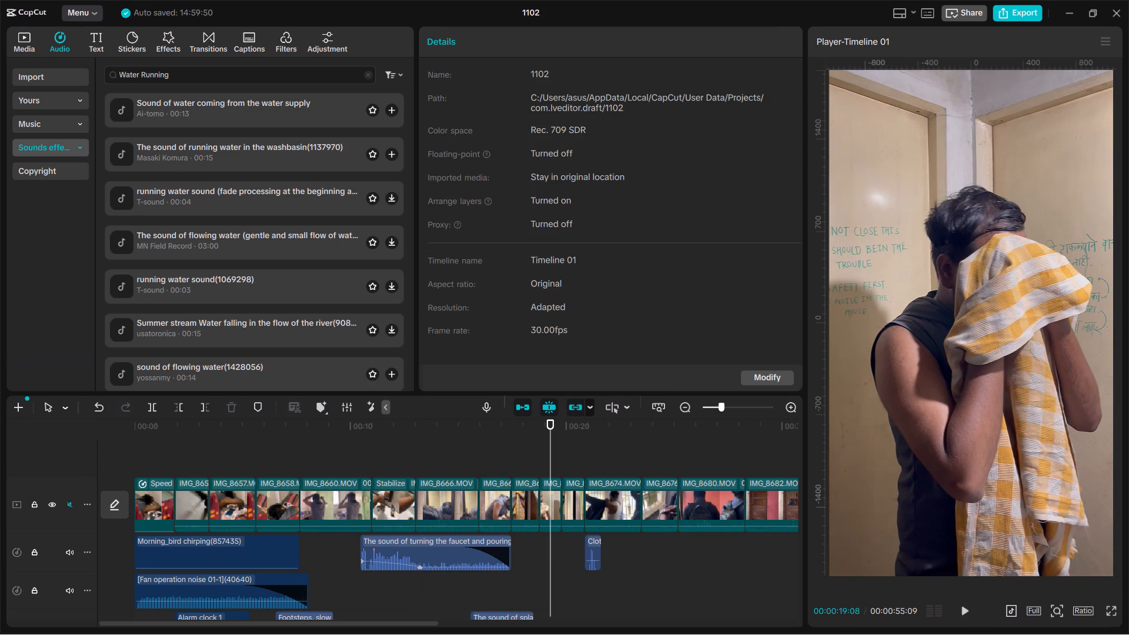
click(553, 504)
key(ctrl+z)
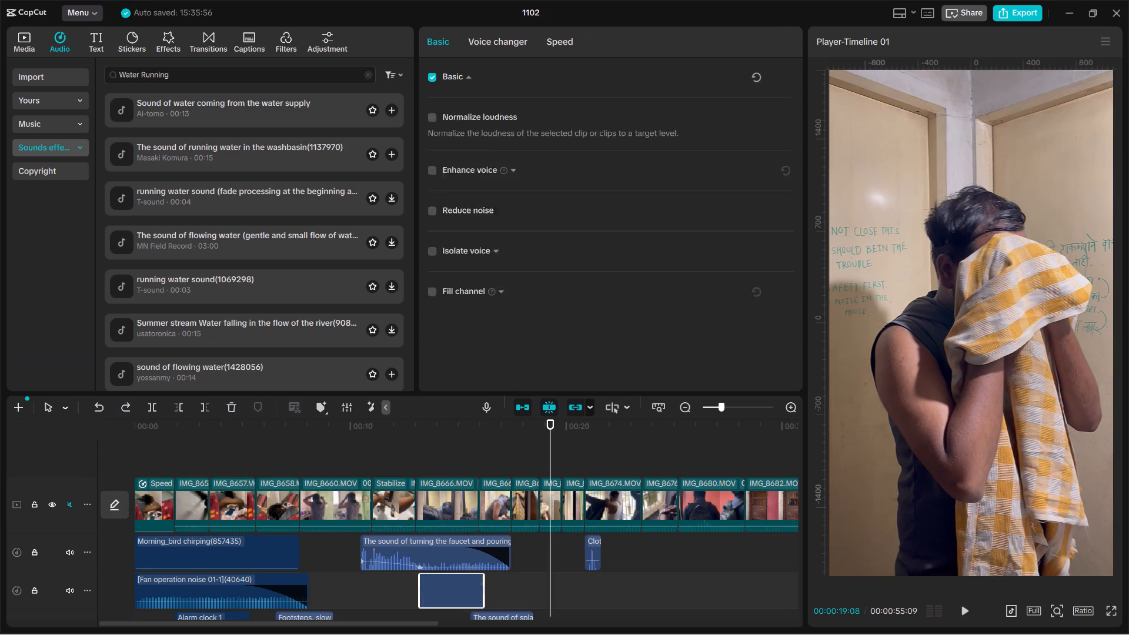
Delete the towel clip under the playhead and the short clip following it, just before IMG_8674.MOV.
click(553, 503)
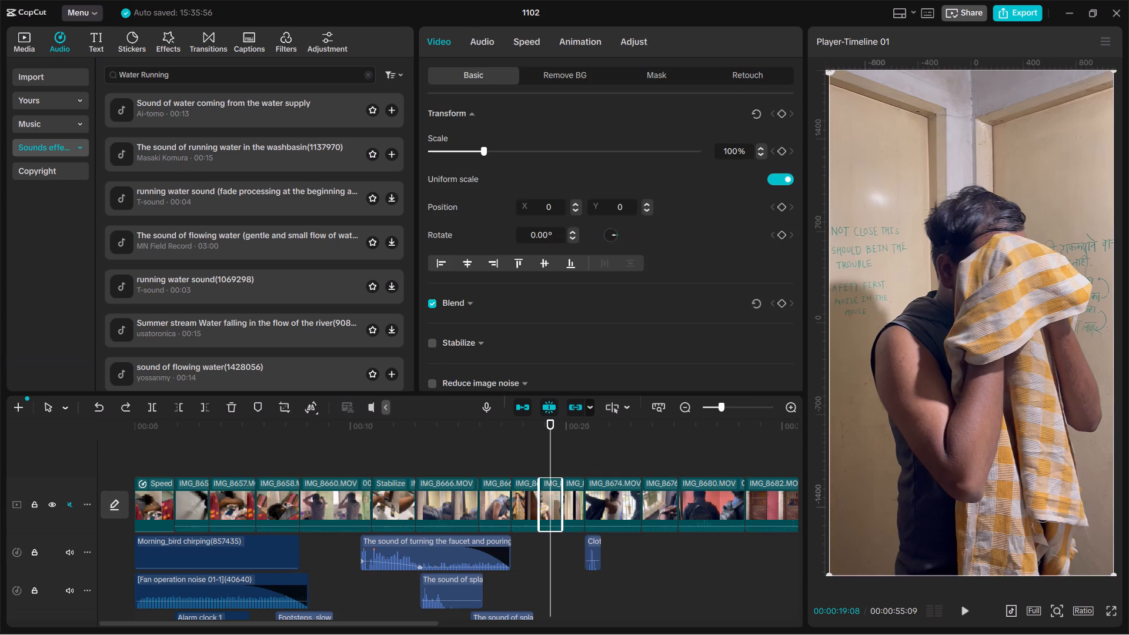
key(BackSpace)
click(553, 503)
key(BackSpace)
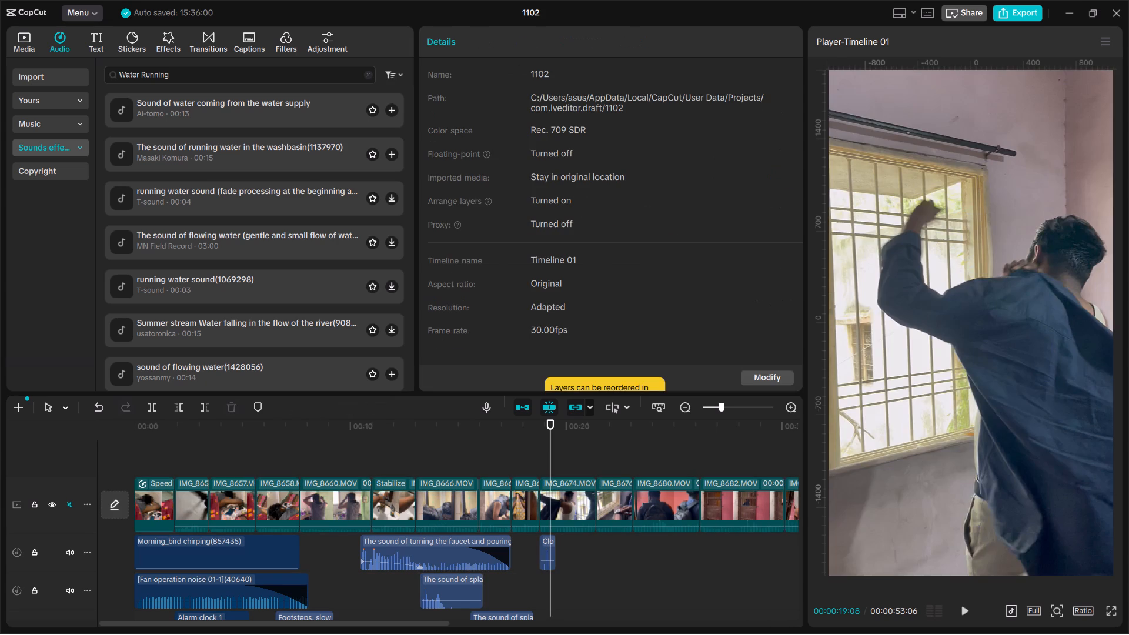
Play back from the washing scene to the backpack-at-the-door scene, and delete the IMG_8680.MOV clip.
drag(556, 417, 497, 437)
drag(497, 437, 473, 433)
key(space)
key(space)
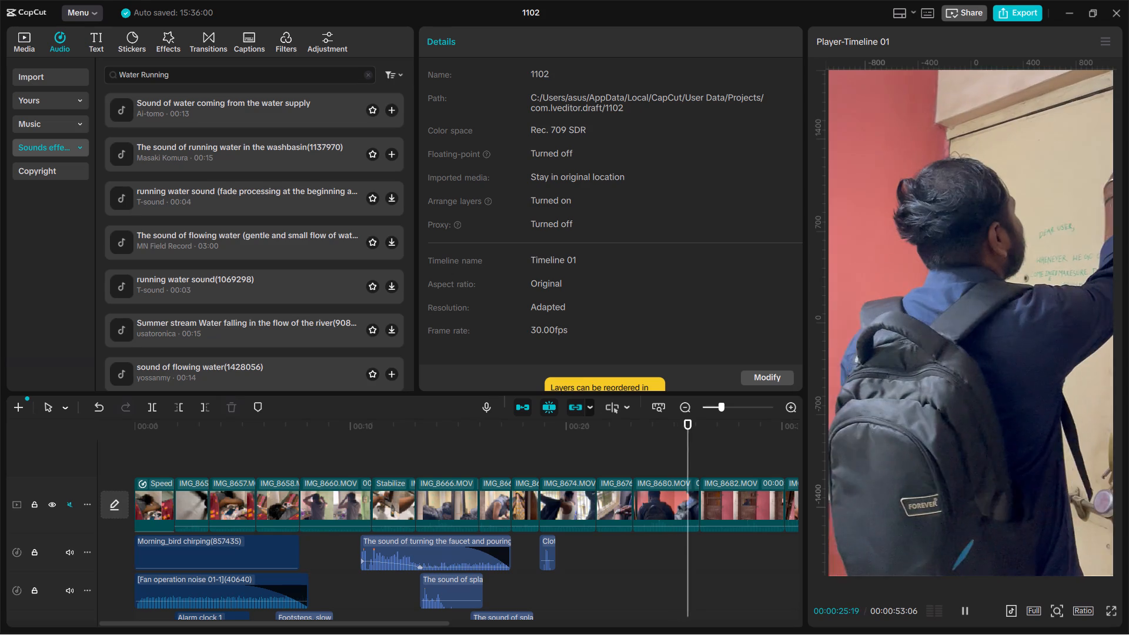
key(space)
click(671, 504)
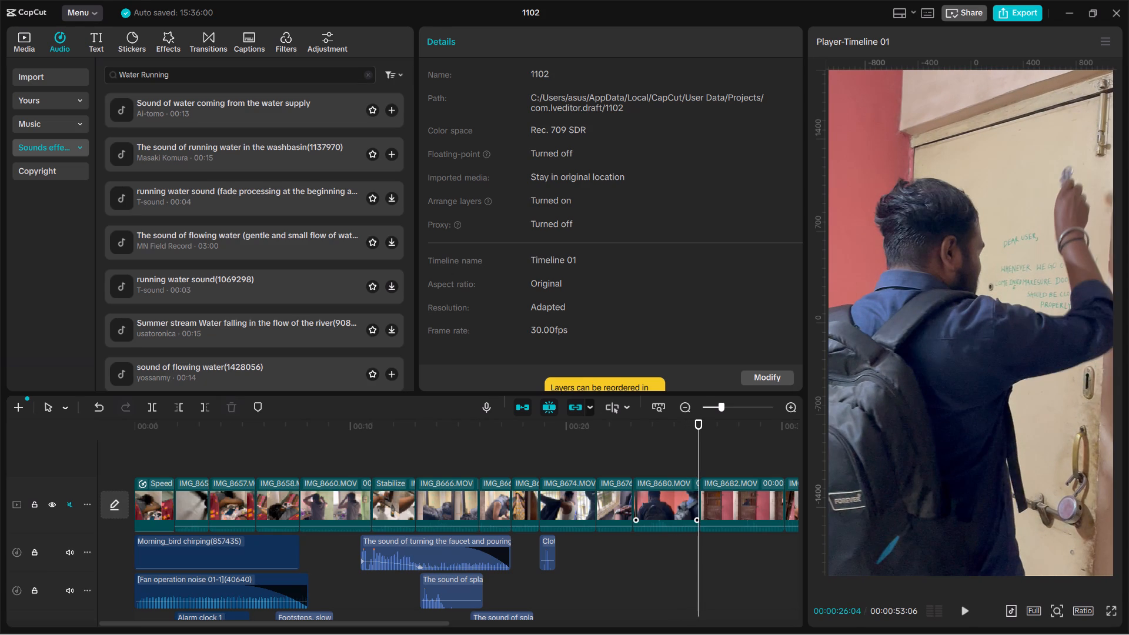
key(BackSpace)
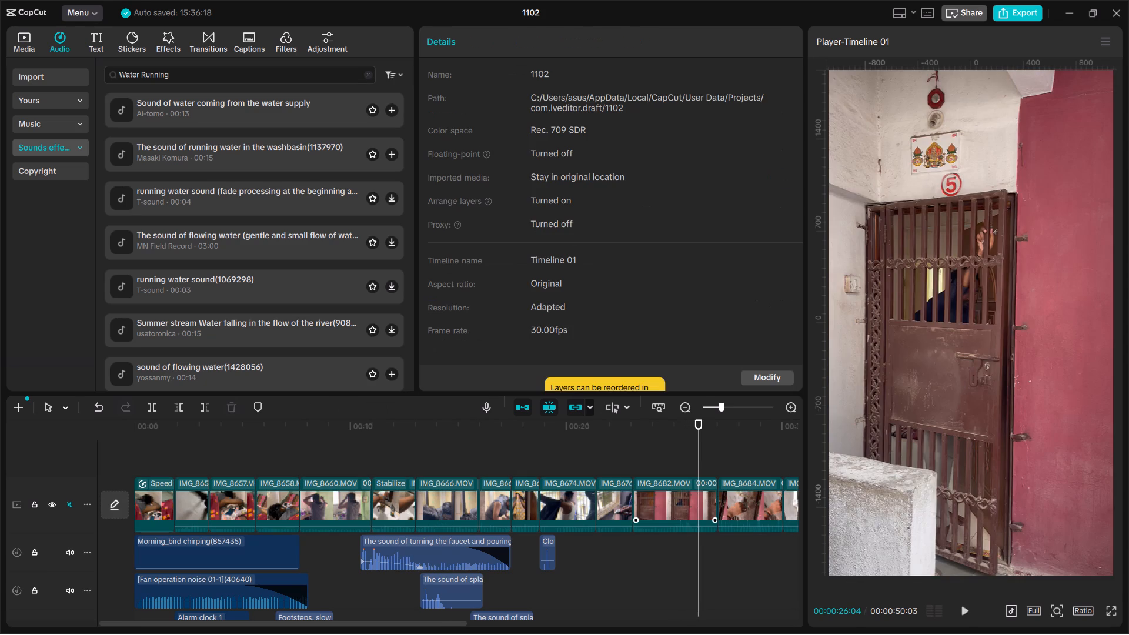
Review the gate scene in IMG_8682.MOV and delete the IMG_8684.MOV gate-locking clip after it.
drag(700, 430, 643, 427)
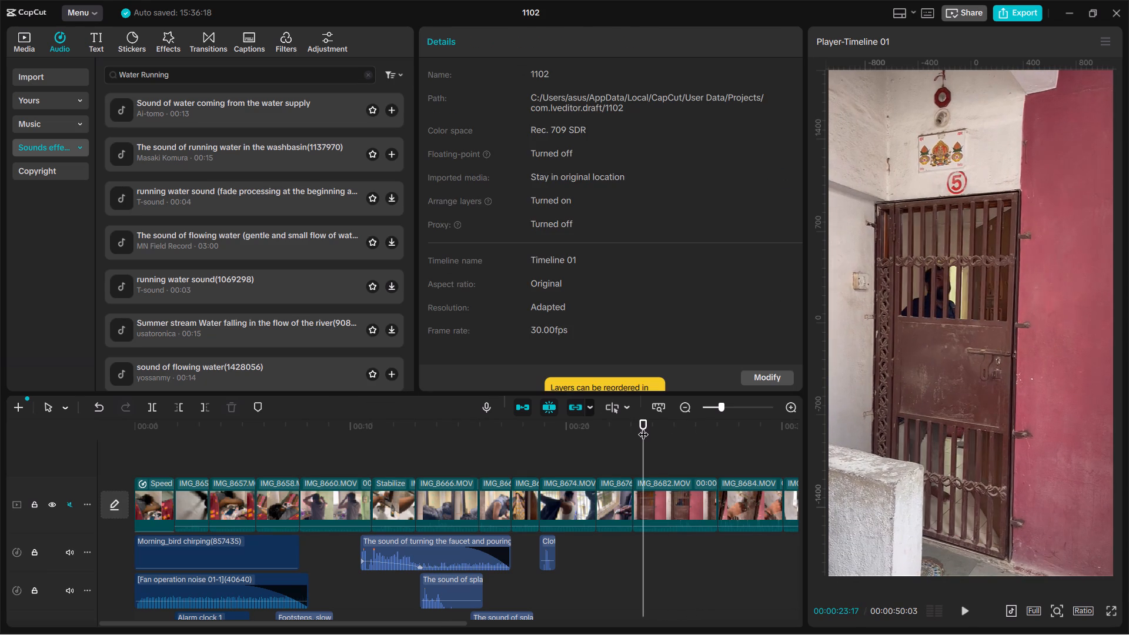
click(643, 427)
click(643, 427)
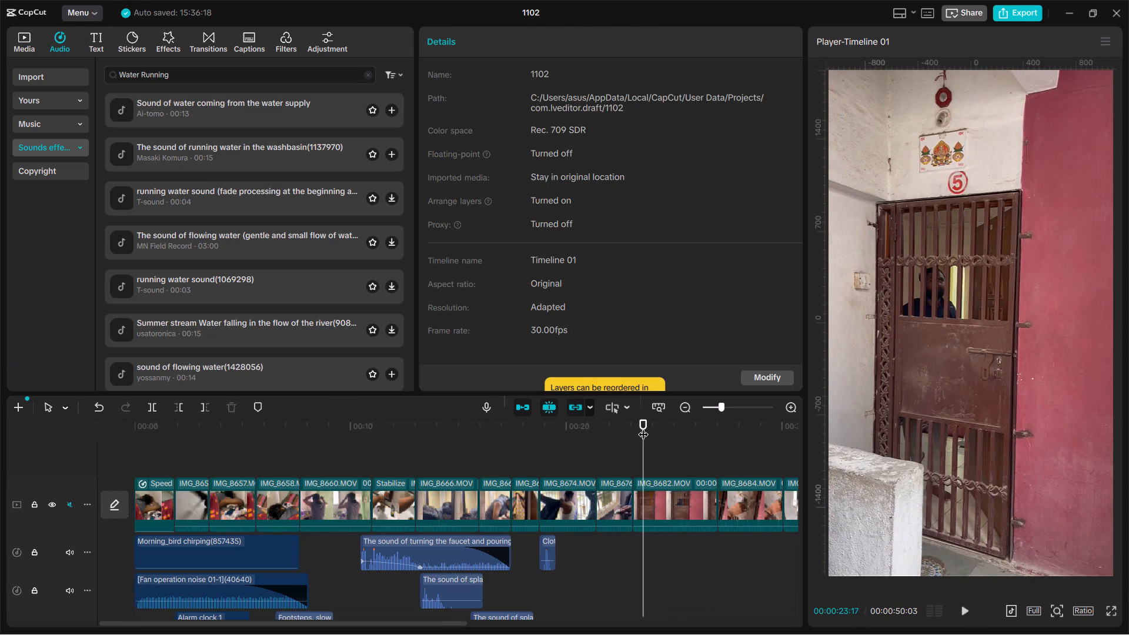
key(space)
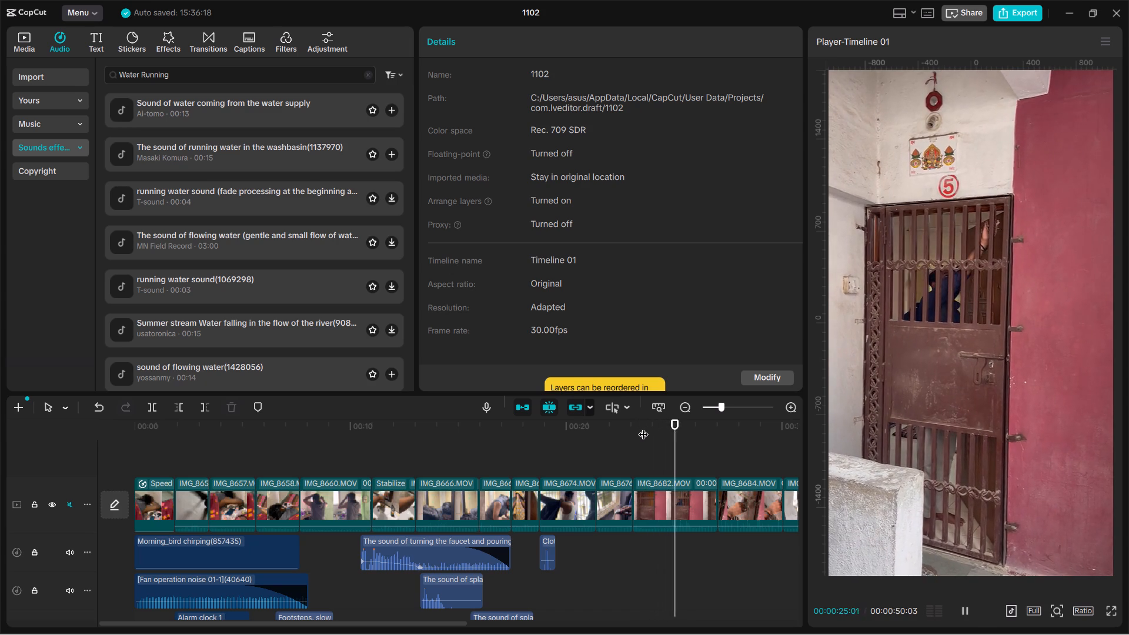
key(space)
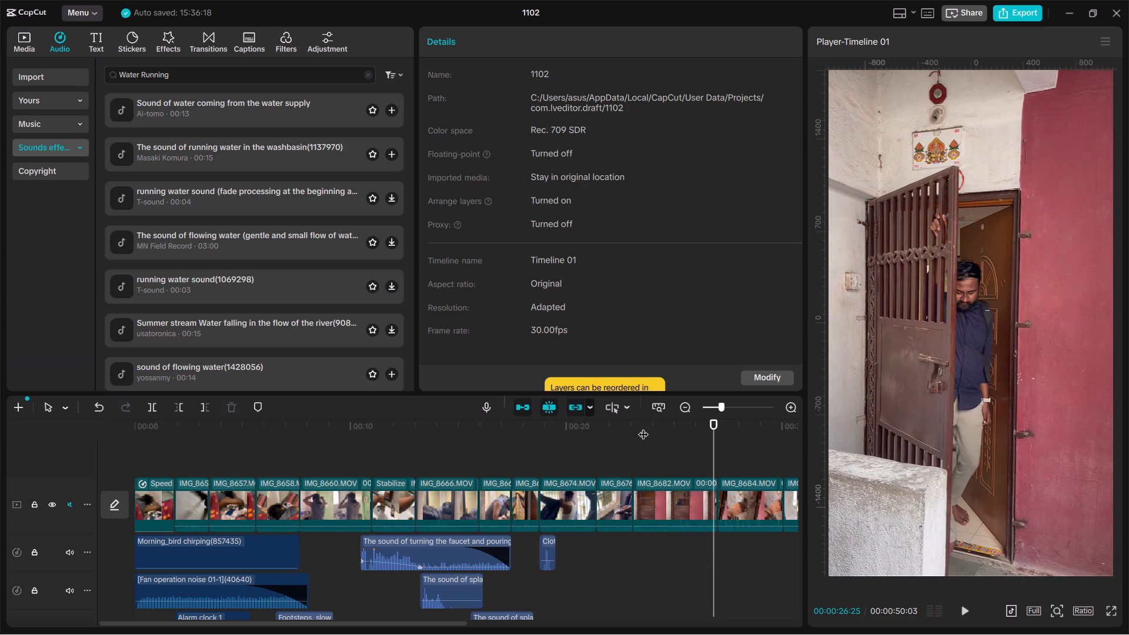
key(space)
key(space)
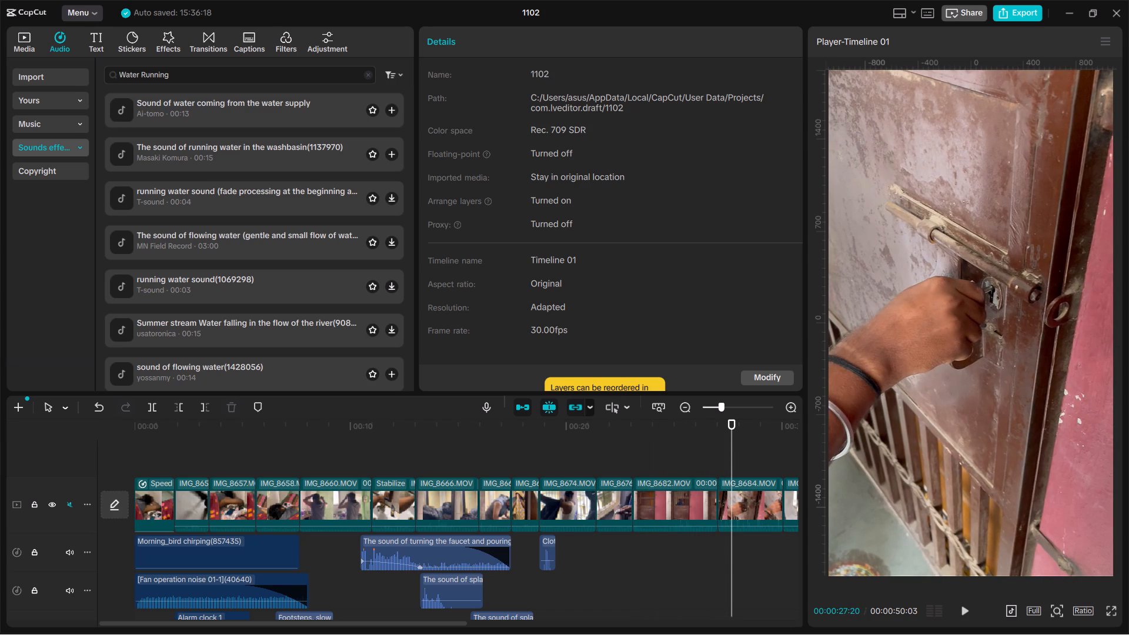
click(746, 505)
key(BackSpace)
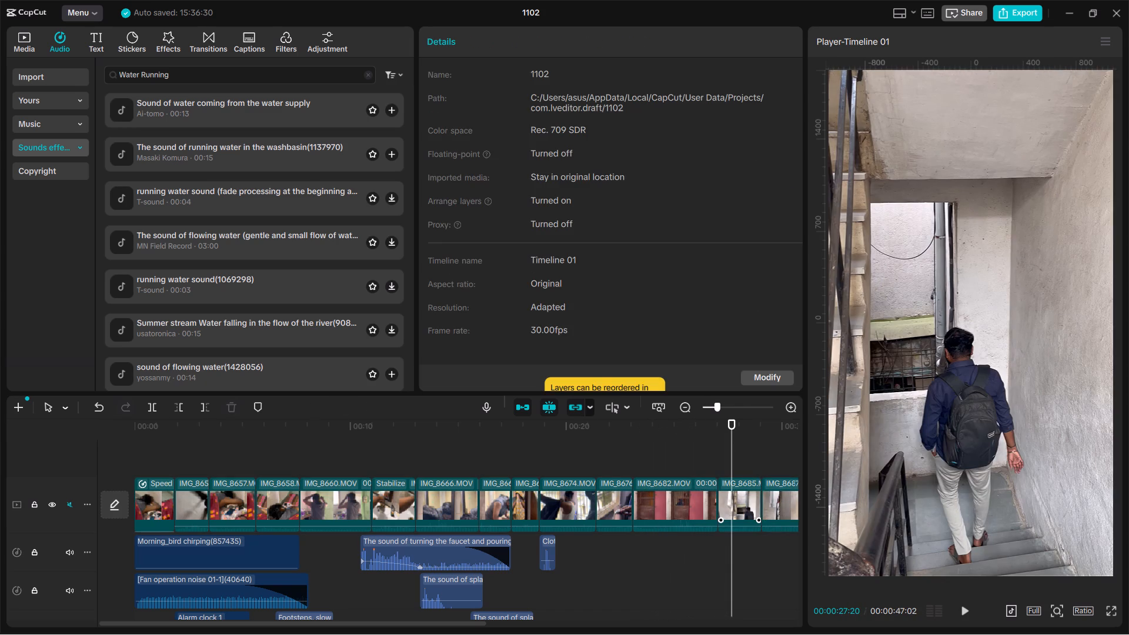
Play the staircase clips and trim off the end of IMG_8687.MOV at 00:00:31:01.
click(746, 505)
drag(724, 439, 714, 439)
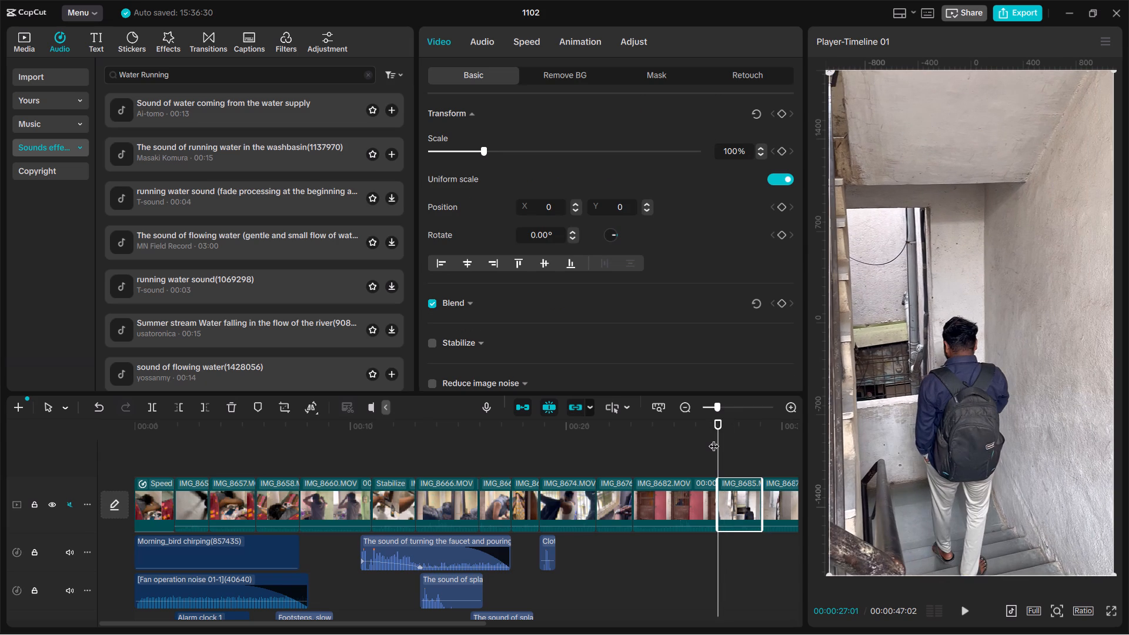
click(714, 439)
click(714, 439)
key(space)
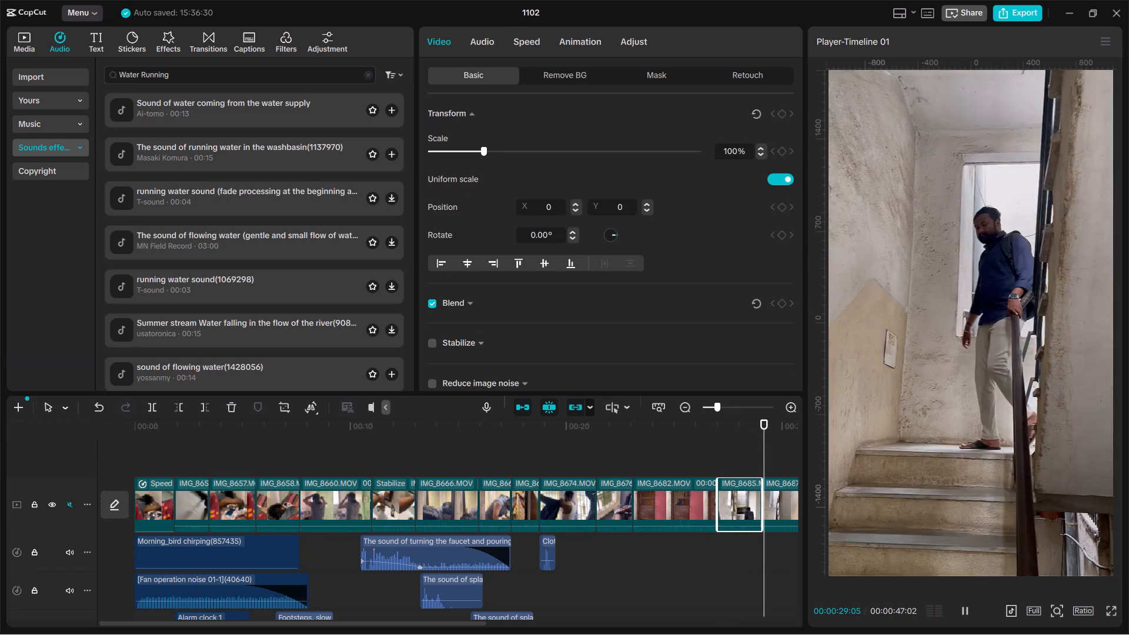
key(space)
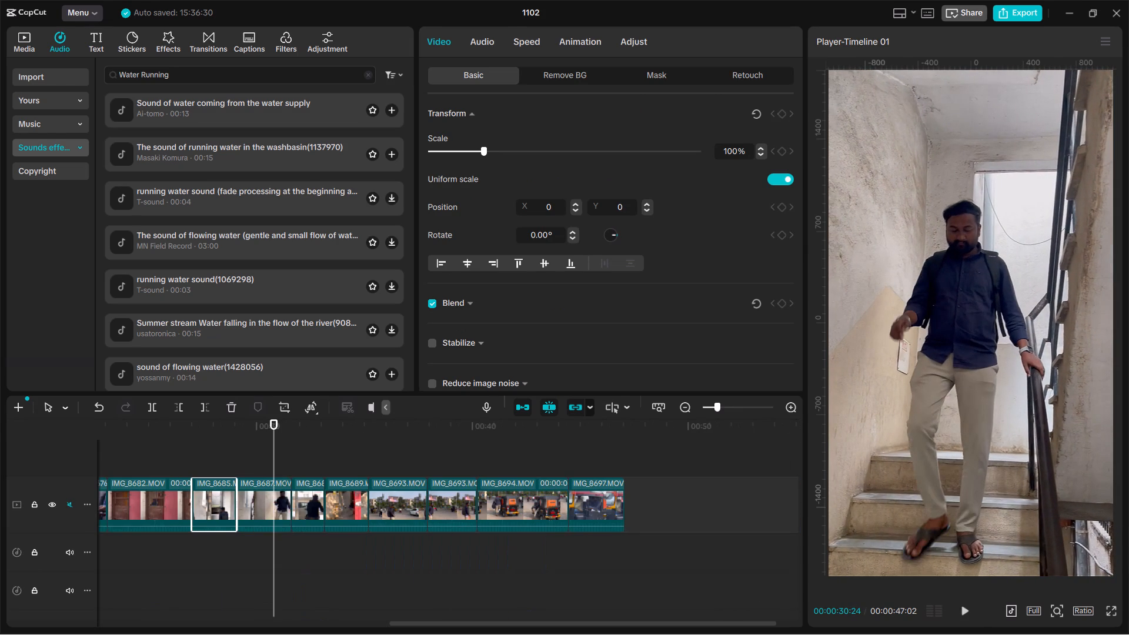
key(space)
key(space)
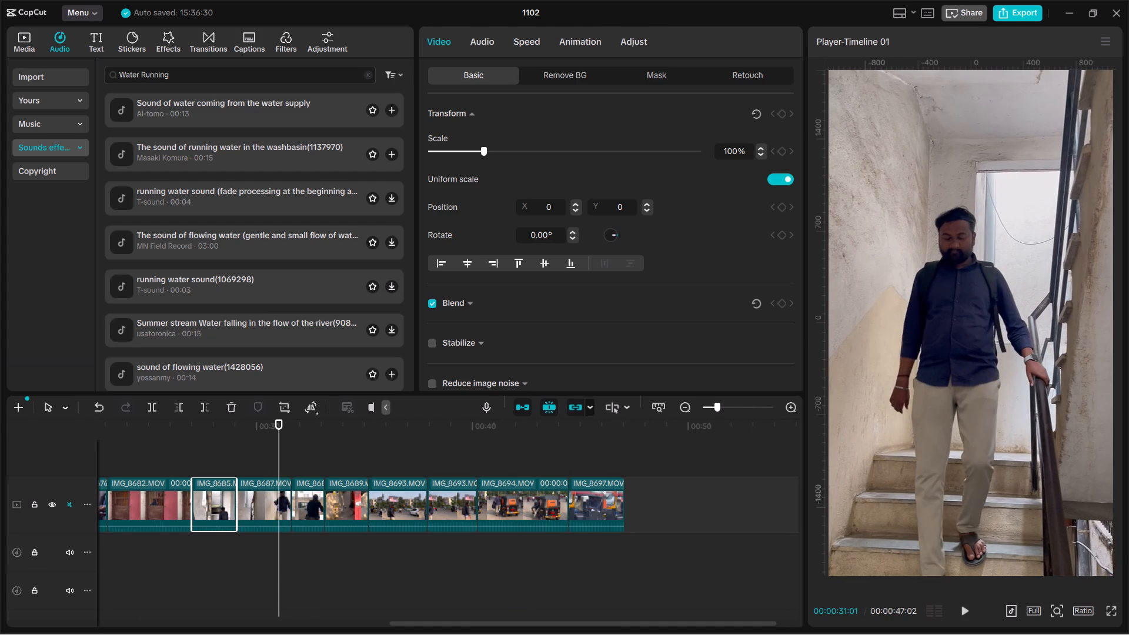
text(w)
Review the staircase-to-street sequence and delete the short clip between IMG_8687.MOV and IMG_8689.
key(space)
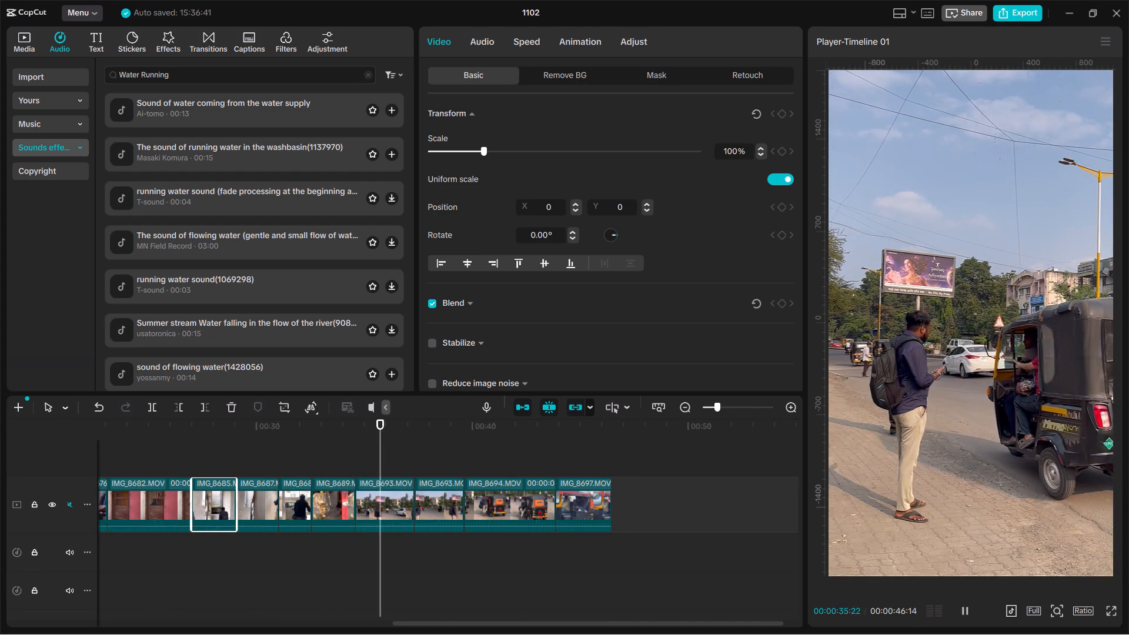
key(space)
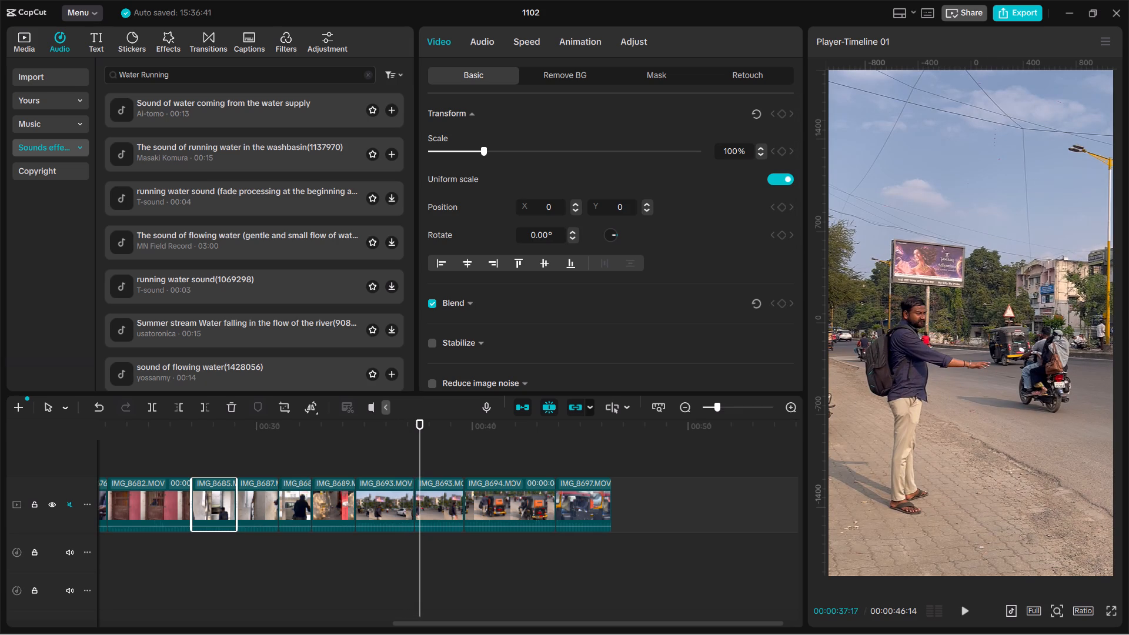
drag(410, 430, 191, 362)
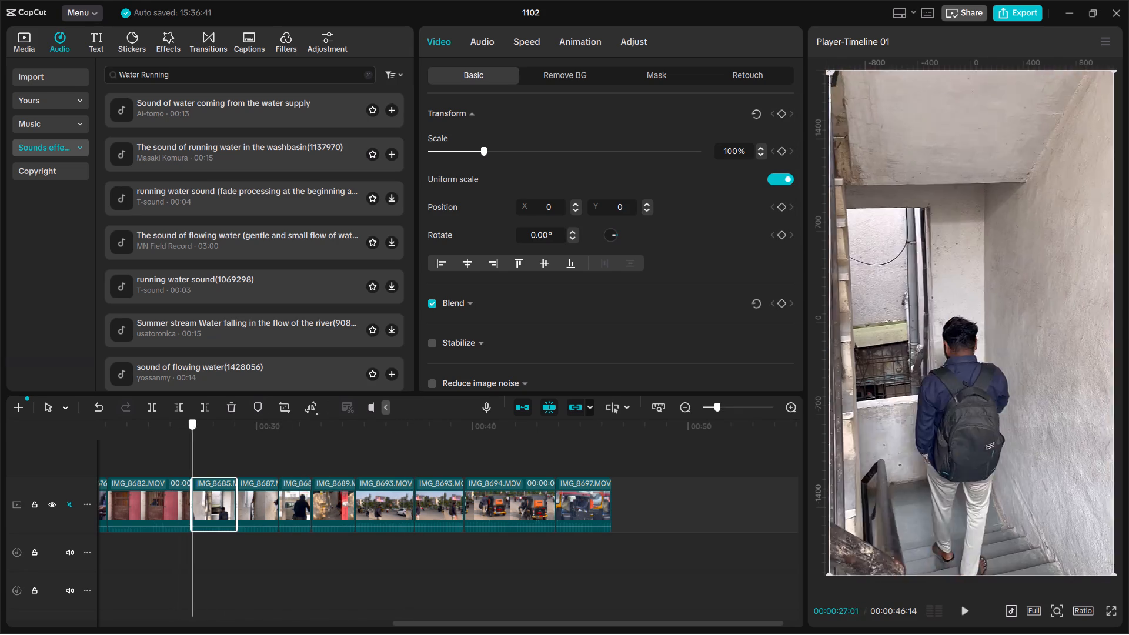
drag(191, 362, 258, 379)
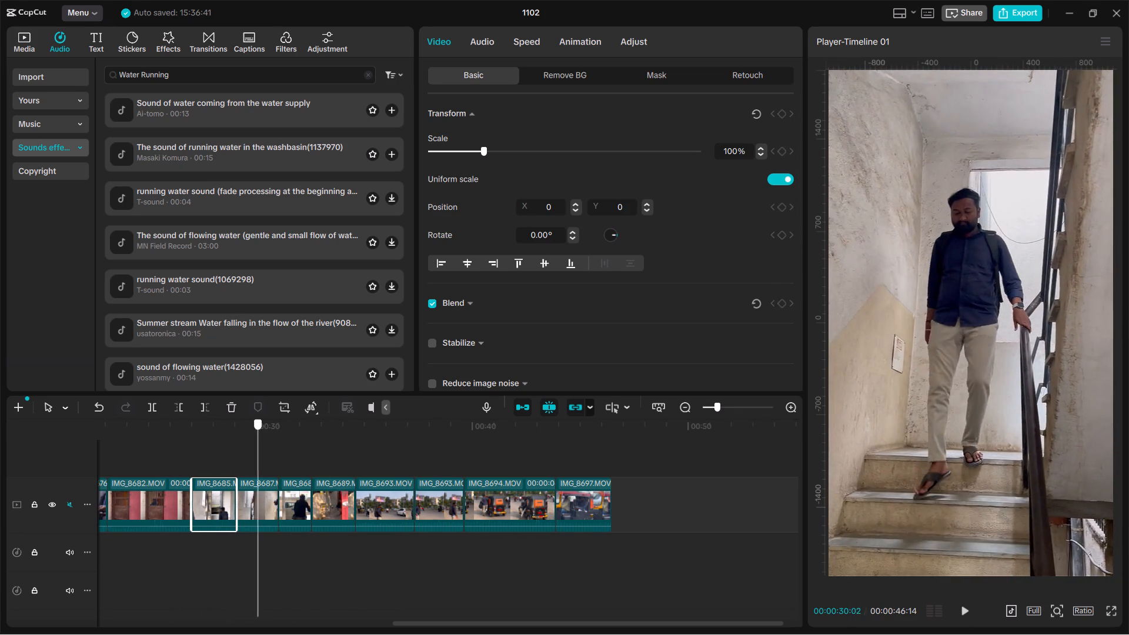
drag(258, 379, 266, 379)
click(295, 495)
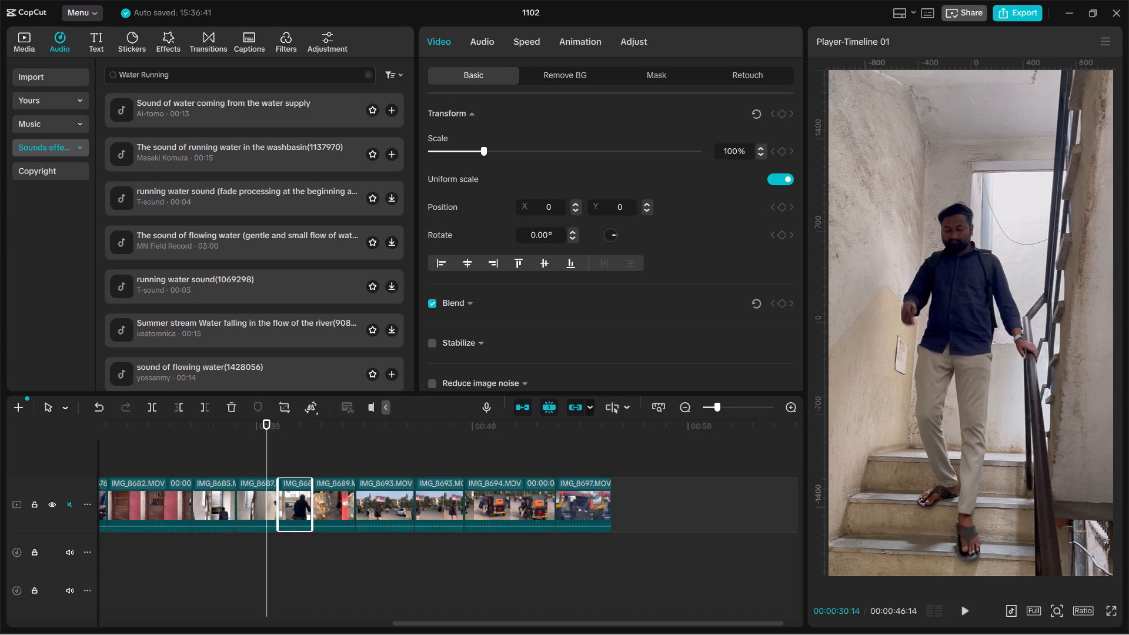
key(BackSpace)
Play the shortened sequence from the staircase through the street and rickshaw clips to the end of the video.
key(space)
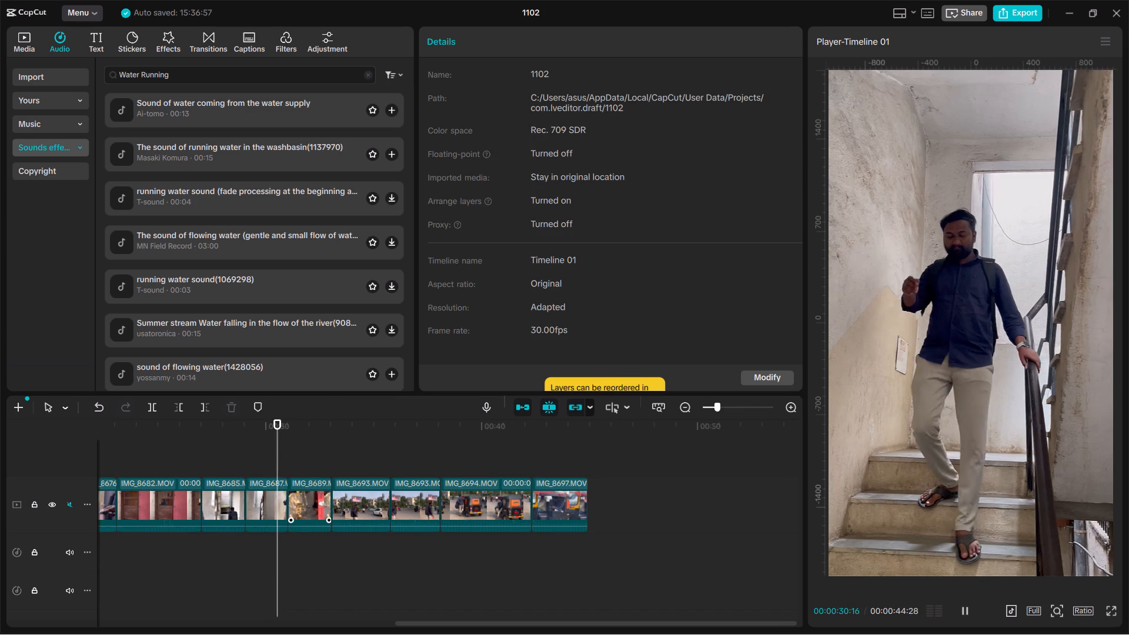
key(space)
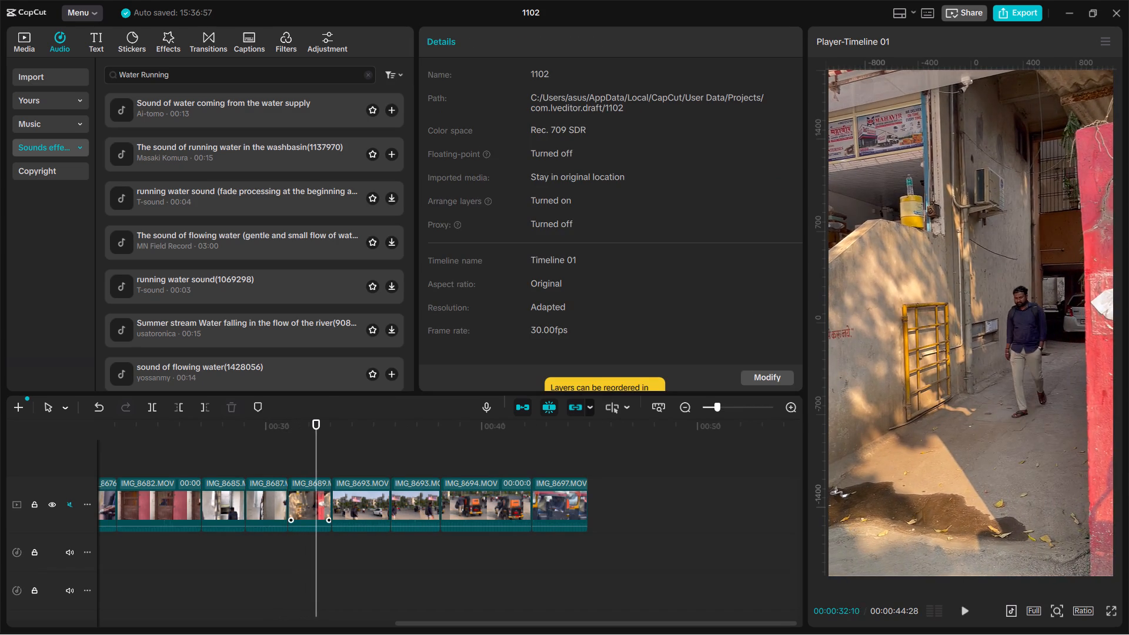
key(space)
key(space)
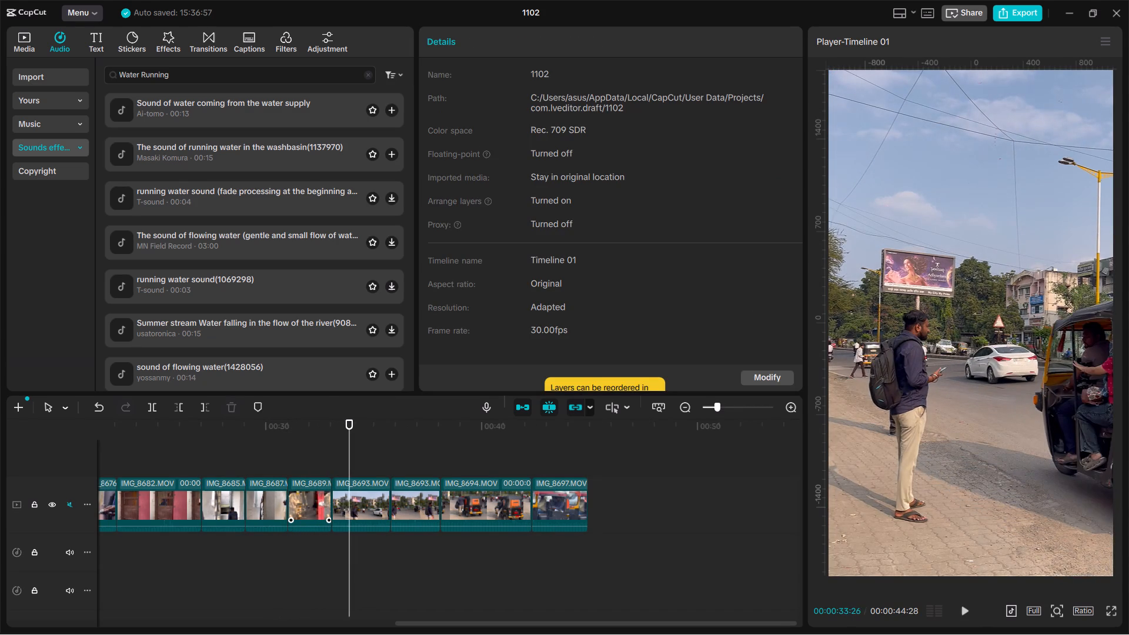
key(space)
key(space)
key(space)
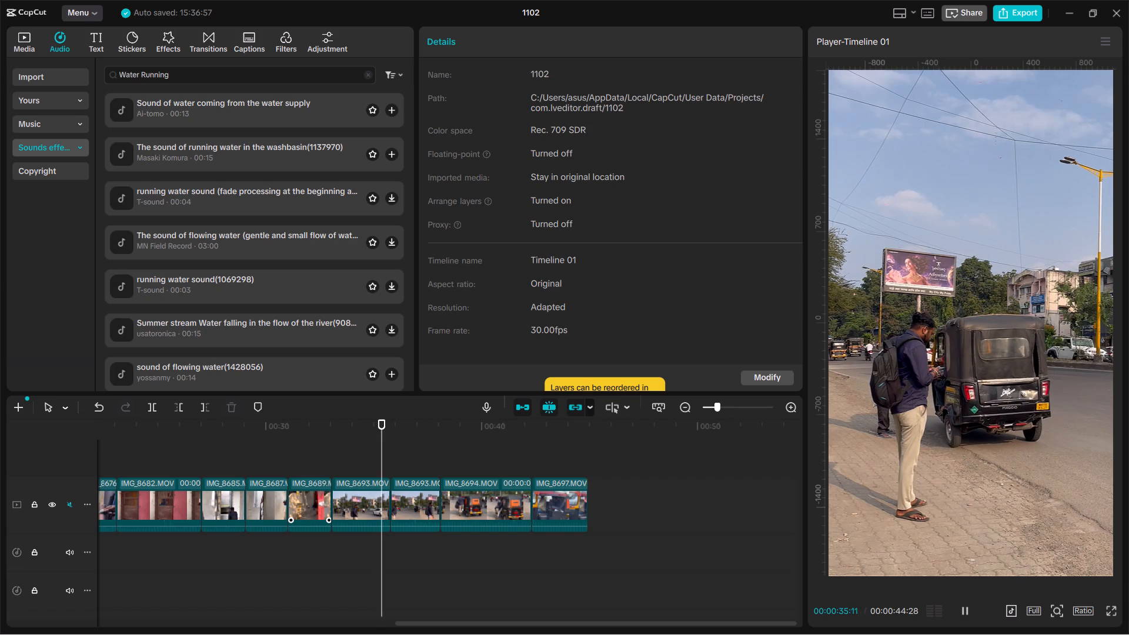
key(space)
key(space)
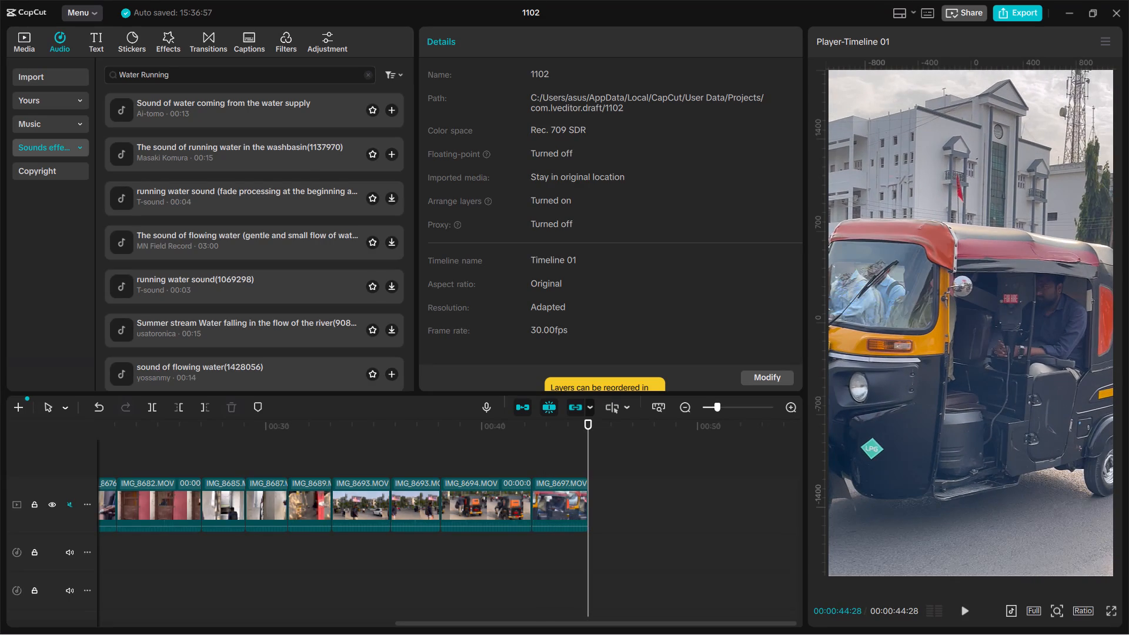
Return the playhead to the start of the timeline and bring the lower audio tracks into view.
click(335, 424)
drag(319, 418, 268, 425)
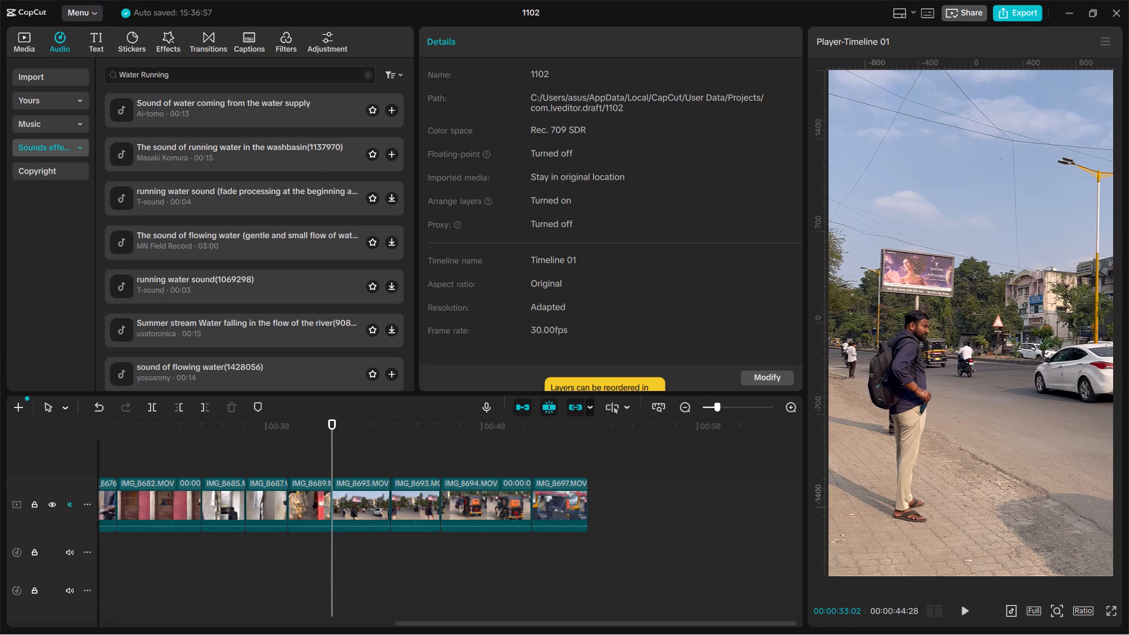
click(258, 423)
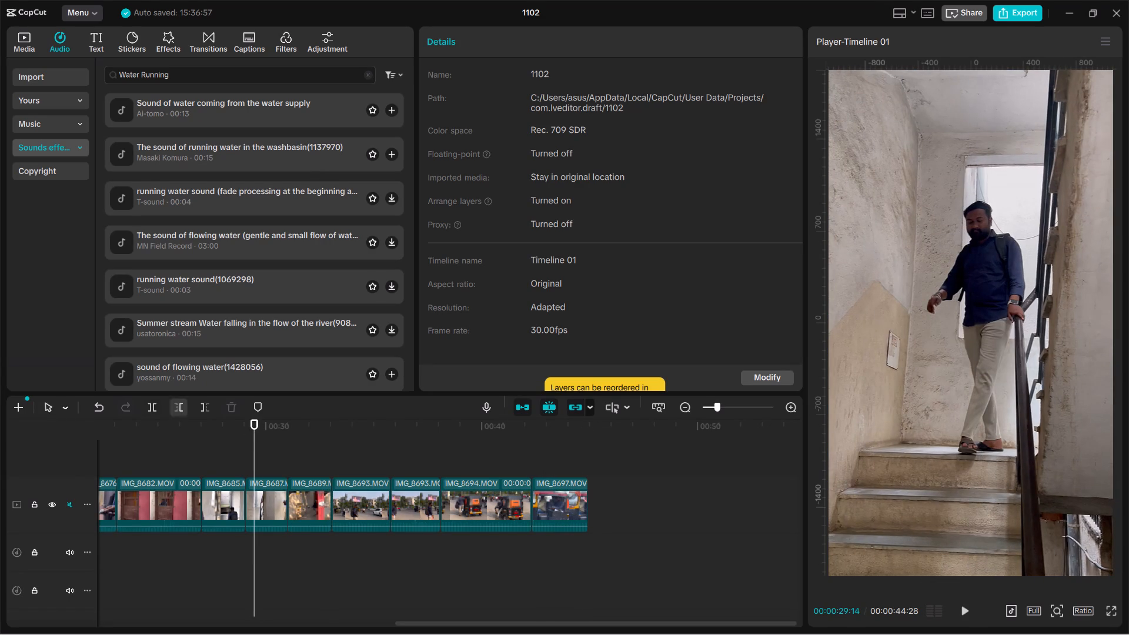
drag(201, 427, 49, 440)
scroll(289, 510, down, 3)
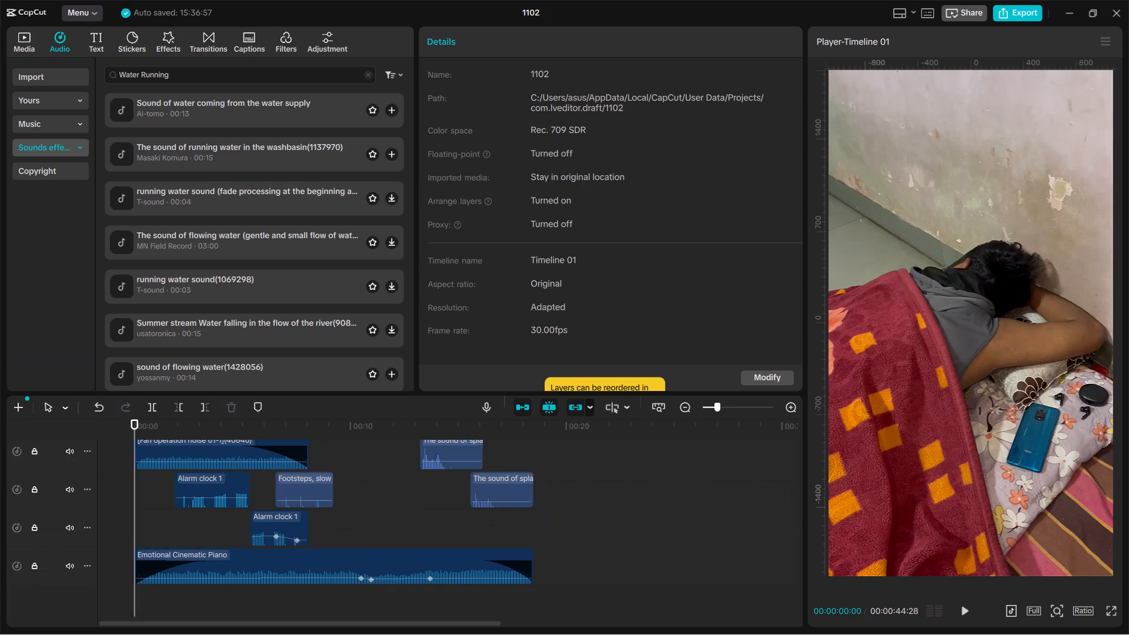
Extend the Emotional Cinematic Piano music so it ends with the last video clip at 00:00:44:28.
scroll(289, 510, down, 2)
drag(532, 560, 646, 547)
drag(646, 547, 662, 553)
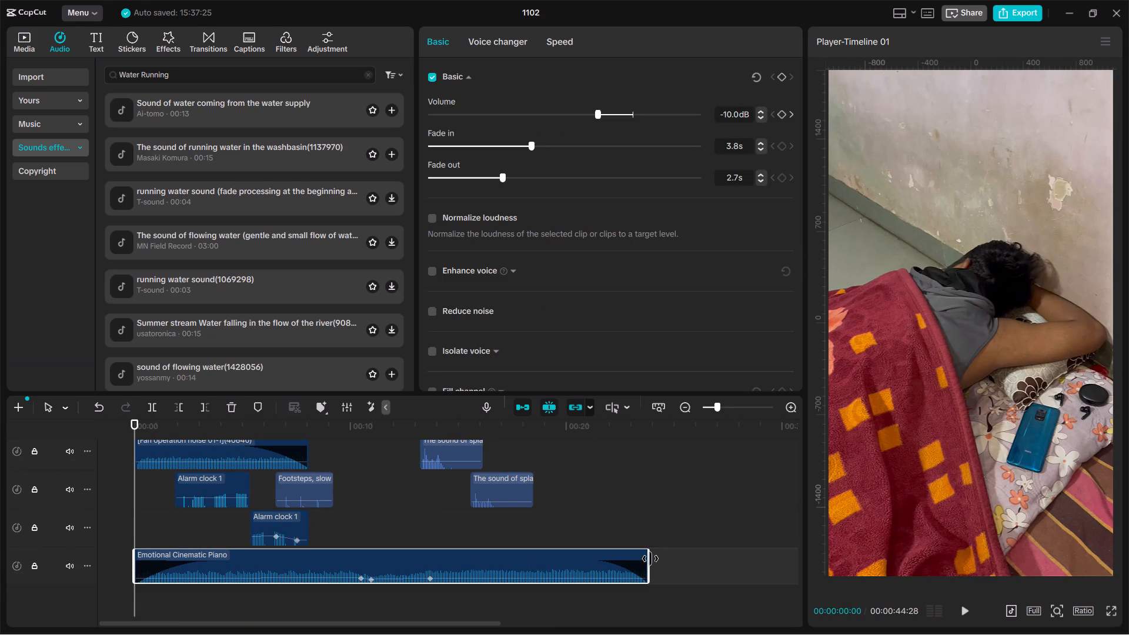
drag(649, 559, 807, 581)
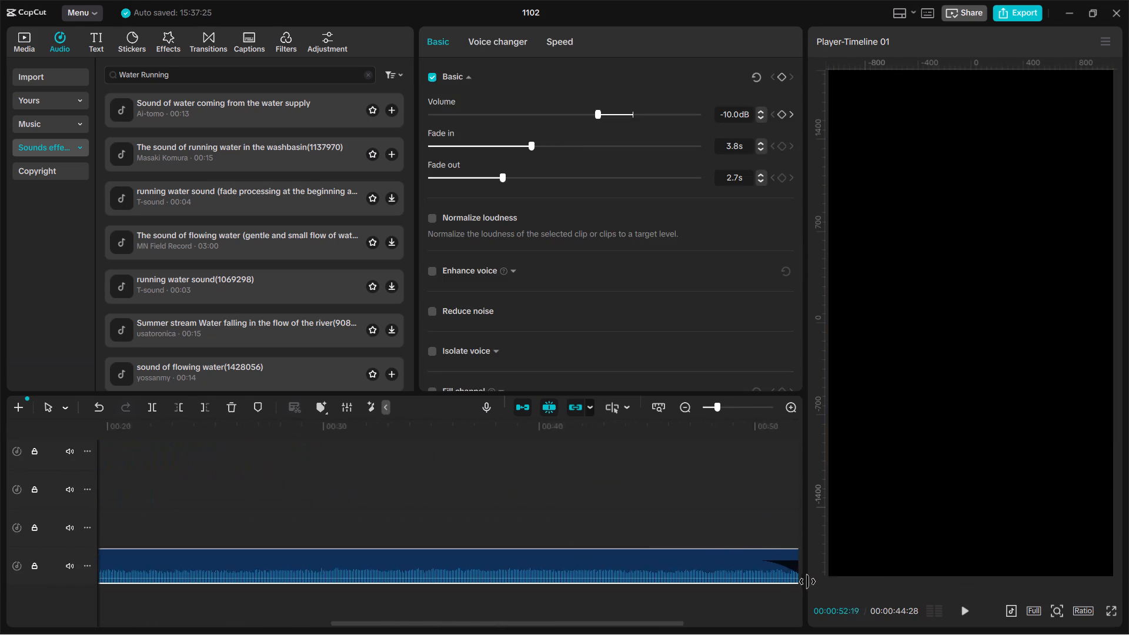
drag(807, 581, 726, 597)
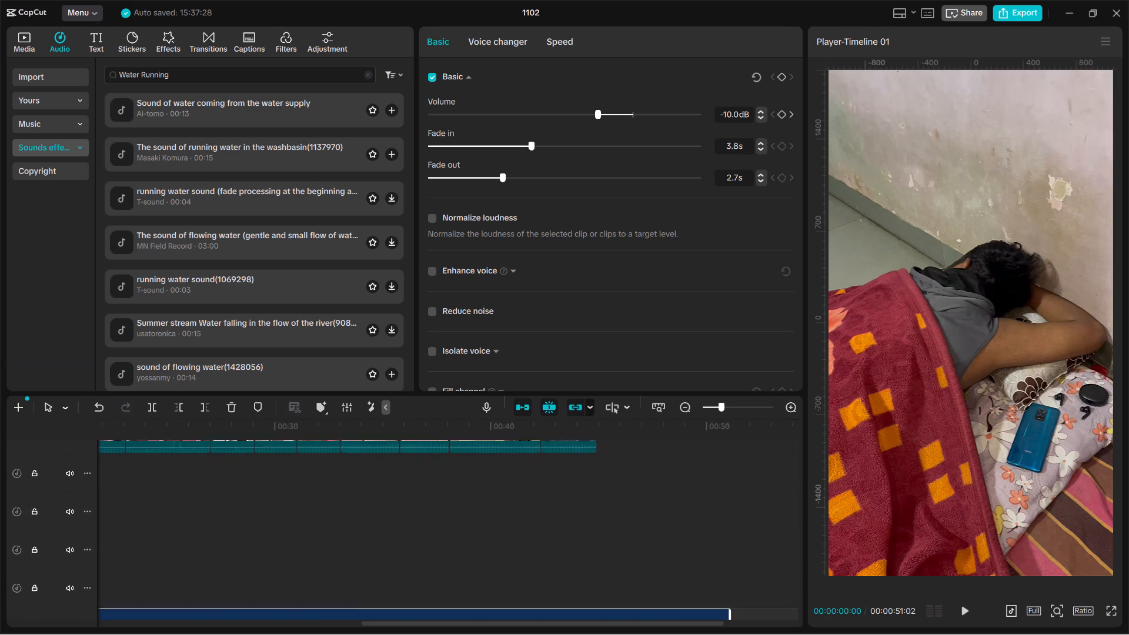
drag(730, 603, 549, 586)
scroll(549, 586, down, 1)
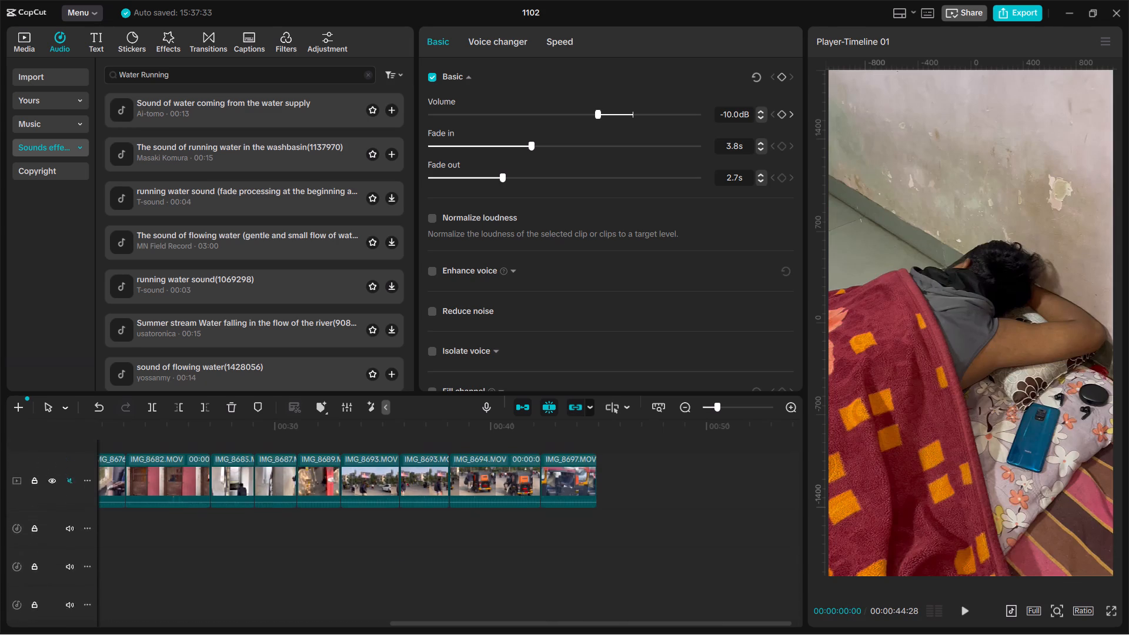
scroll(549, 586, down, 1)
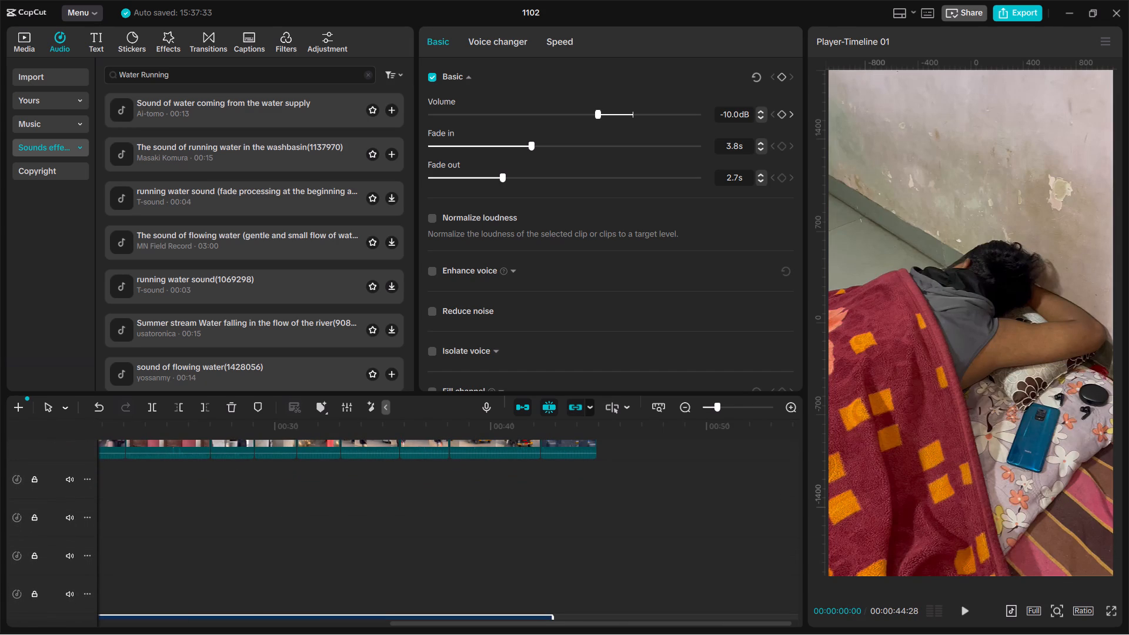
drag(552, 617, 595, 619)
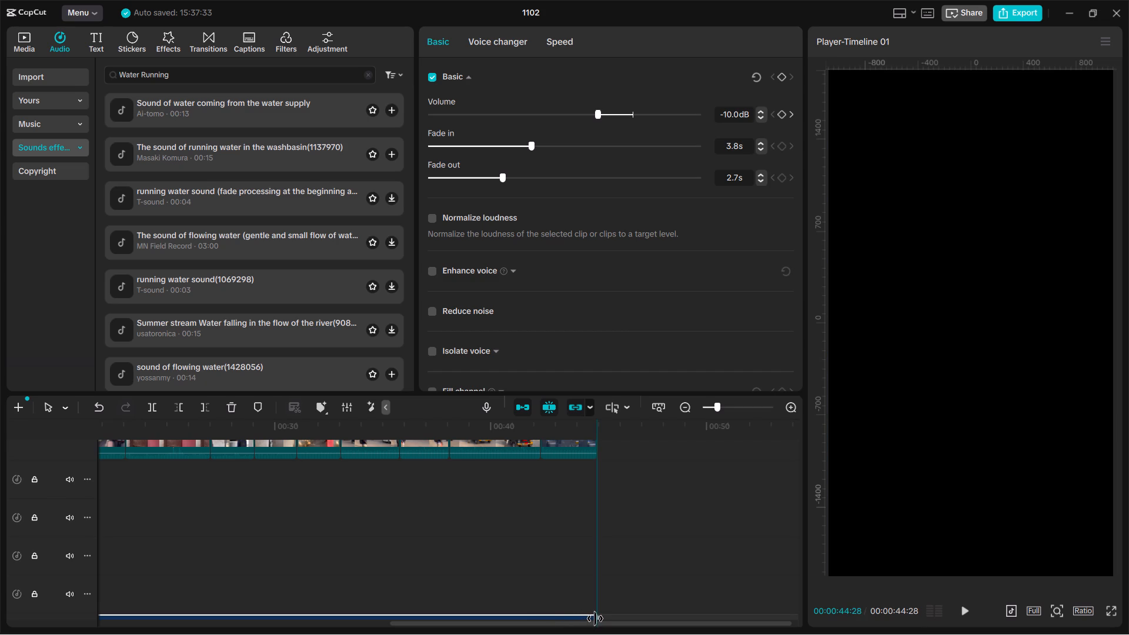
drag(595, 619, 597, 618)
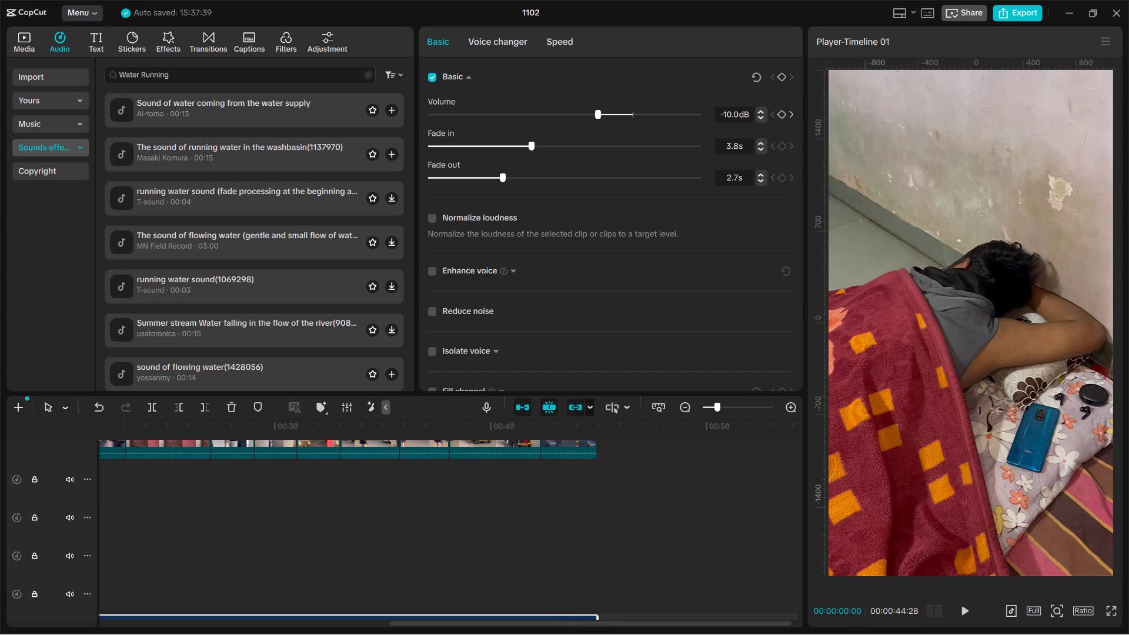
Play the final clips to check the extended piano track, and replay the video from the start.
drag(595, 431, 212, 428)
key(space)
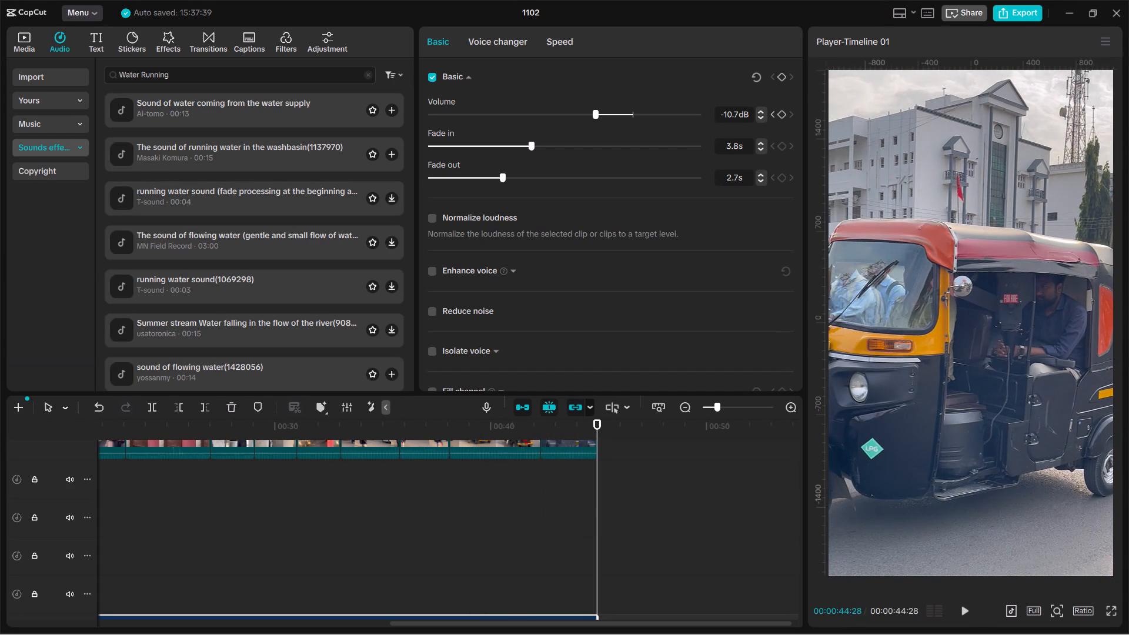
click(538, 415)
drag(538, 436, 320, 452)
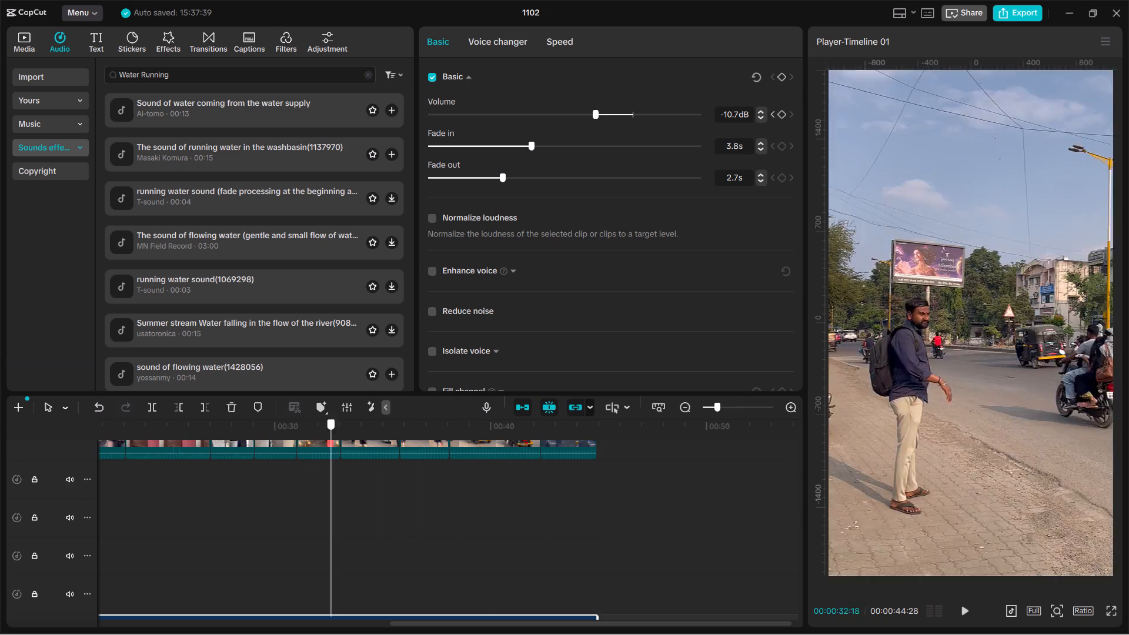
drag(320, 452, 48, 497)
key(space)
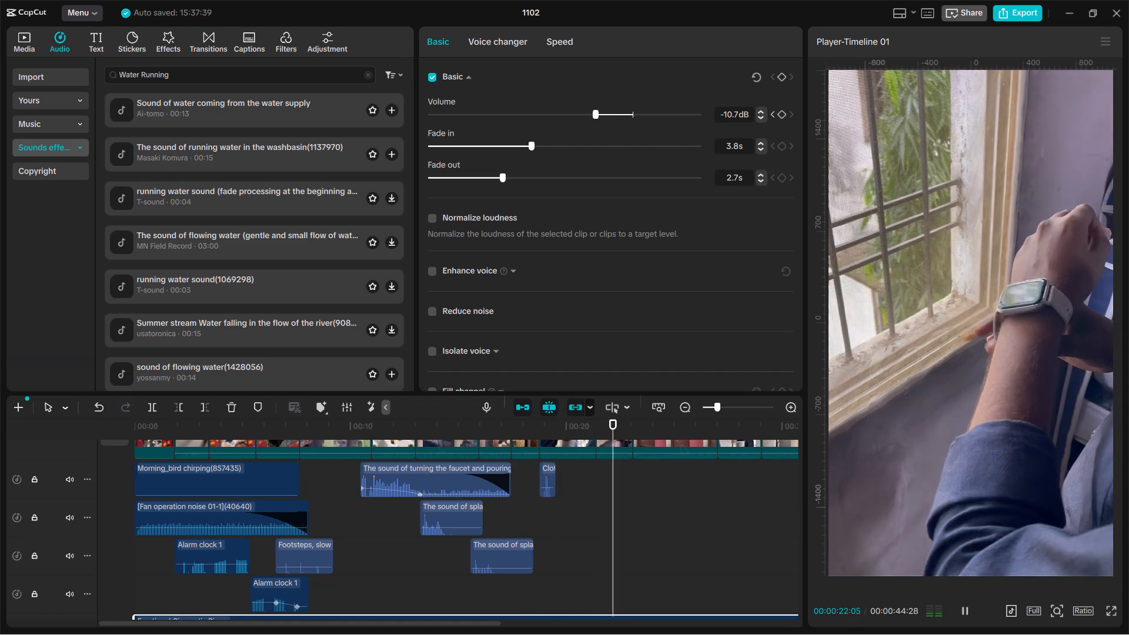
Replay the shirt scene and shift the Clothes sound effect slightly earlier, starting at about 18.5 seconds.
drag(581, 428, 510, 420)
key(space)
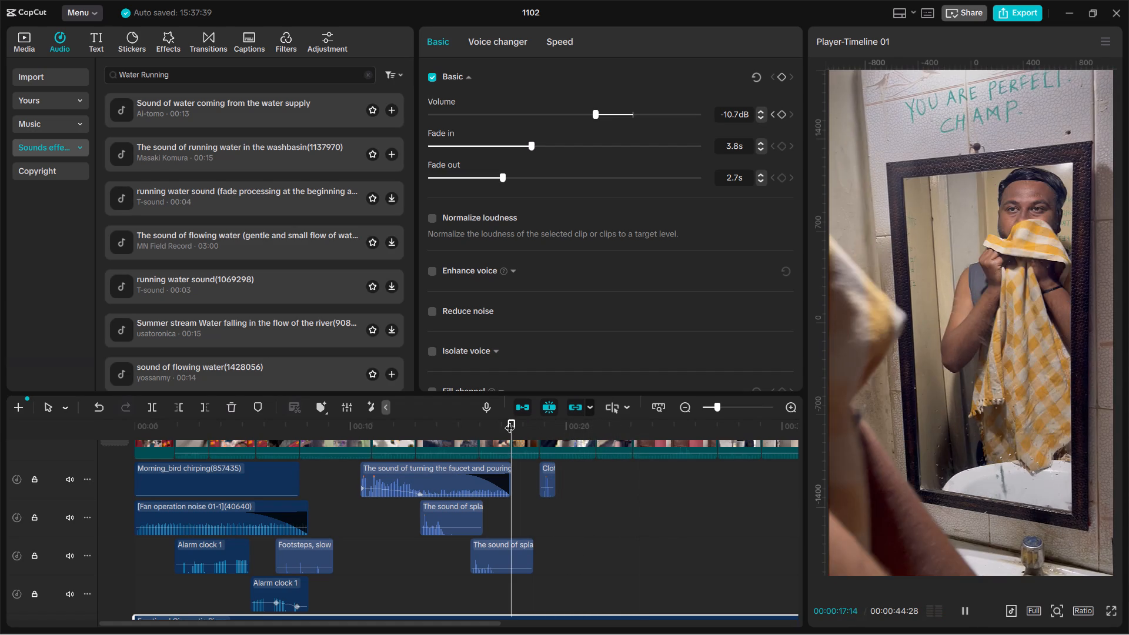
key(space)
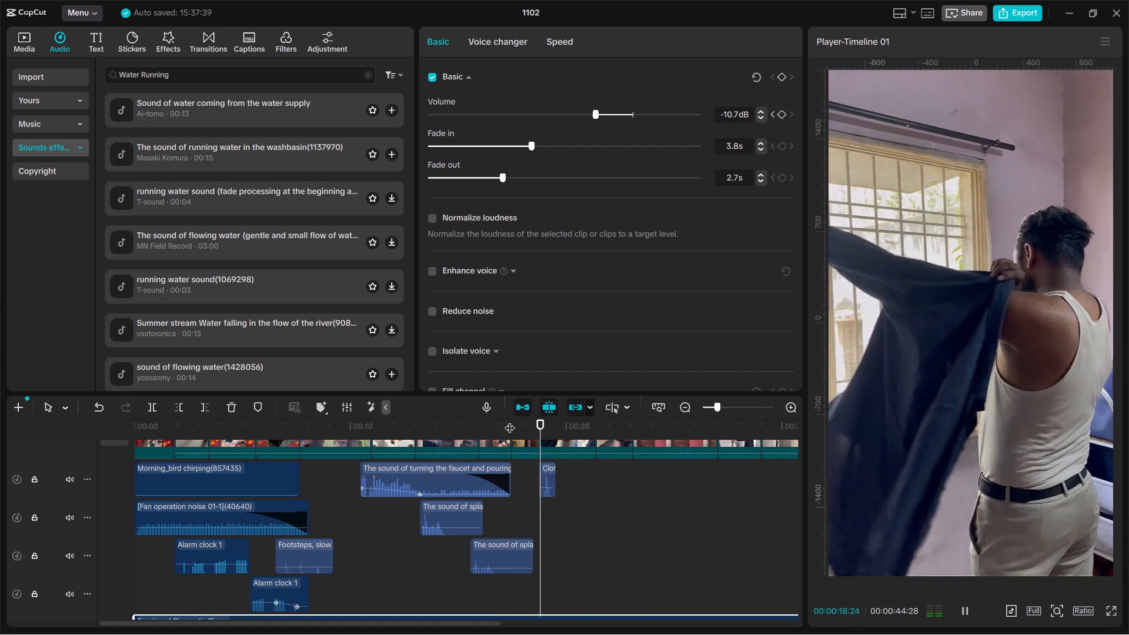
key(space)
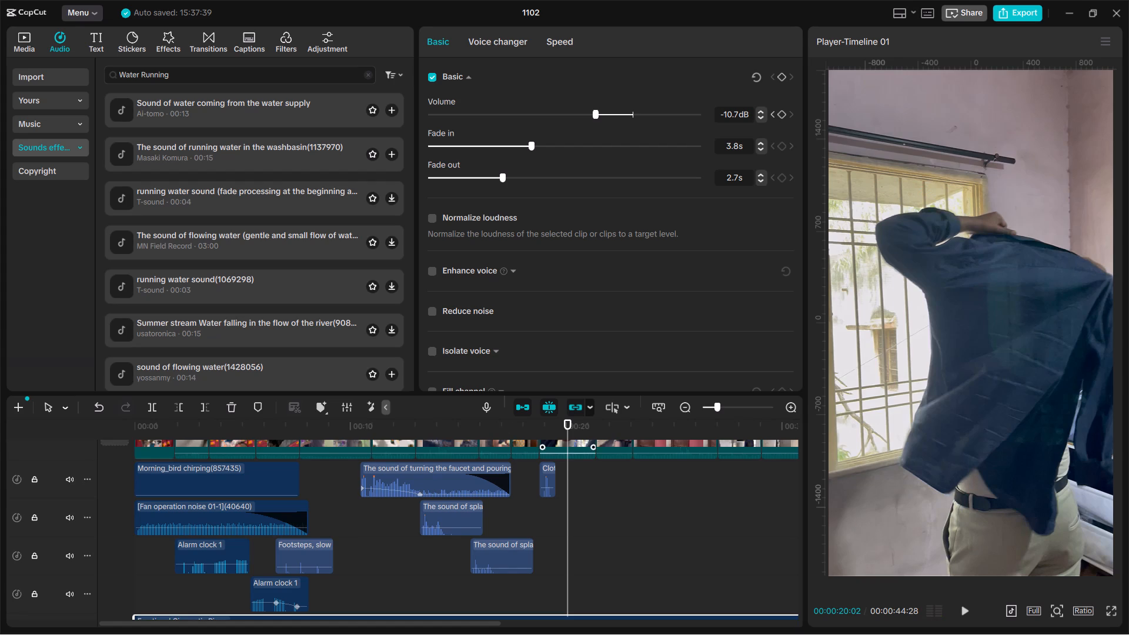
ctrl+scroll(562, 465, up, 8)
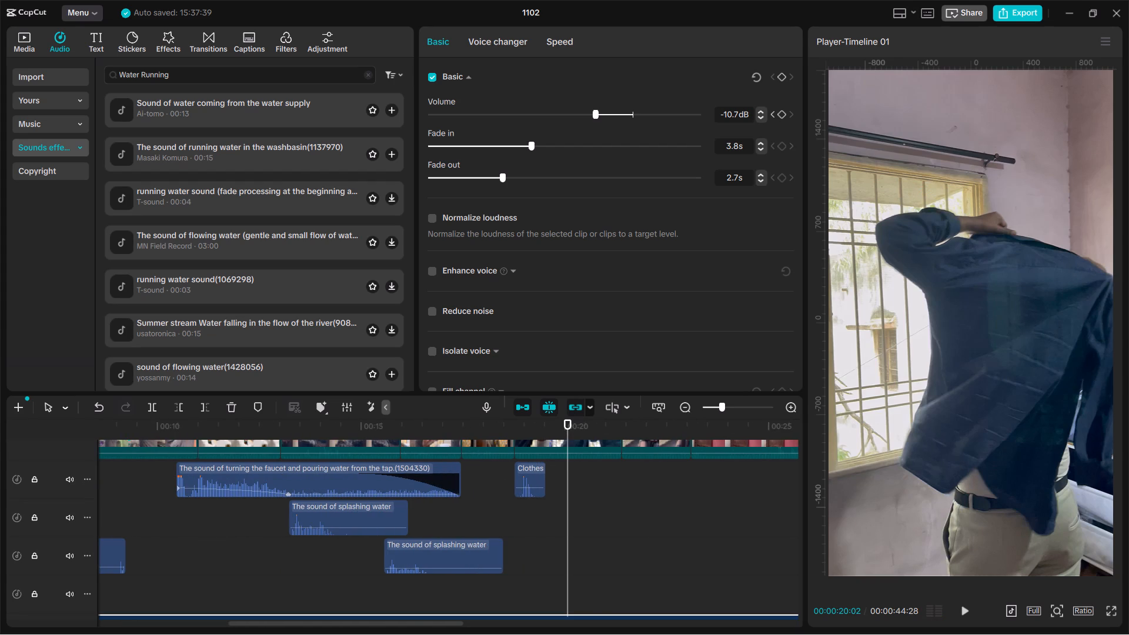
click(527, 489)
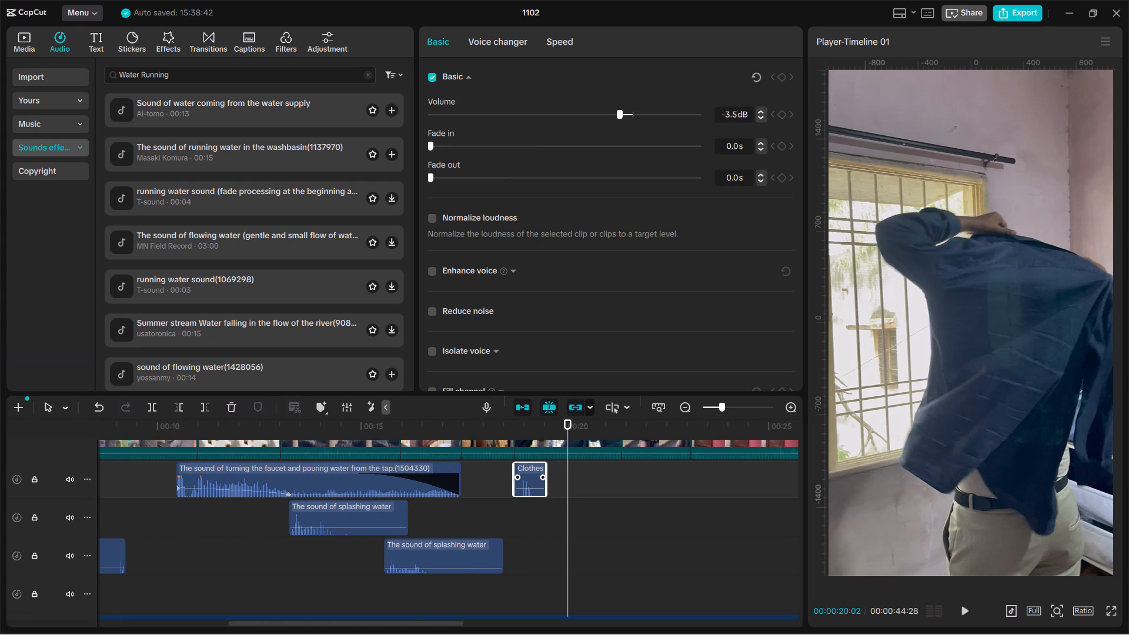
drag(527, 476, 512, 476)
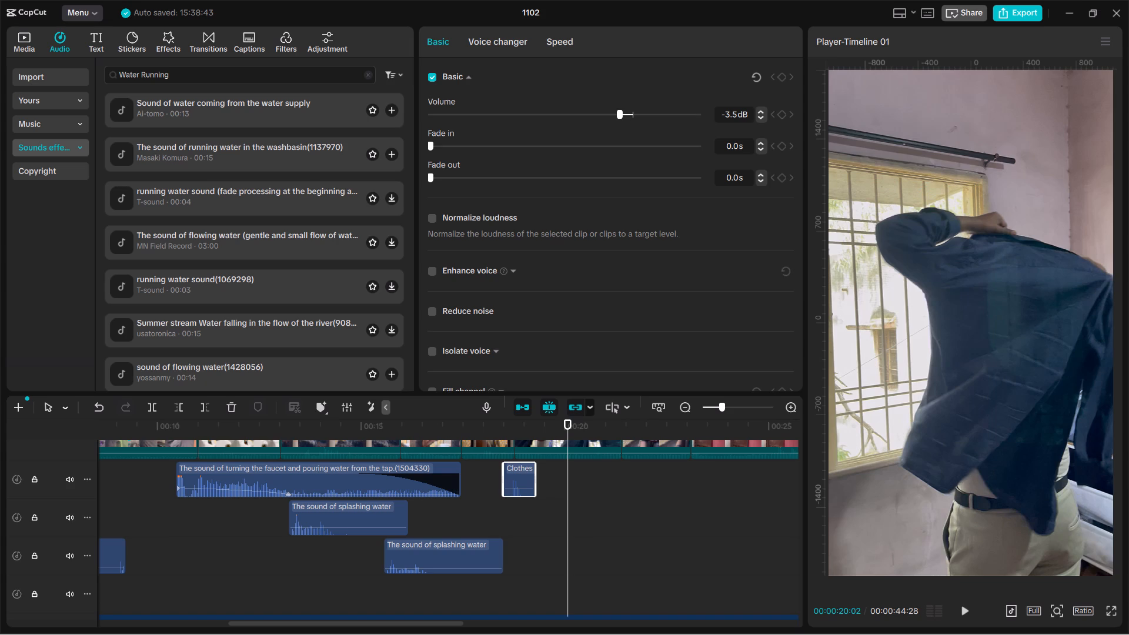
double_click(527, 416)
click(525, 413)
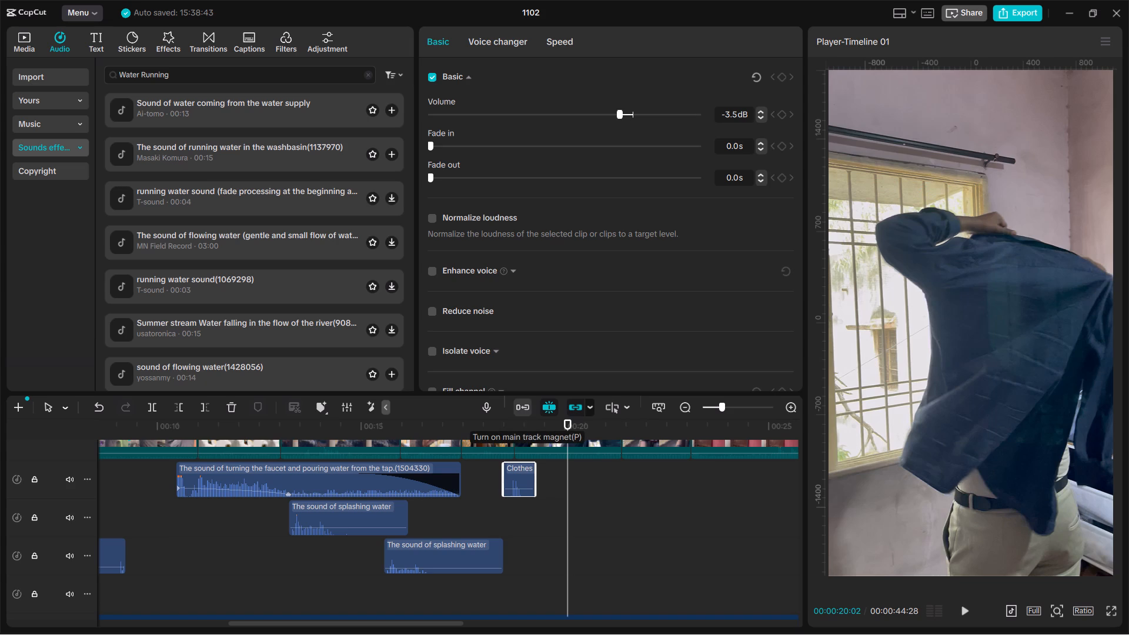
click(525, 413)
Play from 00:00:18:03 through the dressing scene to the gate scene at 00:00:24:10 to check the sound timing.
drag(537, 420, 487, 436)
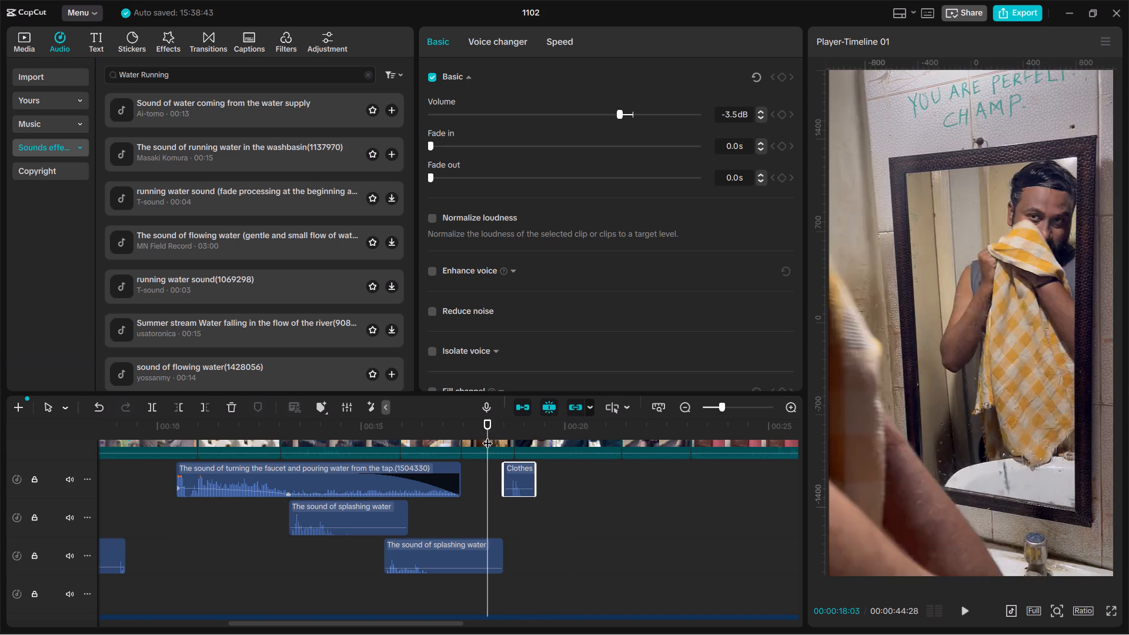
key(space)
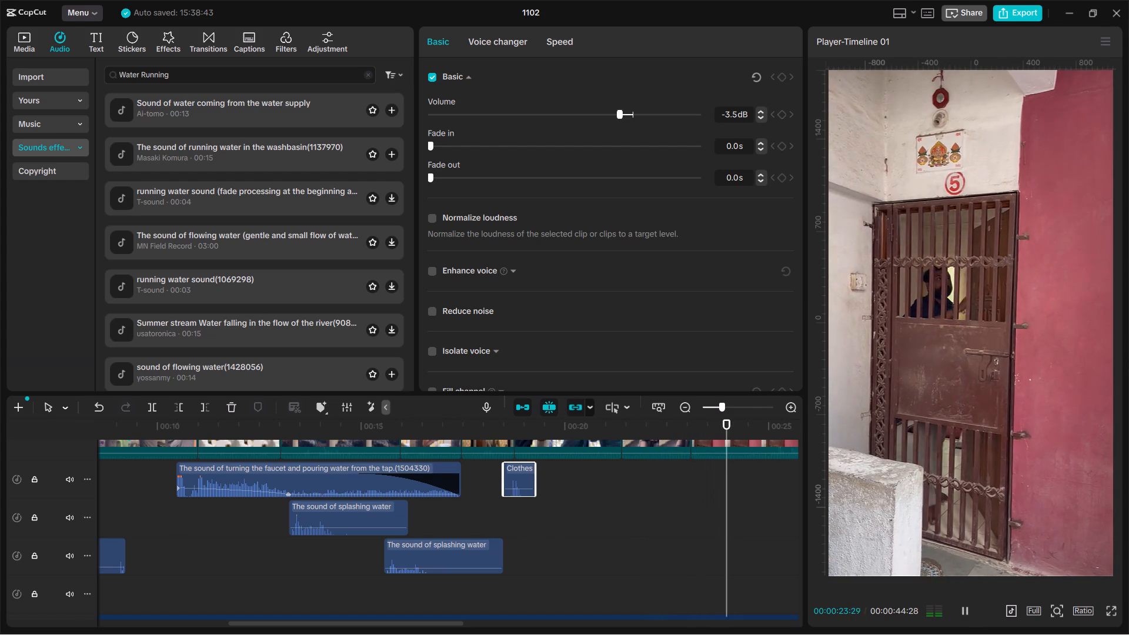
key(space)
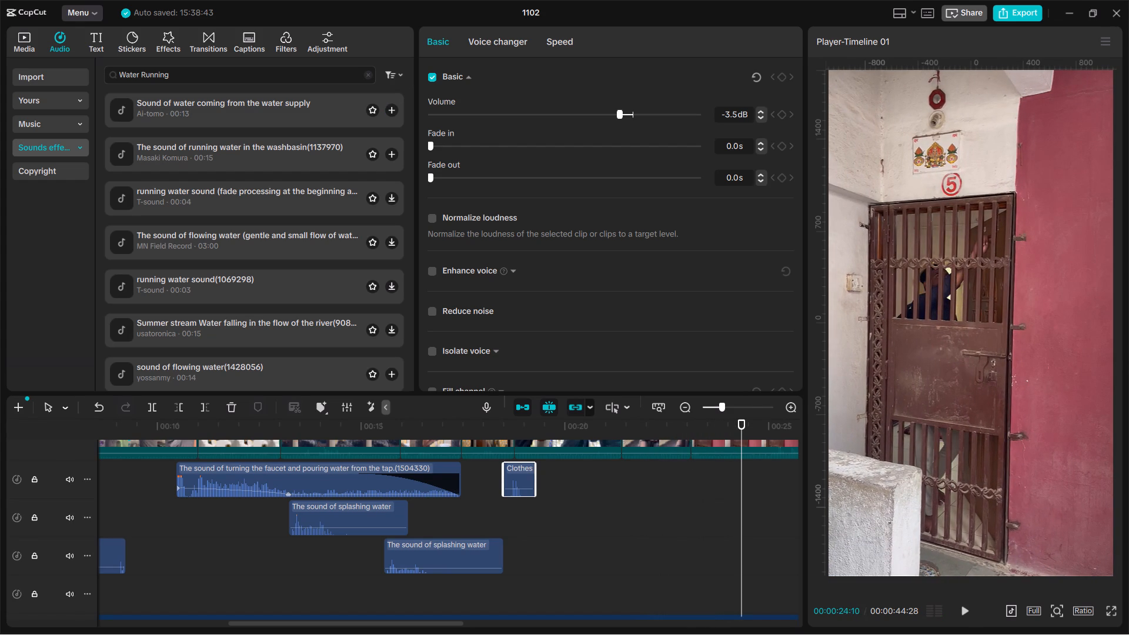
Replace the Water Running query and search the sound effects for "door open".
click(239, 81)
key(BackSpace)
key(BackSpace)
key(BackSpace)
key(BackSpace)
key(BackSpace)
key(BackSpace)
key(BackSpace)
key(BackSpace)
key(BackSpace)
key(BackSpace)
key(BackSpace)
key(BackSpace)
key(BackSpace)
key(BackSpace)
key(BackSpace)
key(BackSpace)
key(BackSpace)
key(BackSpace)
key(BackSpace)
key(BackSpace)
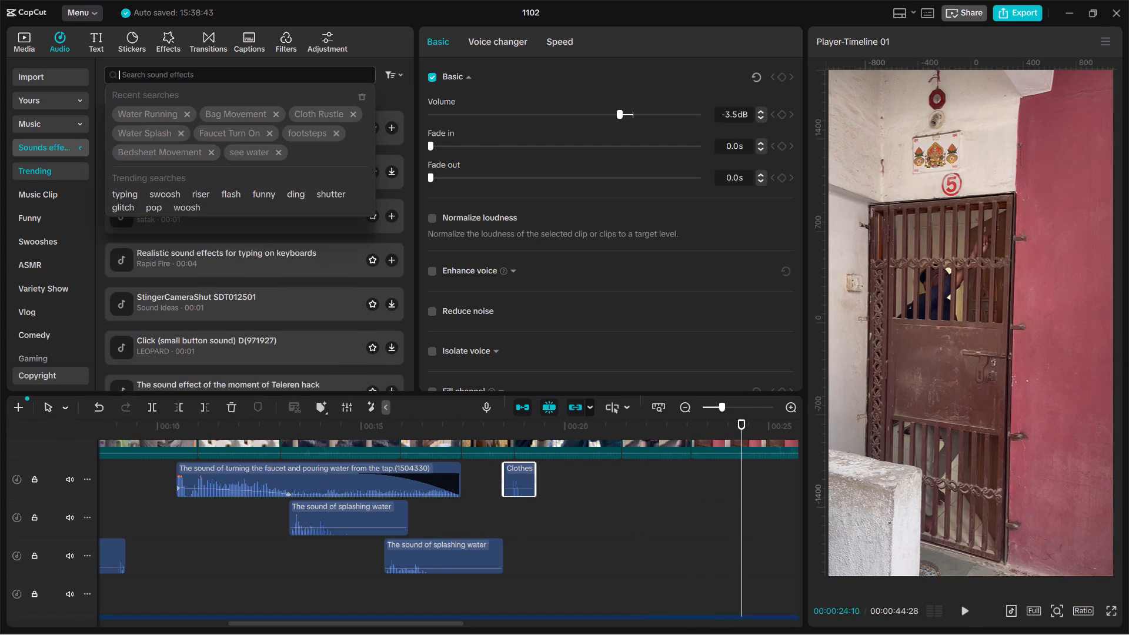
text(doore)
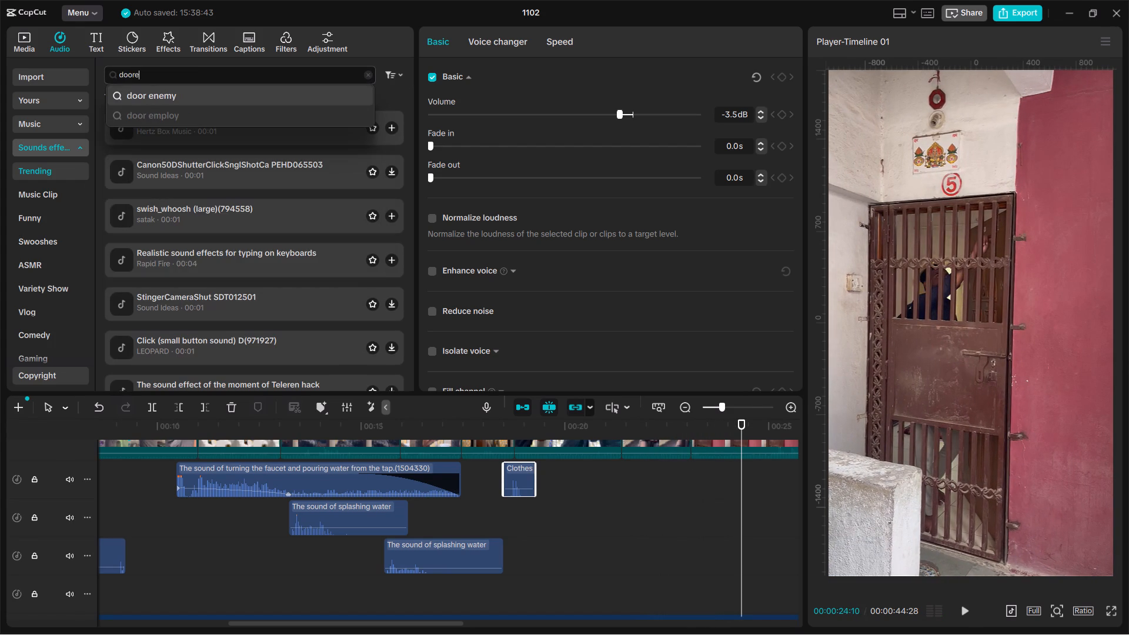
key(BackSpace)
key(space)
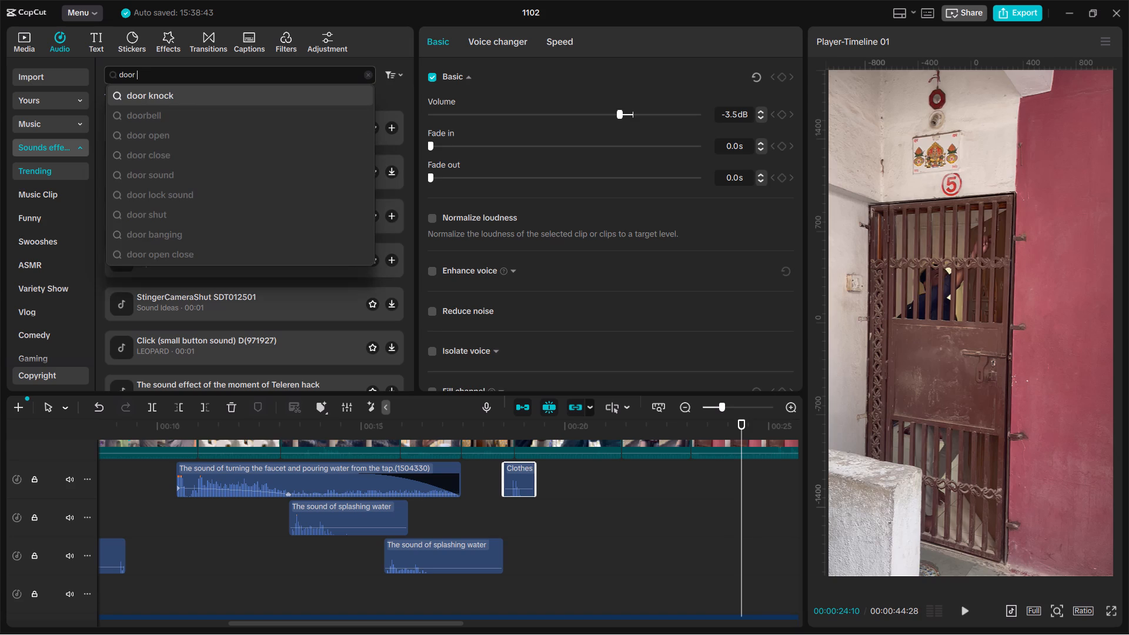
click(155, 131)
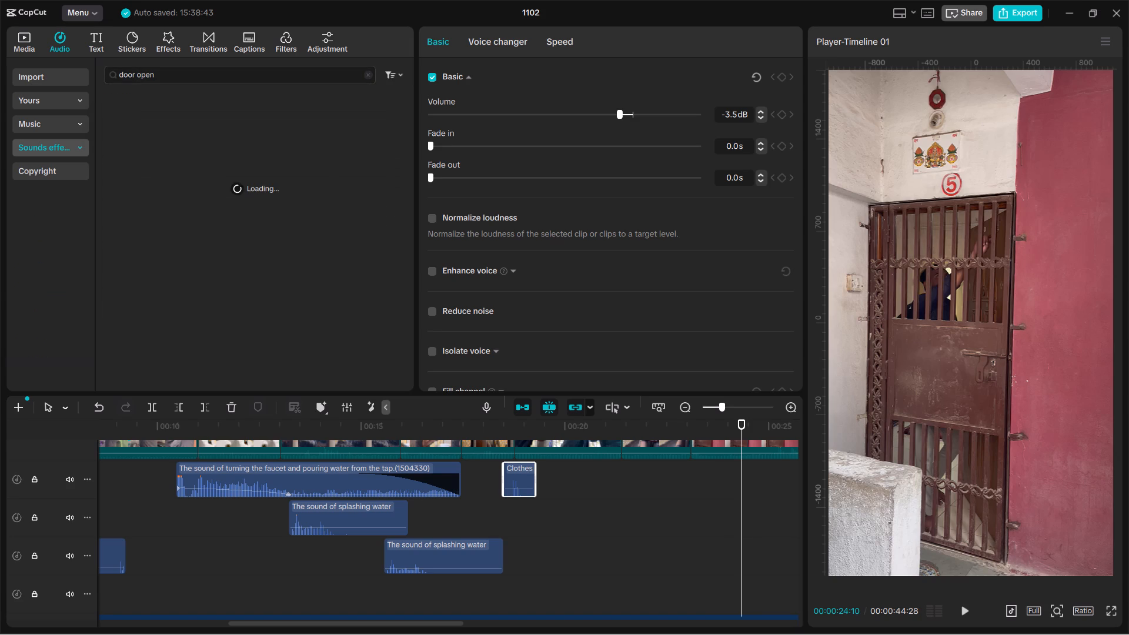
Preview the door-opening effects and place "The sound of opening the door 1(828084)" under the gate clip at about 23 seconds.
click(221, 109)
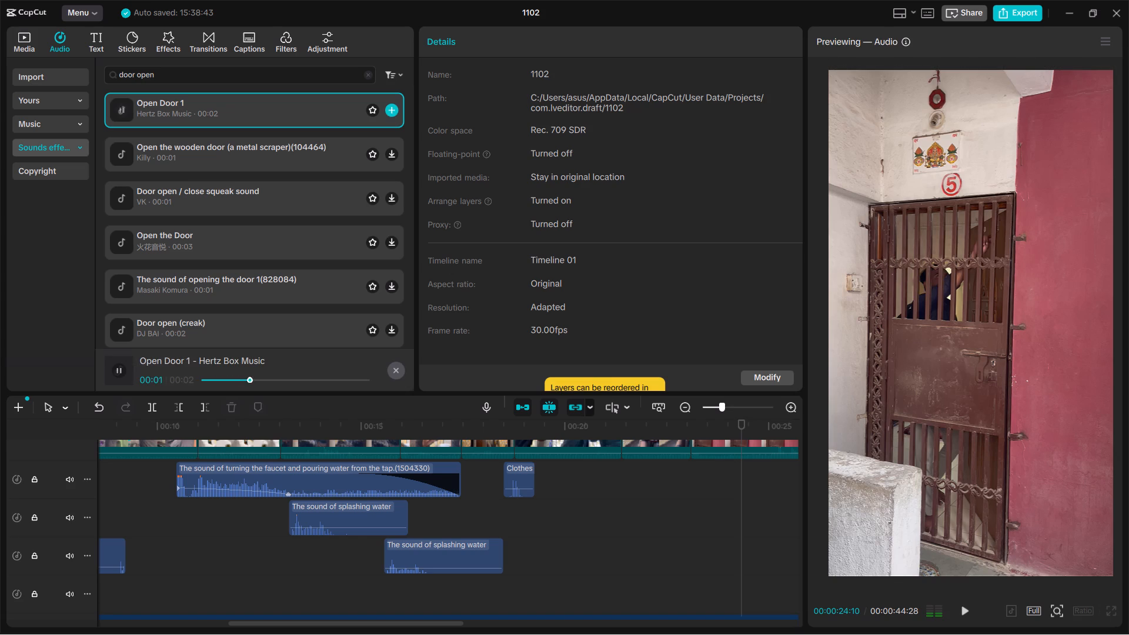
click(266, 169)
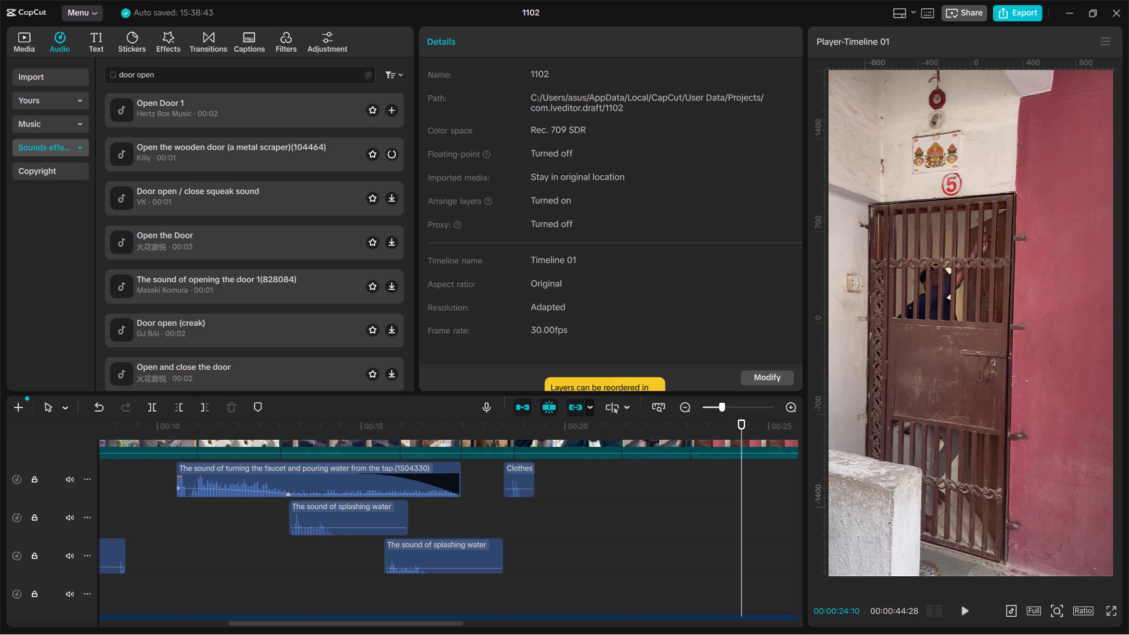
click(256, 191)
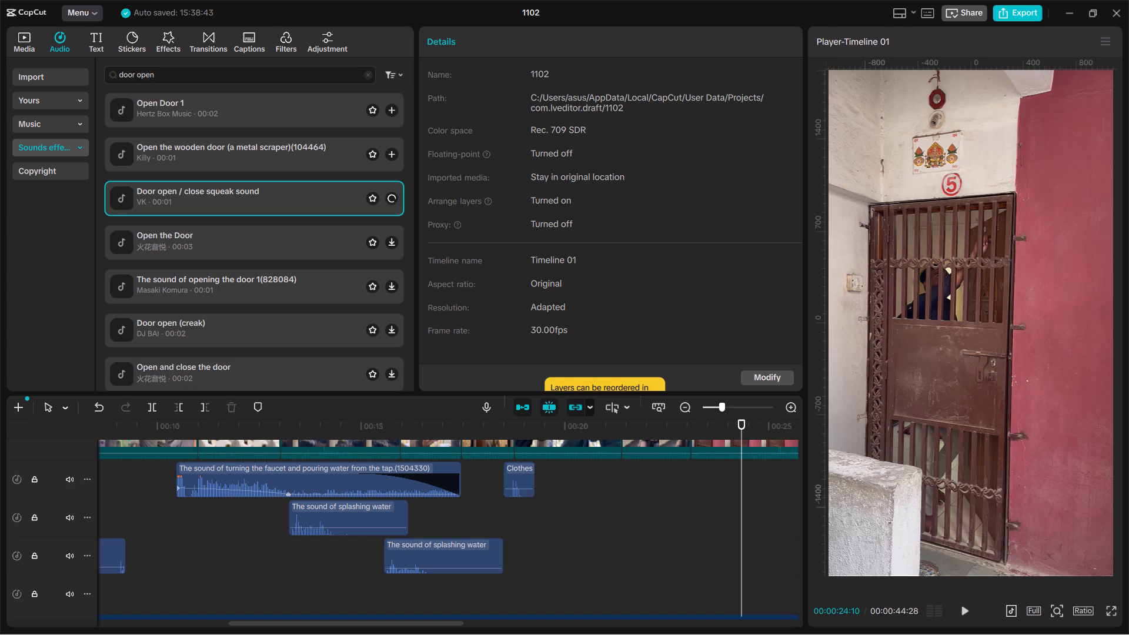
click(257, 238)
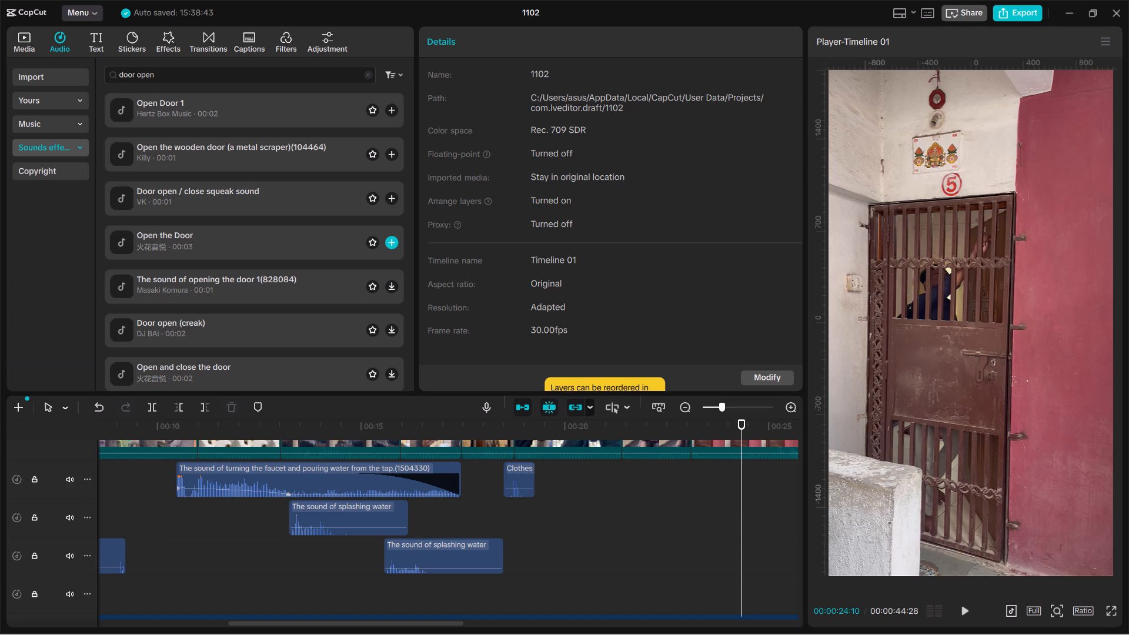
click(257, 239)
click(256, 248)
click(256, 248)
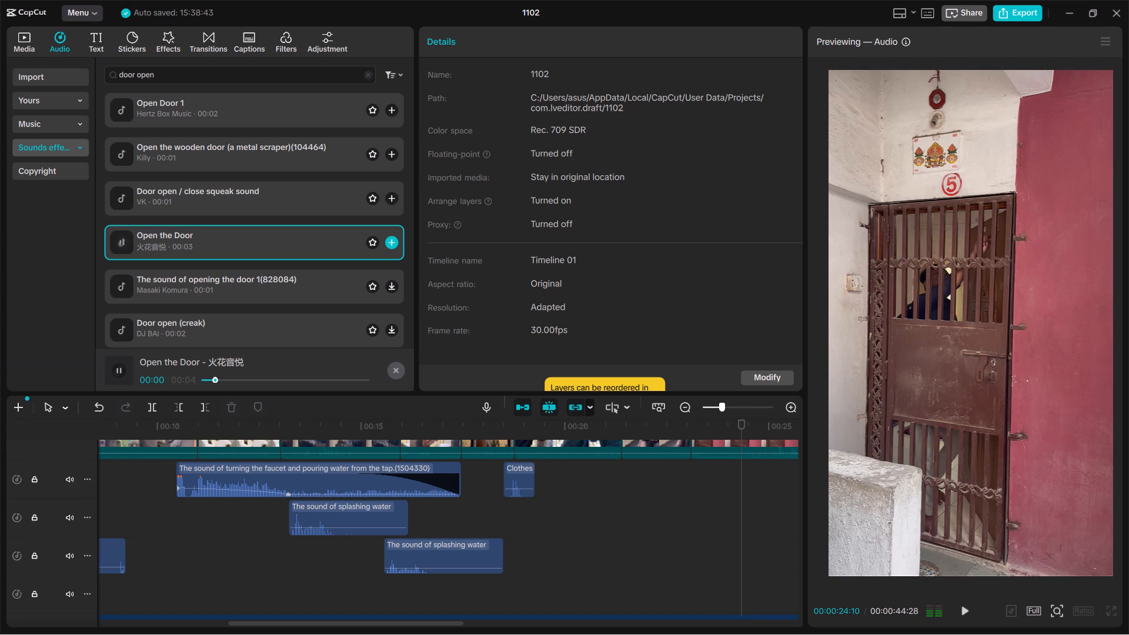
click(263, 285)
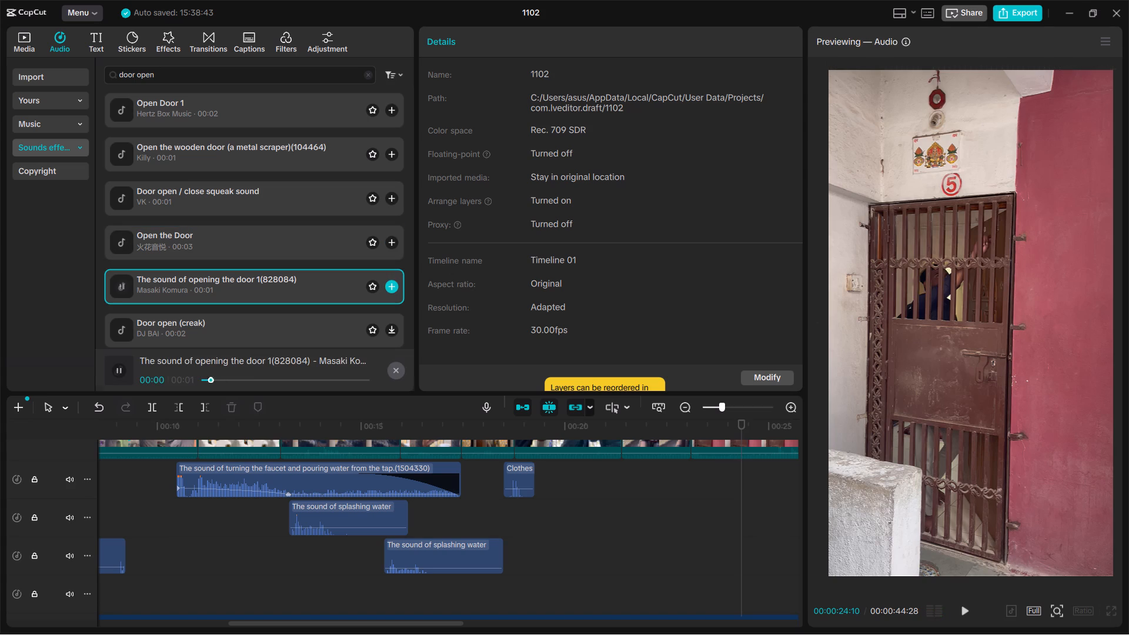
drag(289, 288, 497, 423)
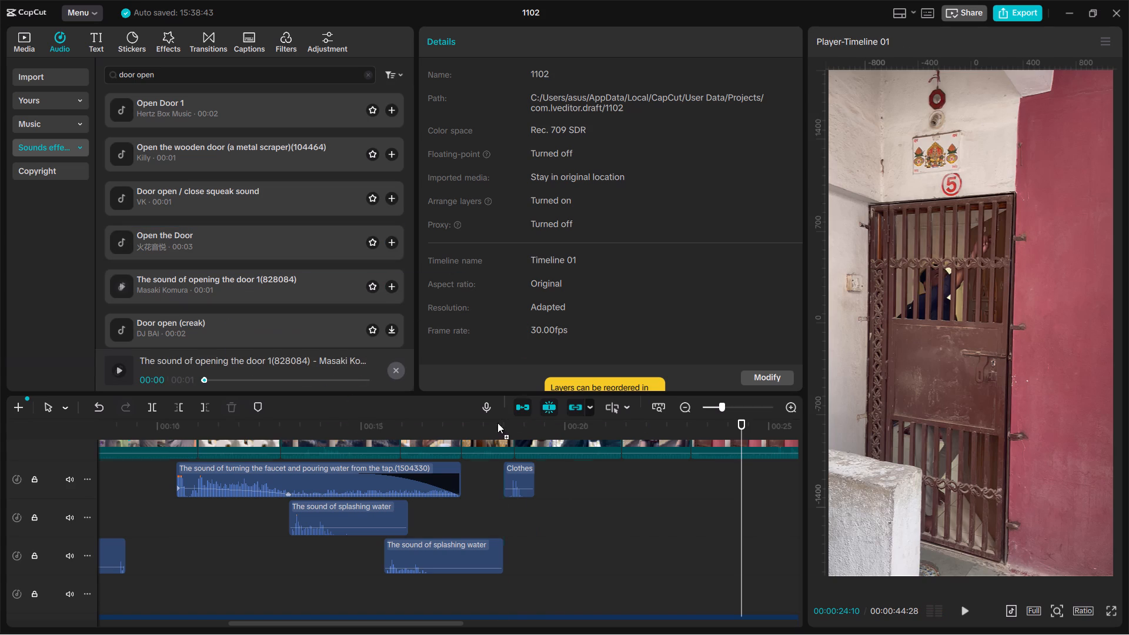
drag(497, 423, 693, 487)
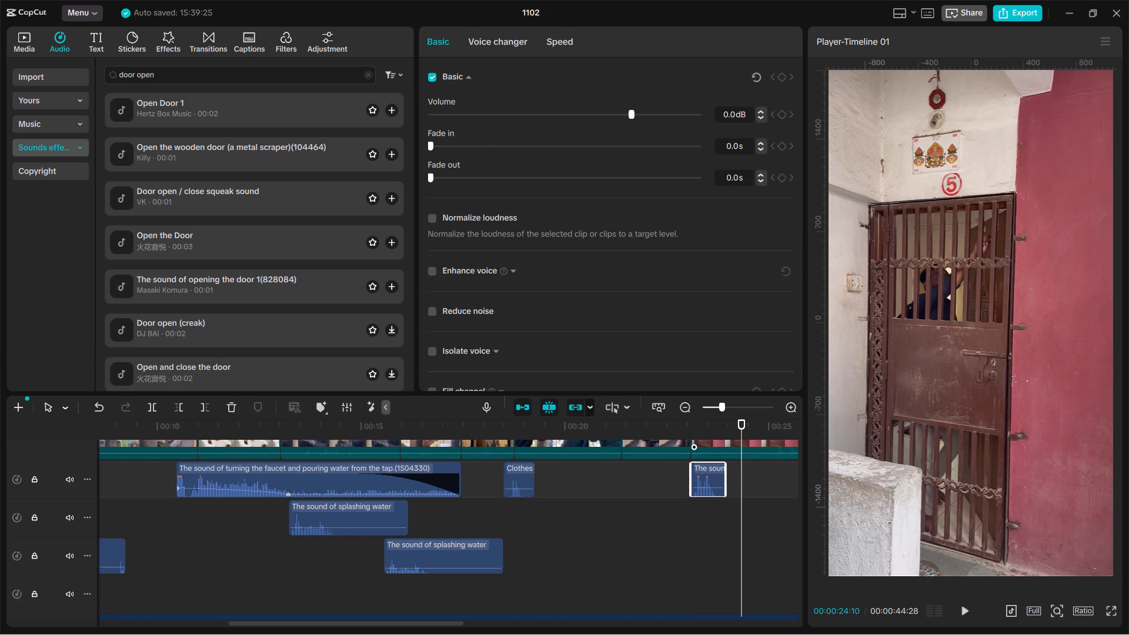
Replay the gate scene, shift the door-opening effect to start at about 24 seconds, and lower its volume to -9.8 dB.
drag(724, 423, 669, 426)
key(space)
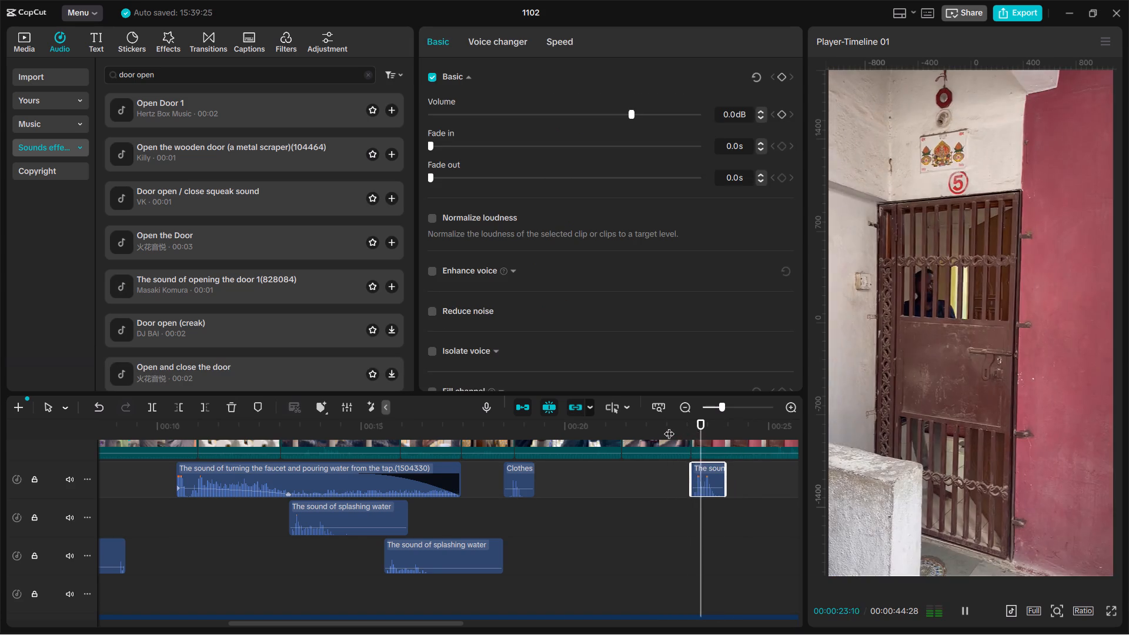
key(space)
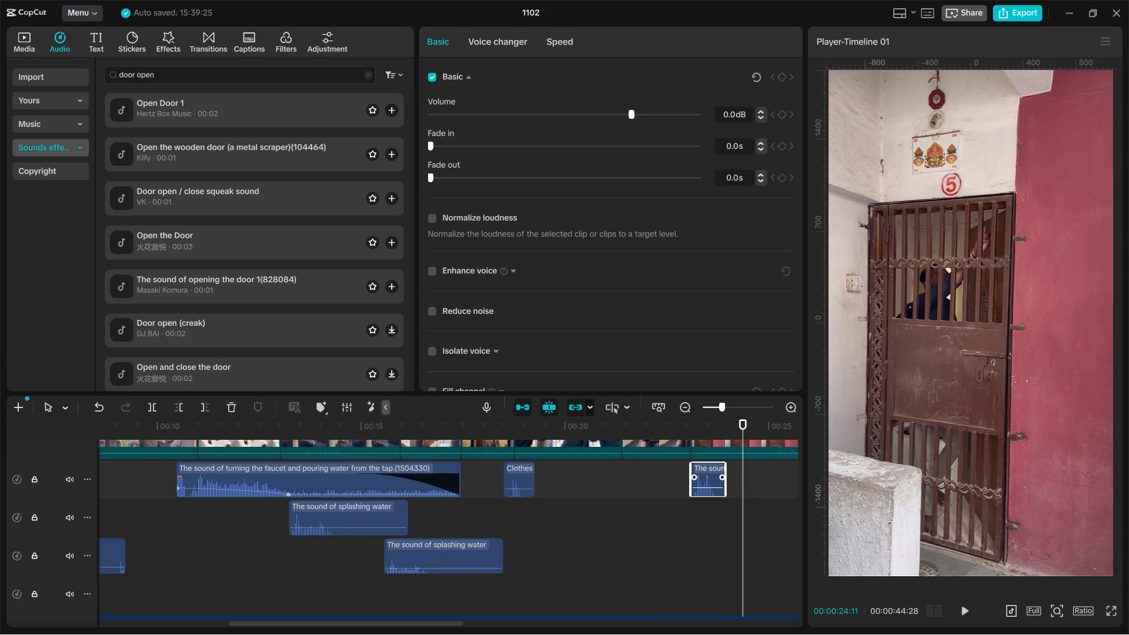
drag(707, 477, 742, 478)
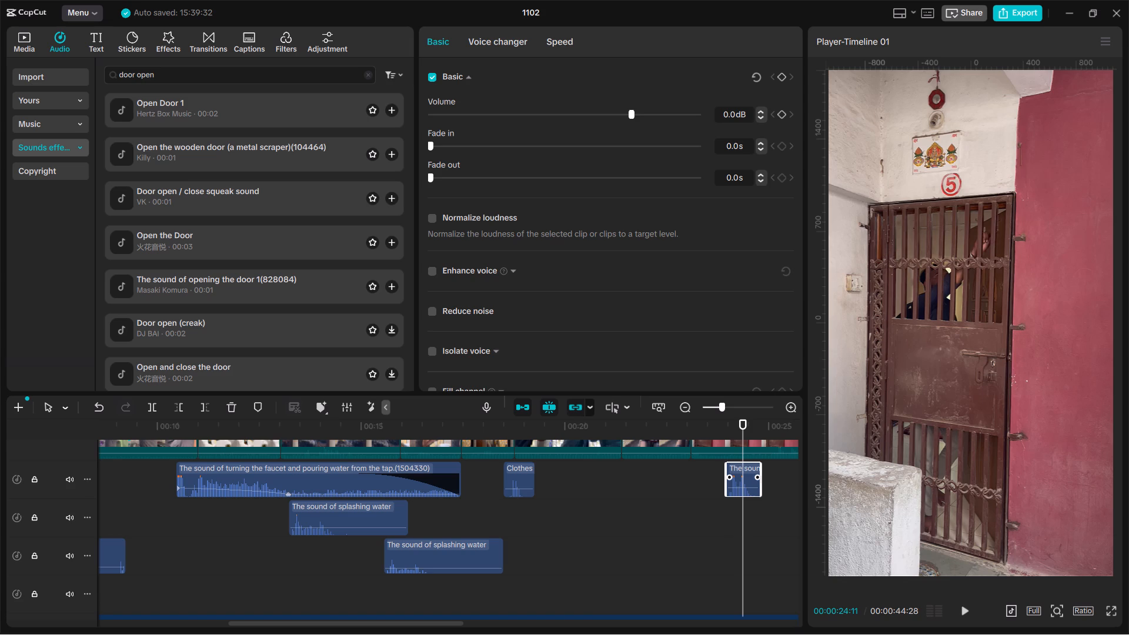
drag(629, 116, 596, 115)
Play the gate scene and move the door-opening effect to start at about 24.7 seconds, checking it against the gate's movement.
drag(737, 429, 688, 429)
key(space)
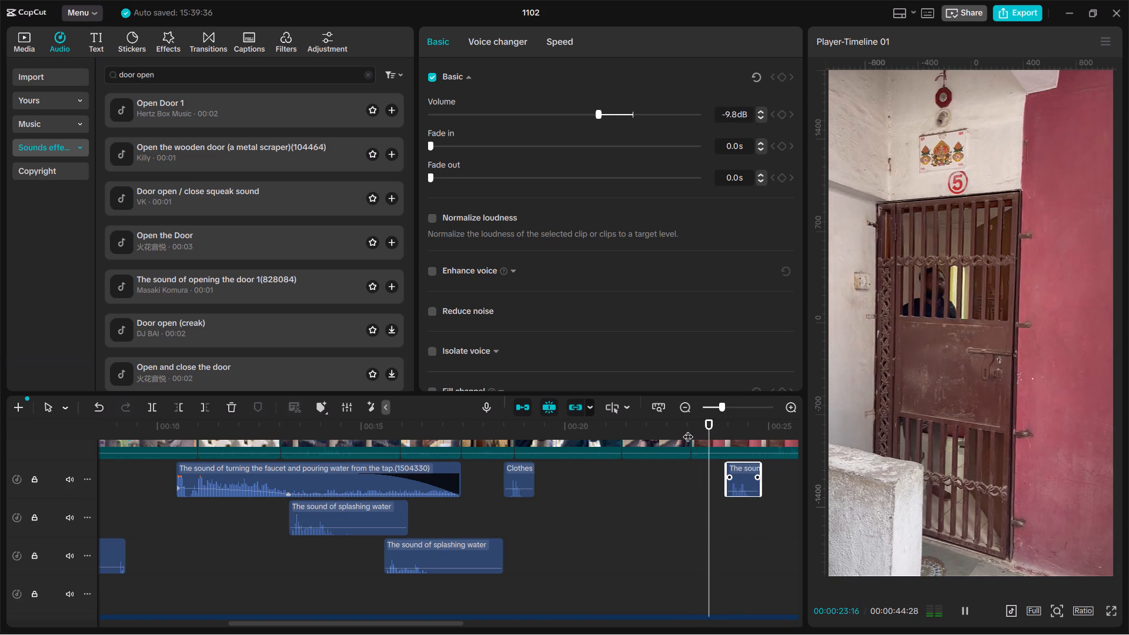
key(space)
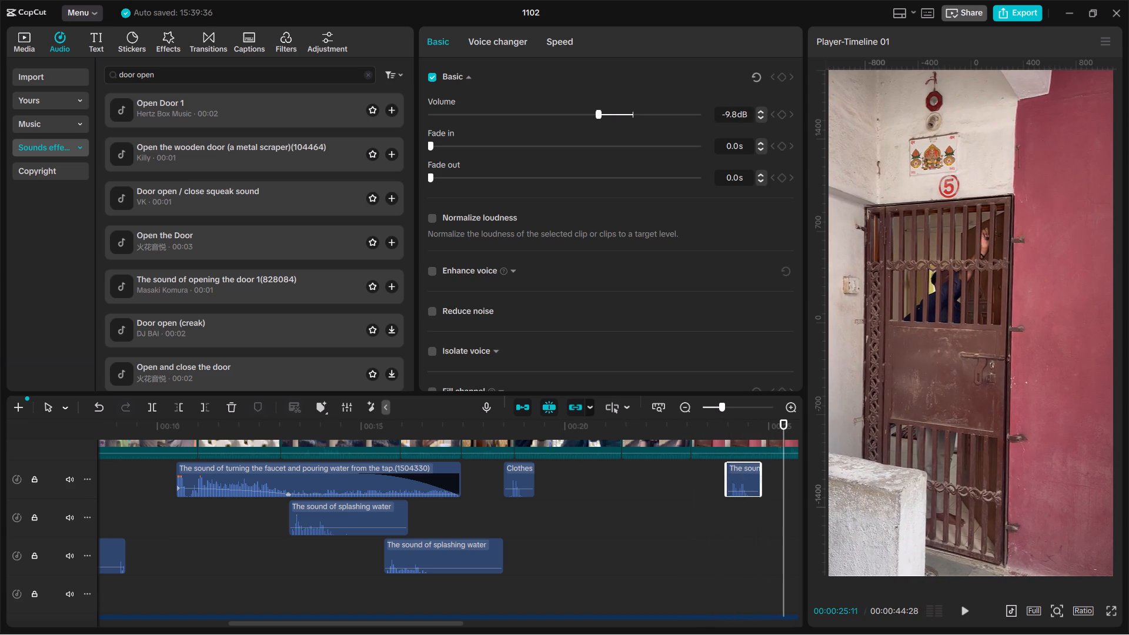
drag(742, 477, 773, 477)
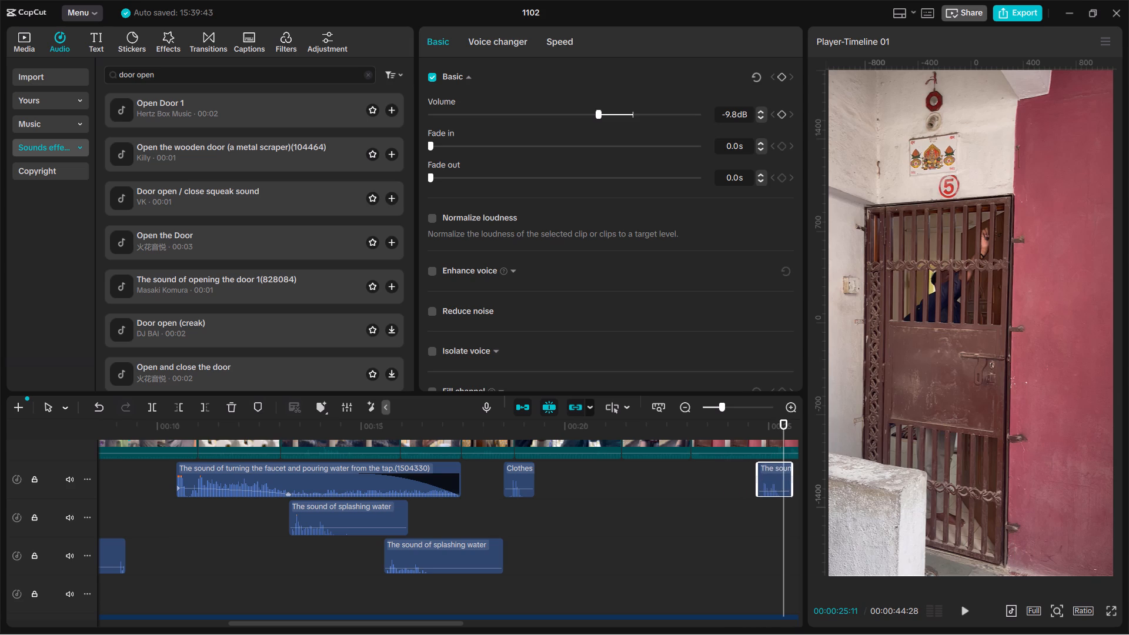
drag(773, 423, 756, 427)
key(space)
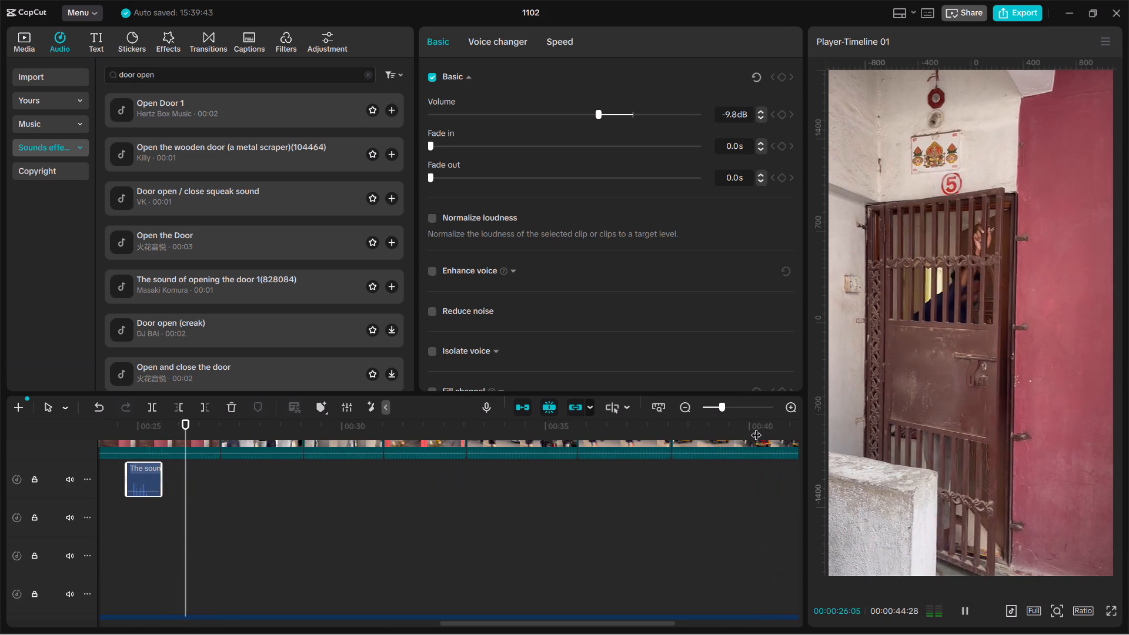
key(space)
Preview more door-opening effects and place "Open the wooden door (a metal scraper)(104464)" on the second audio track at about 25.4 seconds.
click(231, 116)
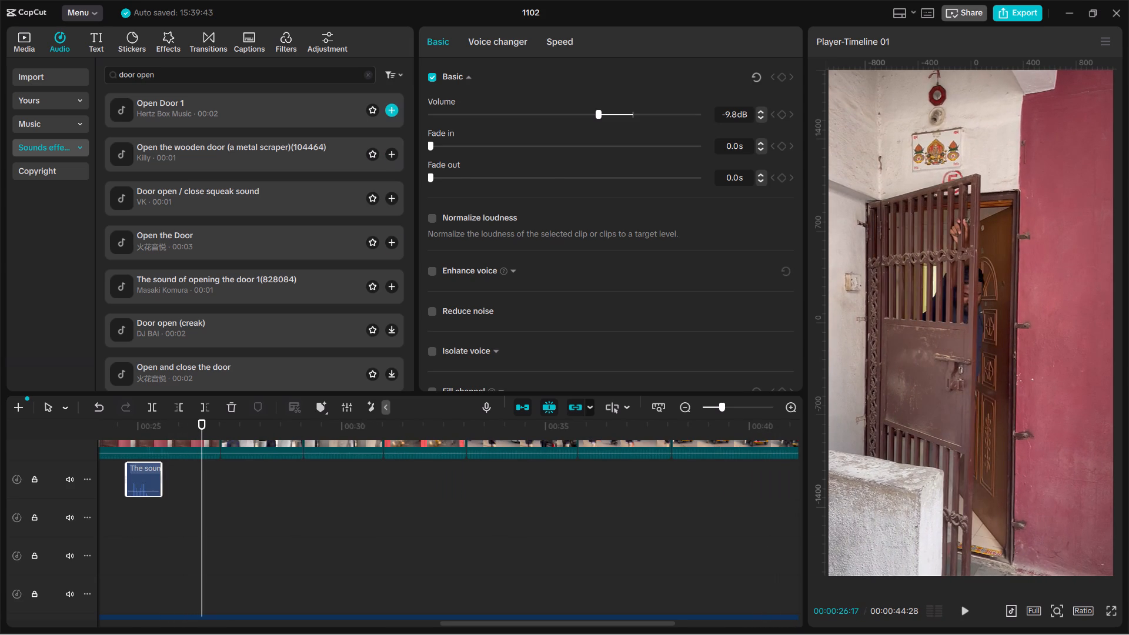
click(275, 174)
click(275, 151)
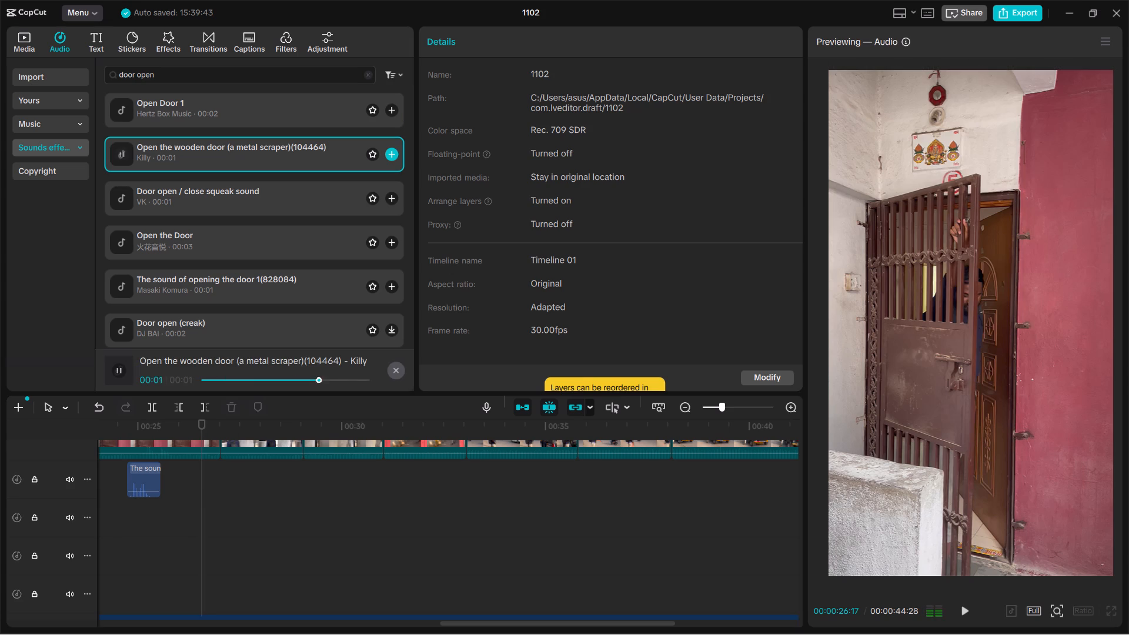
click(273, 192)
drag(280, 159, 157, 521)
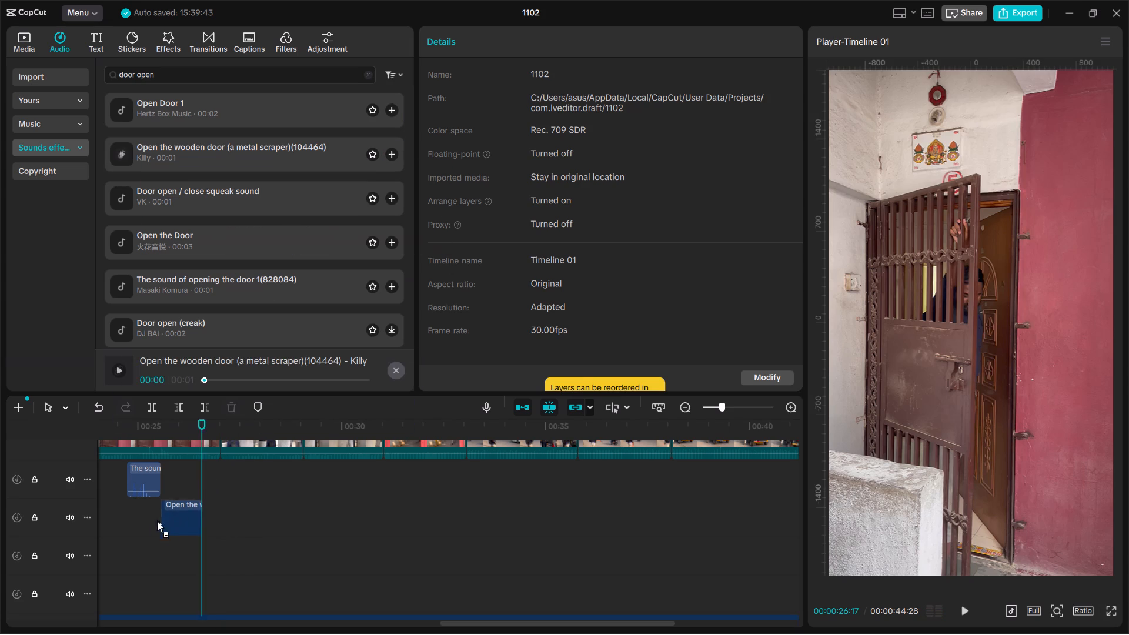
drag(157, 521, 155, 519)
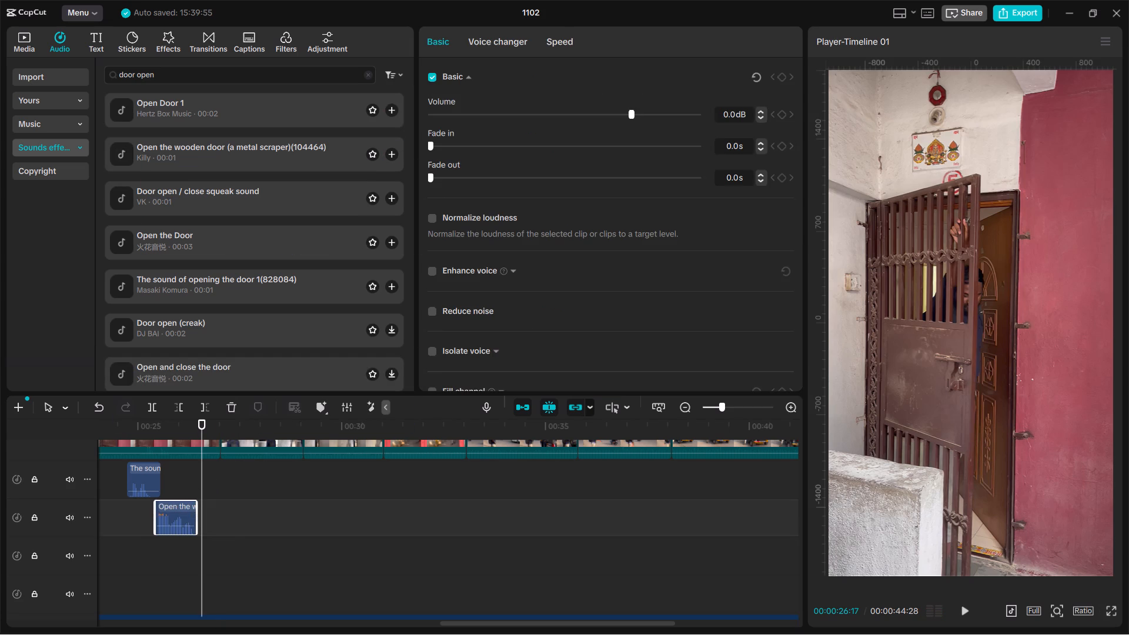
Lower the volume of the wooden-door effect to -17.7 dB.
drag(630, 114, 569, 131)
click(200, 414)
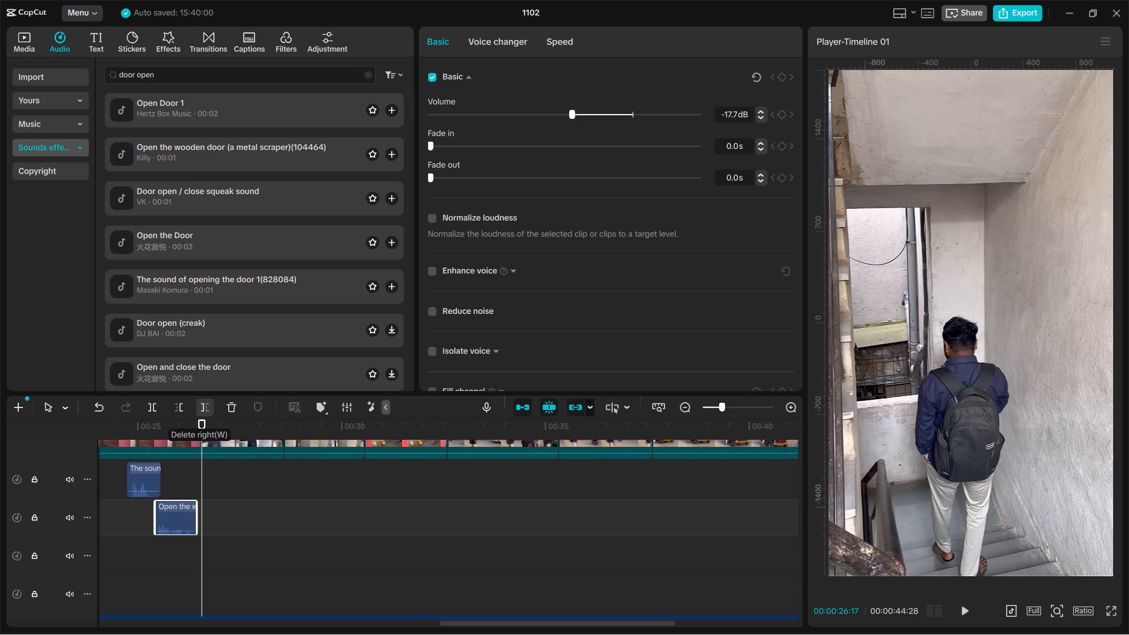
key(ctrl+z)
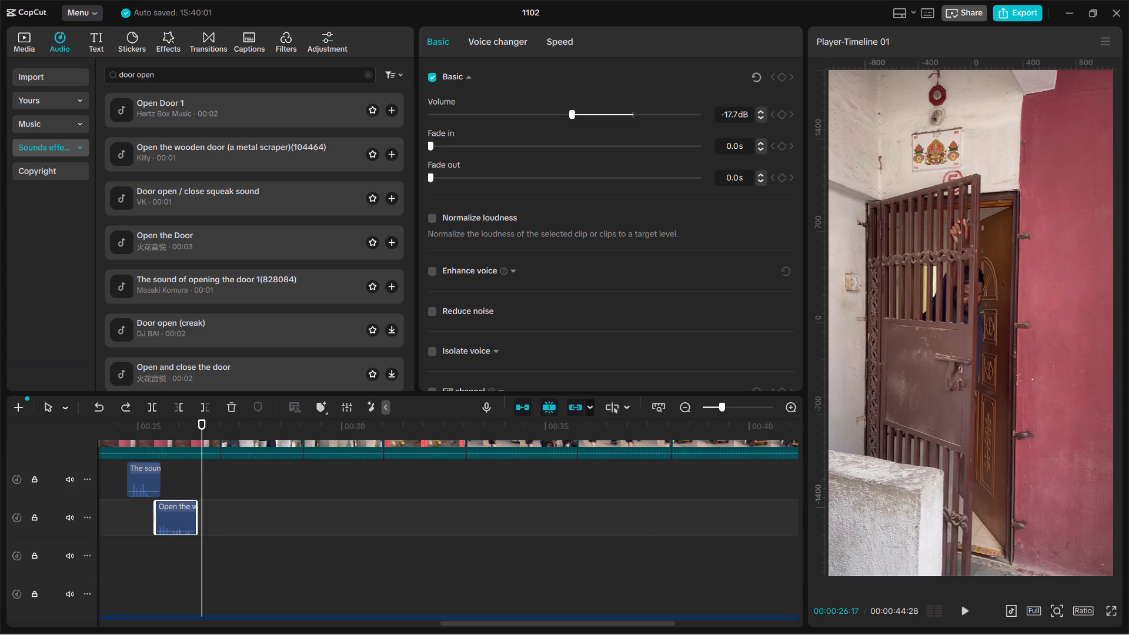
Play the gate scene into the staircase, and replay from the earlier washing section to the shirt scene to check the sound.
drag(204, 430, 129, 440)
key(space)
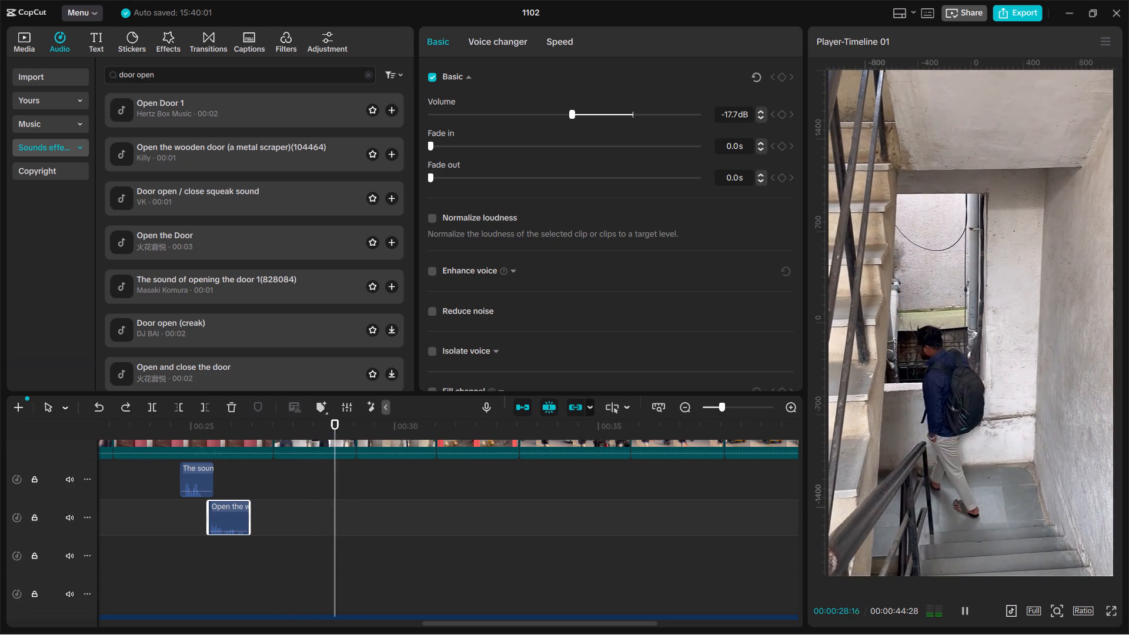
key(space)
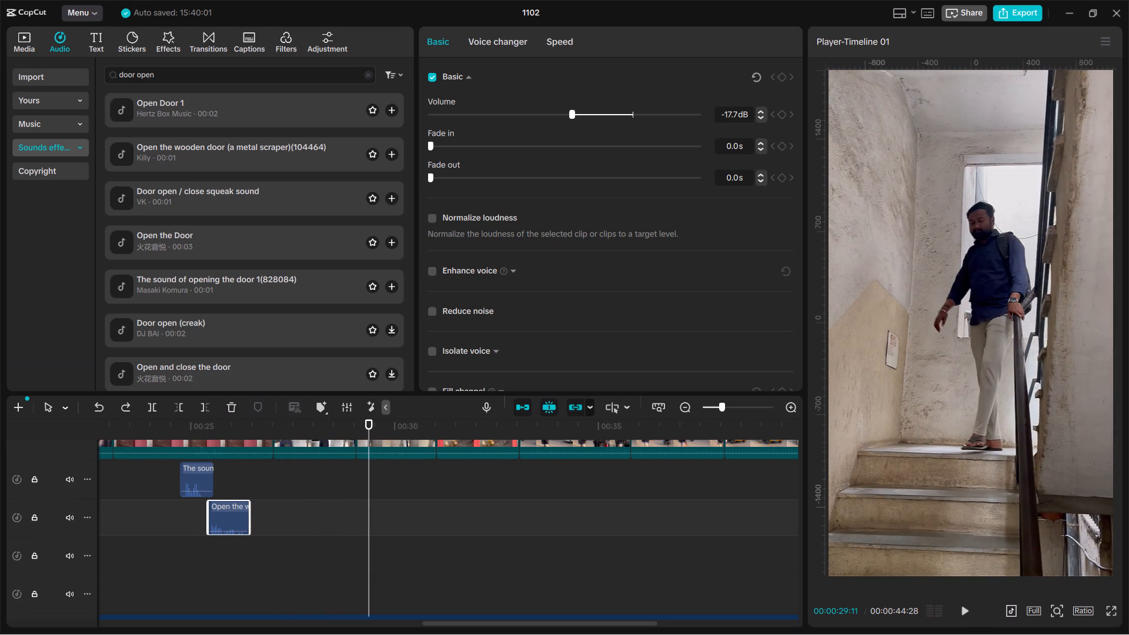
ctrl+scroll(324, 487, down, 7)
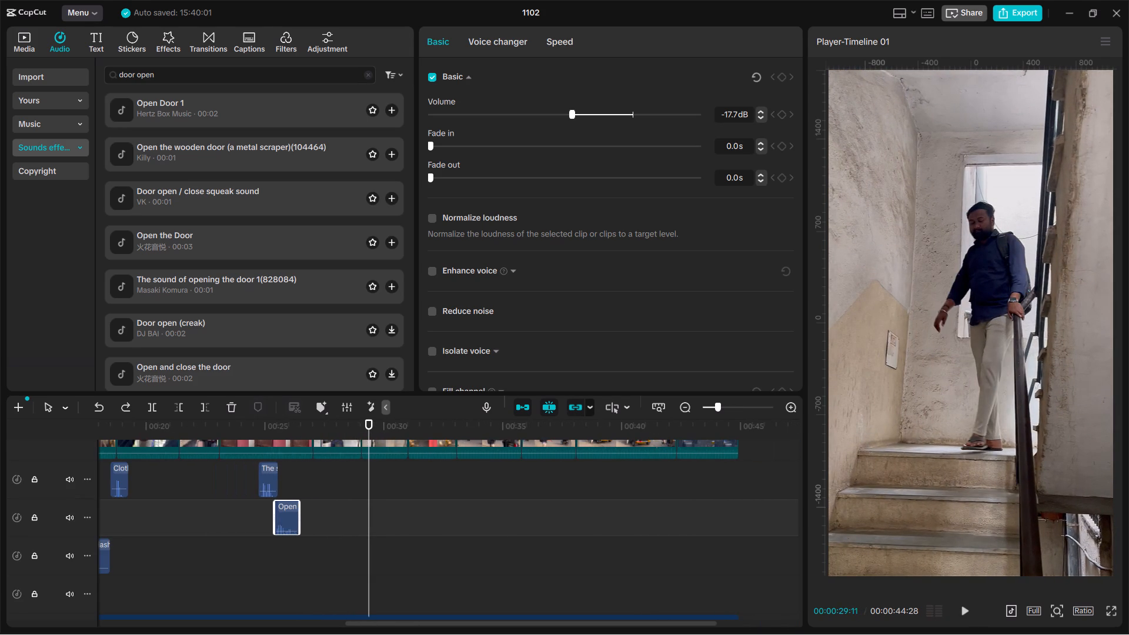
drag(371, 426, 100, 464)
key(space)
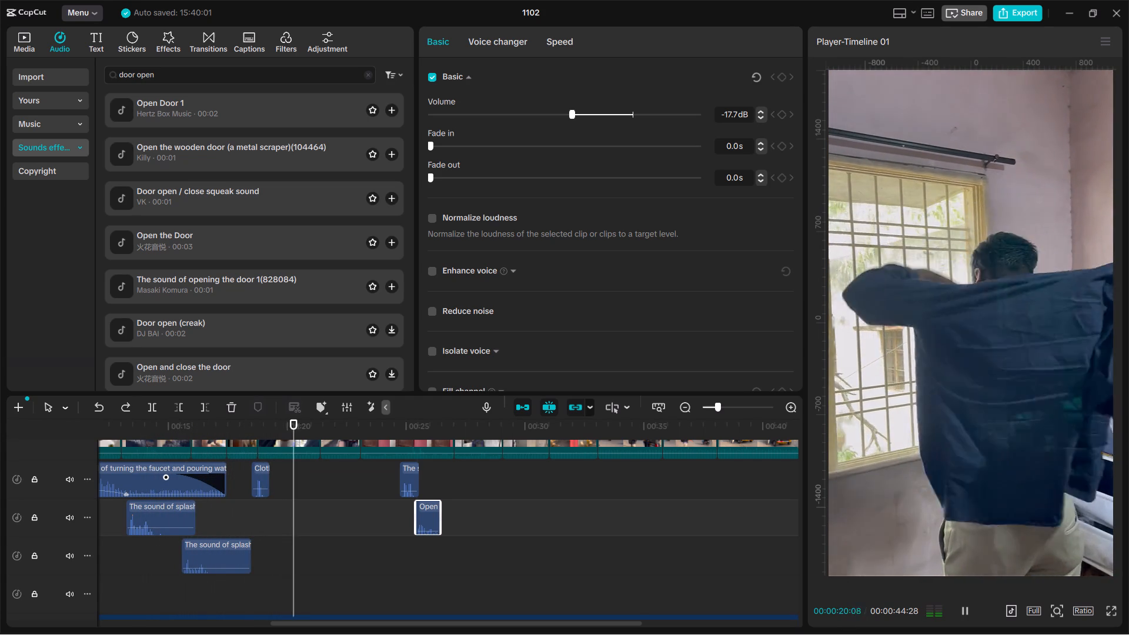
key(space)
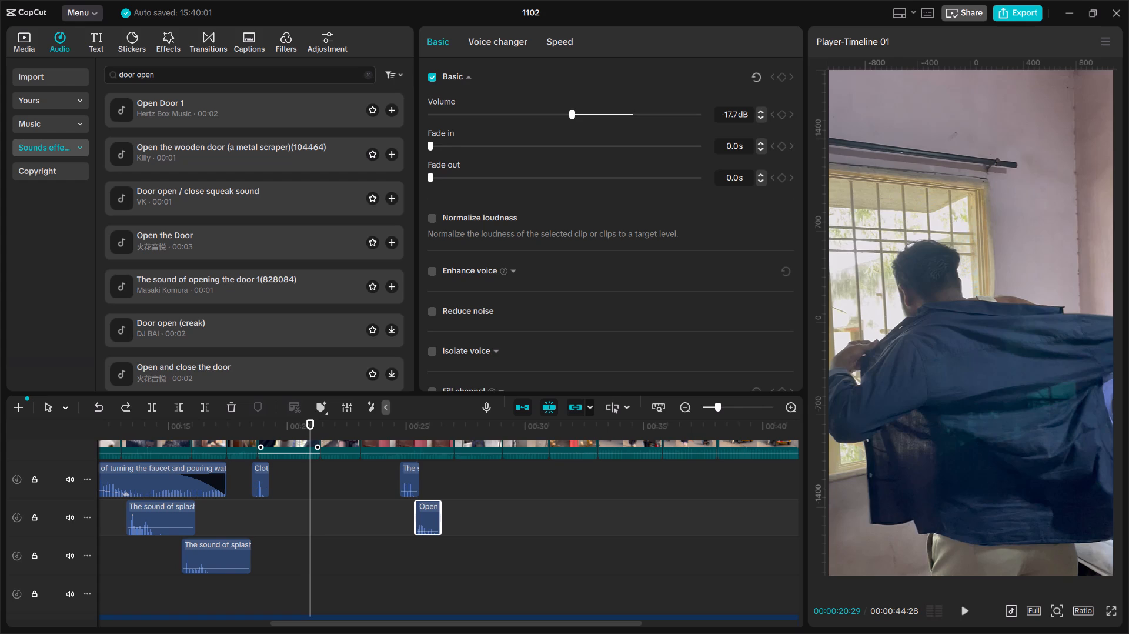
Extract the original audio from the shirt clip at about 19 to 21 seconds and listen through to the watch scene.
right_click(288, 452)
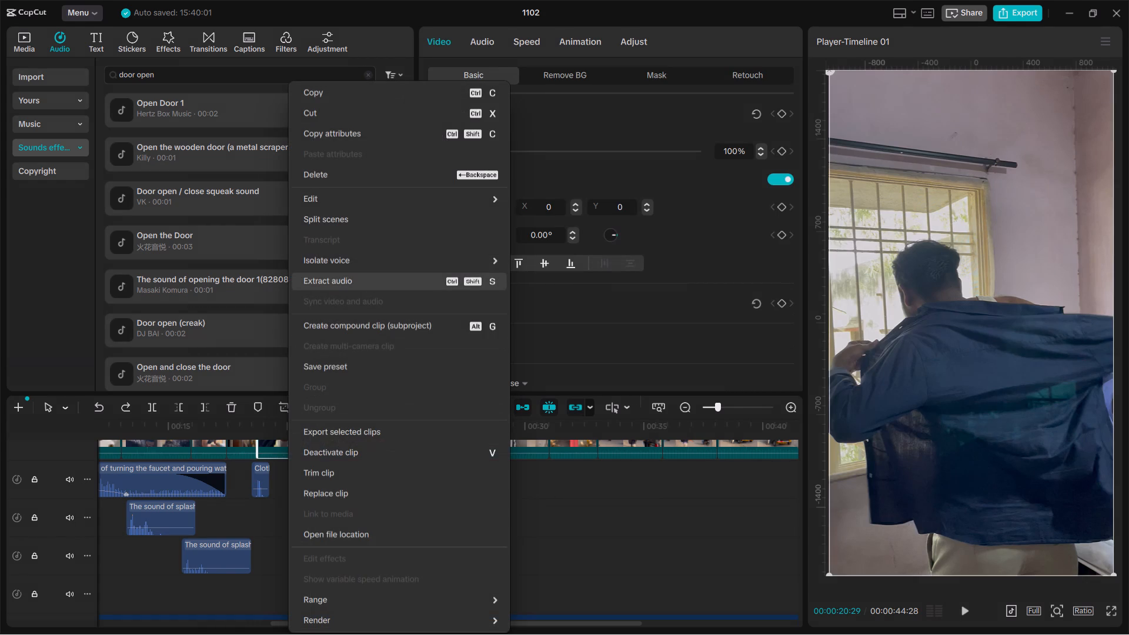
click(348, 278)
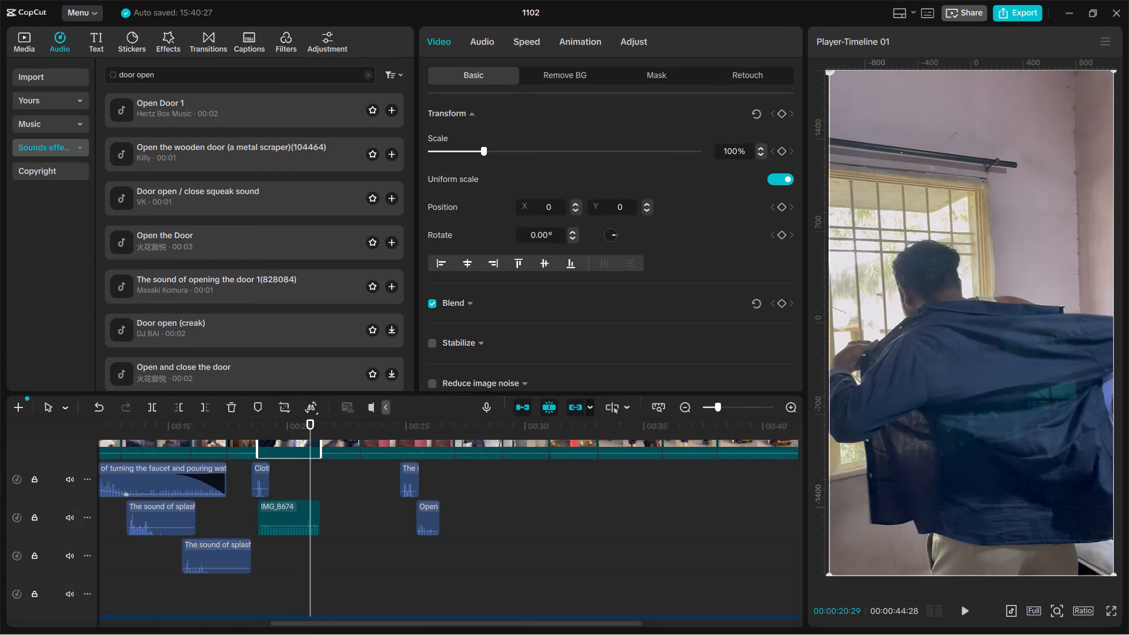
drag(308, 416, 278, 431)
drag(278, 431, 235, 436)
key(space)
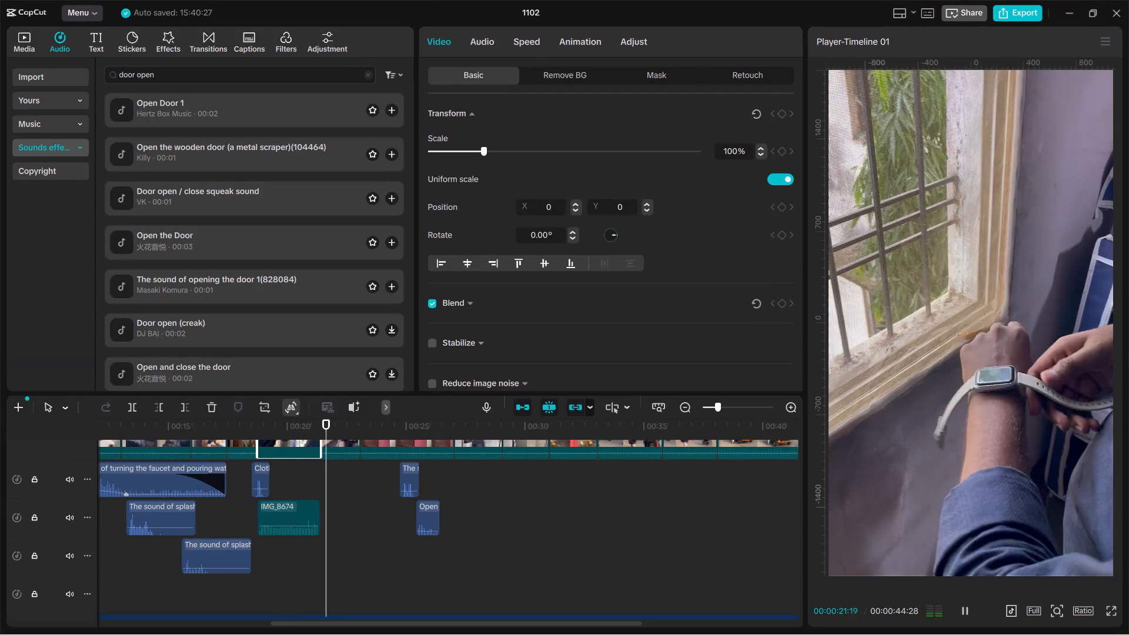
key(space)
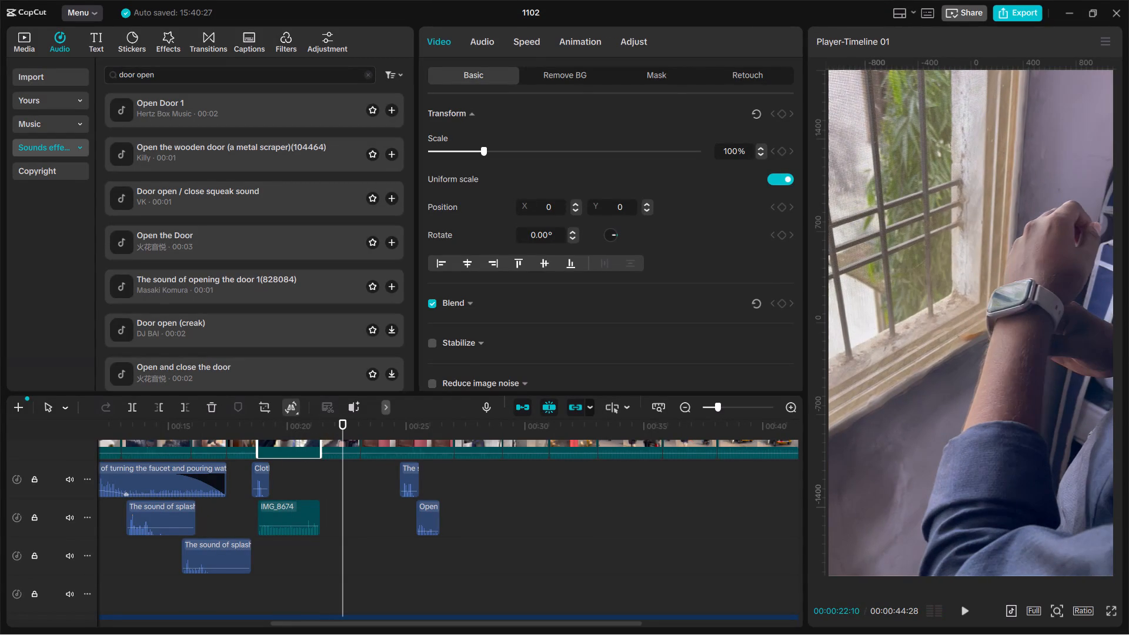
Extract the original audio from the watch clip at about 21 to 23 seconds and listen through to the gate scene.
right_click(340, 444)
click(416, 278)
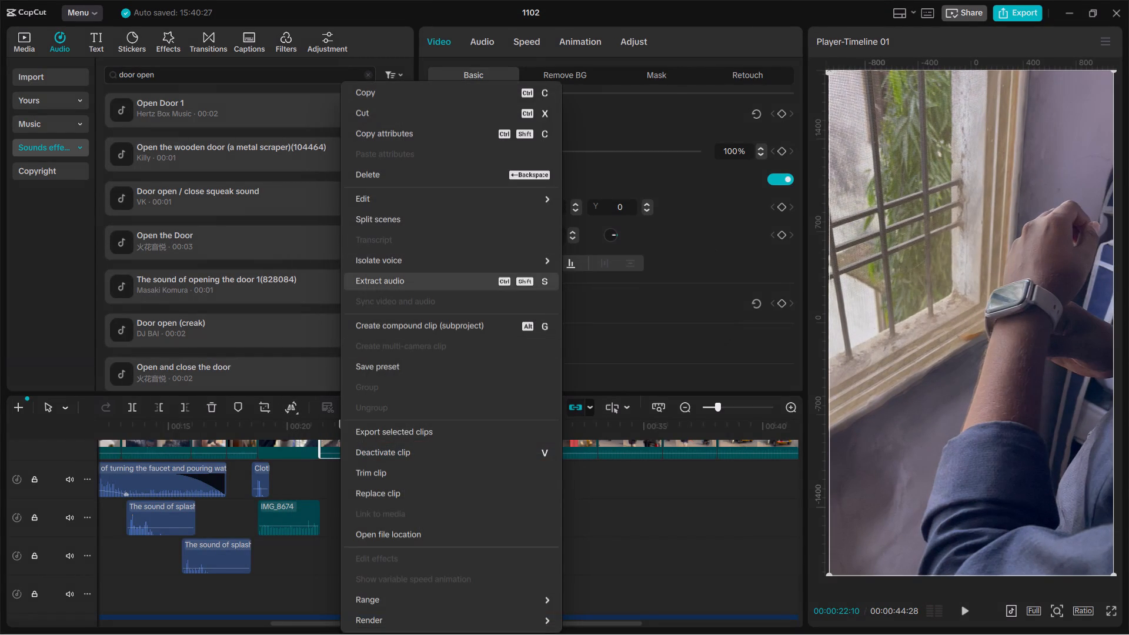
drag(337, 427, 291, 432)
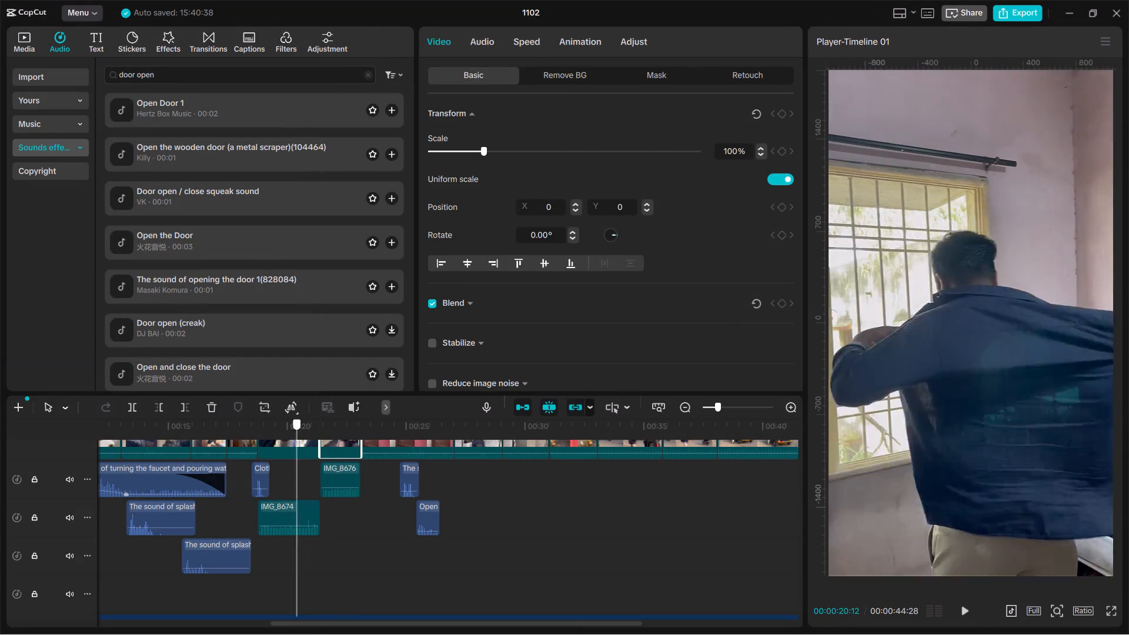
drag(291, 432, 281, 432)
key(space)
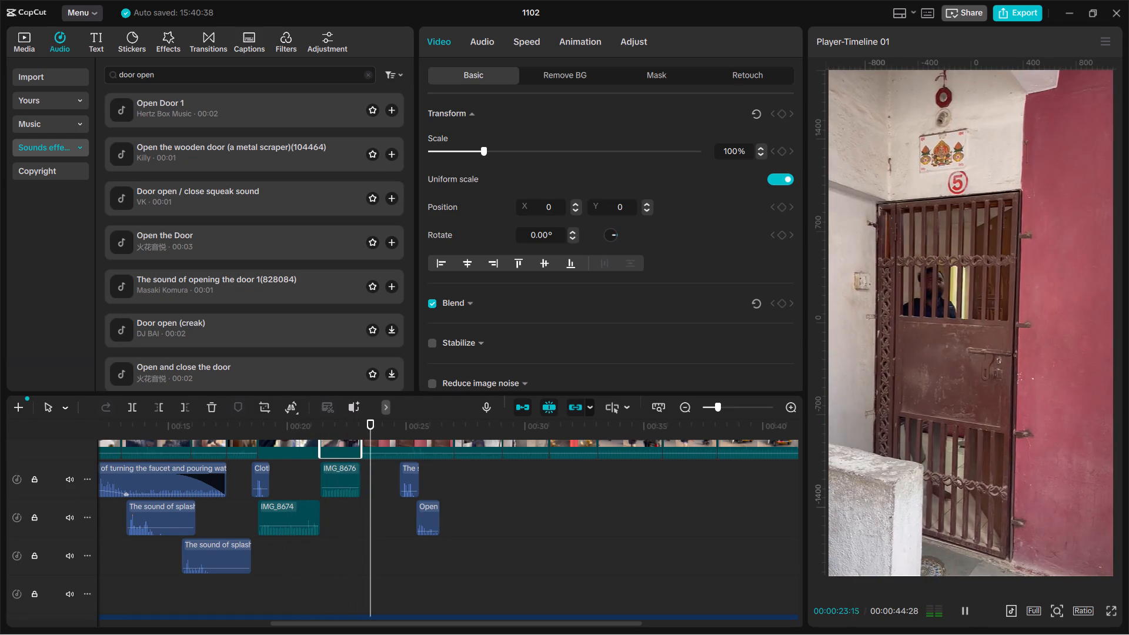
key(space)
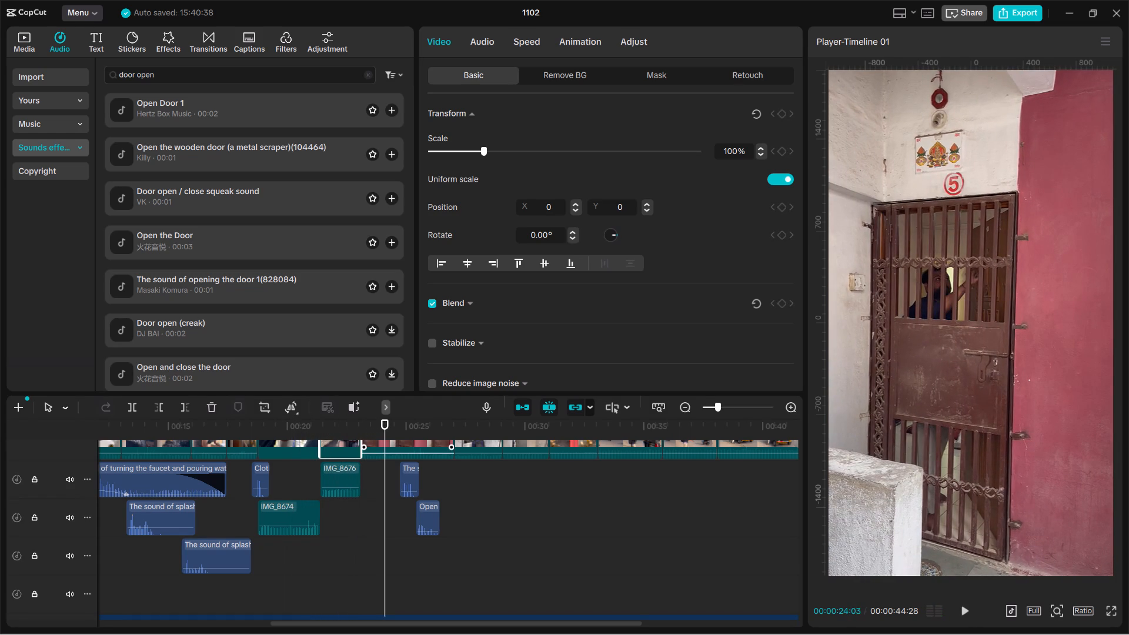
Extract the original audio from the gate clip at about 23 to 27 seconds and listen to the rest of the clip.
right_click(399, 447)
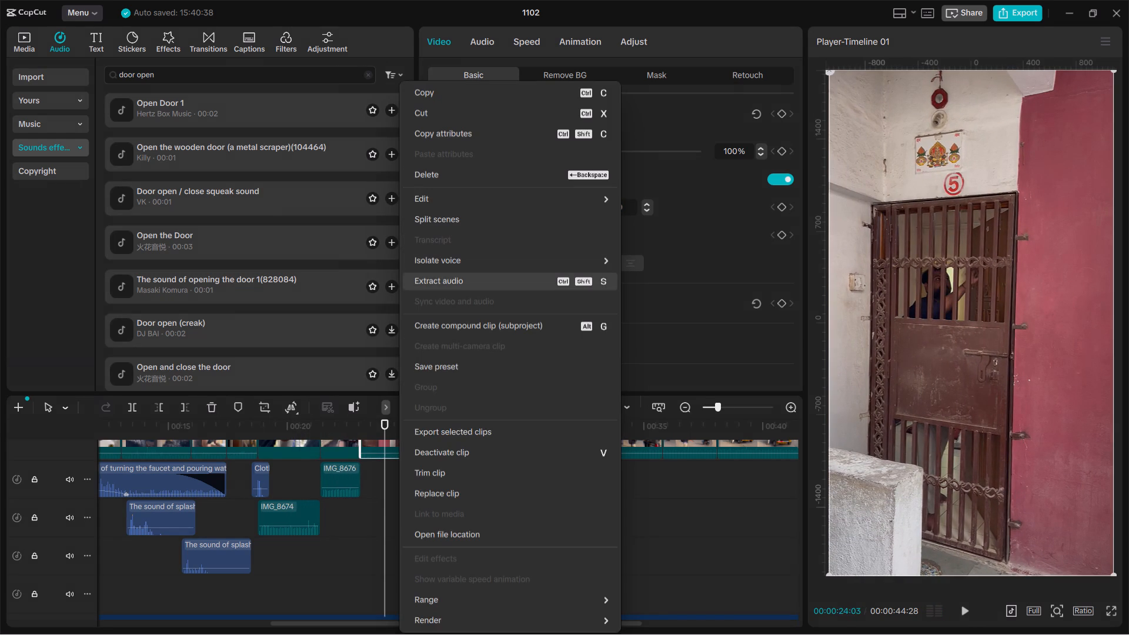
click(454, 280)
key(space)
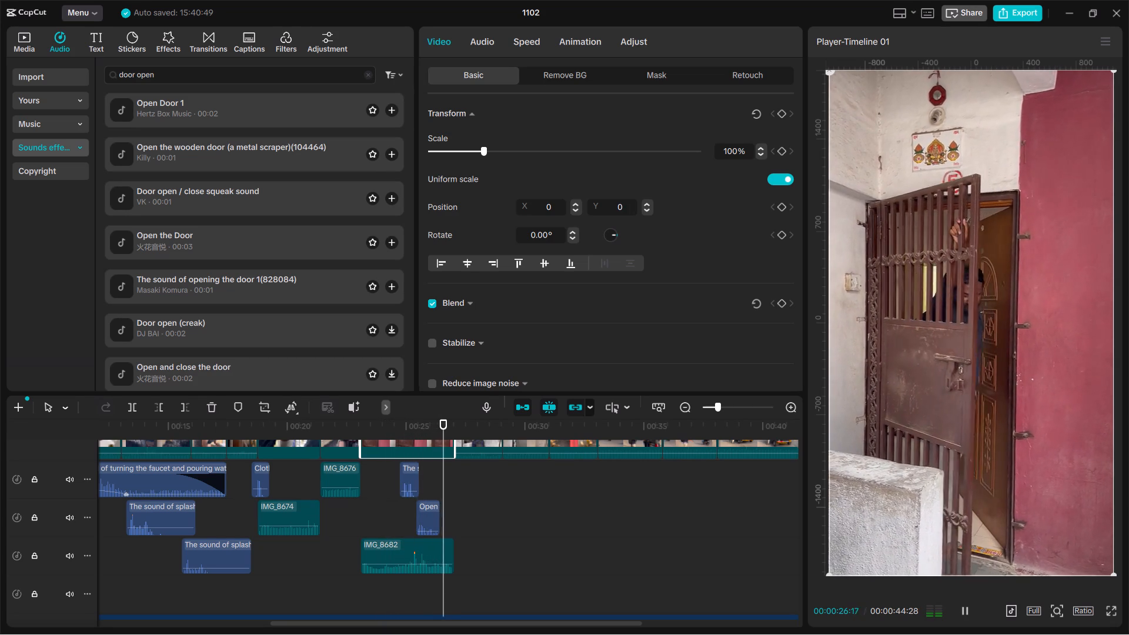
key(space)
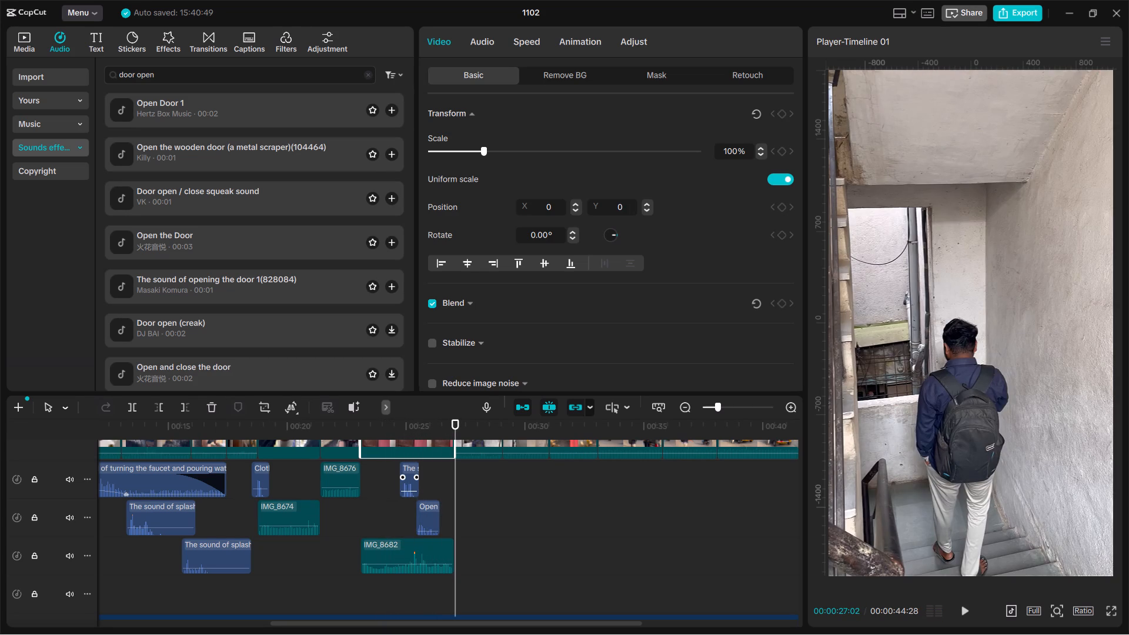
Delete the "The sound of opening the door 1(828084)" effect and replay the gate scene into the staircase scene.
click(411, 486)
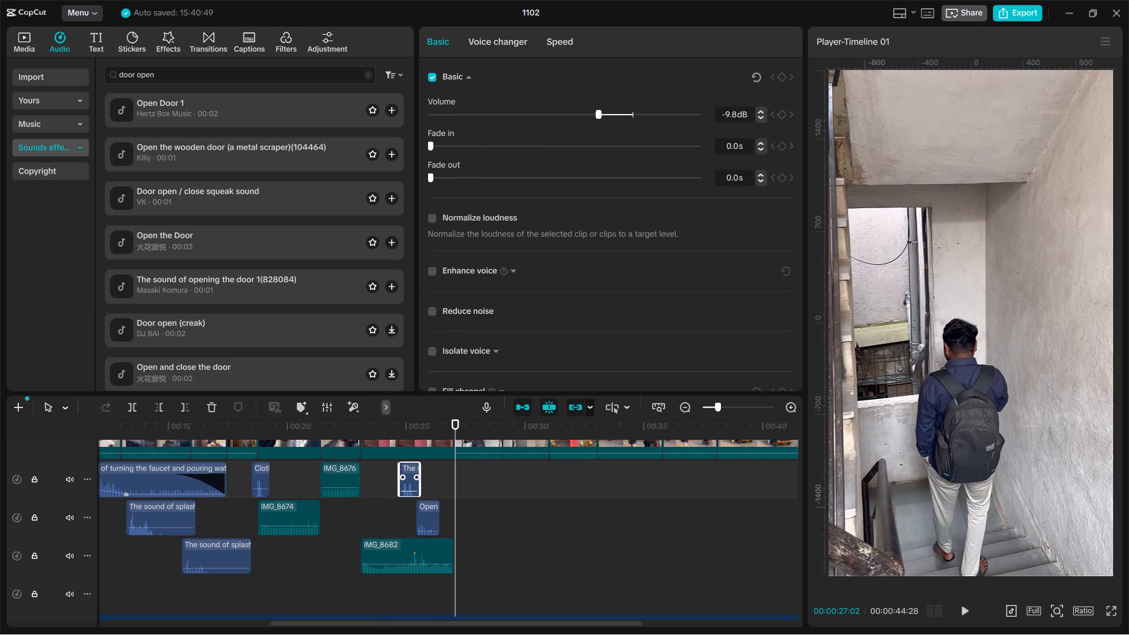
key(BackSpace)
drag(447, 430, 417, 429)
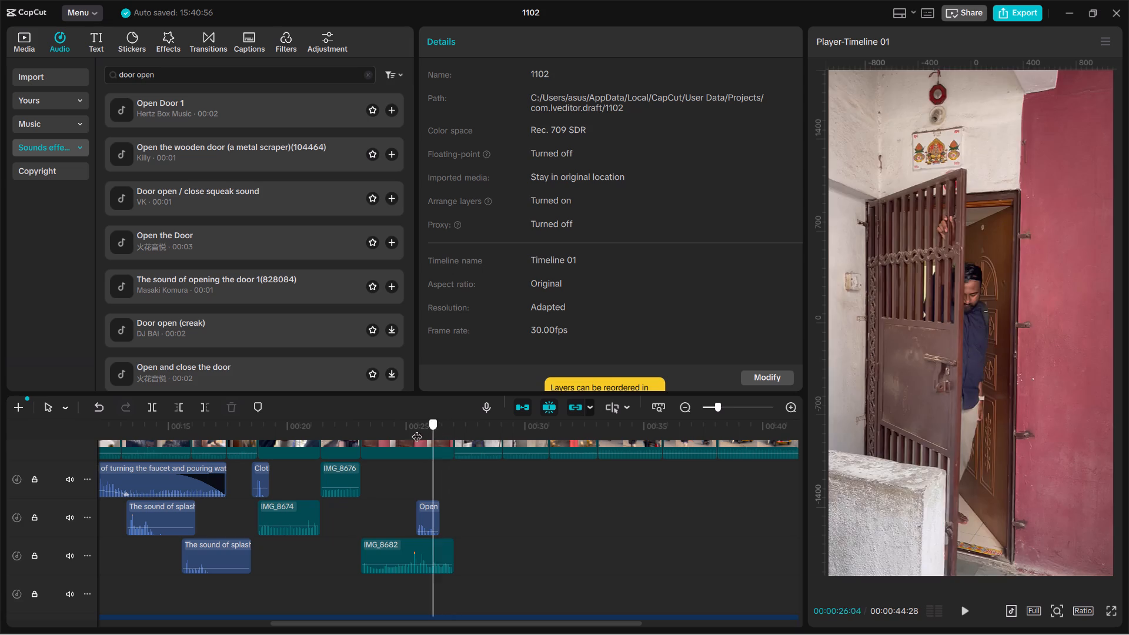
drag(417, 429, 357, 433)
key(space)
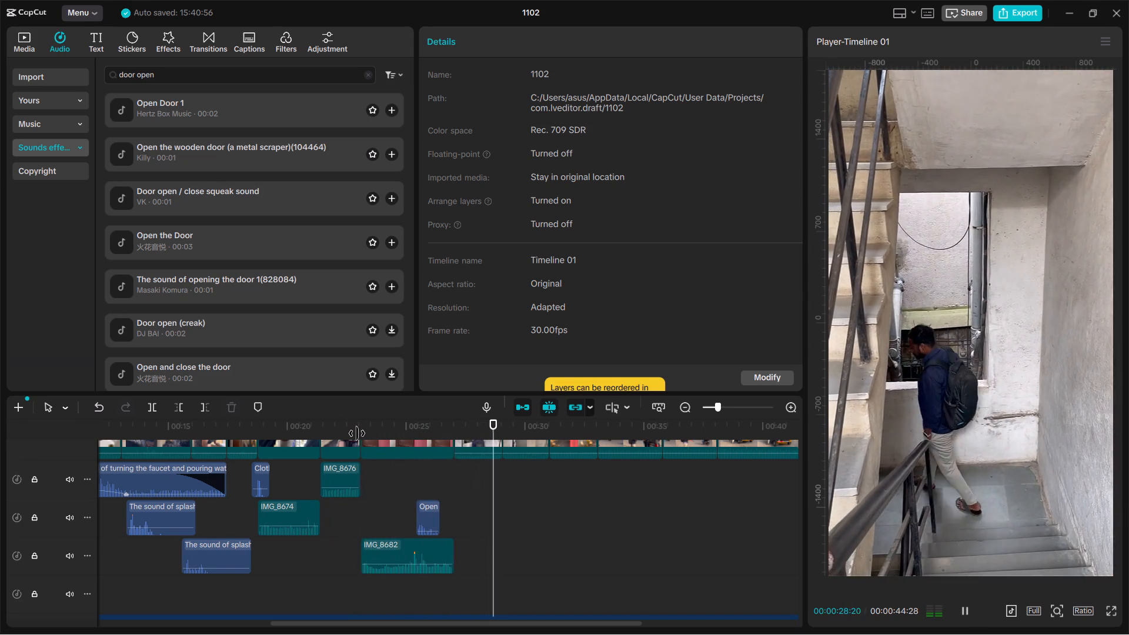
key(space)
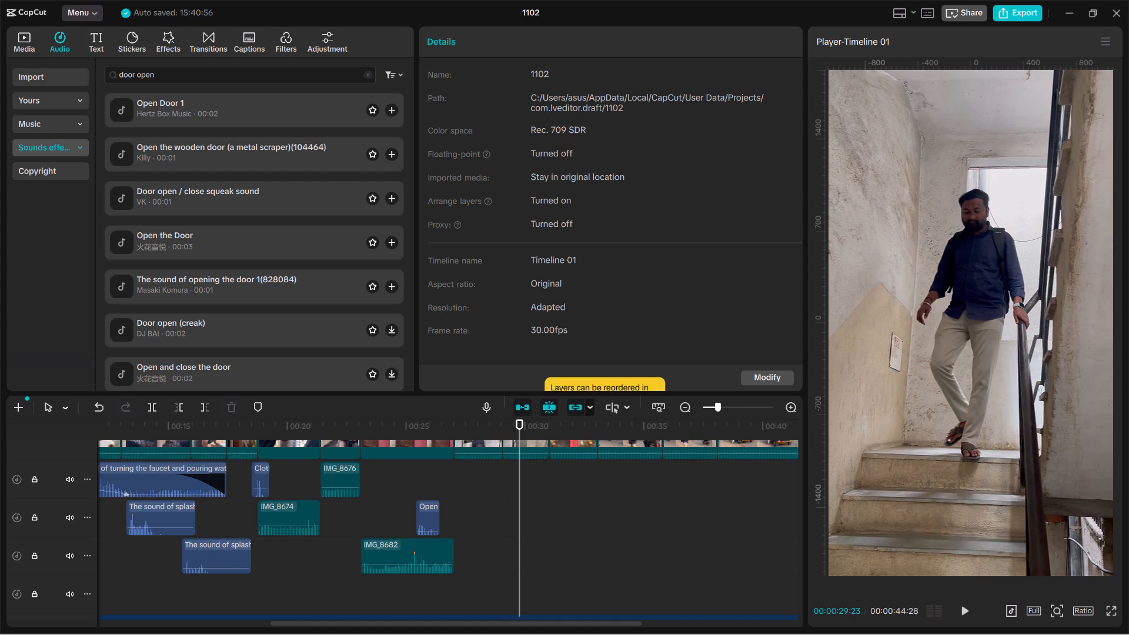
Replay the video from the beginning and listen to the soundtrack through to the end of the watch scene.
drag(227, 425, 5, 430)
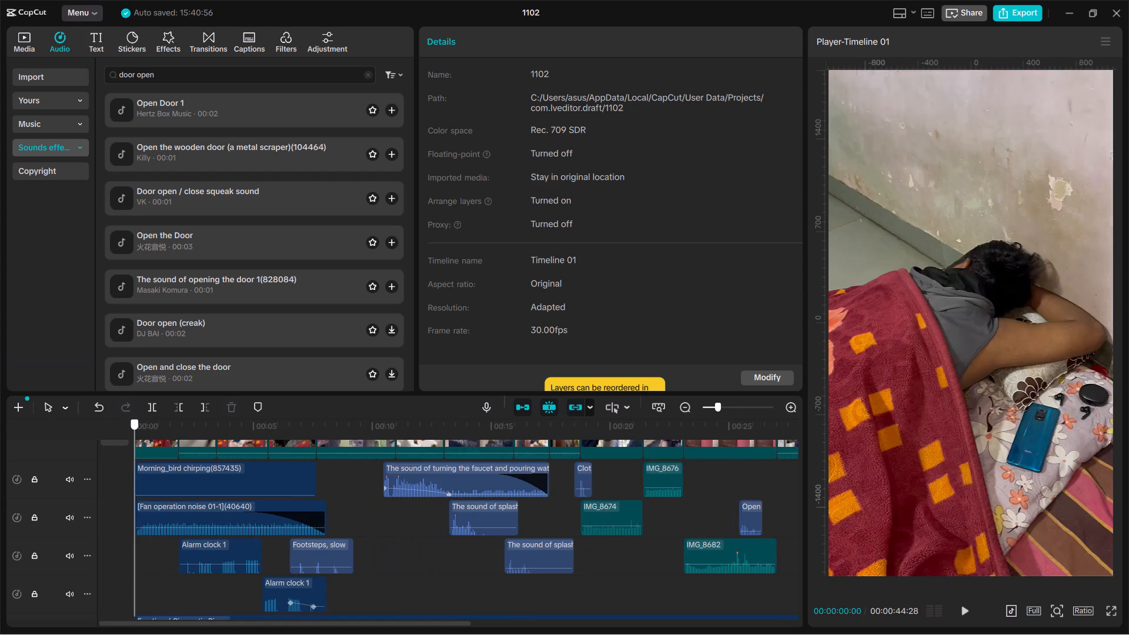
drag(5, 430, 0, 430)
key(space)
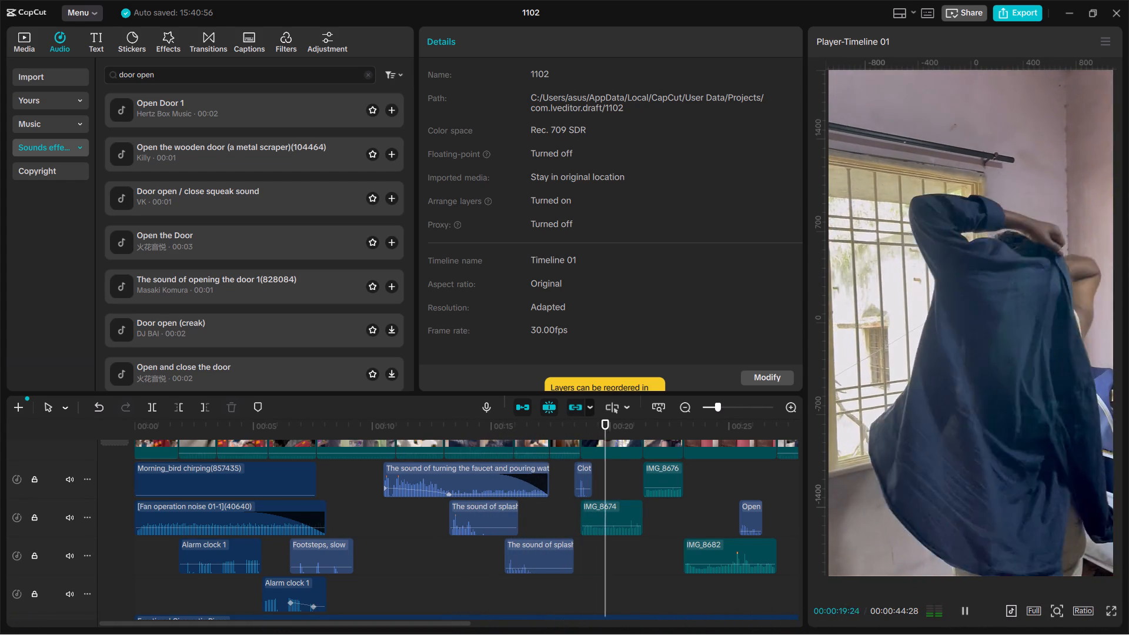
click(1013, 606)
key(space)
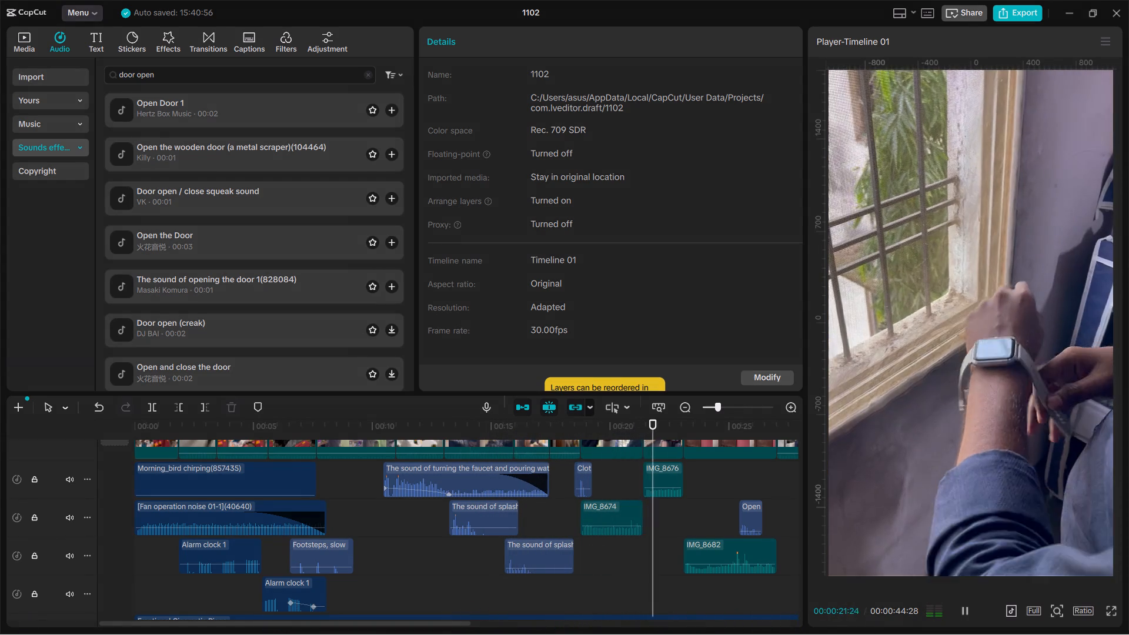
key(space)
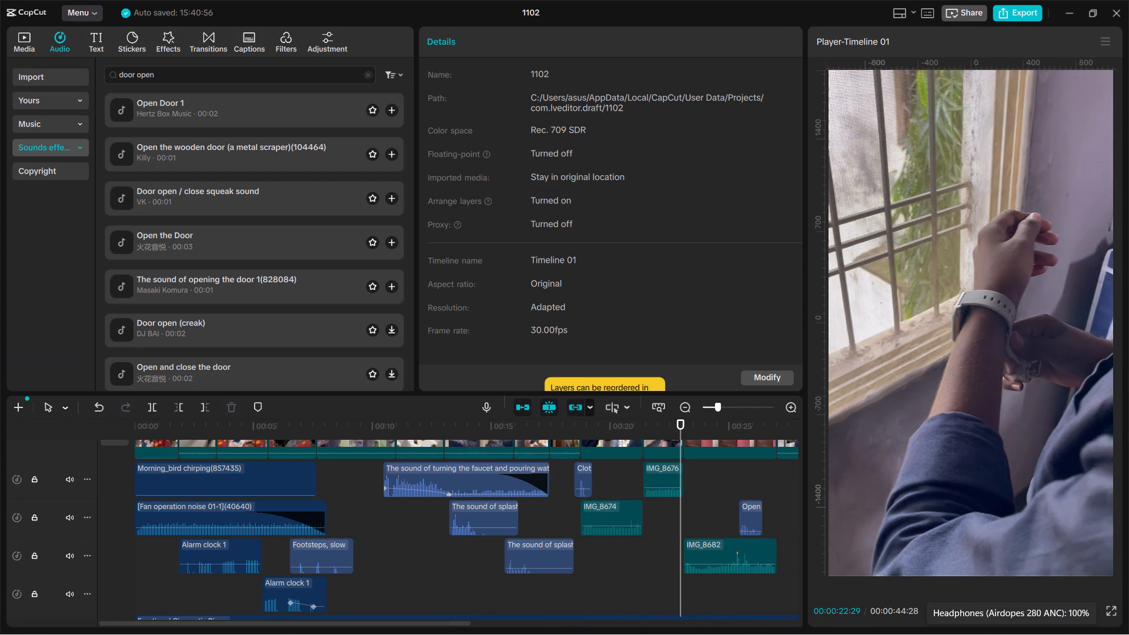
Turn on the social media preview overlay with the profile name, description and interaction icons over the video.
click(1011, 613)
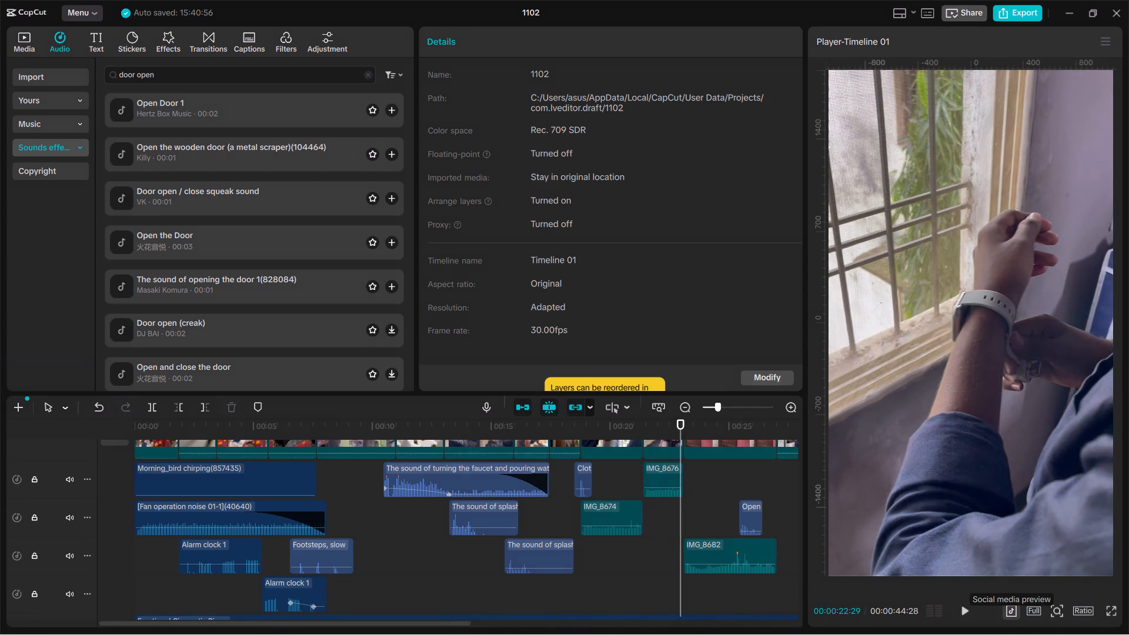
click(993, 586)
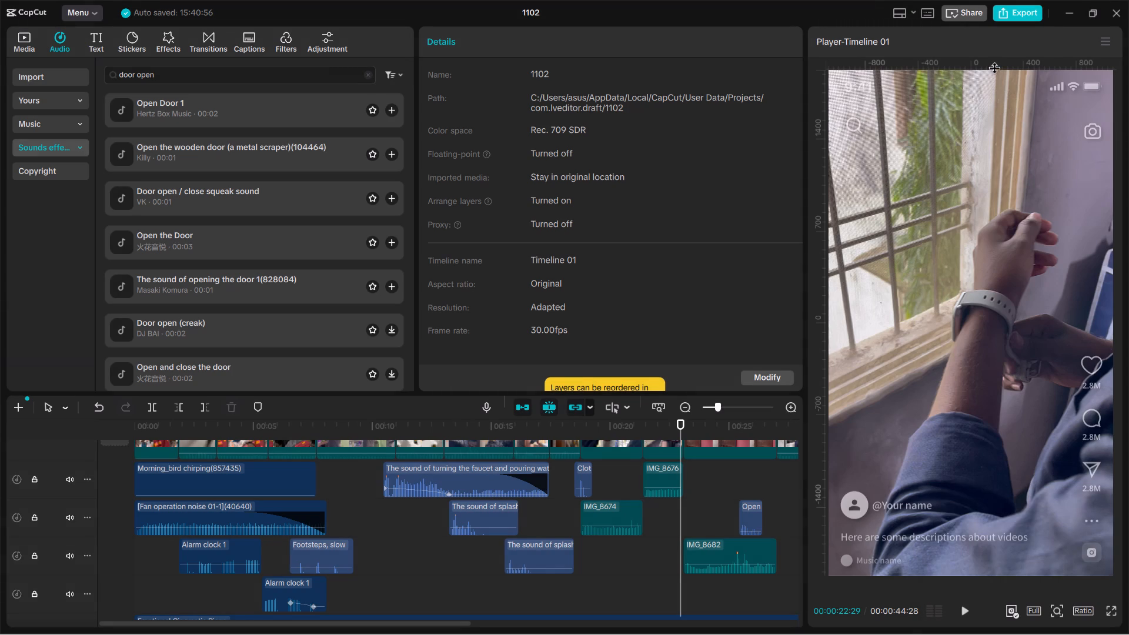
Add four horizontal guides to the preview: two just below the overlay's search icon and two just above the profile name.
drag(995, 68, 1007, 146)
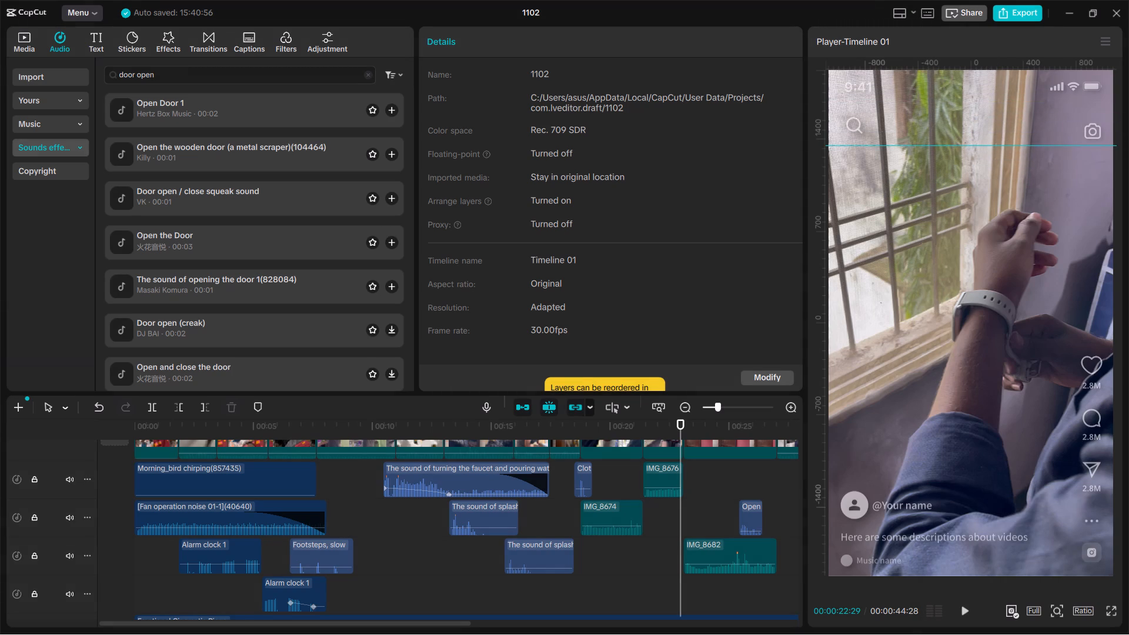
drag(1001, 62, 1010, 139)
drag(888, 574, 884, 566)
key(ctrl+z)
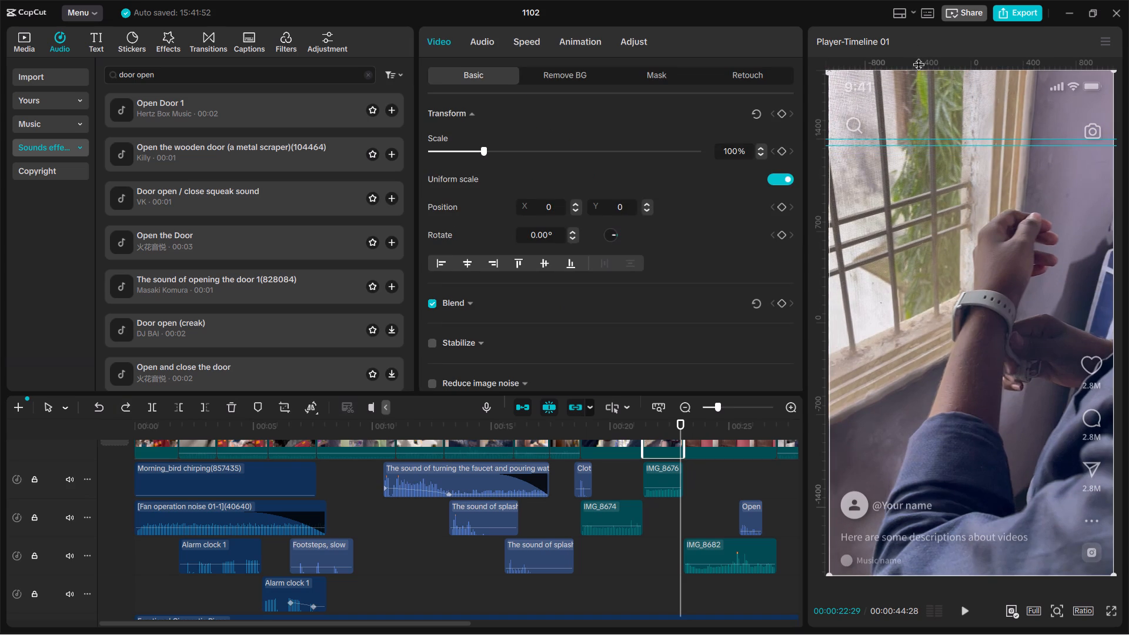
drag(919, 64, 941, 490)
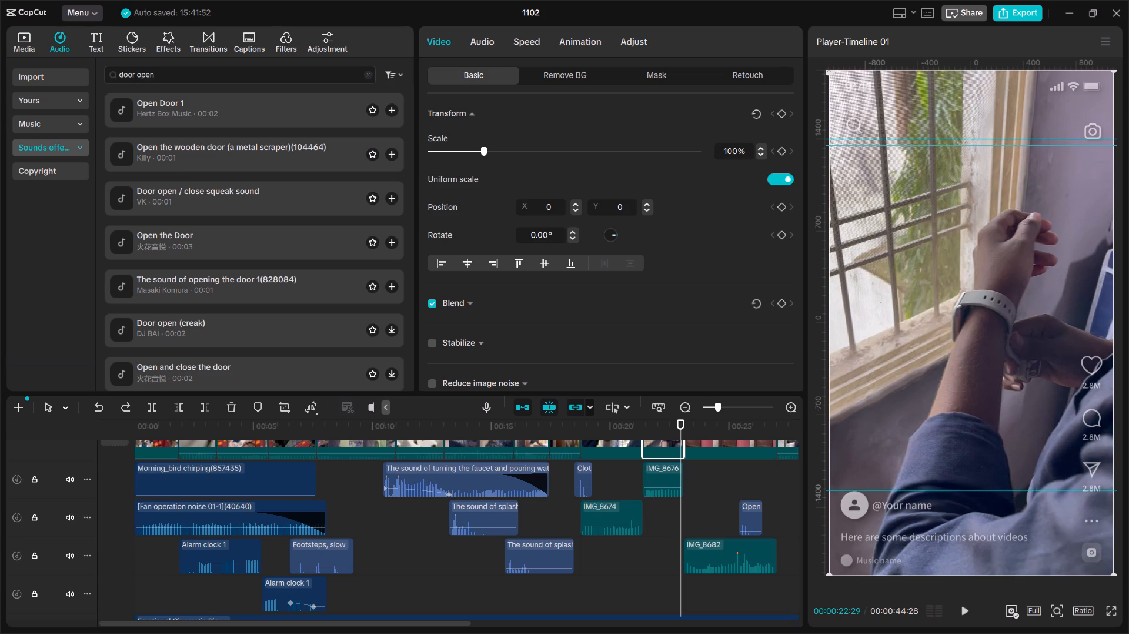
drag(931, 65, 934, 474)
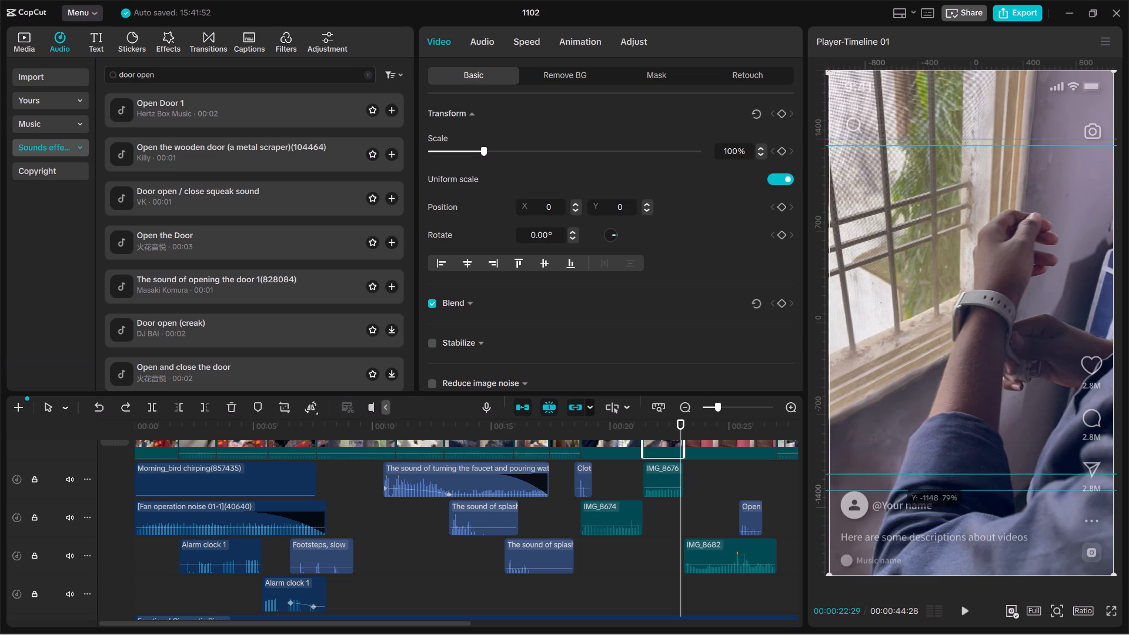
drag(934, 474, 934, 477)
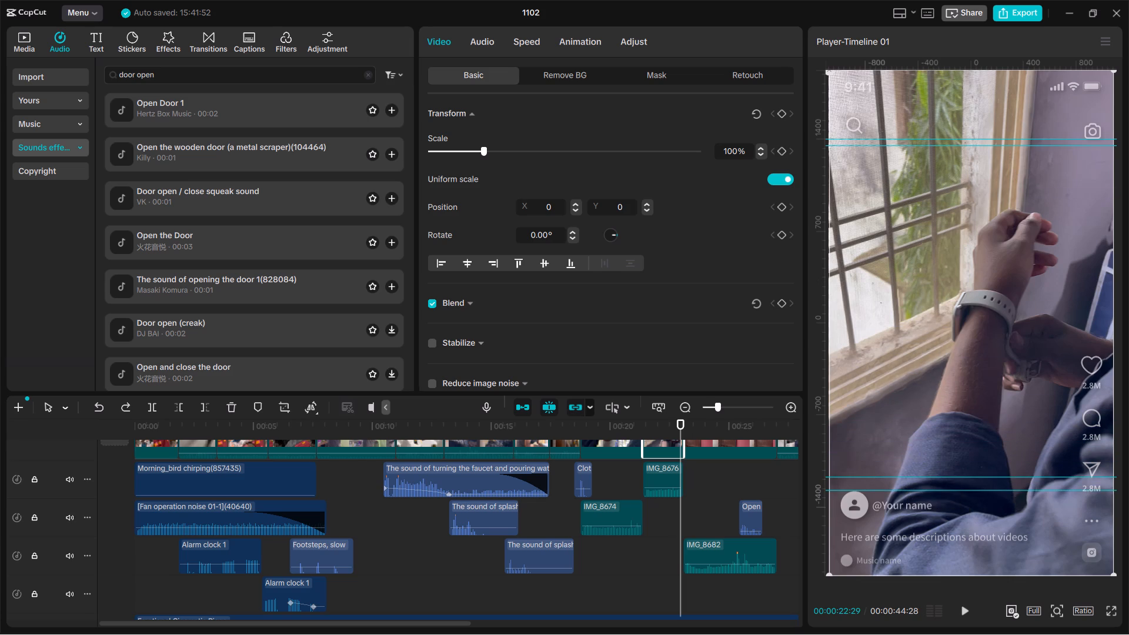
Add four vertical guides to the preview: two near the frame's left edge and two just inside the like and comment icons.
drag(821, 277, 871, 290)
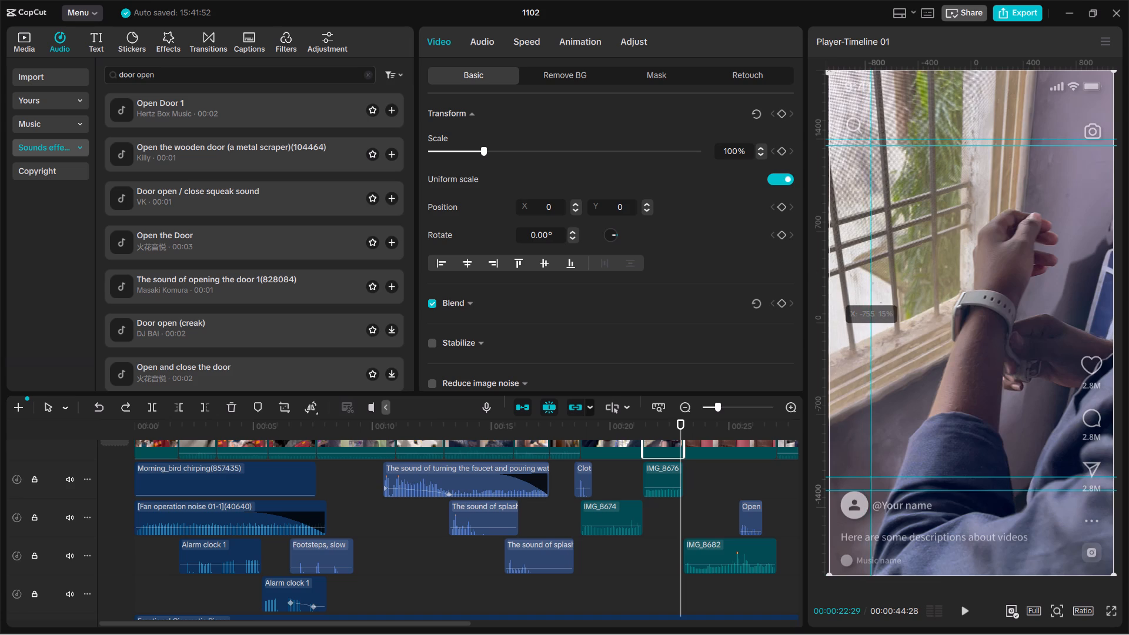
drag(871, 290, 872, 292)
drag(819, 280, 861, 295)
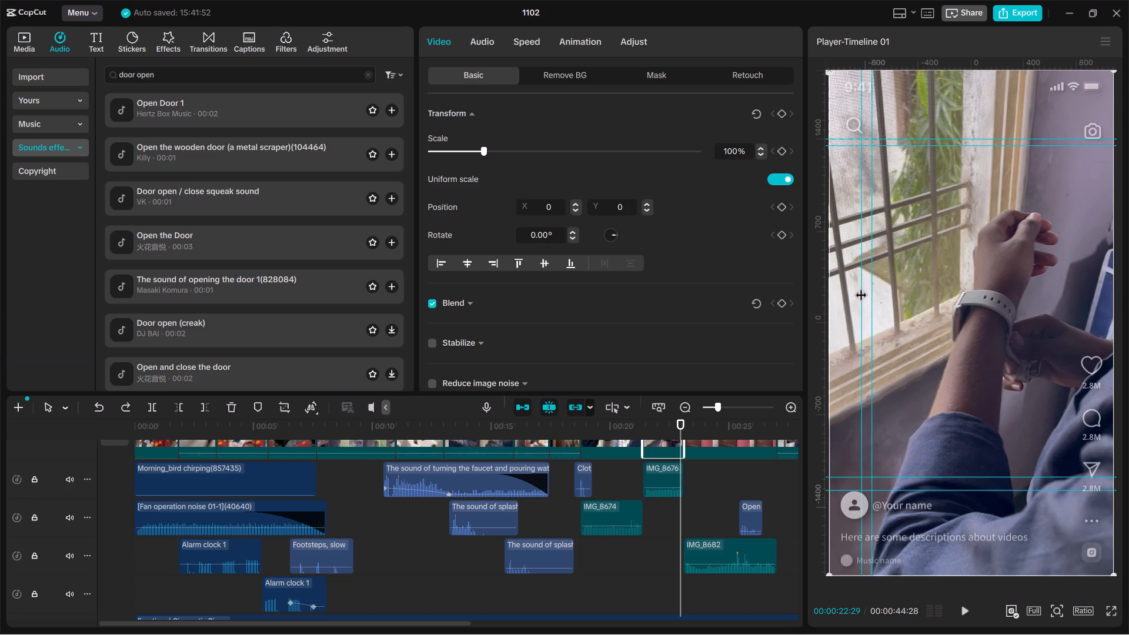
drag(819, 298, 1058, 352)
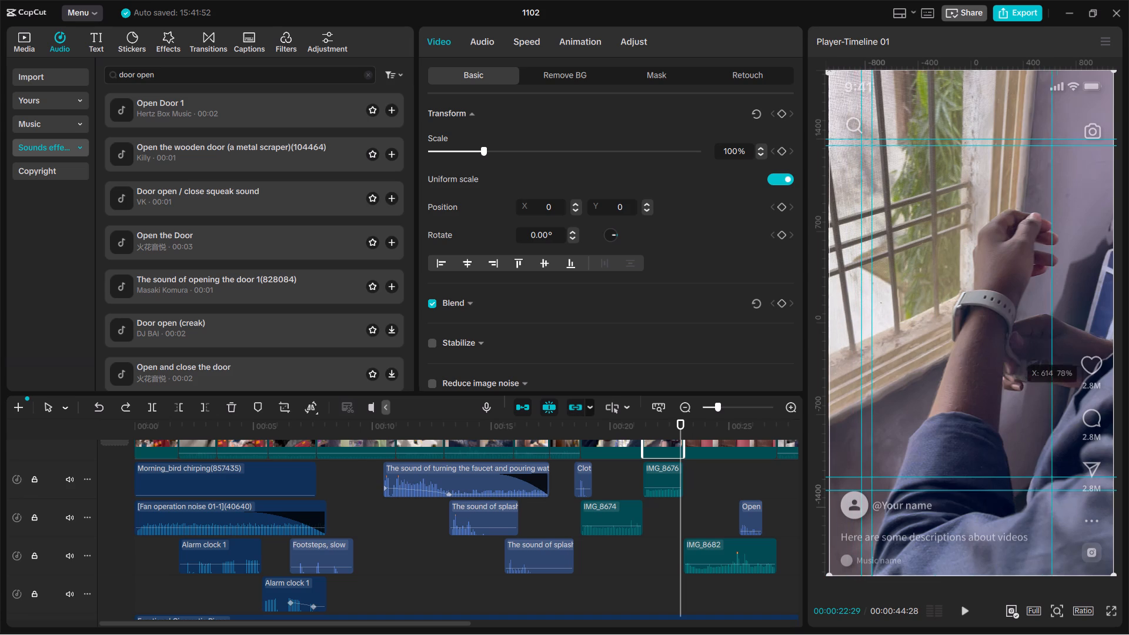
drag(1058, 352, 1076, 360)
drag(821, 279, 1067, 336)
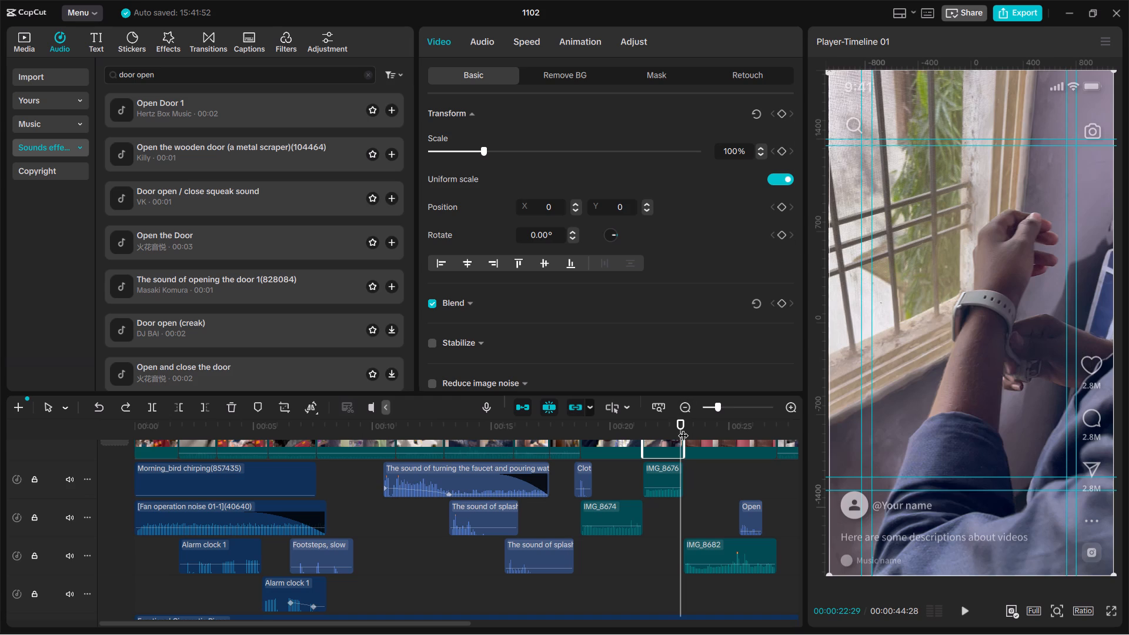
Replay the video from the beginning with the social media overlay and guides shown.
drag(683, 428, 119, 449)
key(space)
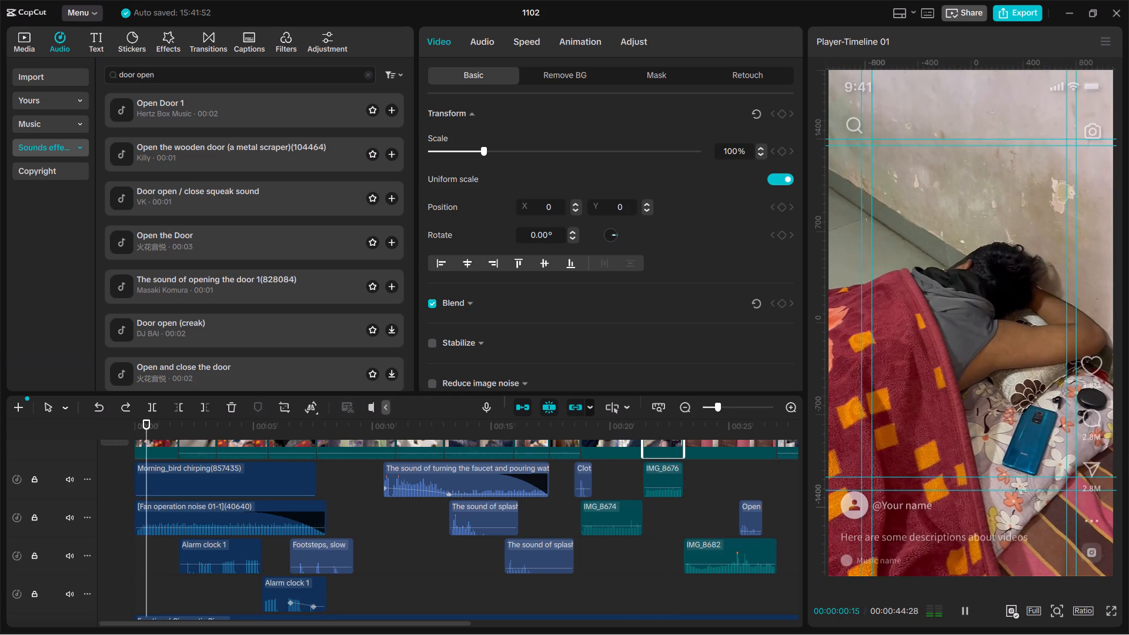
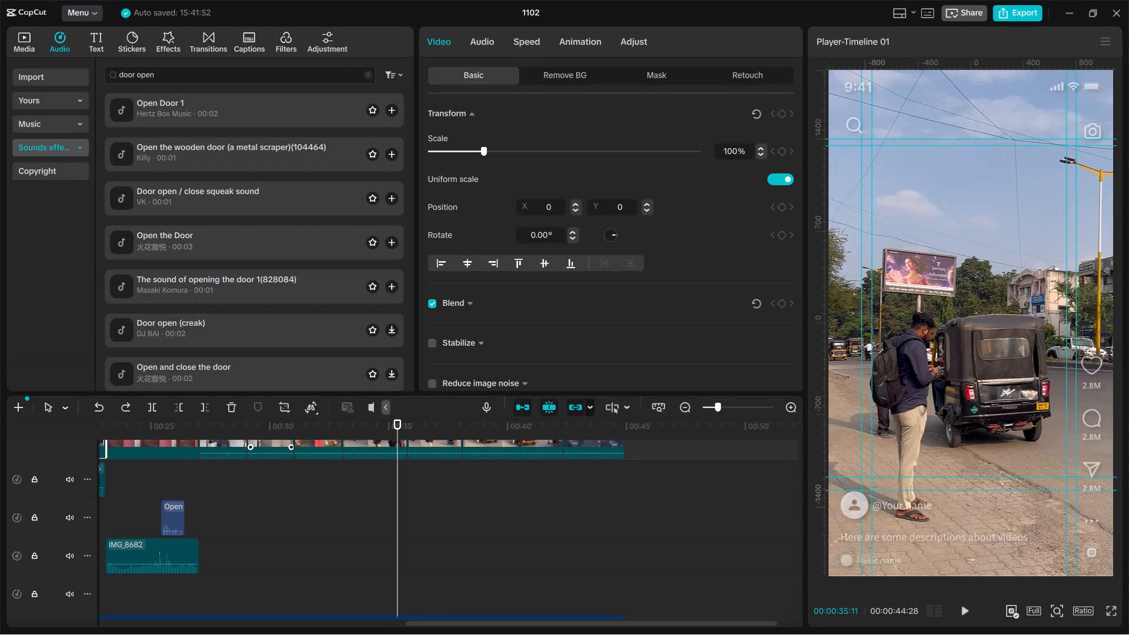
Extract the audio from the two stairwell clips, IMG_8685 and IMG_8687, onto the audio track below the video.
drag(372, 433, 232, 430)
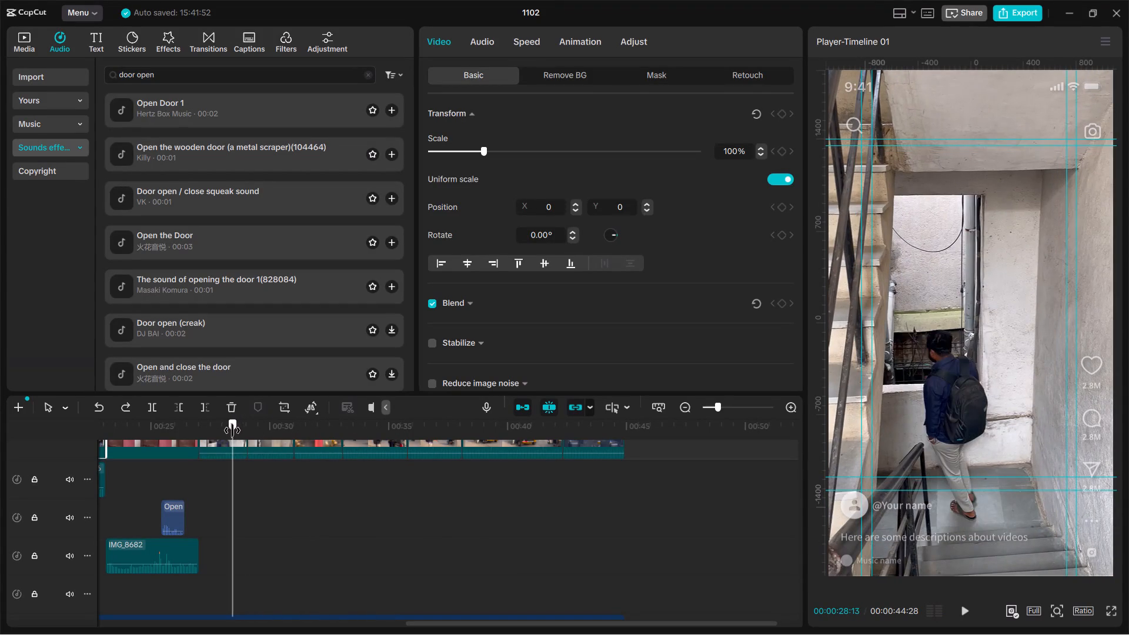
drag(232, 430, 229, 430)
right_click(236, 447)
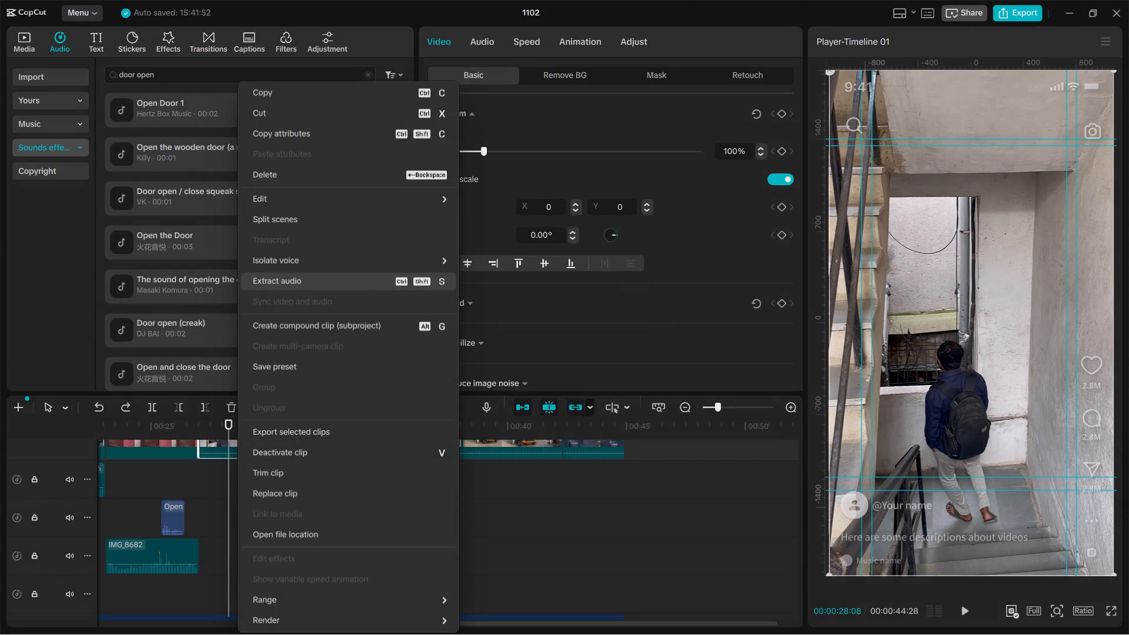
click(308, 292)
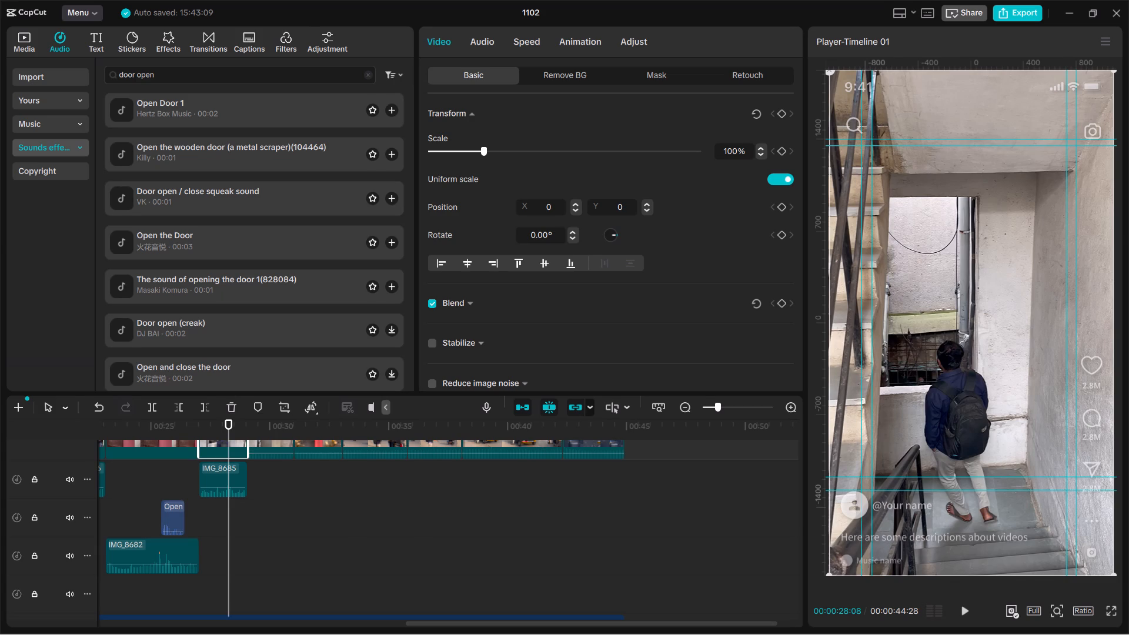
drag(229, 419, 188, 420)
key(space)
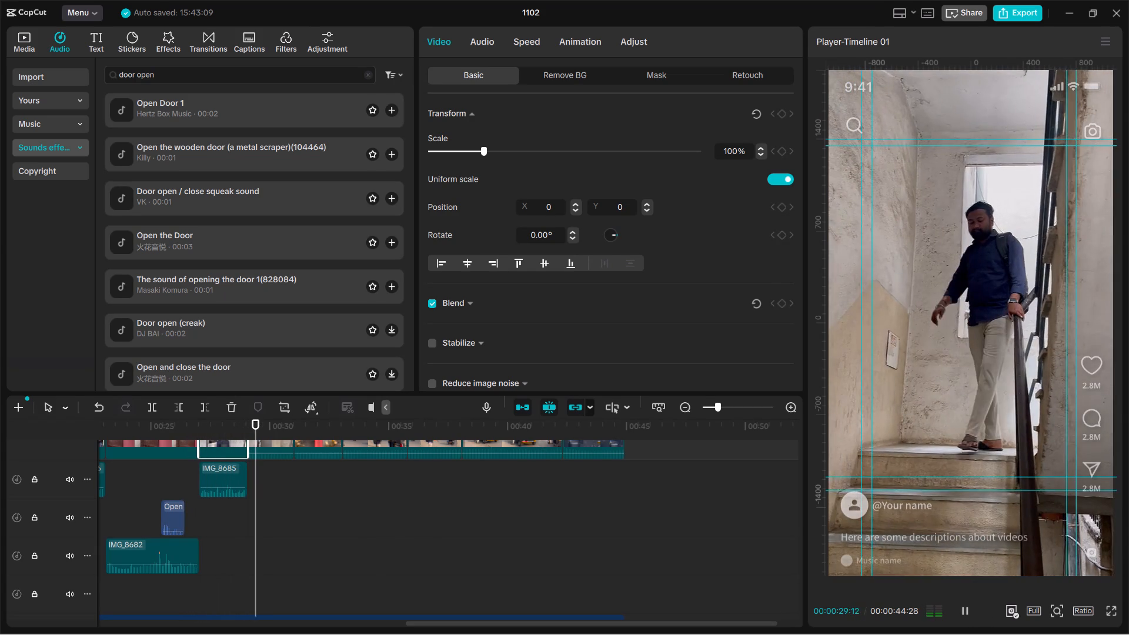
key(space)
right_click(277, 448)
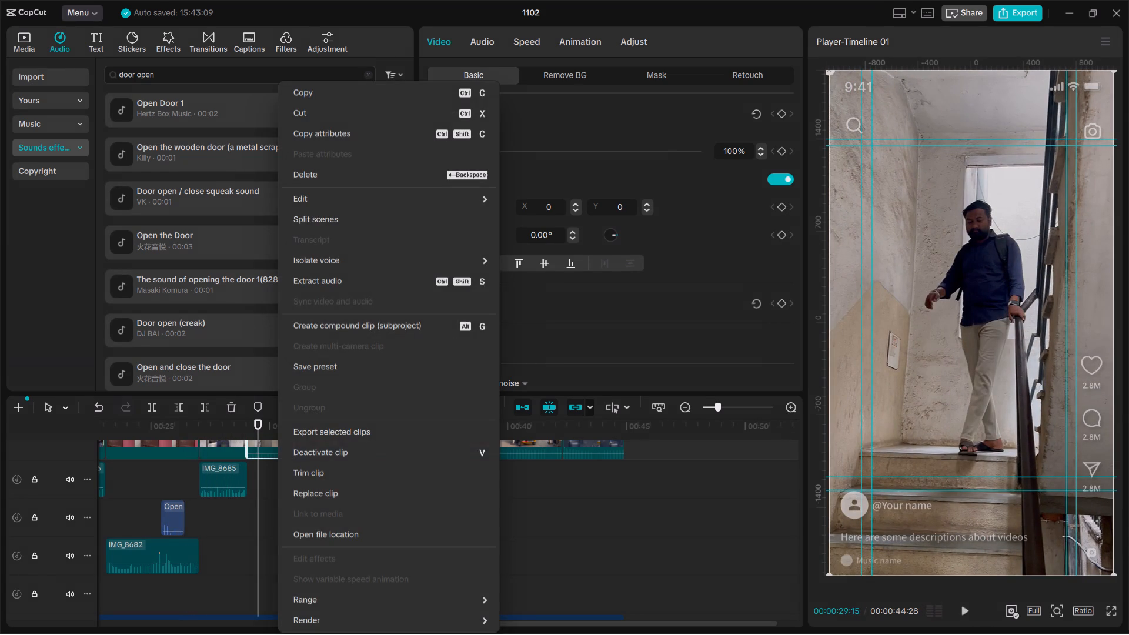
click(375, 285)
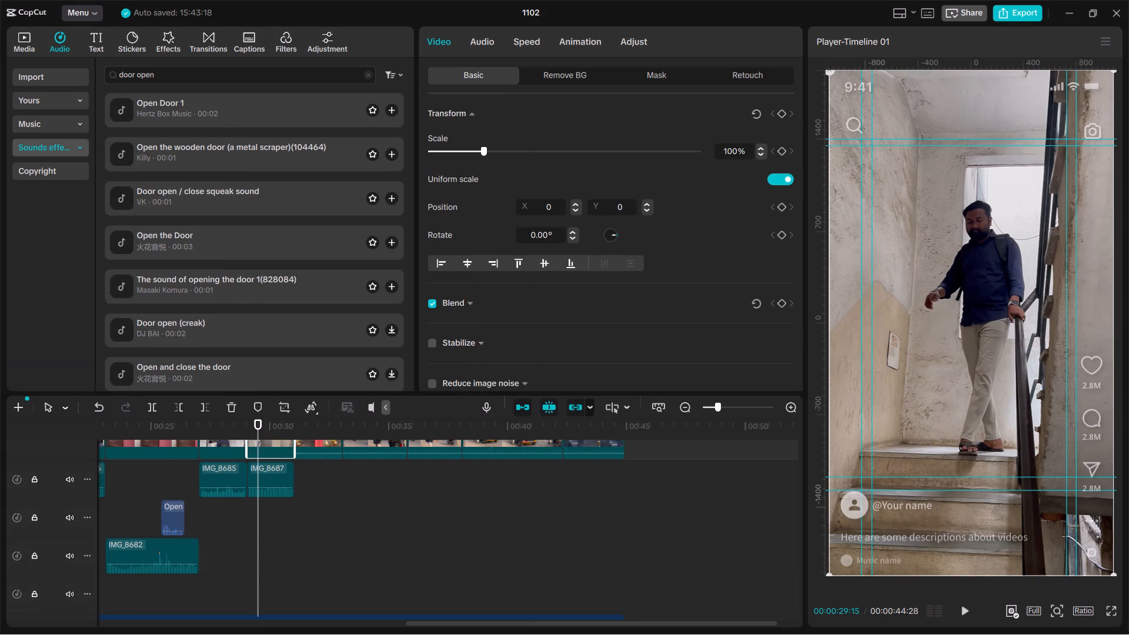
Extract the audio from the IMG_8689 clip of the man walking out through the alley, and play it back.
key(space)
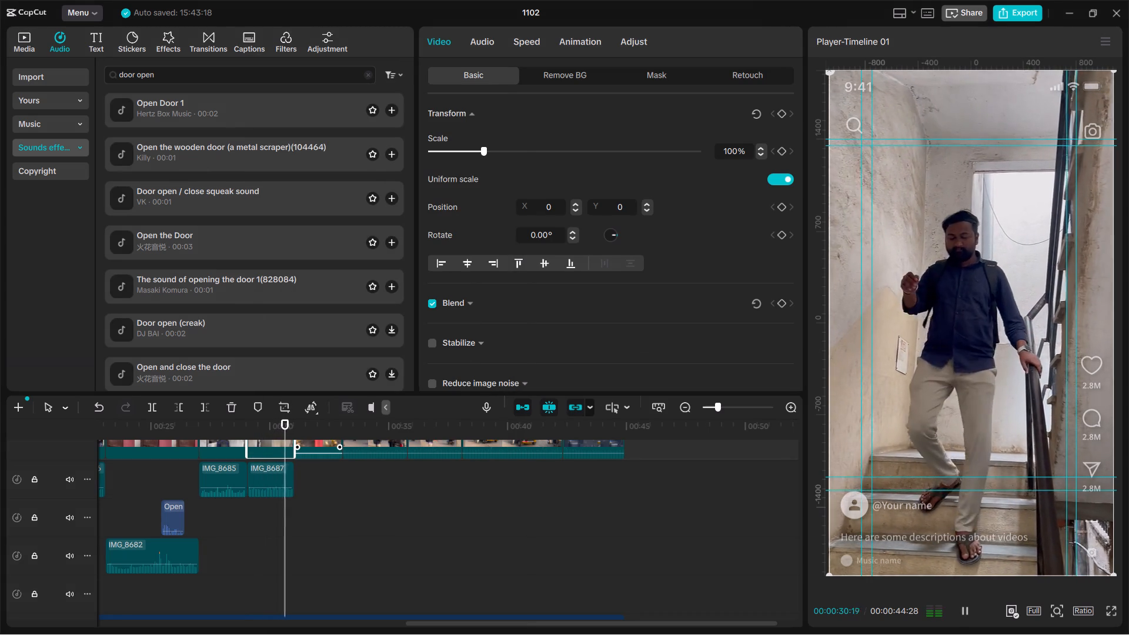
key(space)
right_click(318, 448)
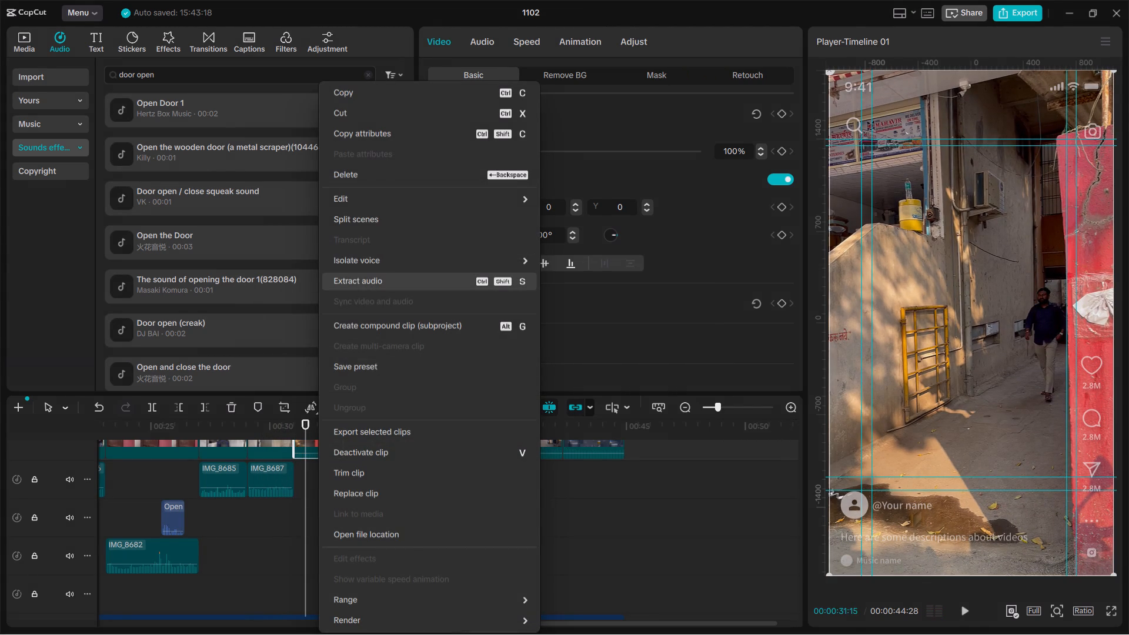
key(space)
drag(310, 427, 305, 427)
key(space)
key(space)
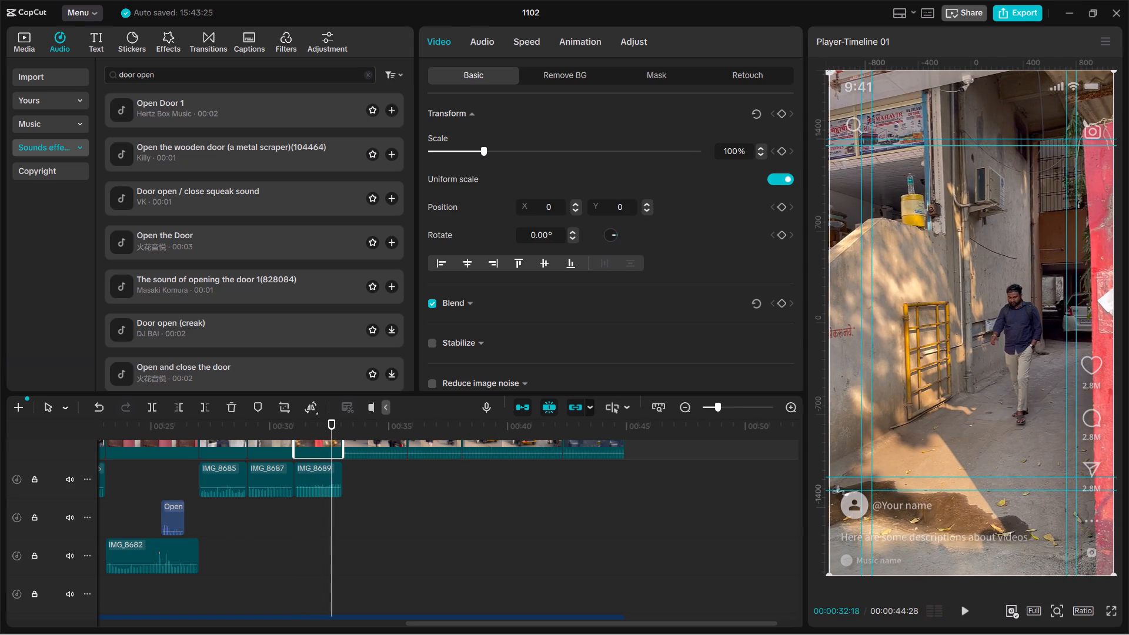
Extract the audio from both IMG_8693 roadside clips, where the man waits for and hails an auto rickshaw.
key(space)
key(space)
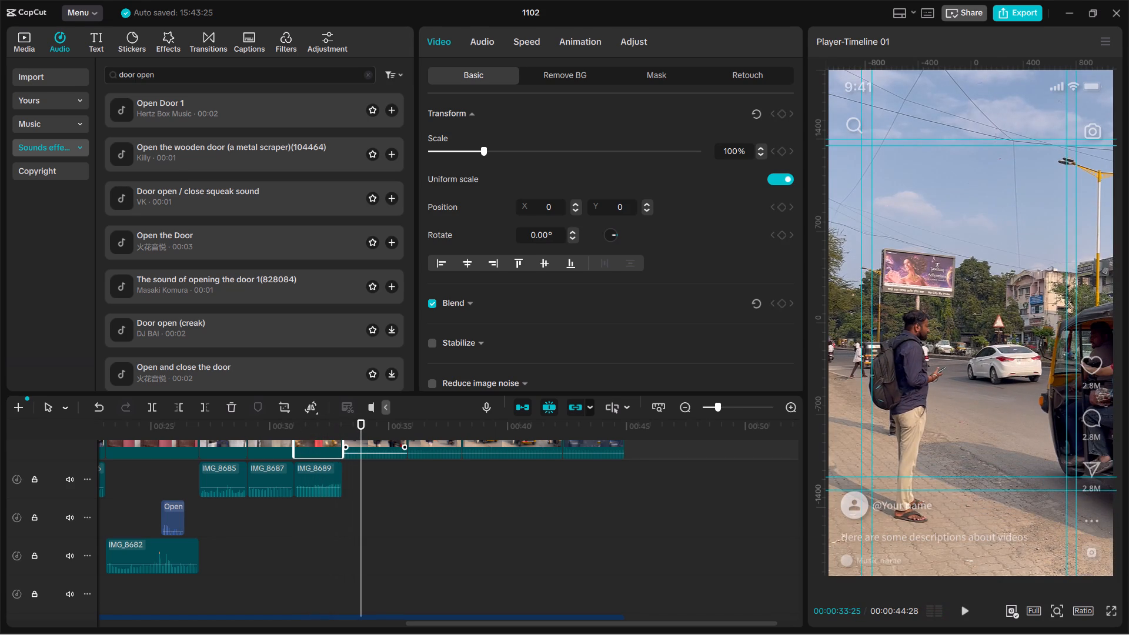
right_click(355, 449)
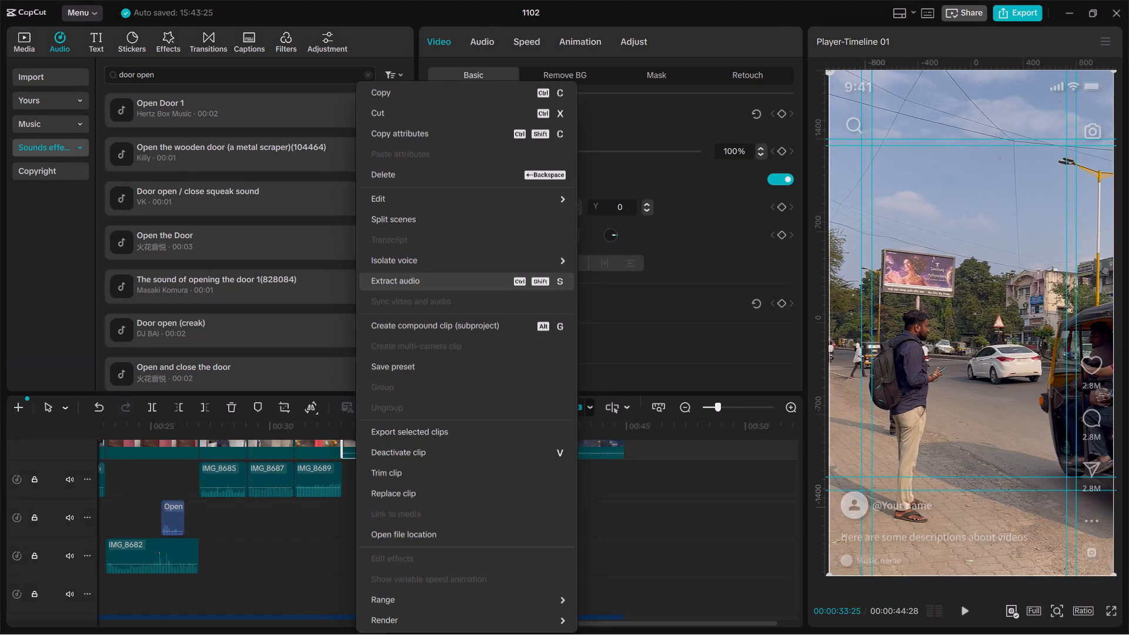
click(429, 279)
key(space)
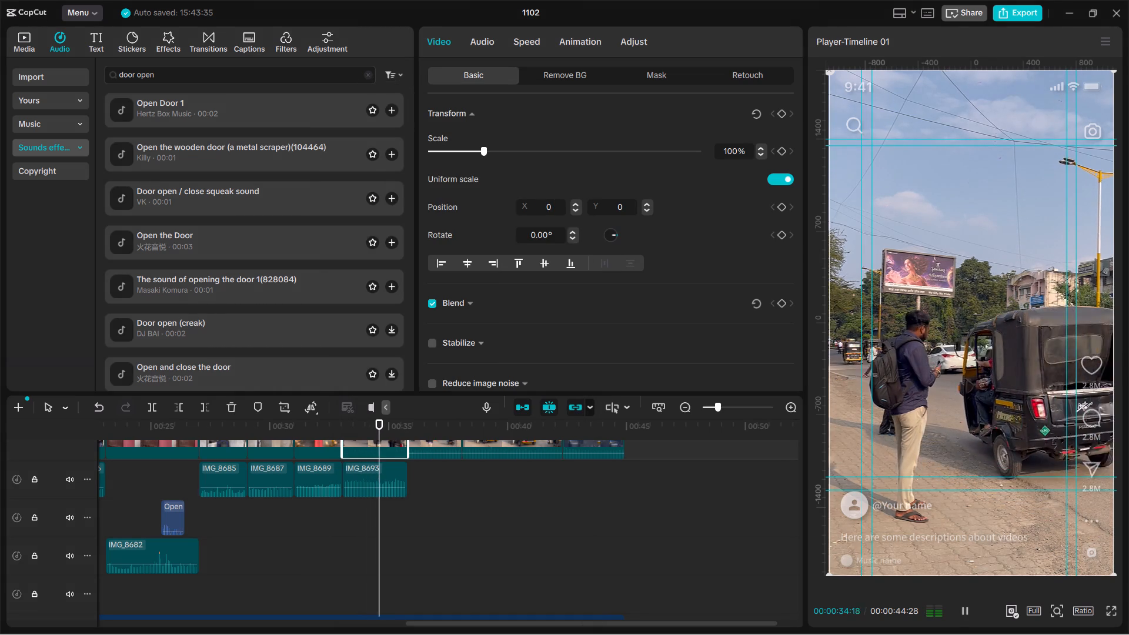
drag(387, 419, 342, 425)
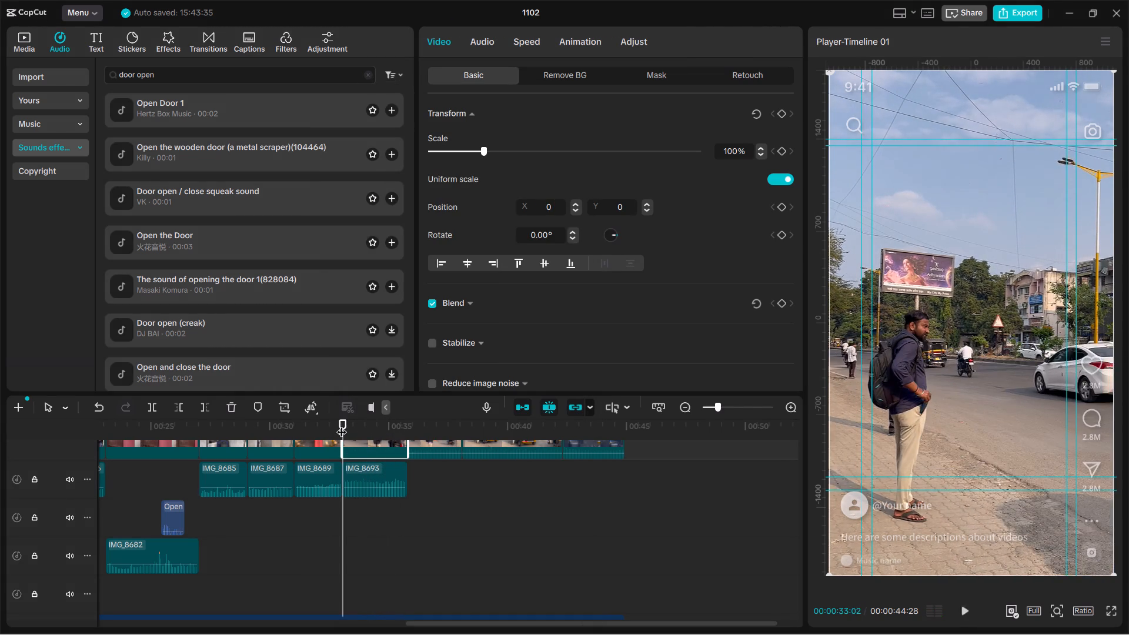
key(space)
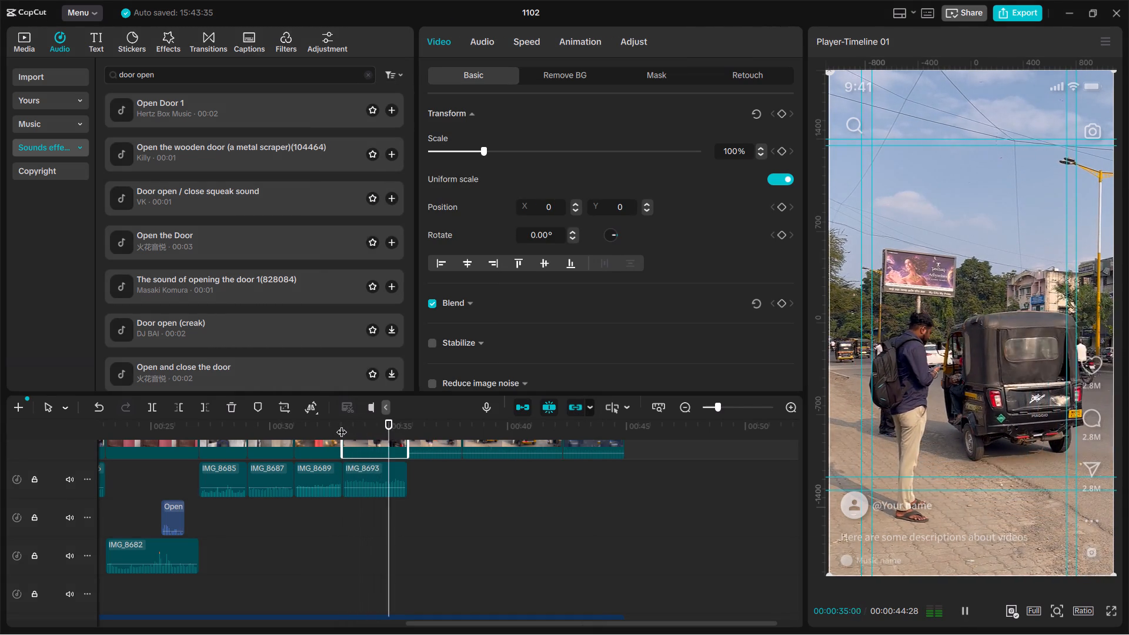
key(space)
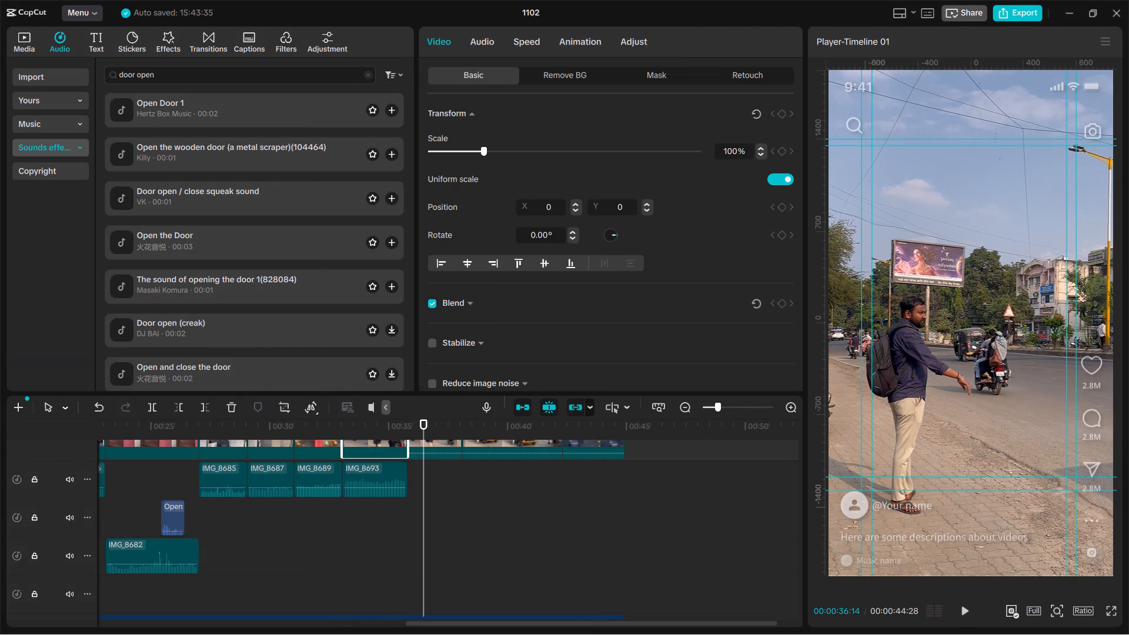
right_click(440, 450)
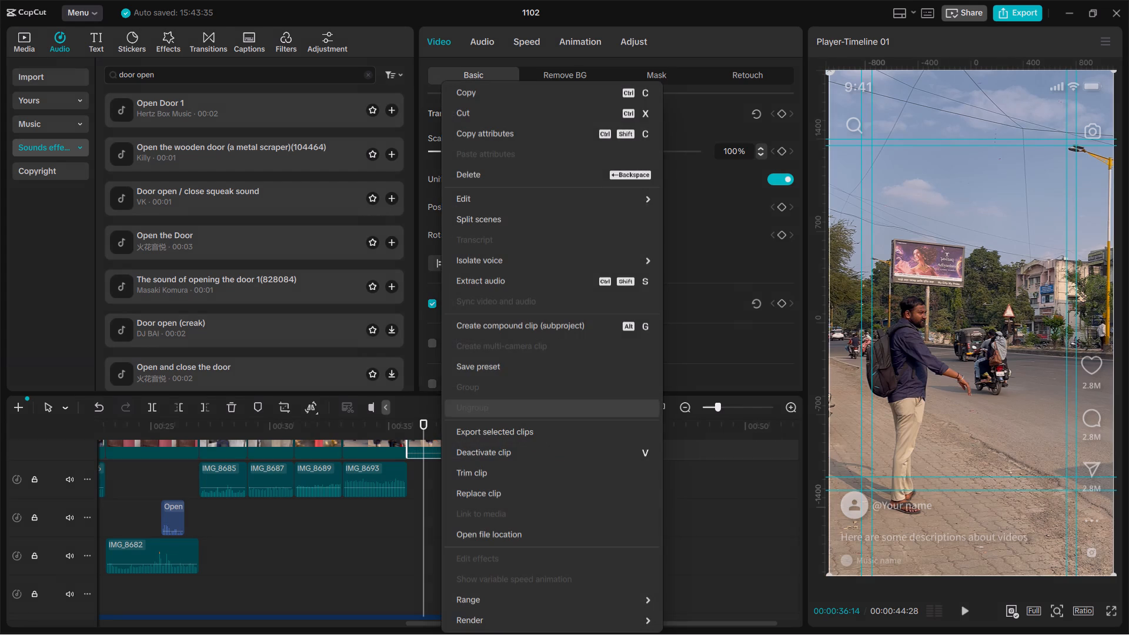
click(497, 275)
Extract the audio from the IMG_8694 clip of the man boarding the auto rickshaw, and play it back.
key(space)
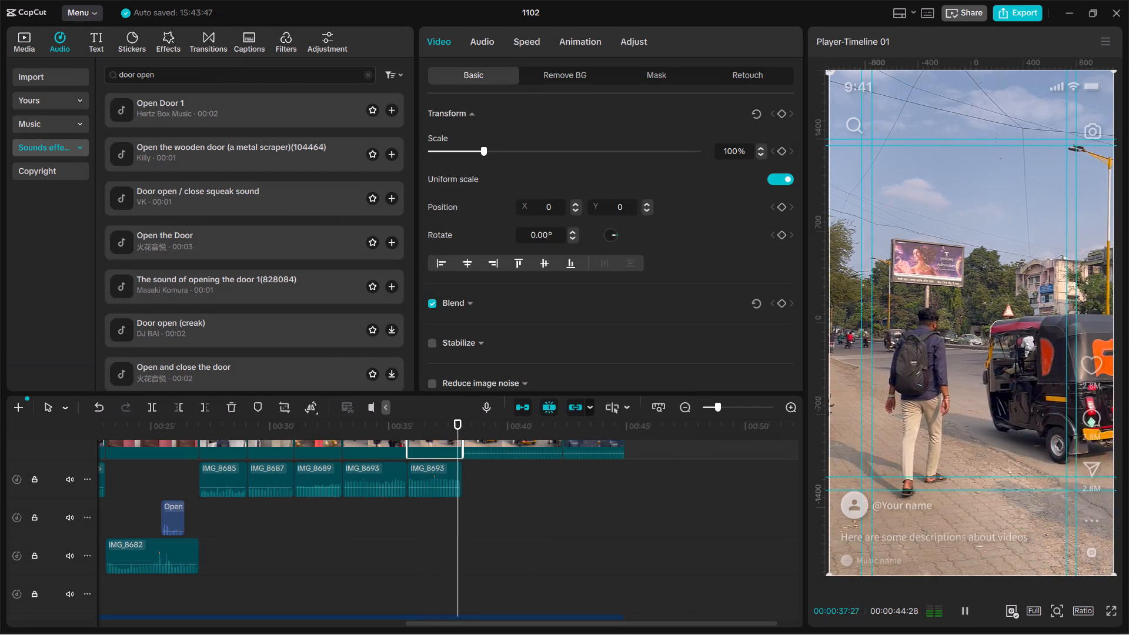
key(space)
right_click(540, 439)
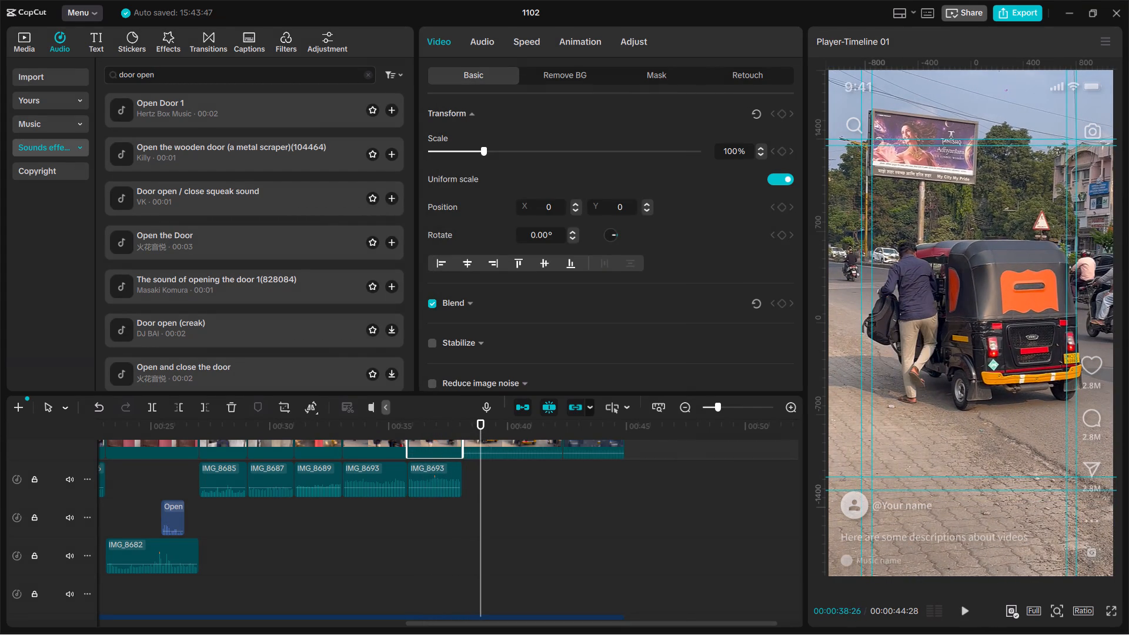
right_click(540, 439)
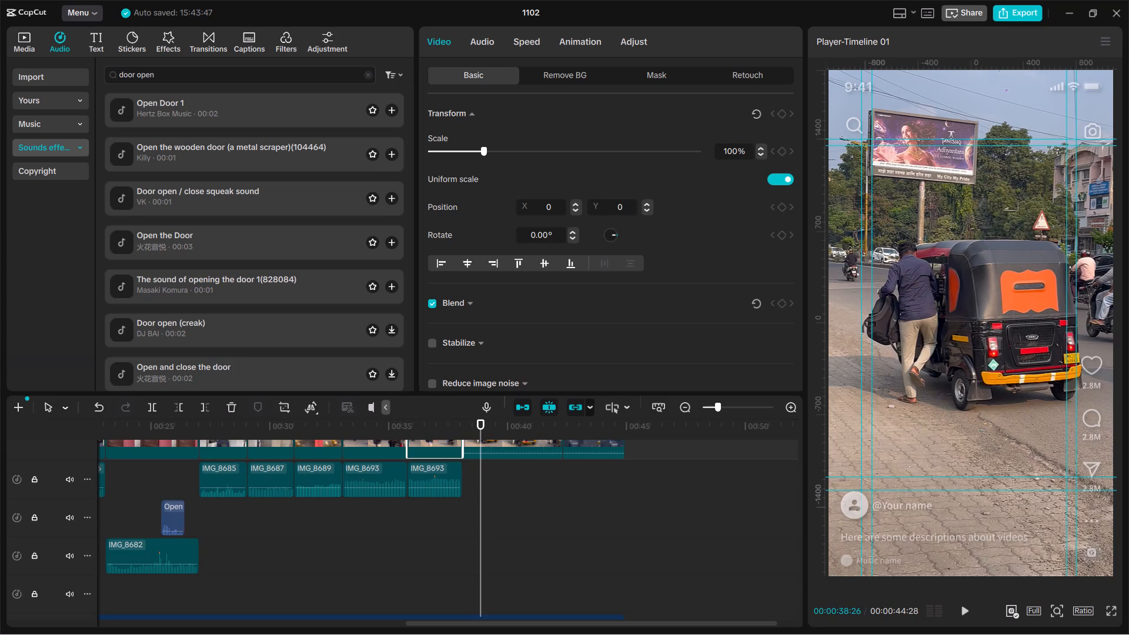
right_click(540, 439)
right_click(509, 443)
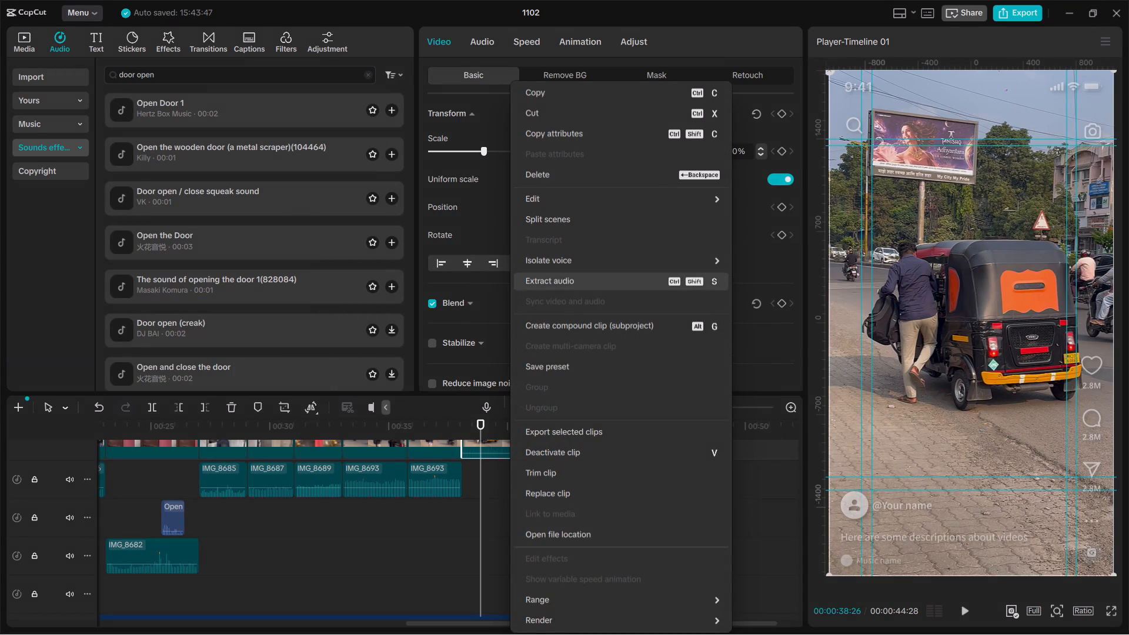
click(555, 282)
key(space)
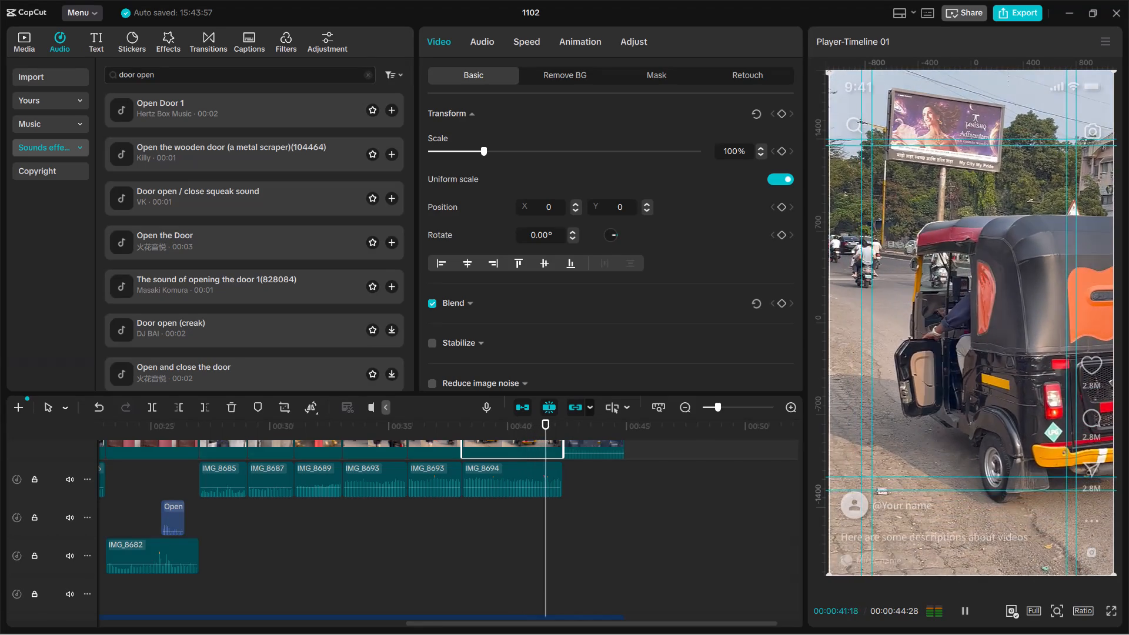
key(space)
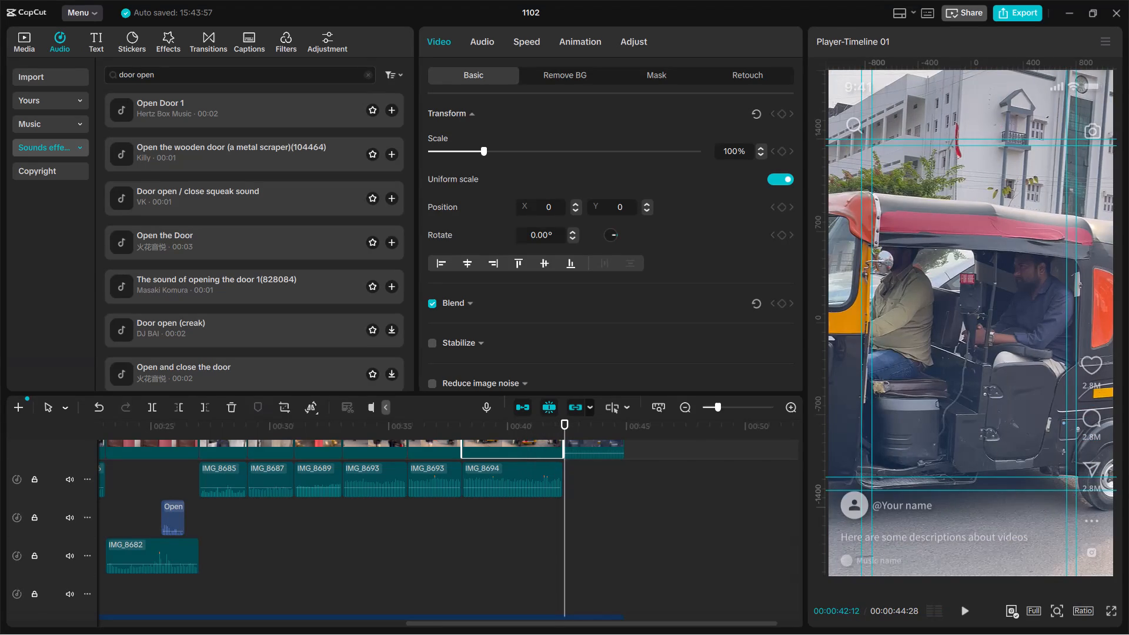
Extract the audio from the final clip, IMG_8697, showing the man riding in the auto rickshaw.
key(space)
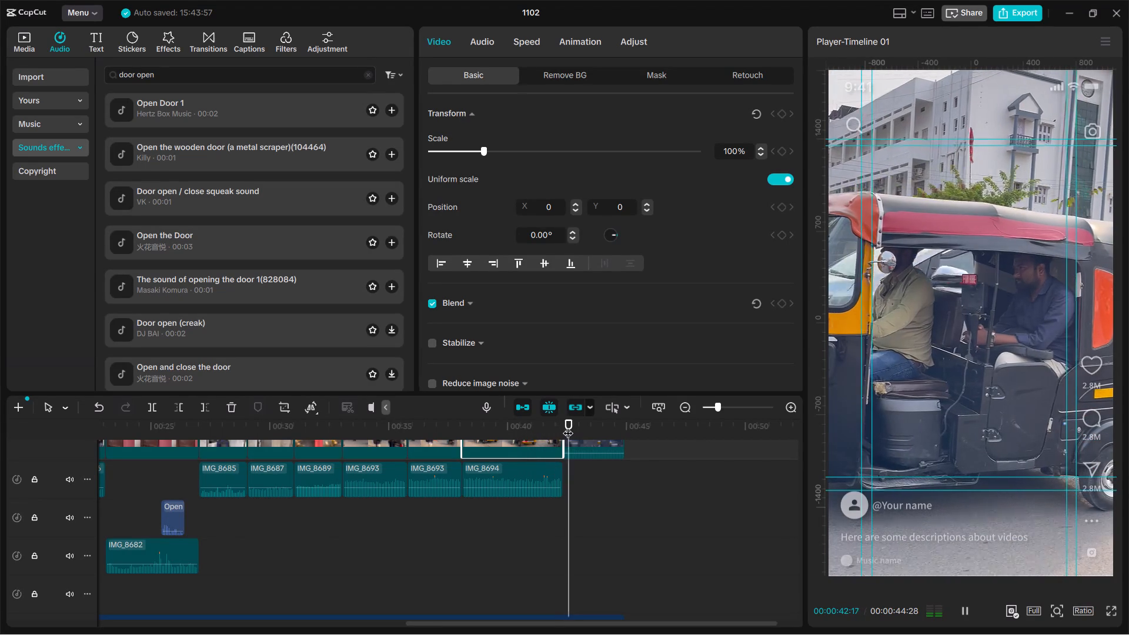
key(space)
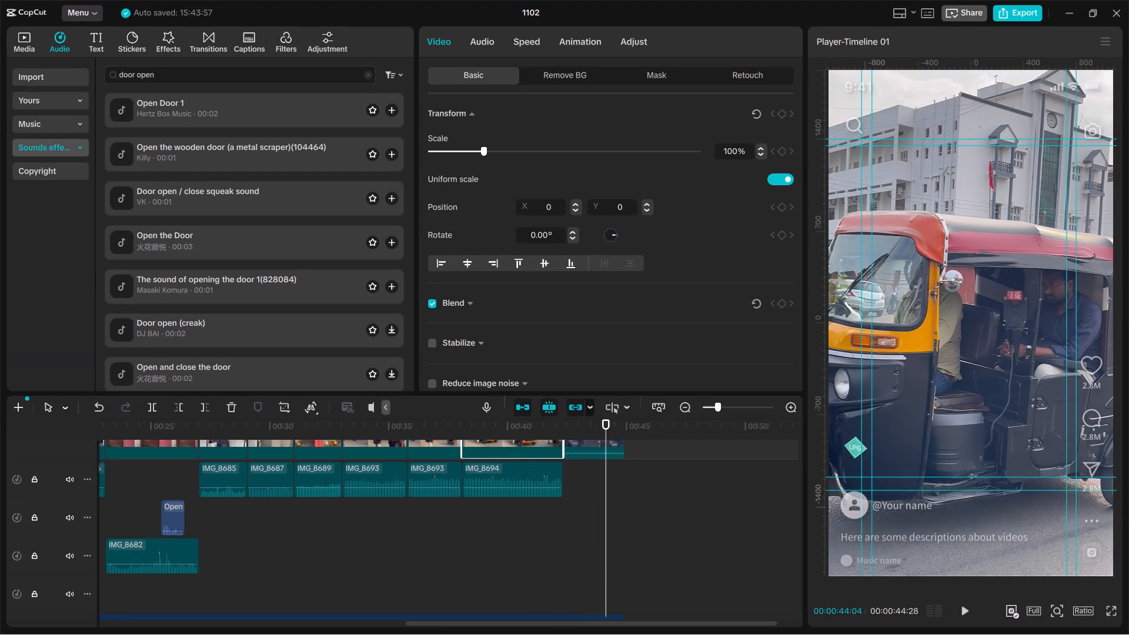
key(space)
key(space)
right_click(575, 435)
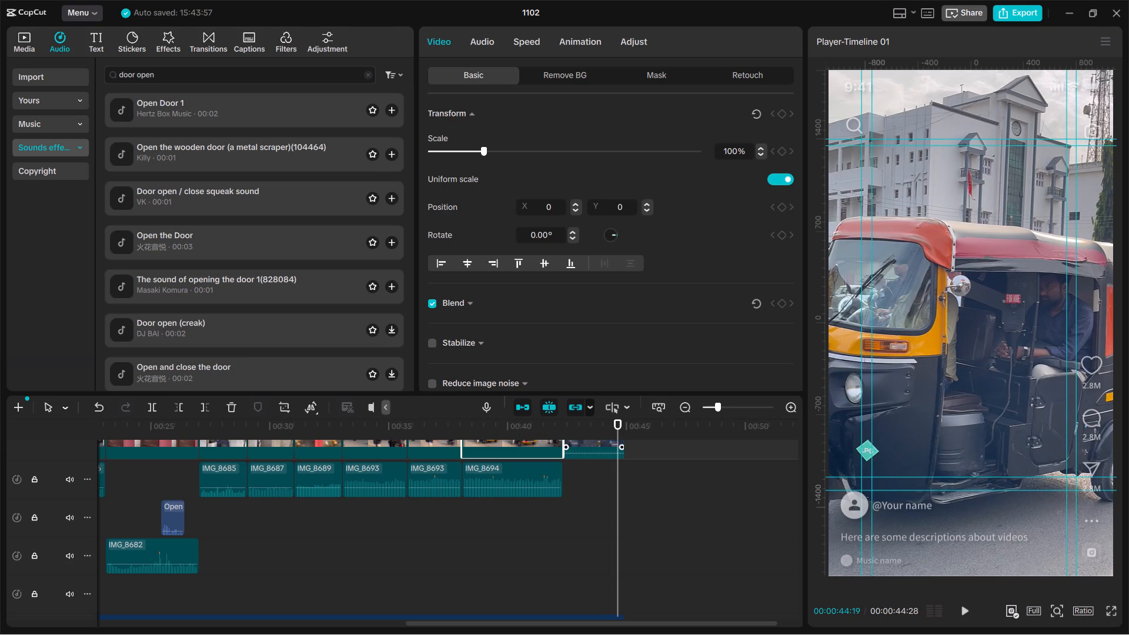
right_click(590, 448)
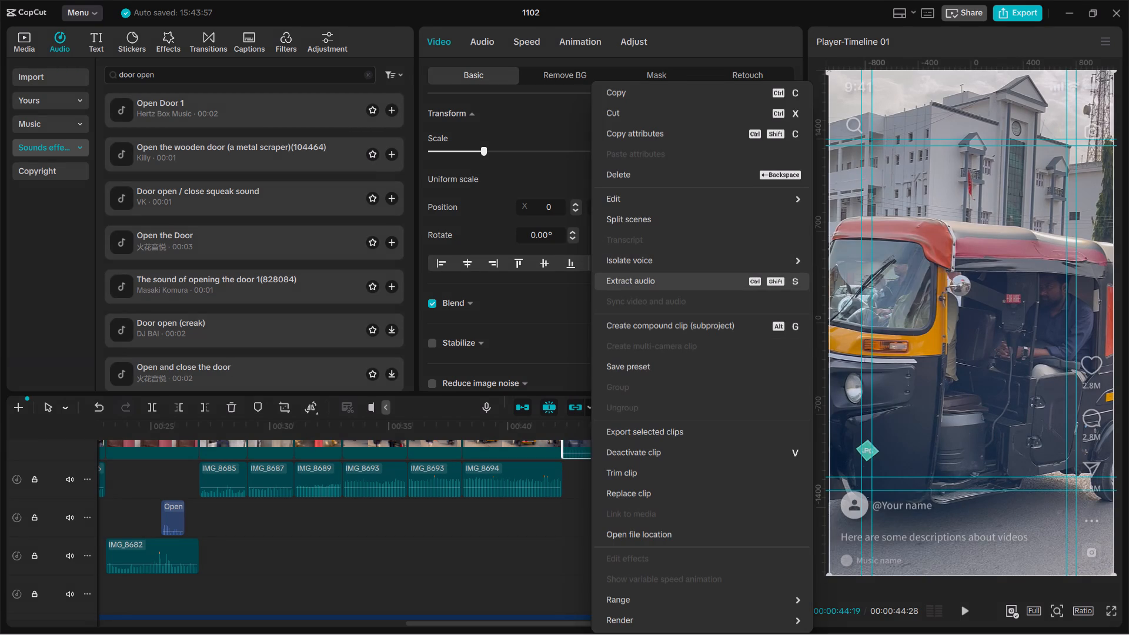
click(634, 285)
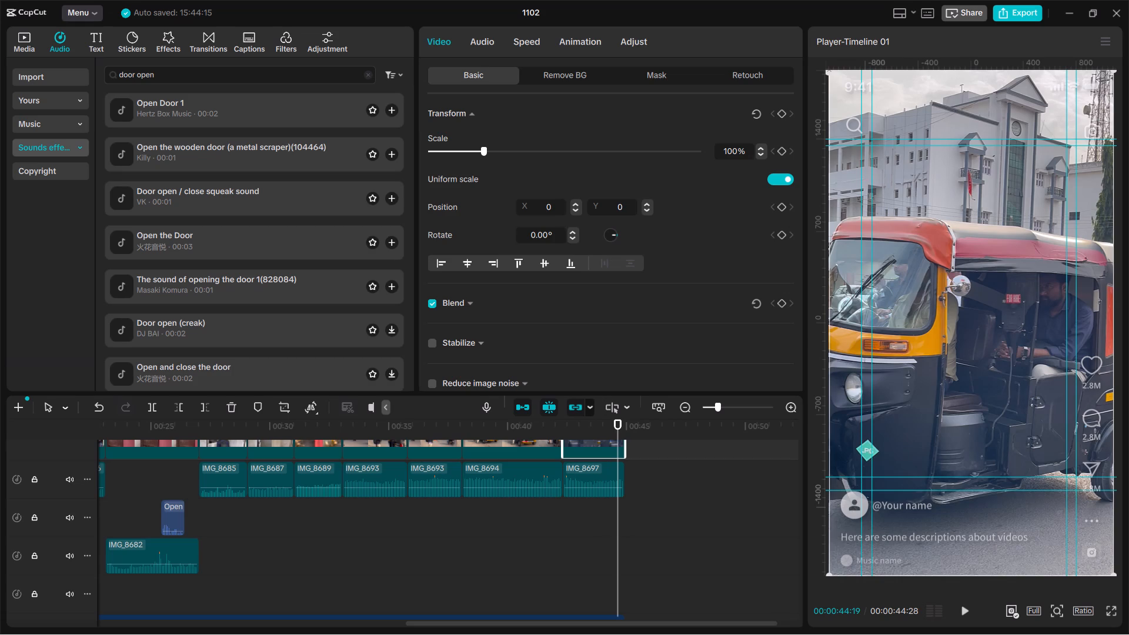
Play back the ending and give the extracted IMG_8697 audio a fade-out of about 2.1 s.
key(space)
drag(583, 424, 523, 424)
key(space)
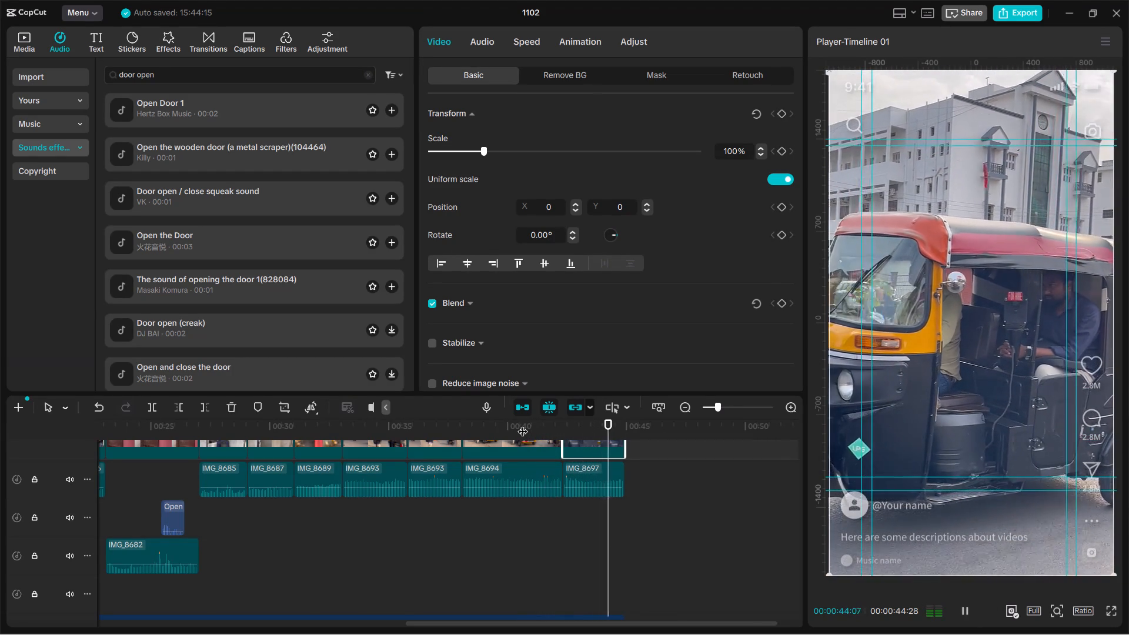
key(space)
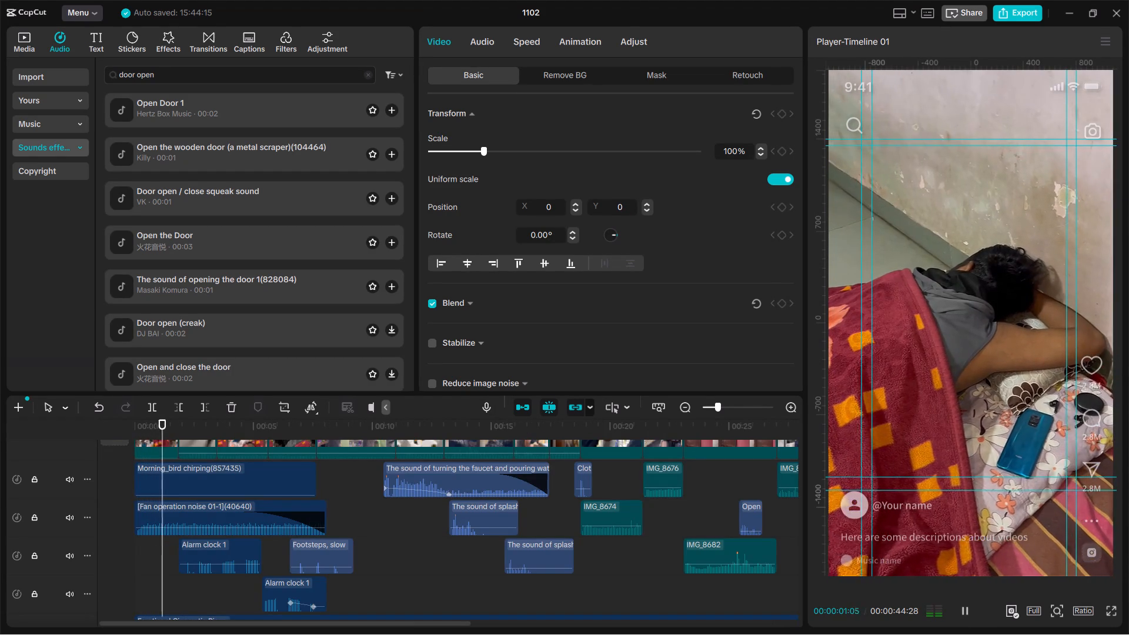
drag(423, 430, 779, 496)
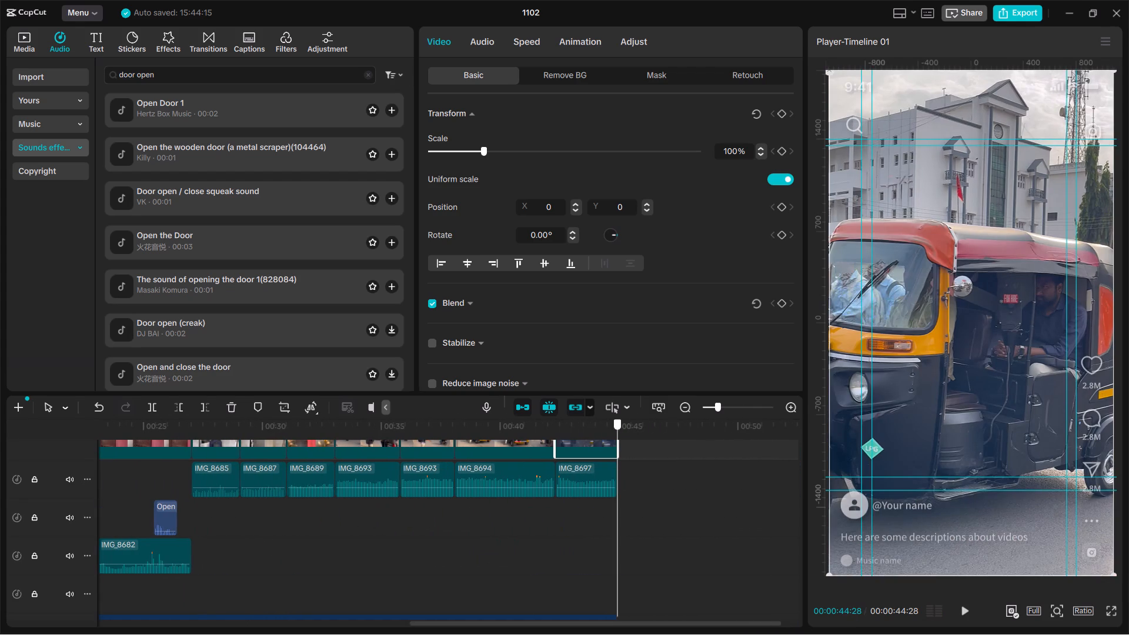
drag(779, 496, 599, 472)
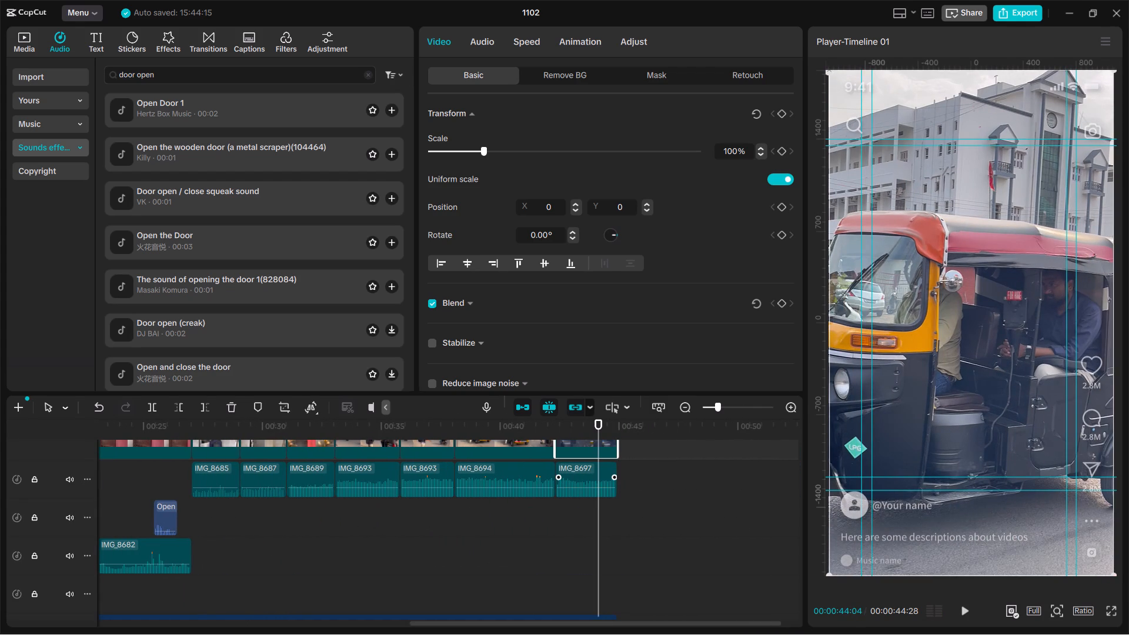
drag(613, 477, 564, 477)
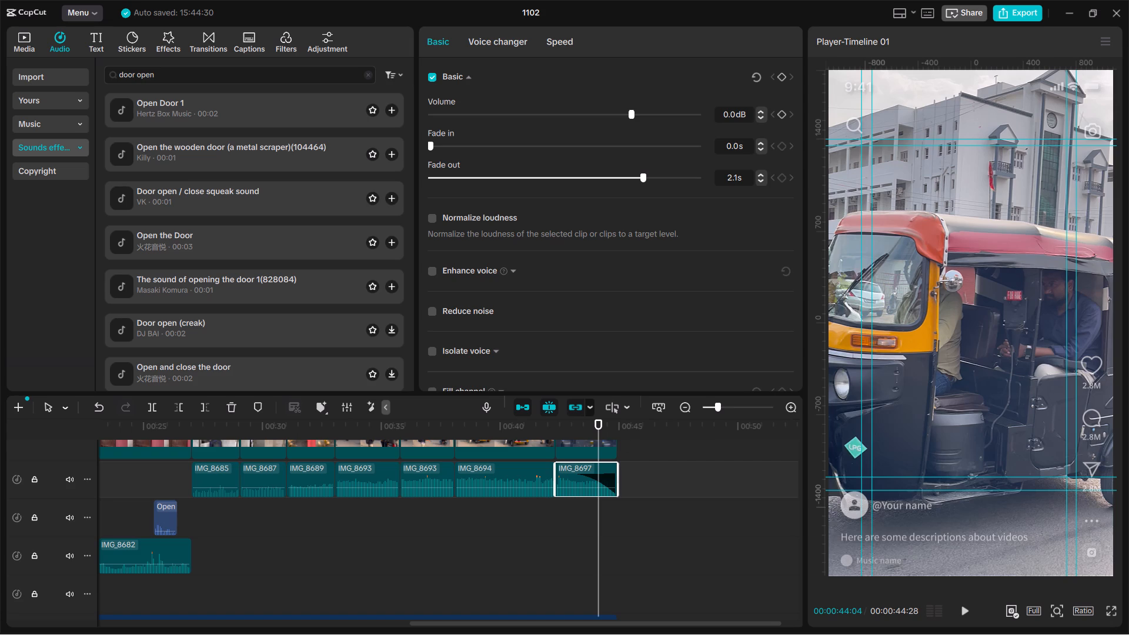
right_click(614, 445)
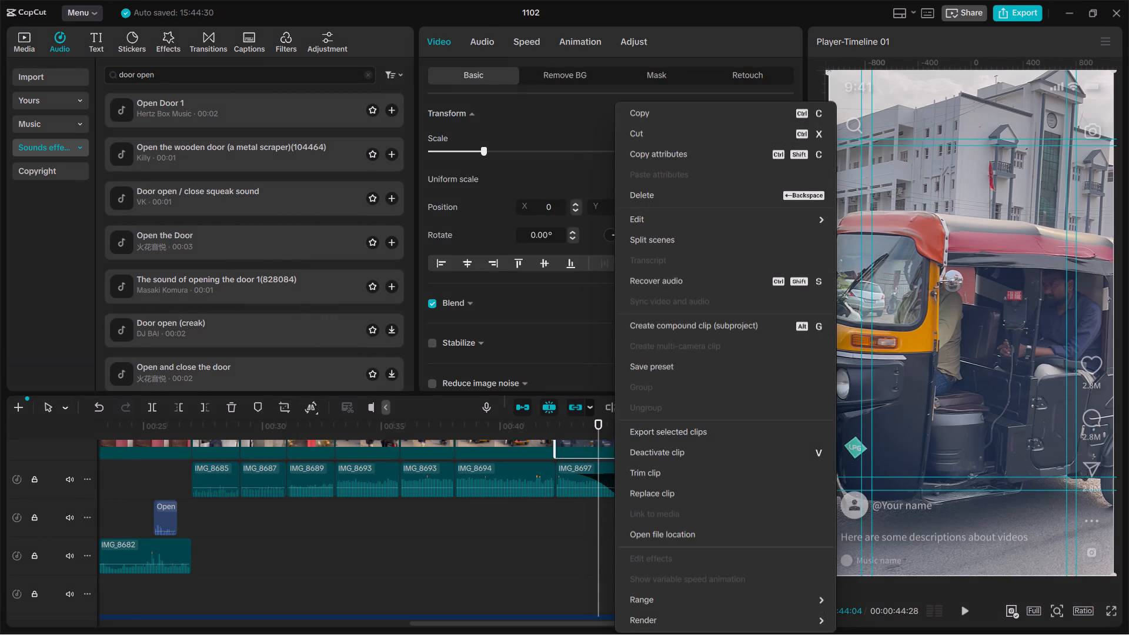
click(489, 540)
Replay the closing scenes from the first IMG_8693 clip to the end to check the extracted audio and fade-out.
scroll(489, 540, up, 1)
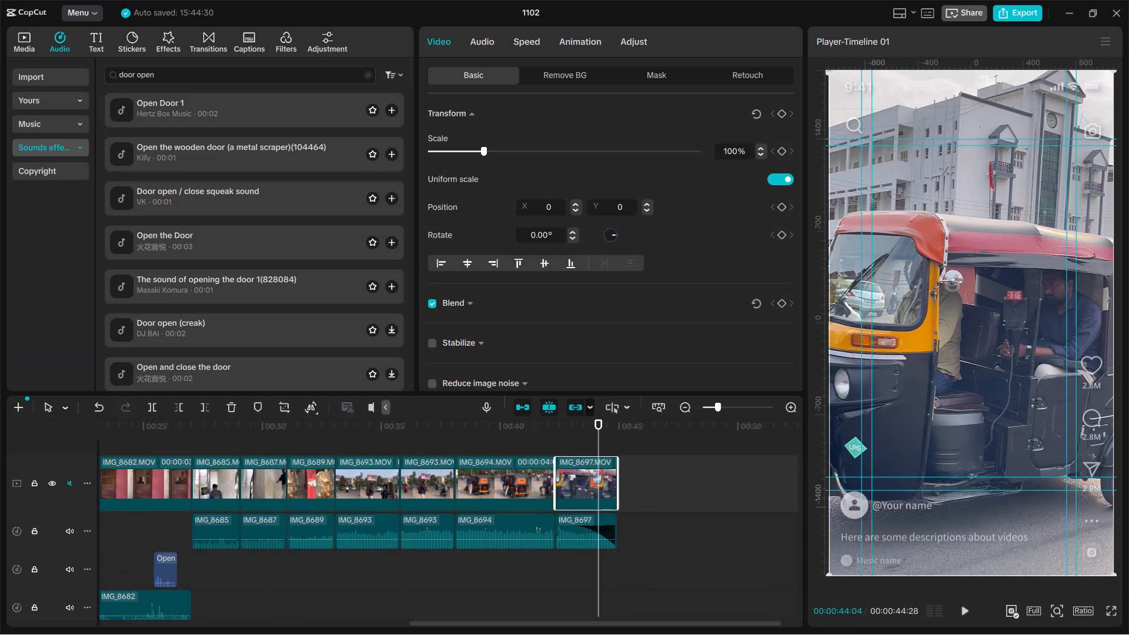
drag(530, 422, 342, 425)
key(space)
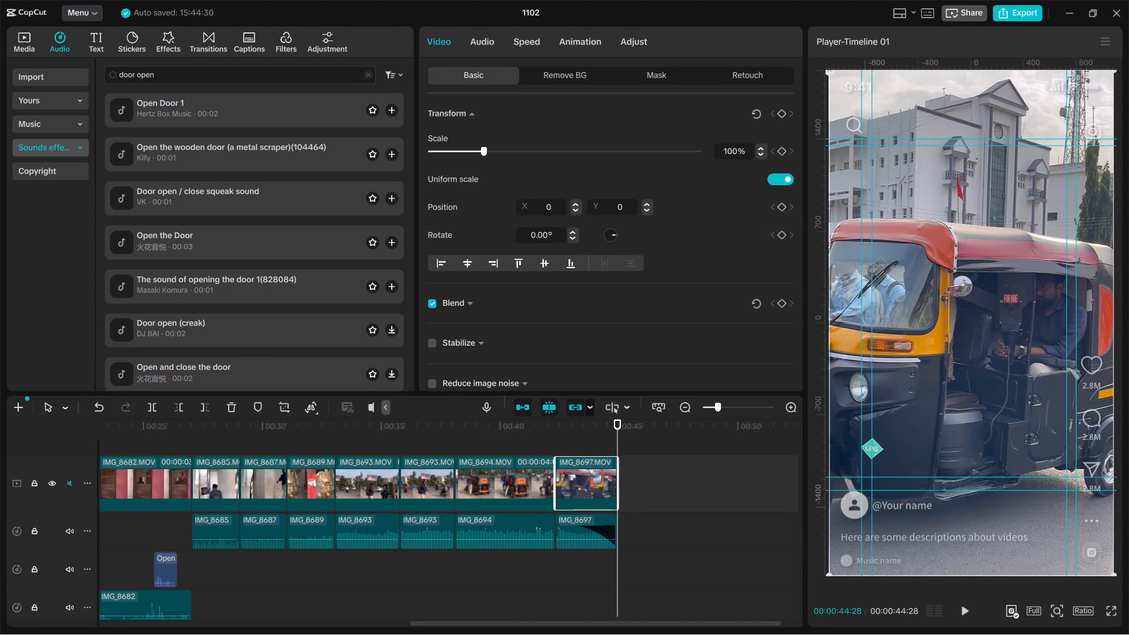
Apply the Fade Out exit animation to the final IMG_8697 clip with a duration of 1.0 s.
click(585, 36)
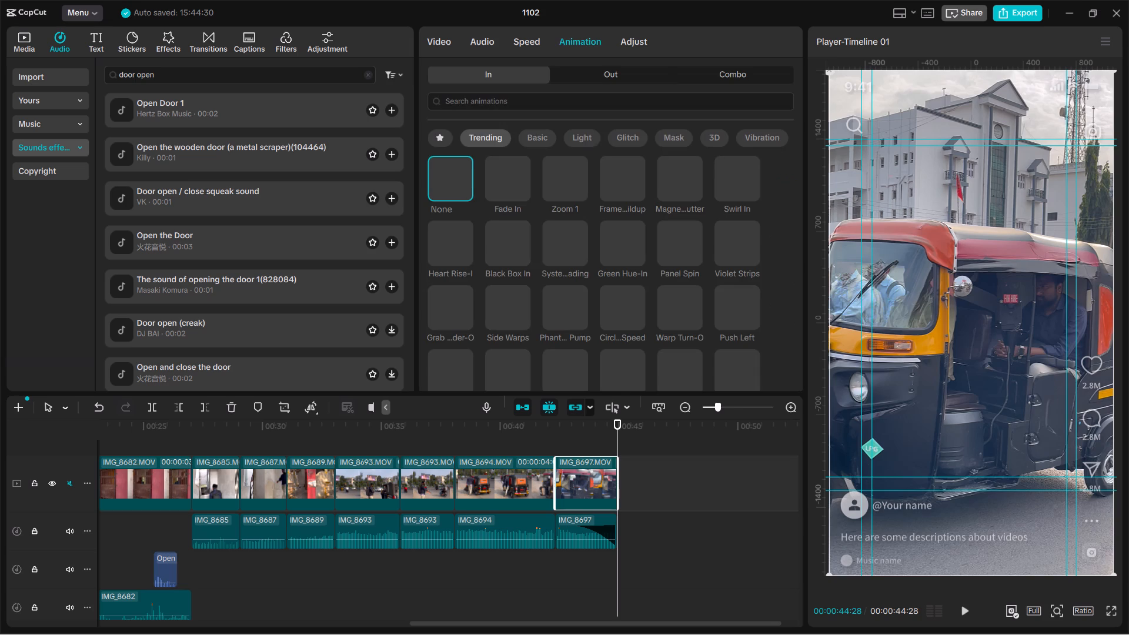
click(598, 75)
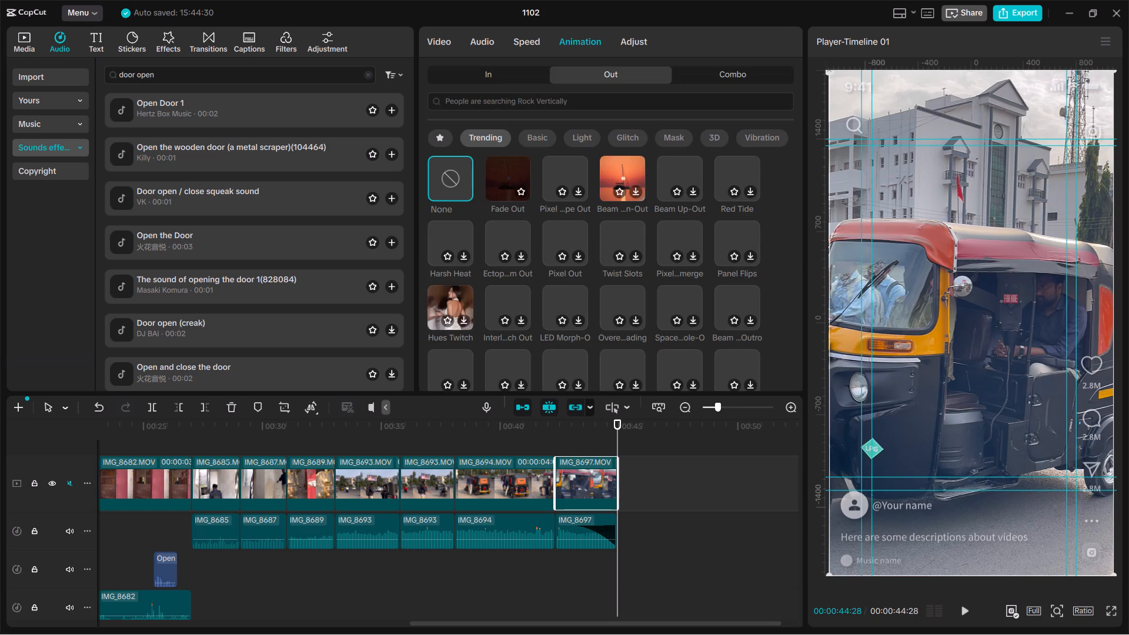
click(505, 188)
click(505, 188)
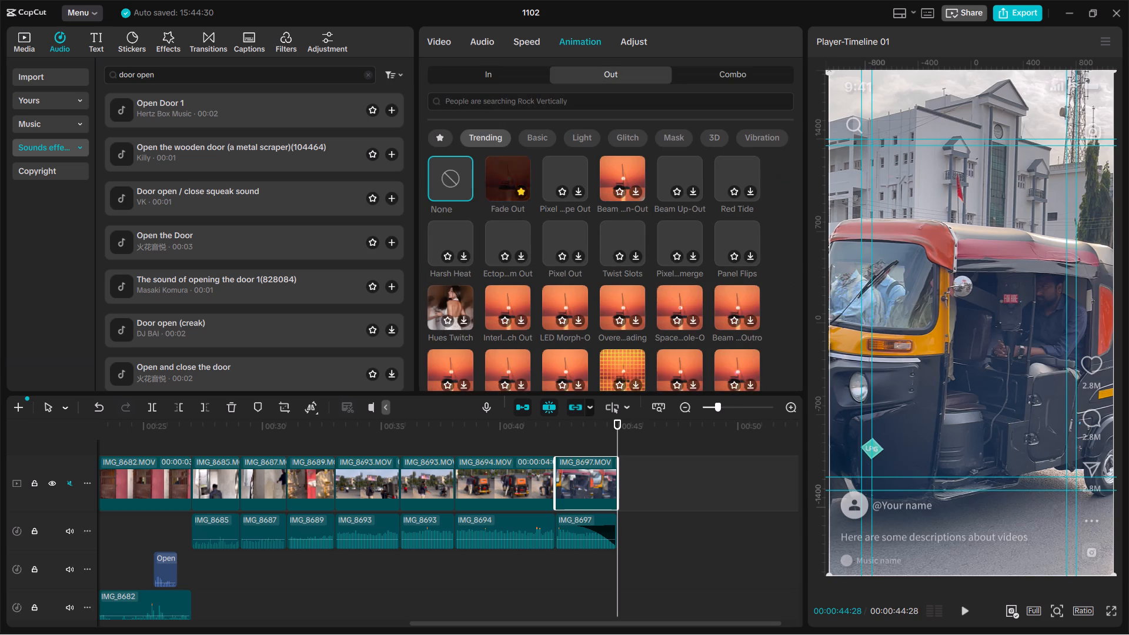
click(505, 188)
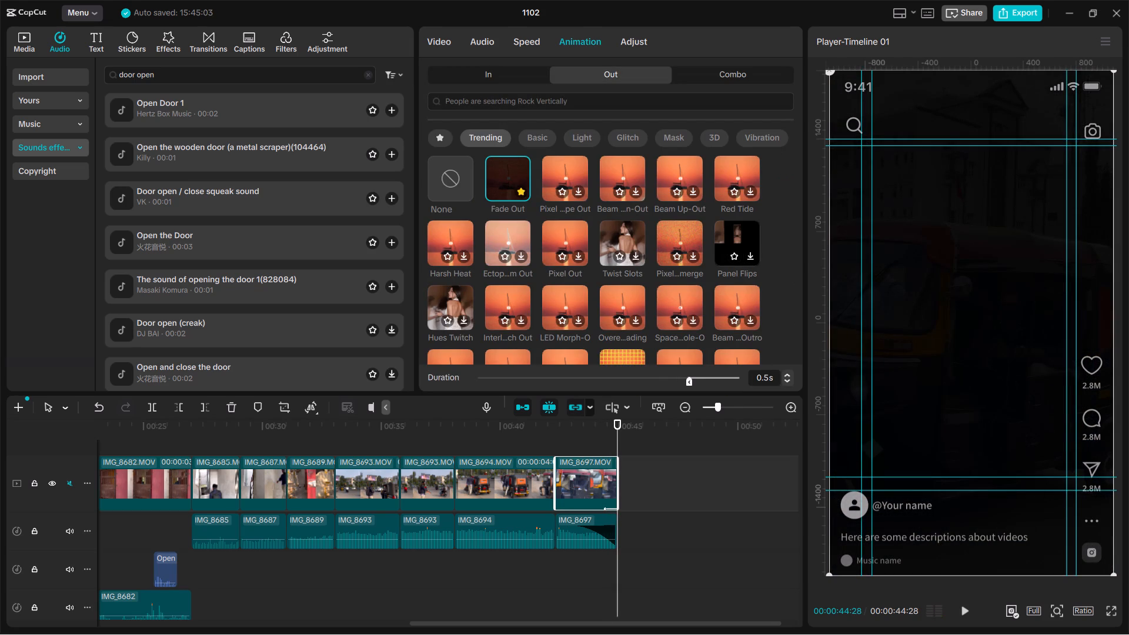
drag(689, 380, 642, 385)
Play the whole video from the beginning to the end to check the sound and the fading picture.
drag(614, 430, 92, 480)
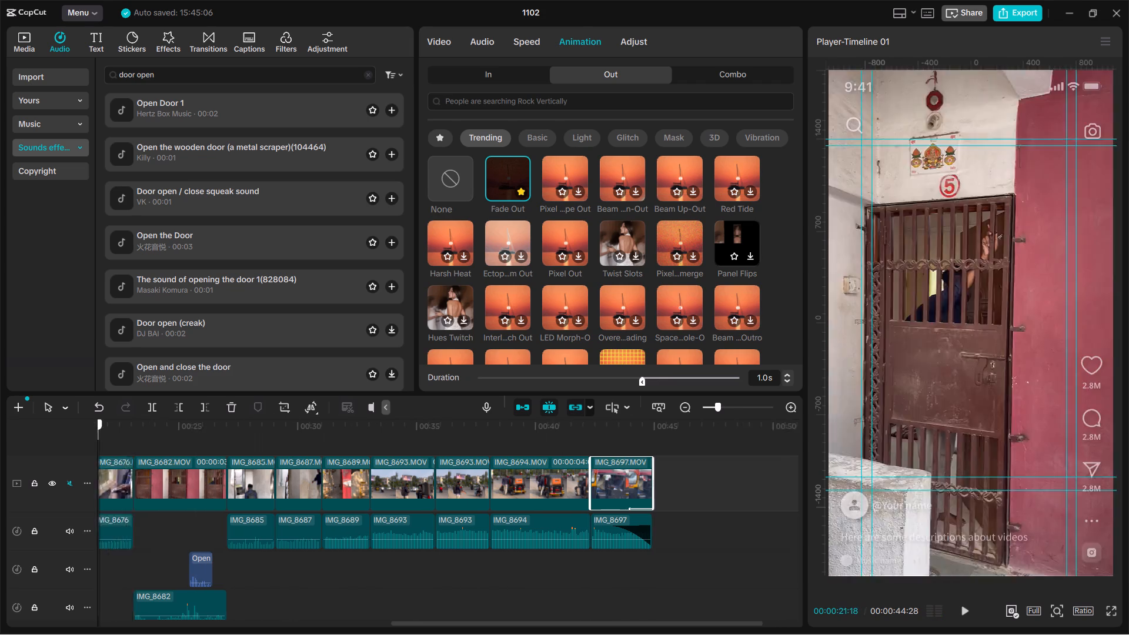
drag(92, 480, 13, 497)
key(space)
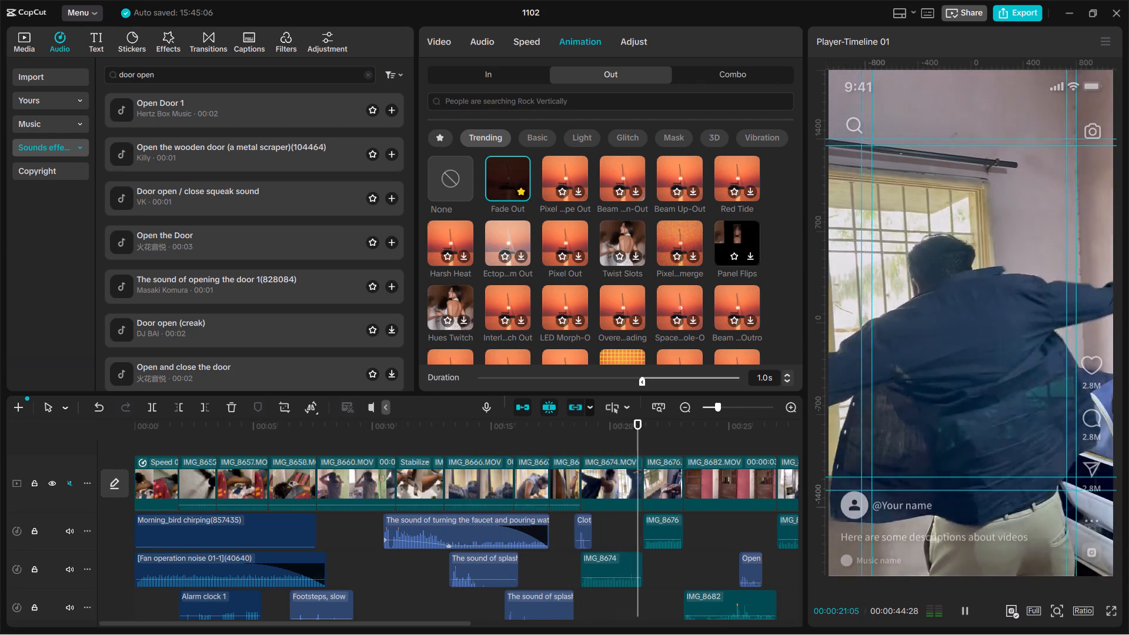
ctrl+scroll(589, 524, up, 7)
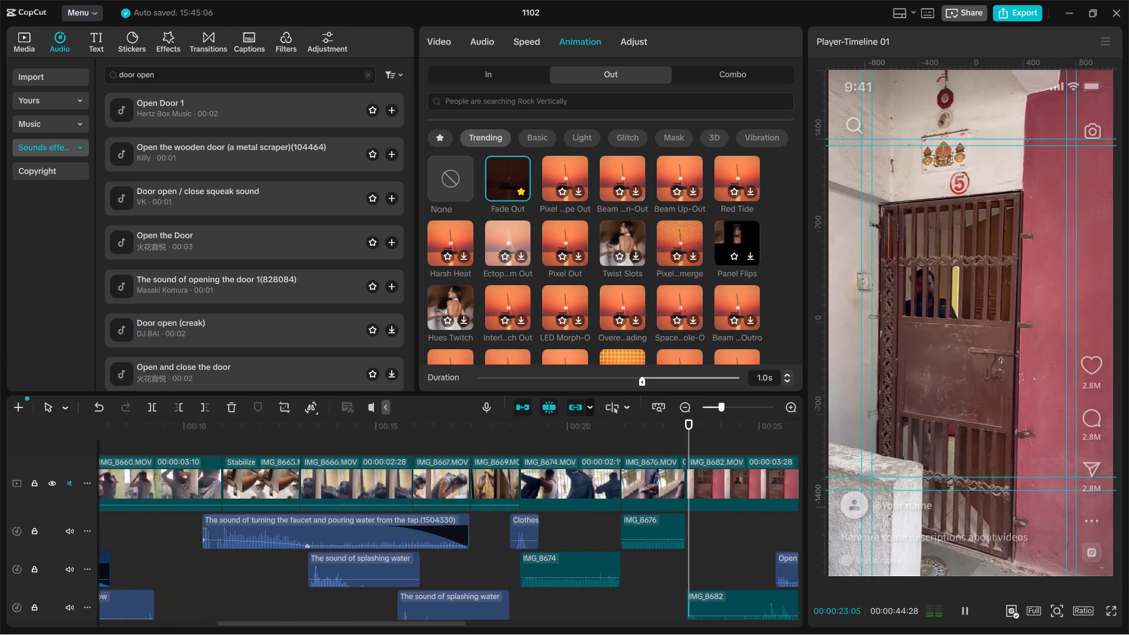
ctrl+scroll(589, 524, up, 5)
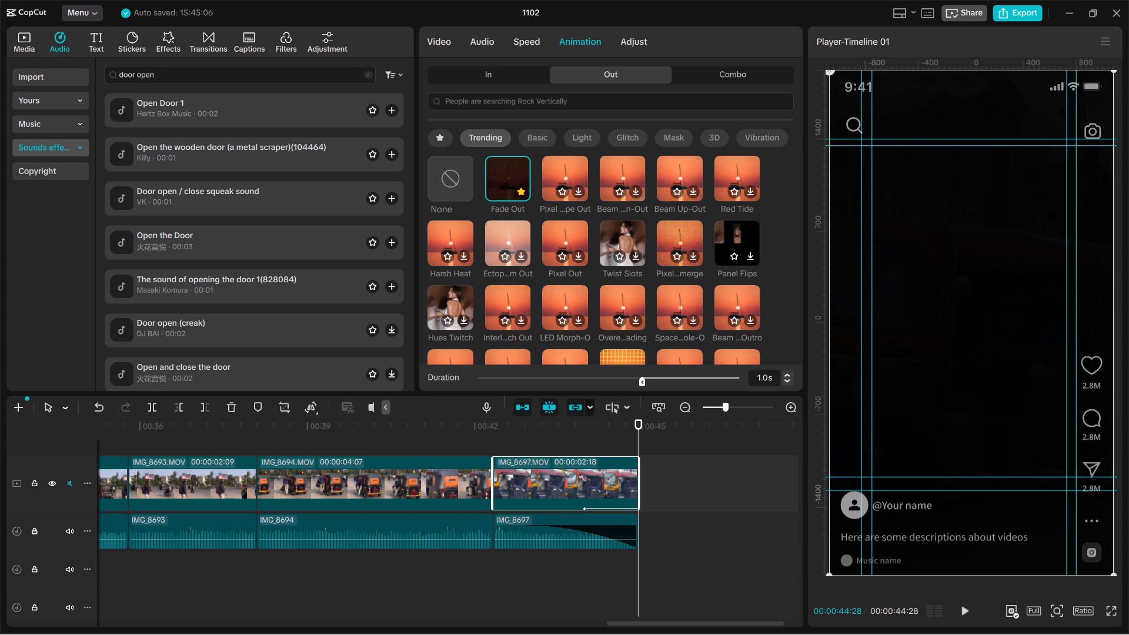
Step back through the closing clips and replay the video from around the IMG_8676 watch clip to the end.
drag(507, 424, 283, 425)
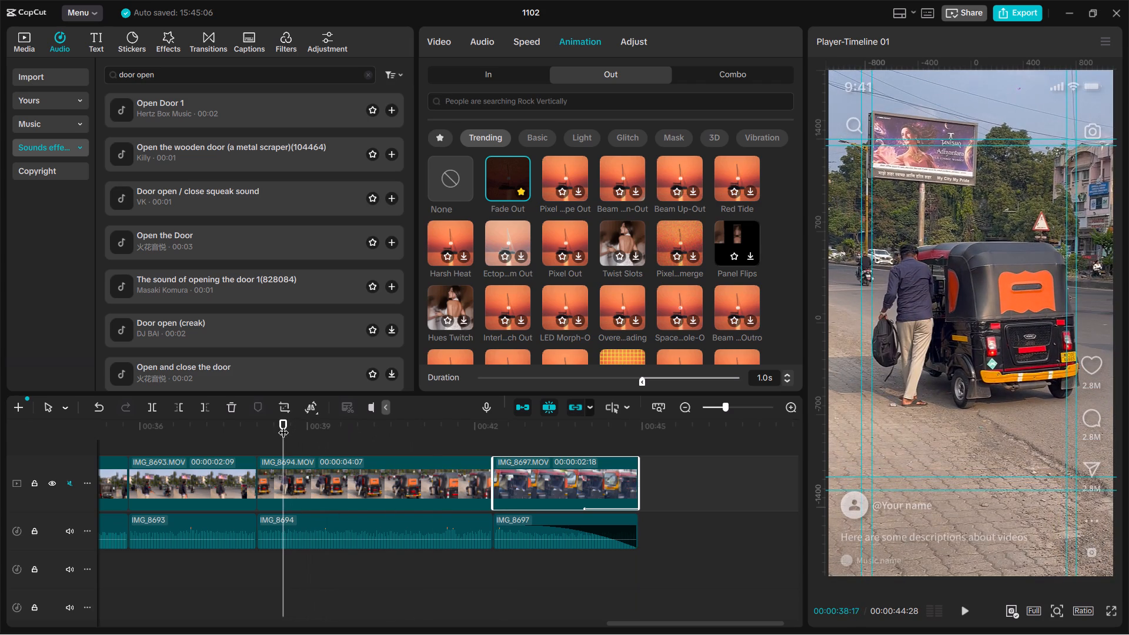
drag(283, 425, 117, 439)
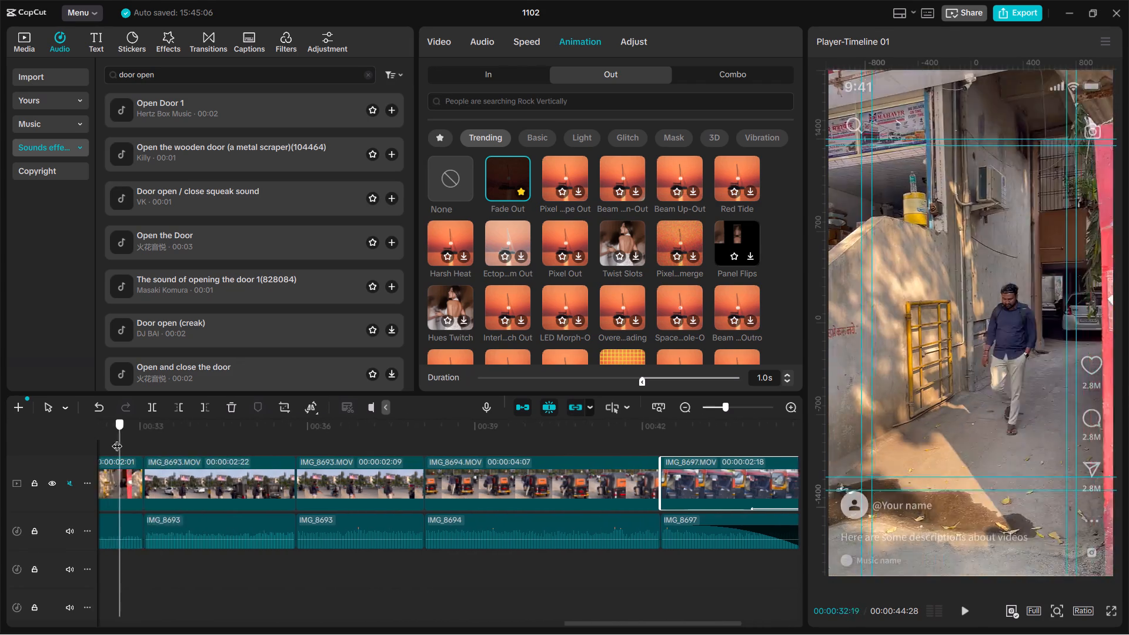
drag(117, 439, 136, 435)
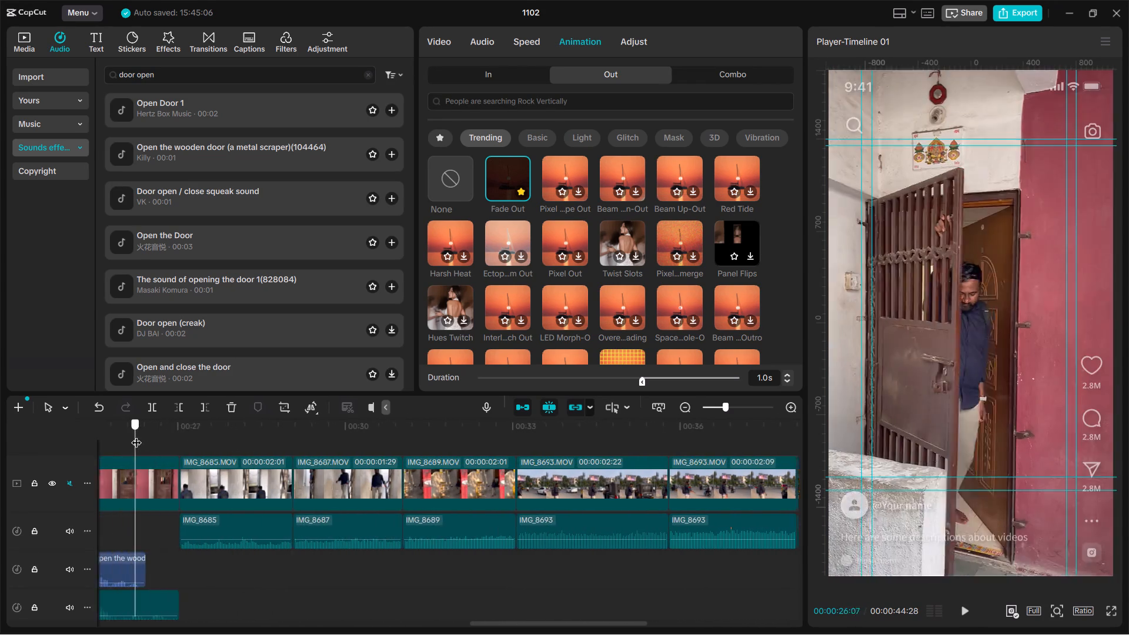
drag(136, 435, 318, 477)
ctrl+scroll(318, 477, down, 4)
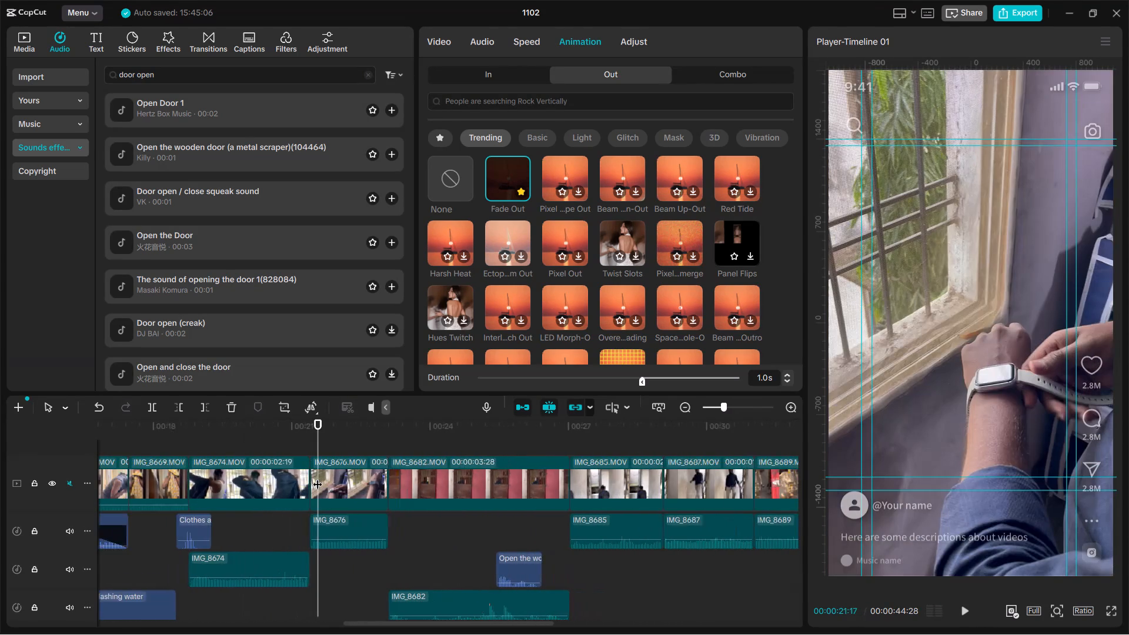
ctrl+scroll(318, 477, down, 4)
key(space)
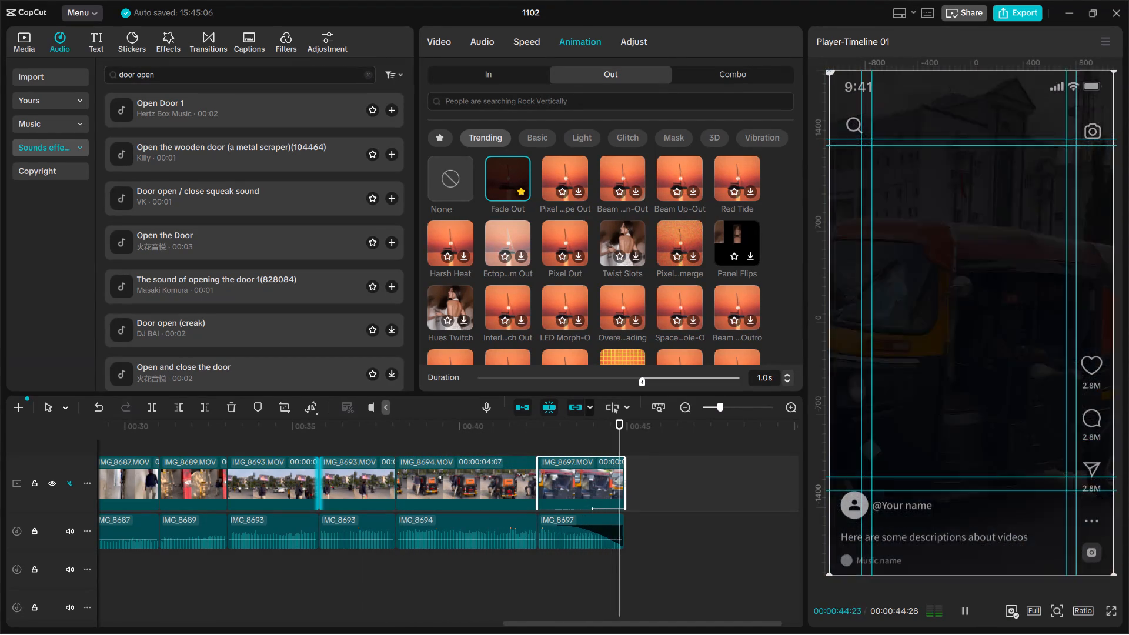
Play the opening scenes again from the first clip to the IMG_8660 kitchen clip to review the audio.
key(space)
key(space)
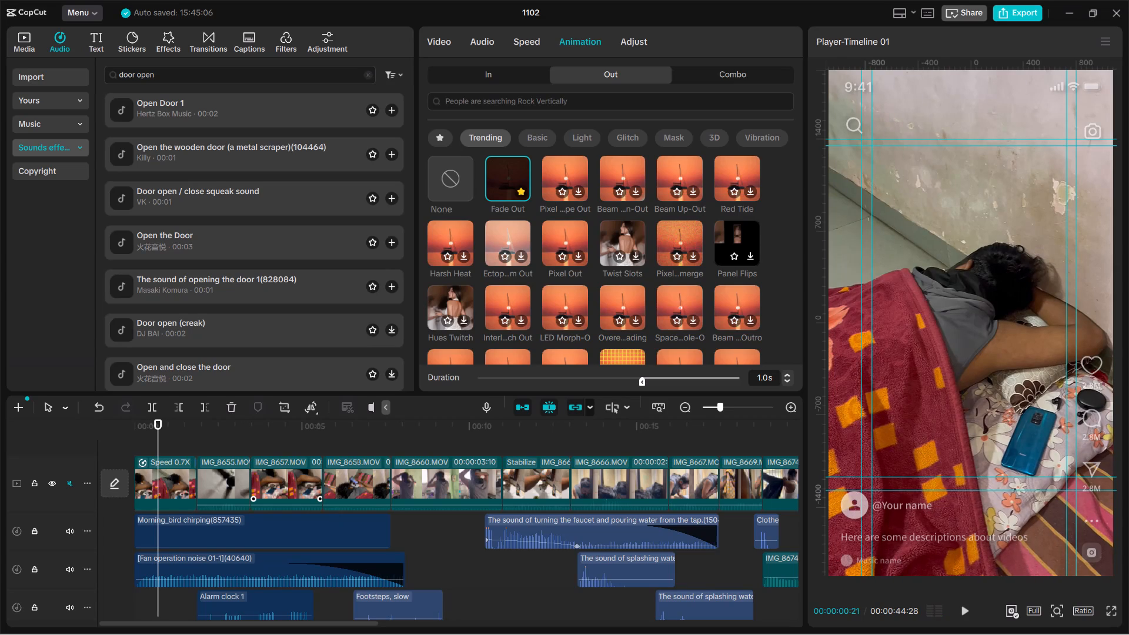
key(space)
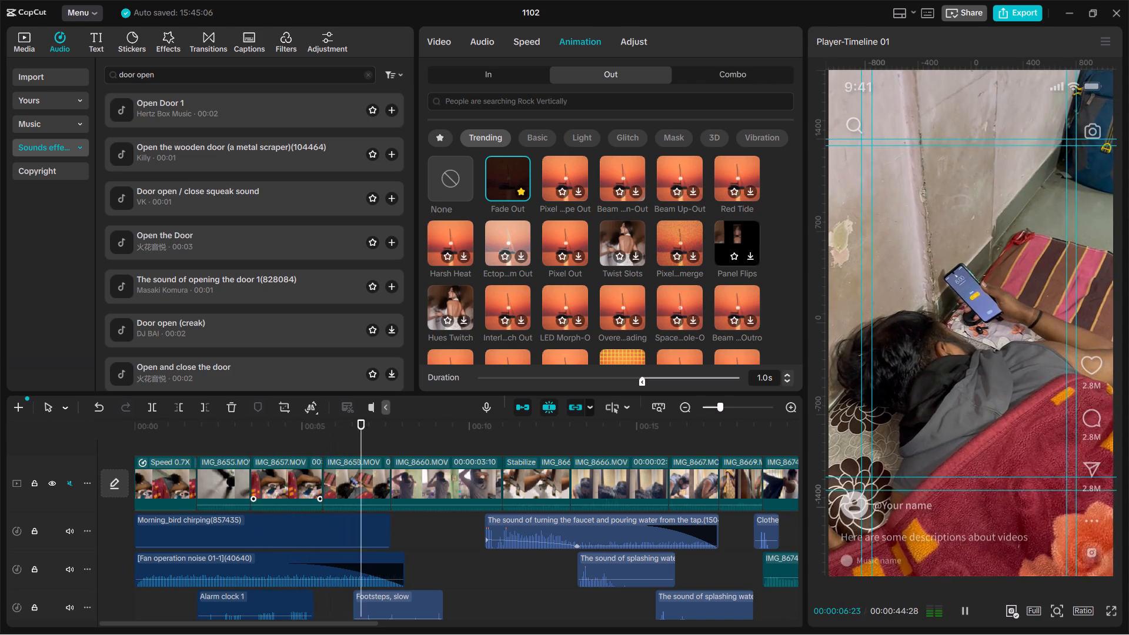
key(space)
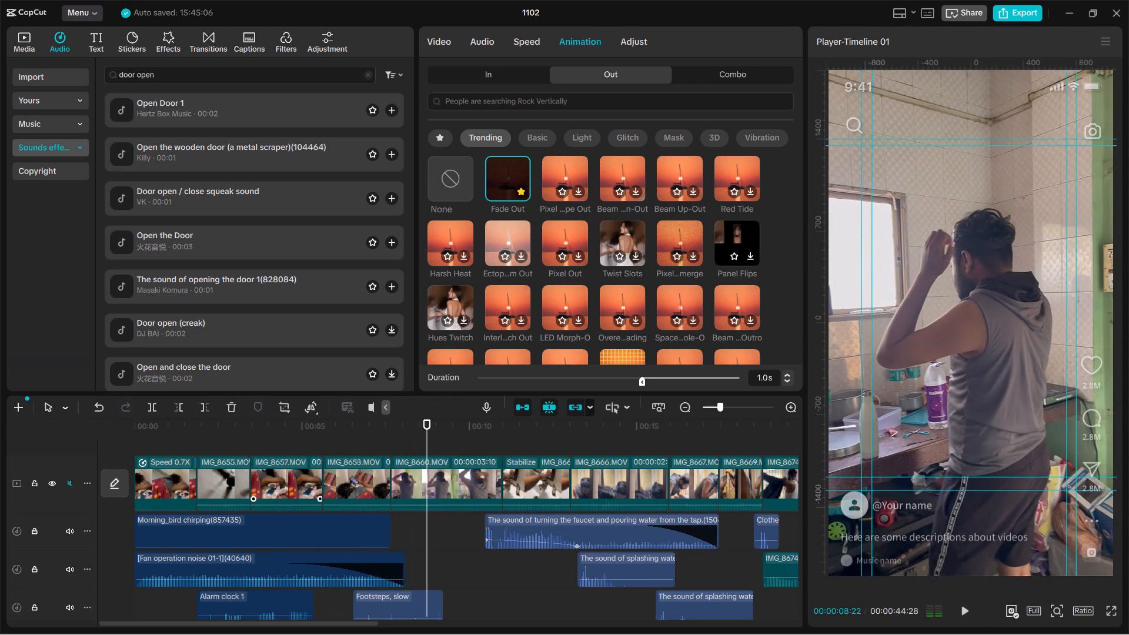
Import the videoplayback file from the Downloads folder into the top level of the project media.
click(32, 33)
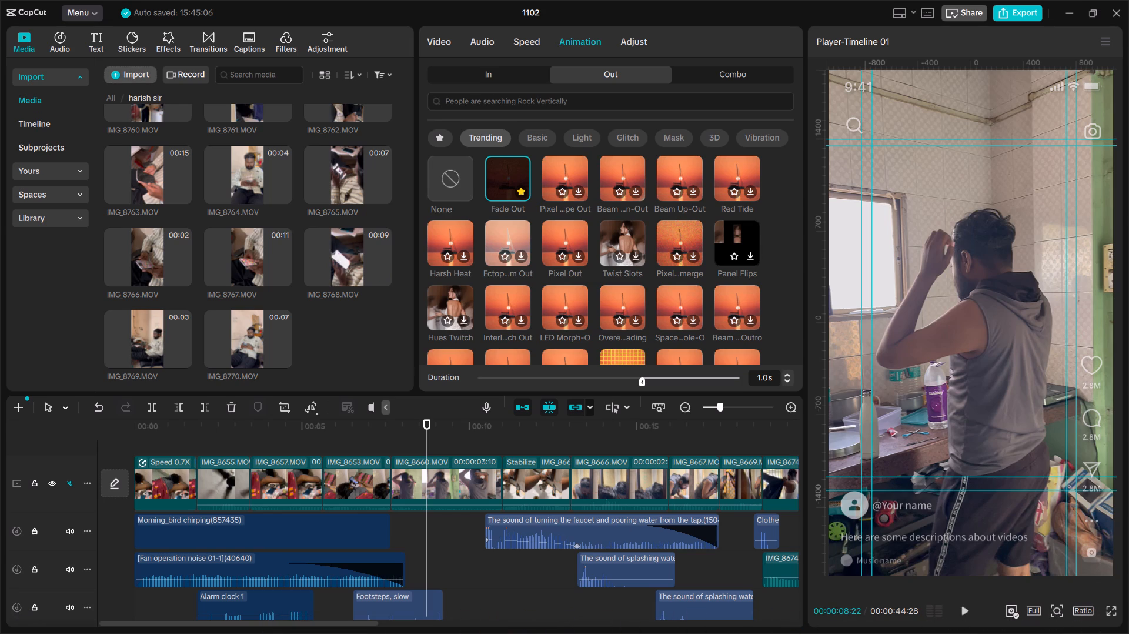
click(111, 99)
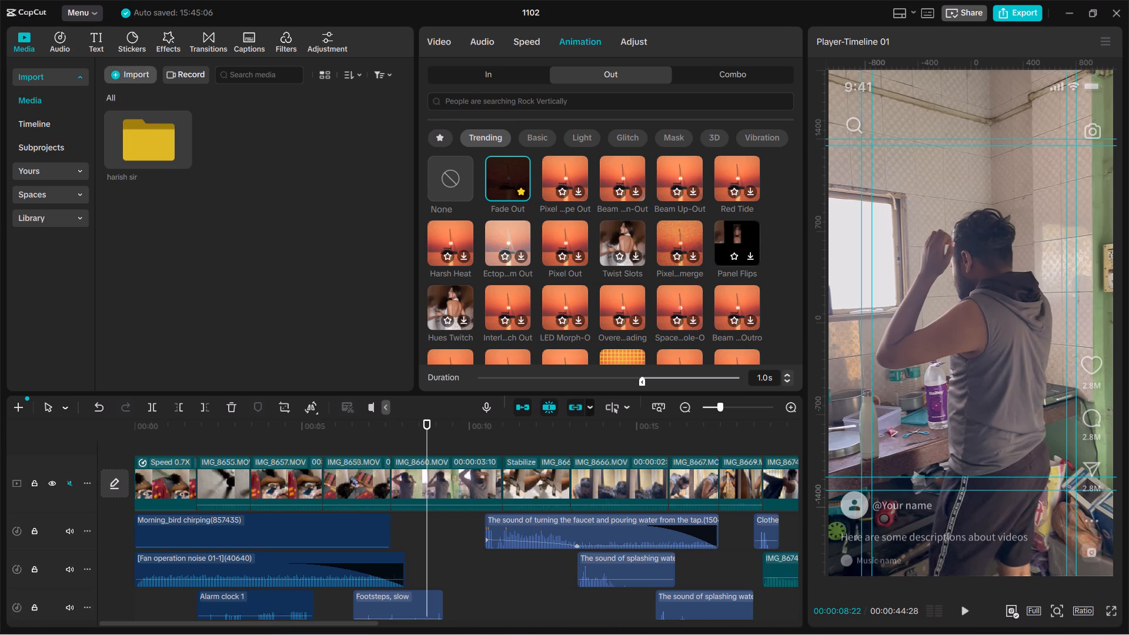
click(135, 78)
click(143, 101)
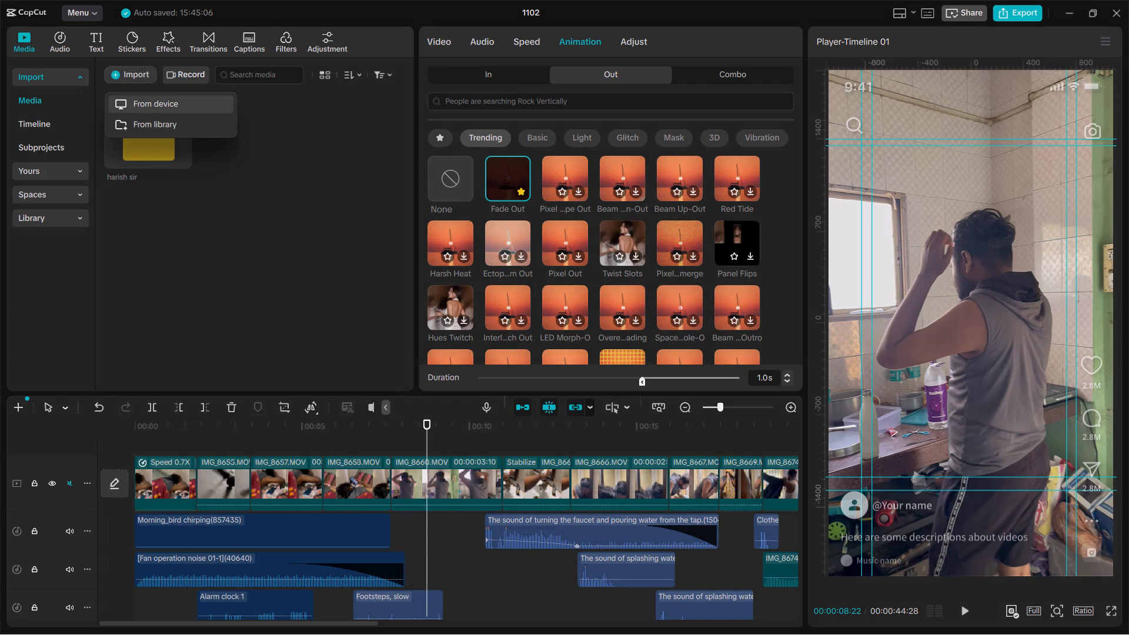
scroll(318, 428, down, 1)
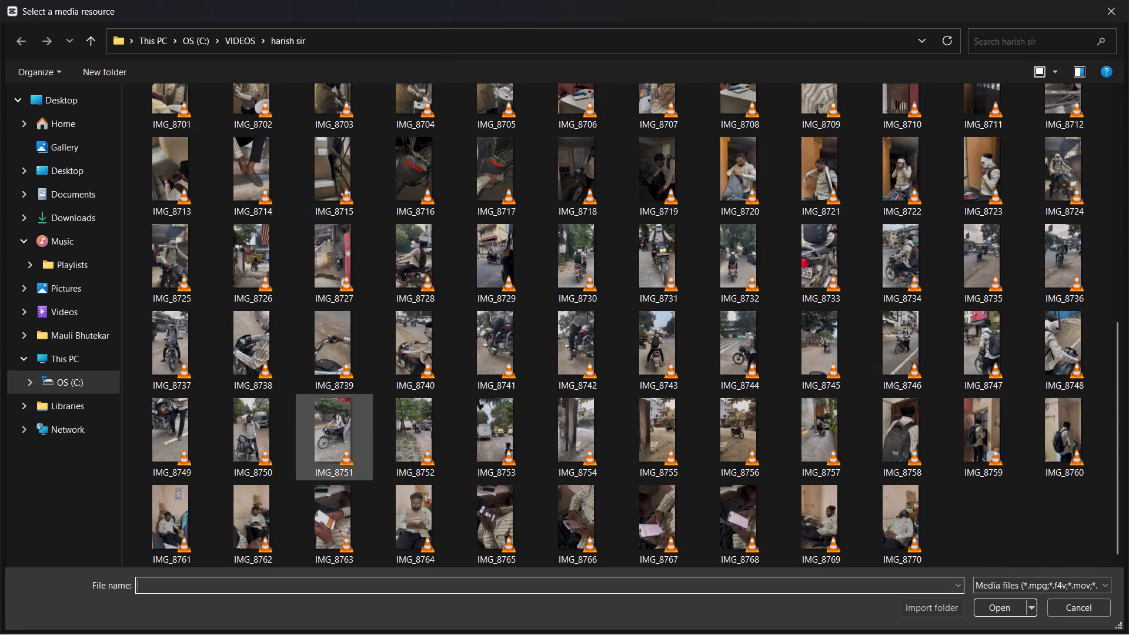
click(65, 223)
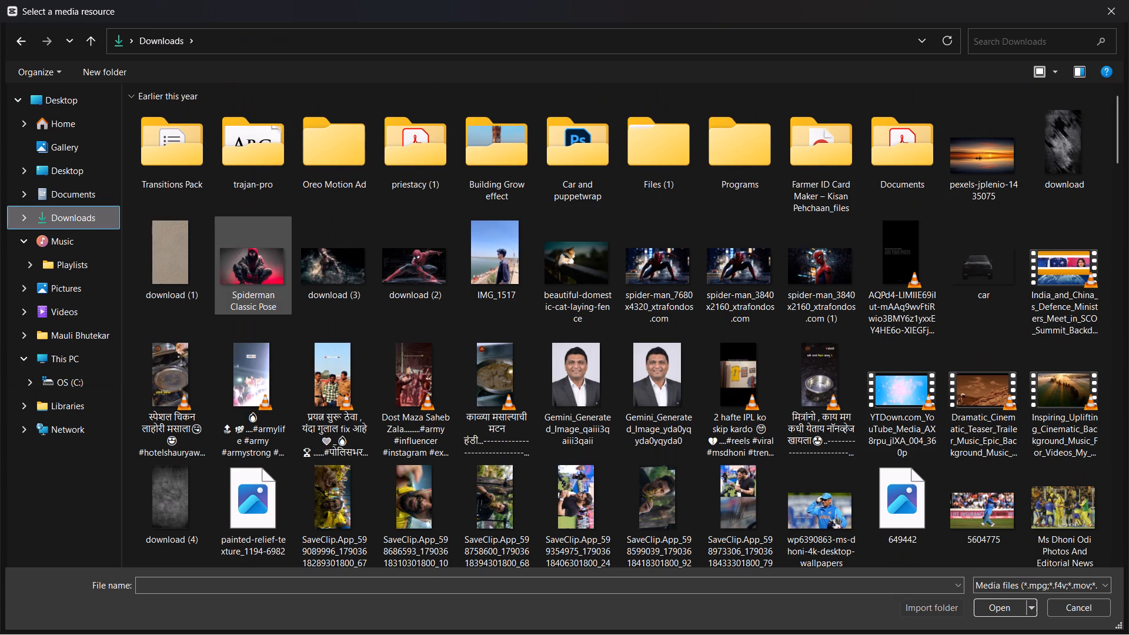
scroll(286, 232, down, 20)
scroll(286, 232, down, 20)
scroll(286, 232, down, 20)
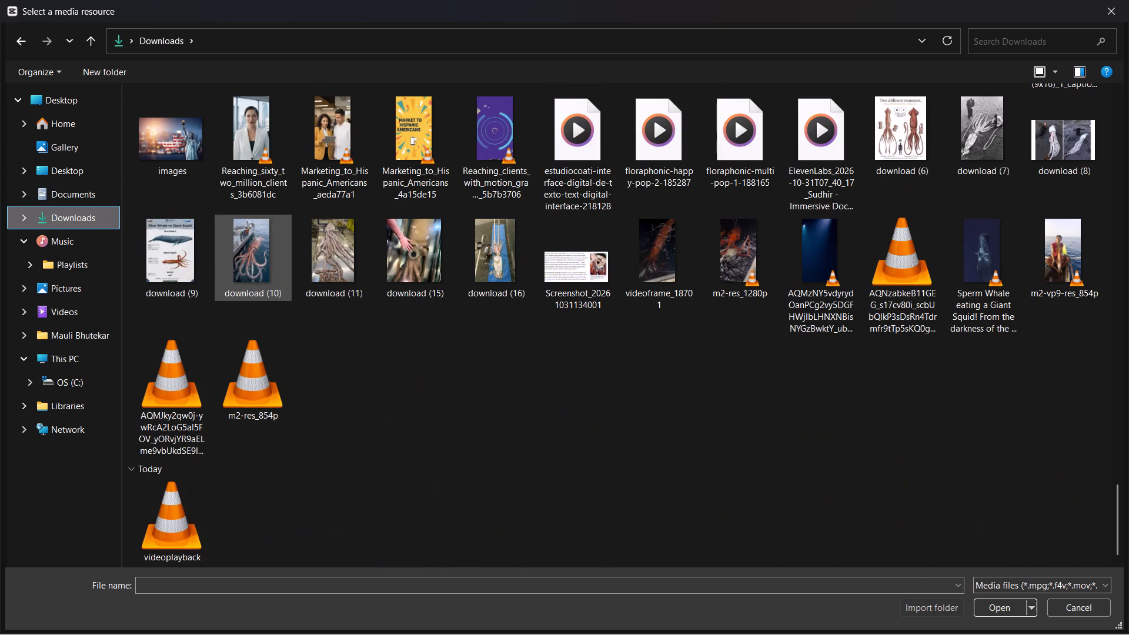
click(189, 520)
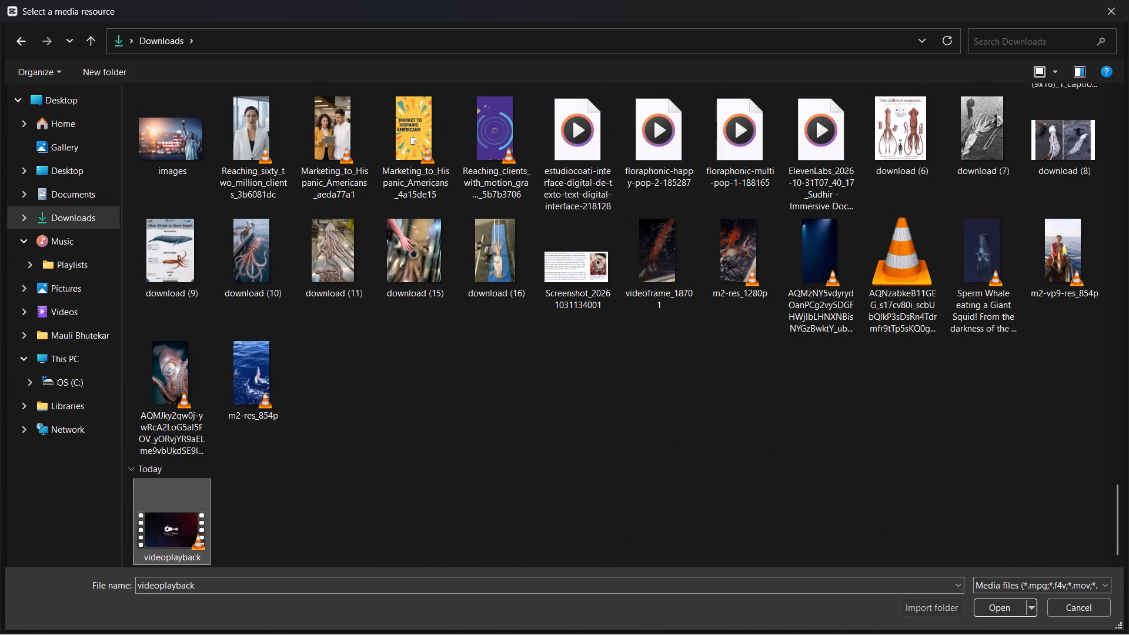
click(1003, 600)
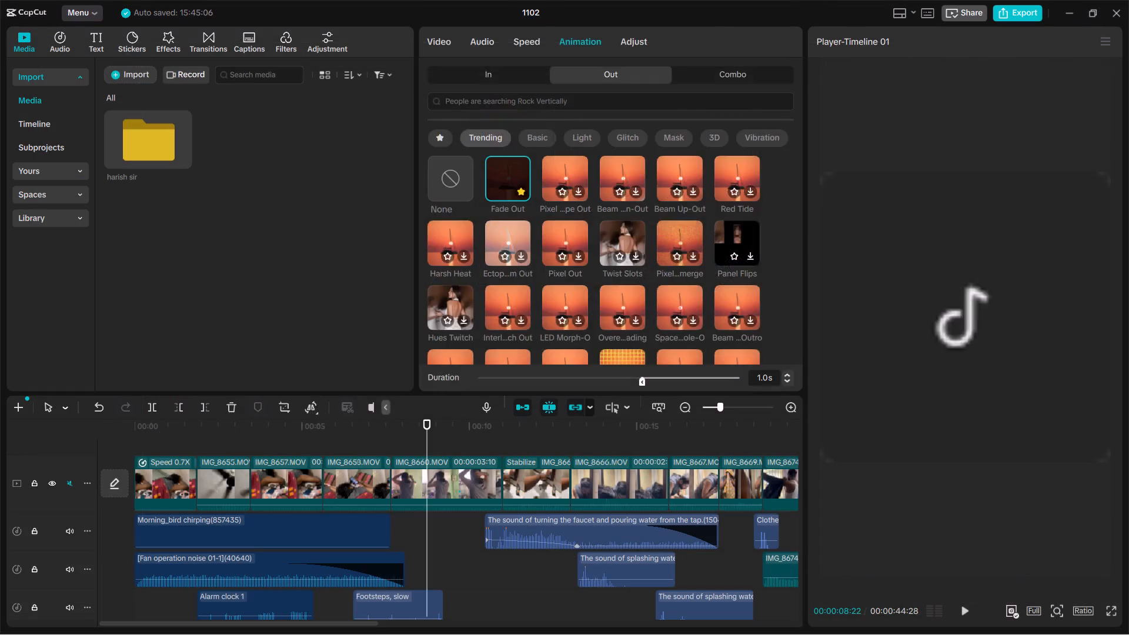
Place videoplayback.mp4 on a track above the main video, starting at about 7 s, and extract its audio.
drag(247, 140, 265, 184)
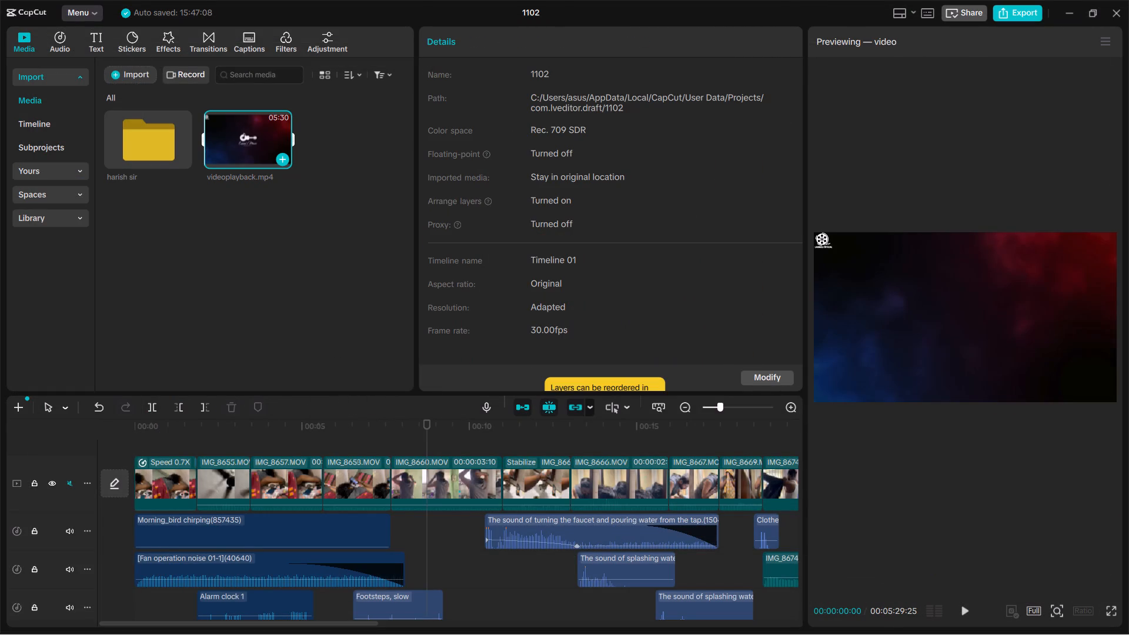
drag(265, 184, 378, 453)
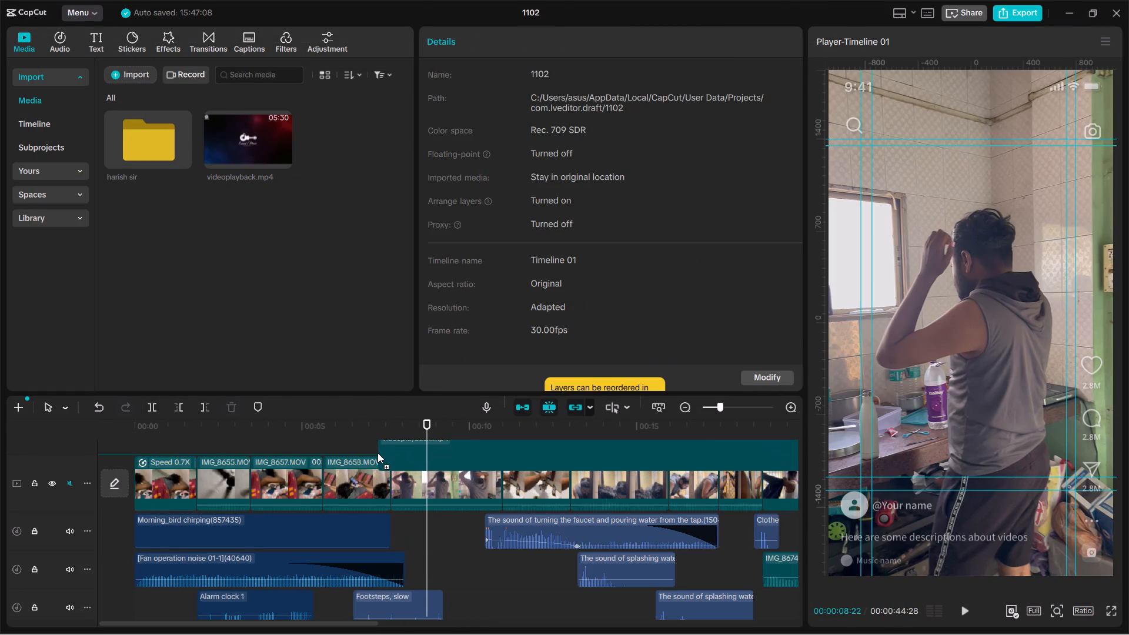
drag(378, 453, 373, 439)
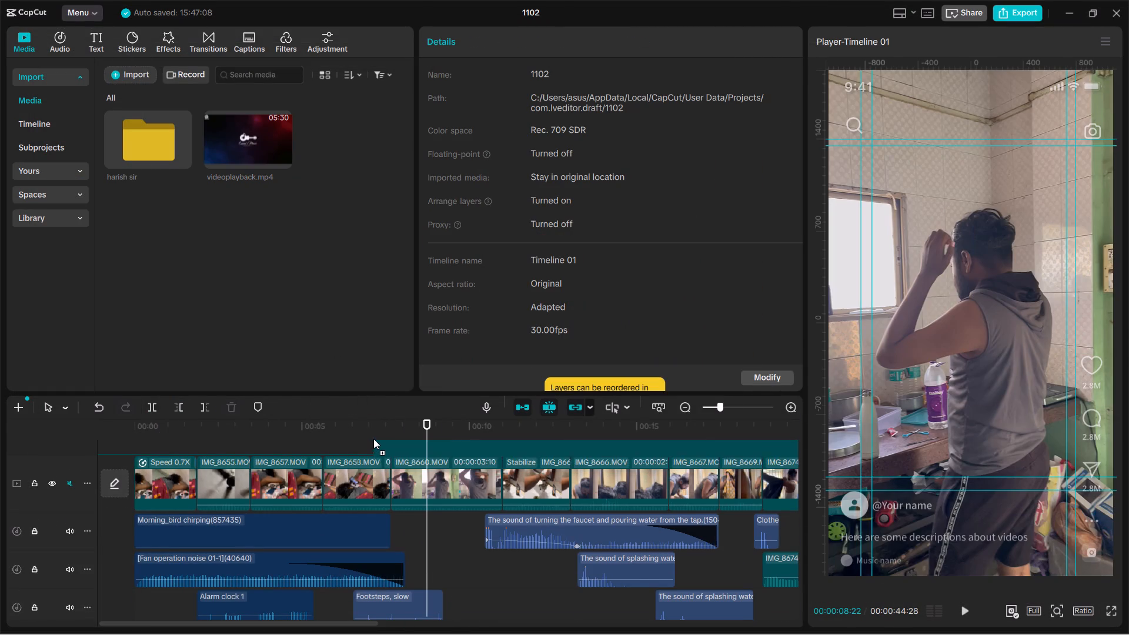
right_click(414, 462)
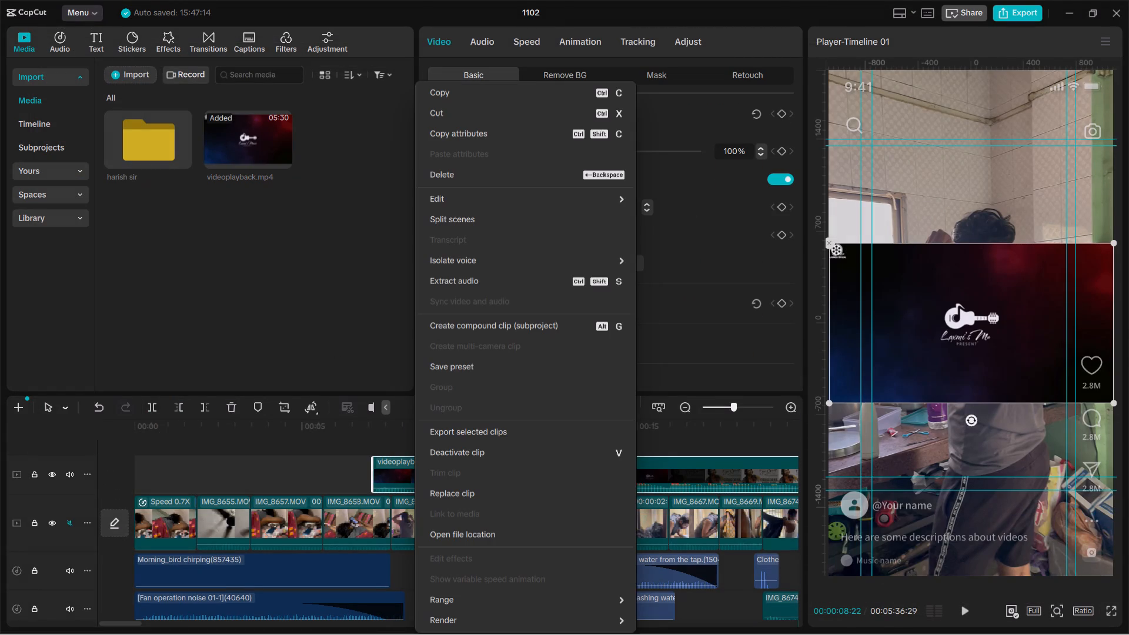
click(460, 282)
Delete the videoplayback.mp4 picture clip above the main track, keeping only its extracted audio.
scroll(521, 497, up, 2)
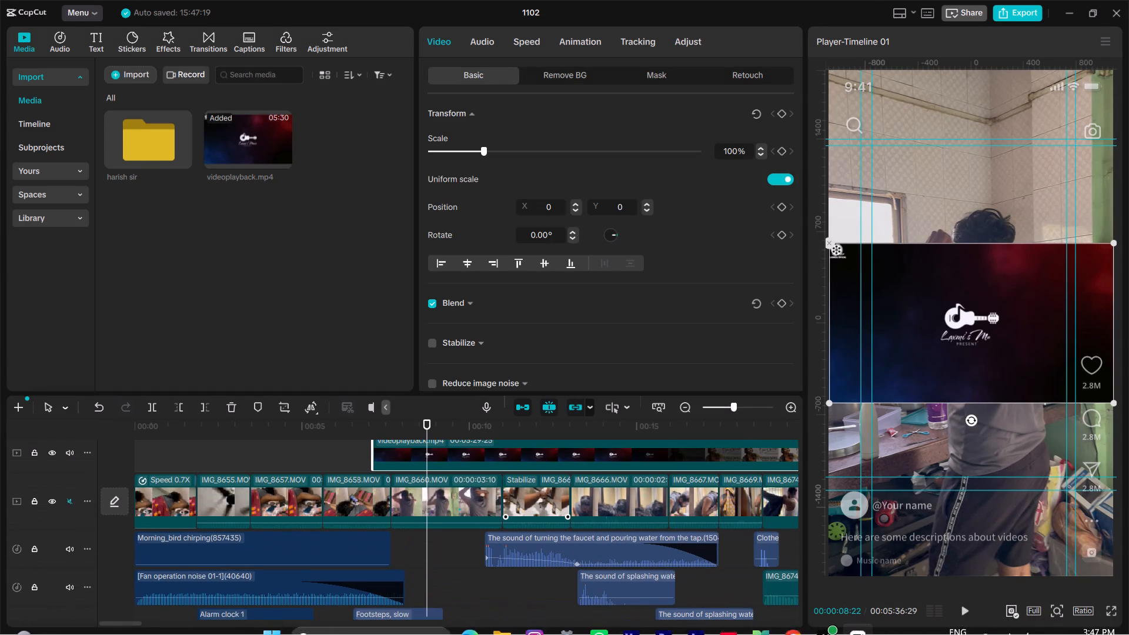
click(512, 441)
key(BackSpace)
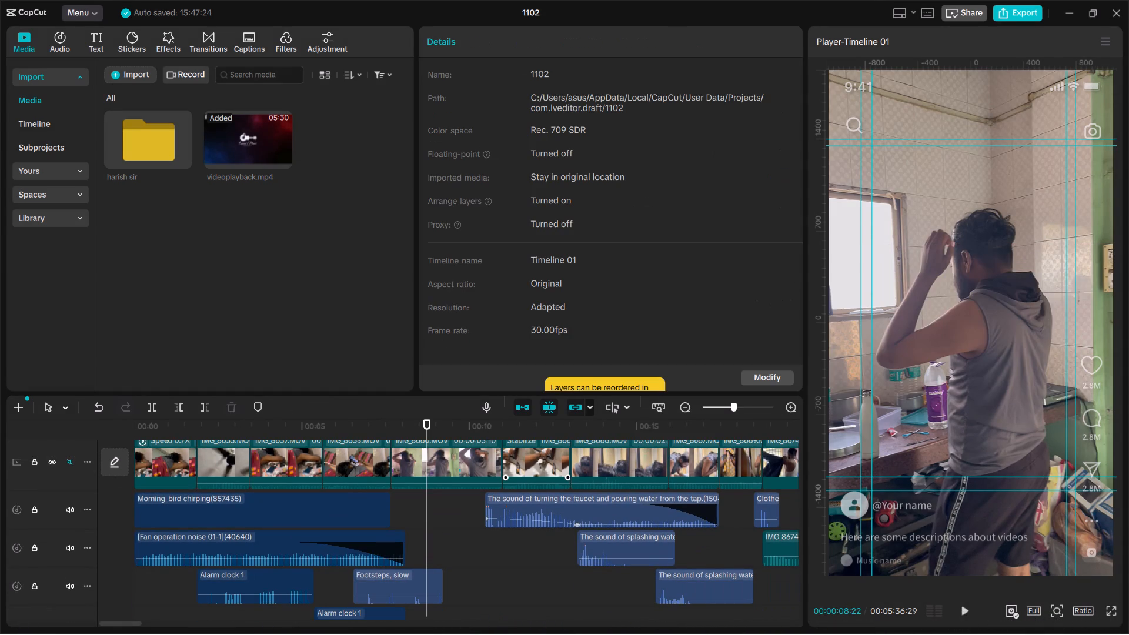
Play the mix from about 6 s with the videoplayback audio and mute the Emotional Cinematic Piano track.
scroll(550, 569, down, 3)
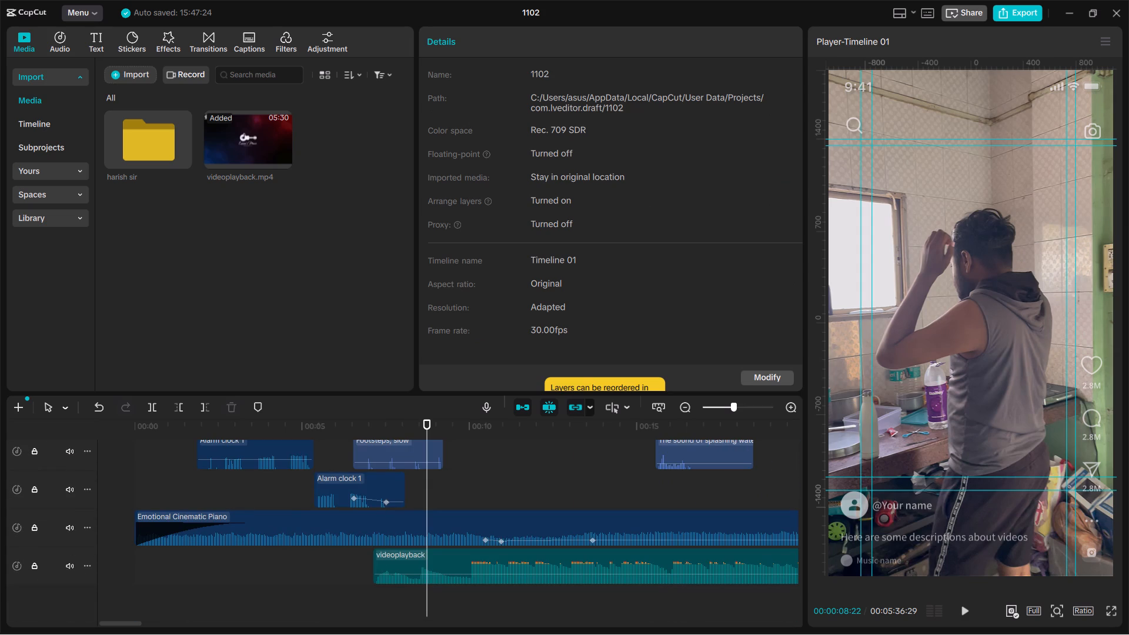
drag(422, 423, 344, 437)
key(space)
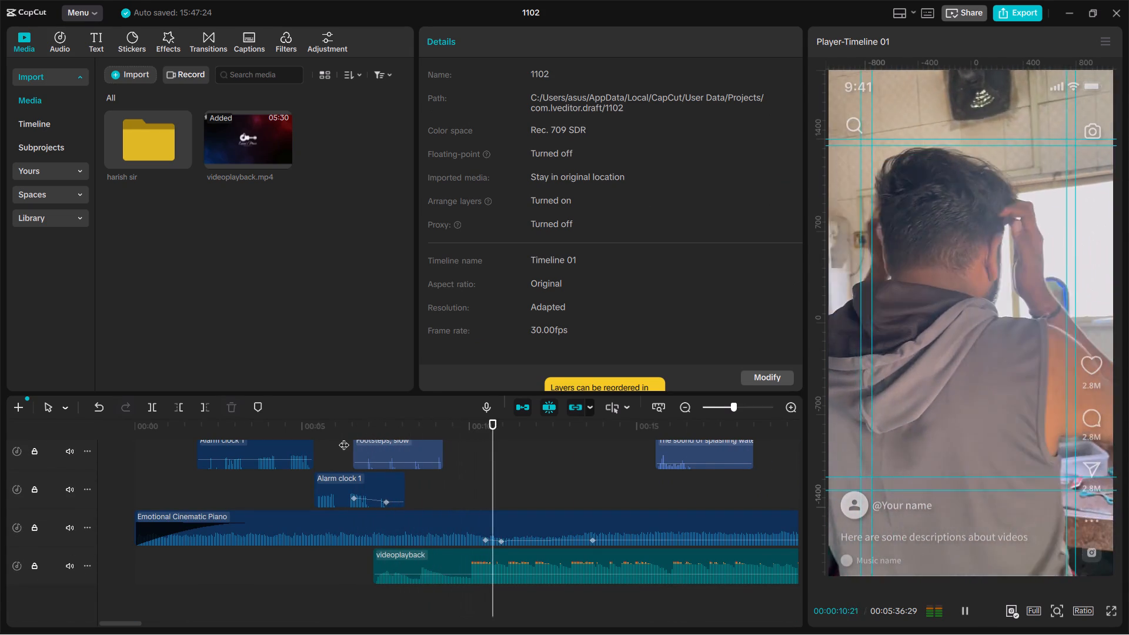
click(71, 527)
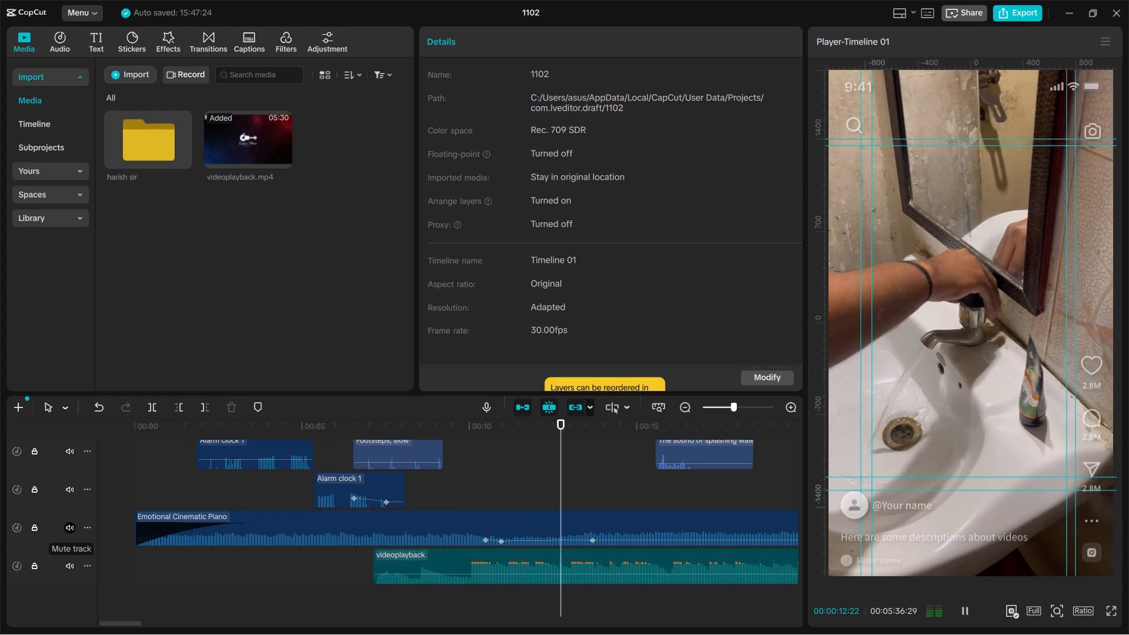
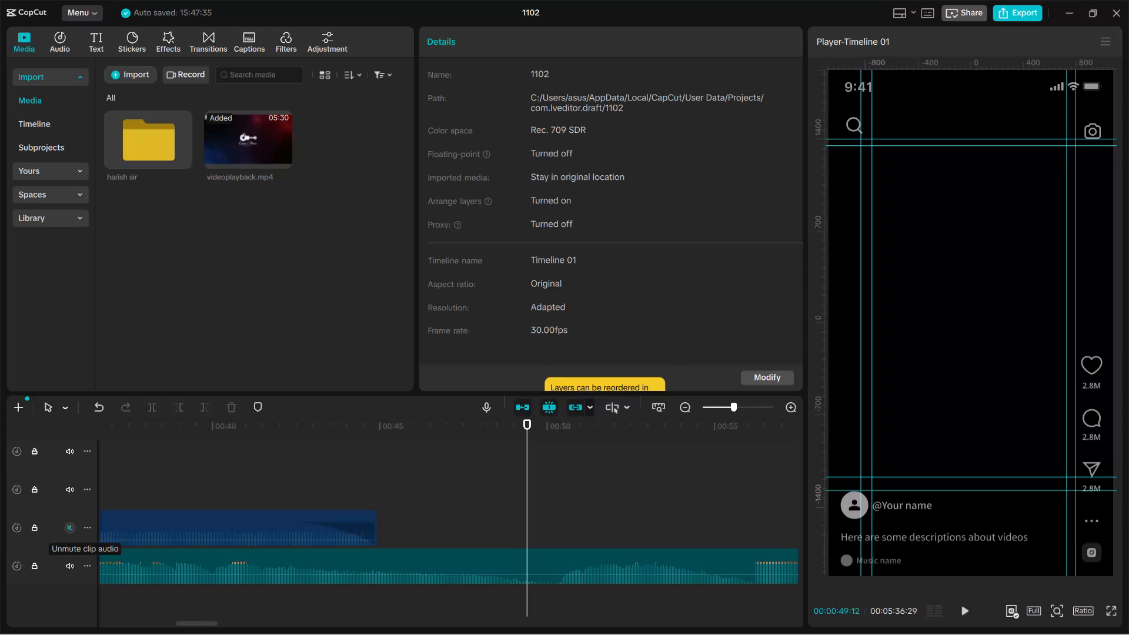
Undo the muting of the Emotional Cinematic Piano track.
key(ctrl+b)
key(ctrl+z)
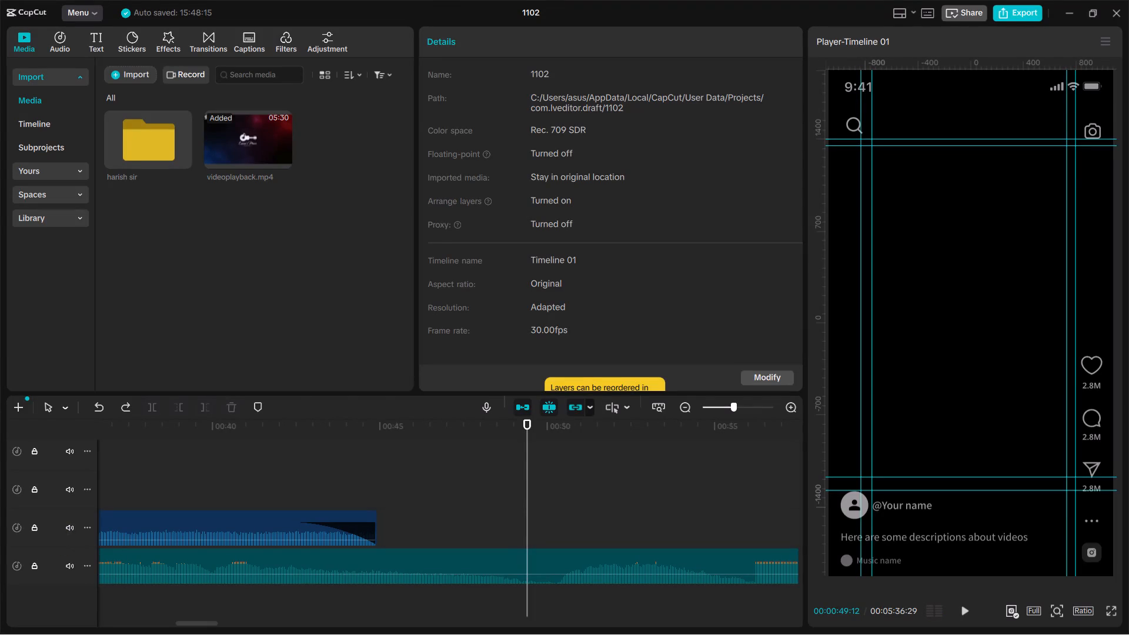
Split the videoplayback audio at 00:00:49:12 and, after playing onward, again at 00:00:56:05.
click(523, 571)
key(ctrl+b)
key(space)
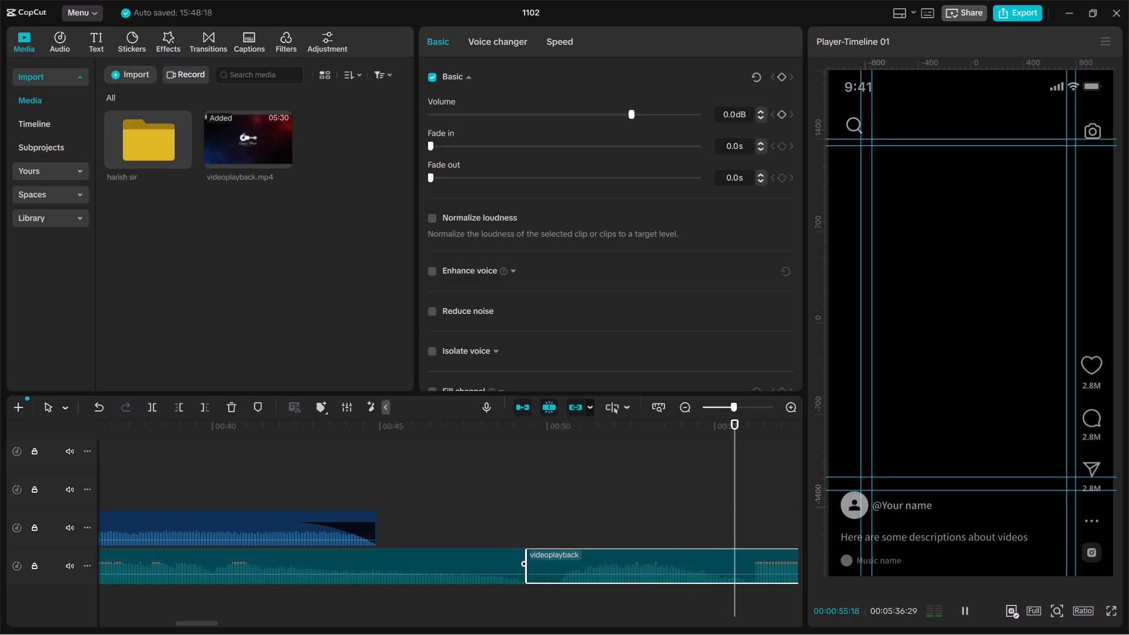
key(space)
key(space)
key(space)
key(ctrl+b)
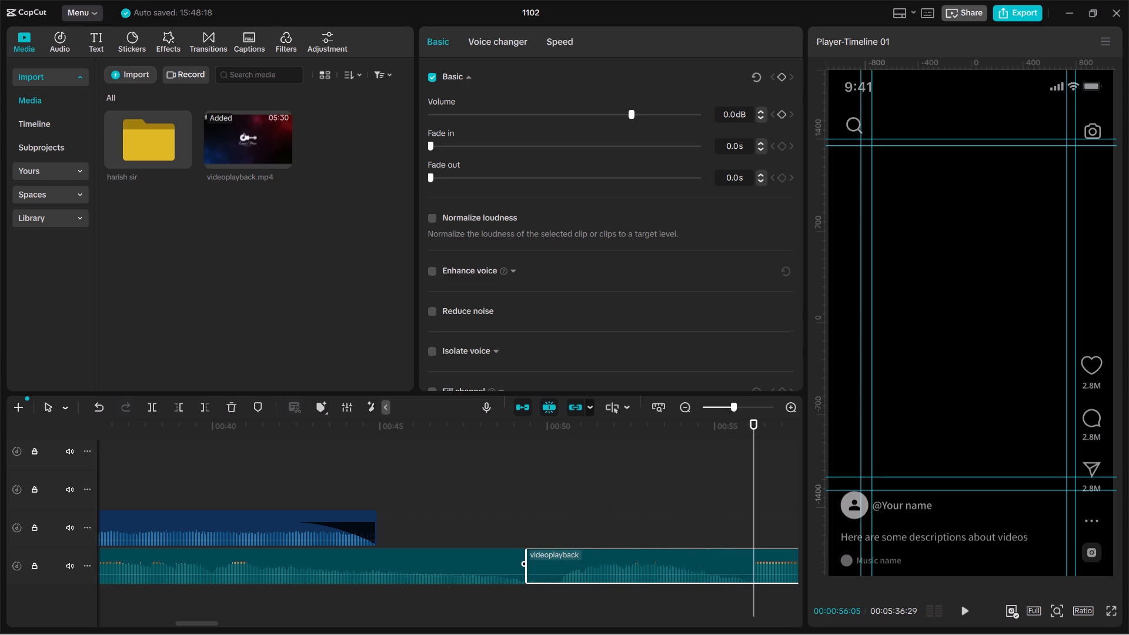
Play the videoplayback audio onward from the cut at 00:00:56:05.
key(space)
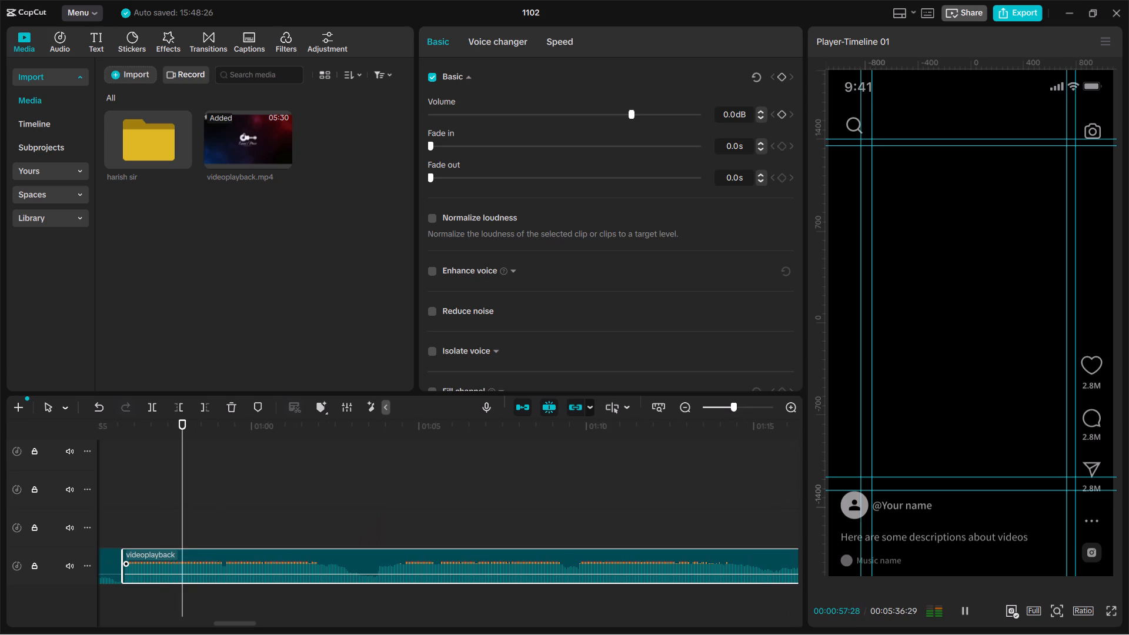
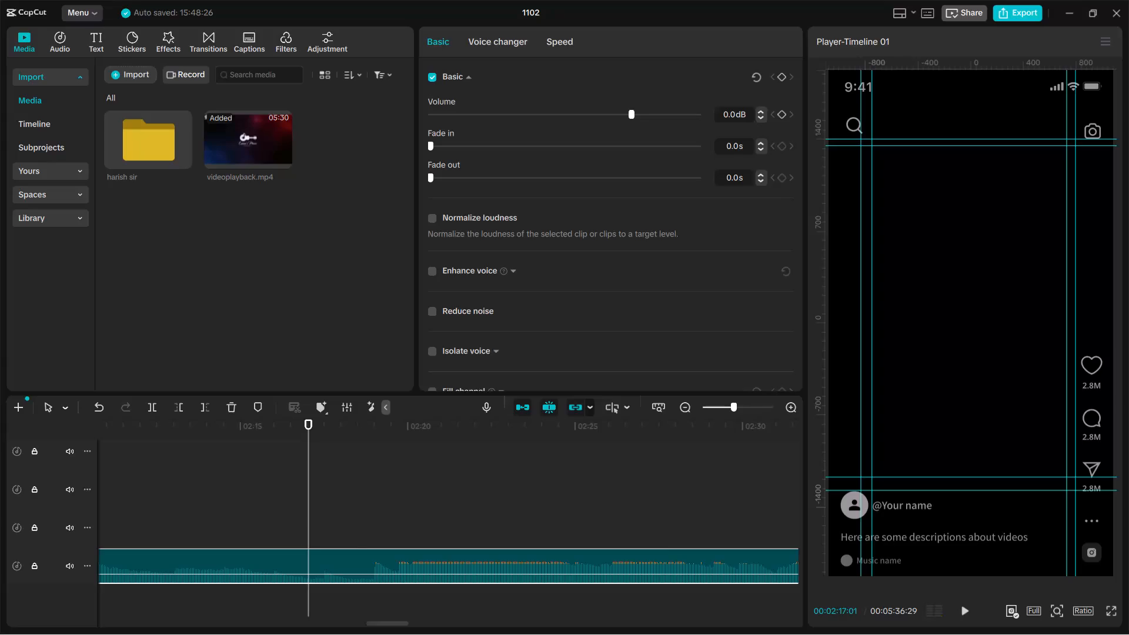
Split the videoplayback audio at 00:02:17:01 and delete everything after the cut.
key(ctrl+b)
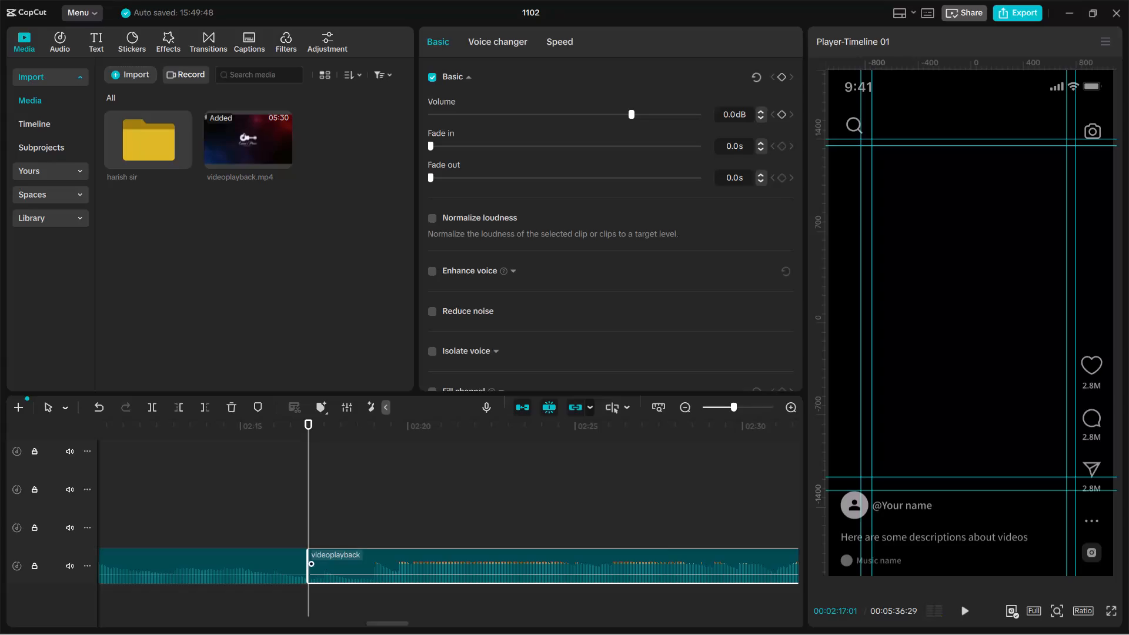
key(BackSpace)
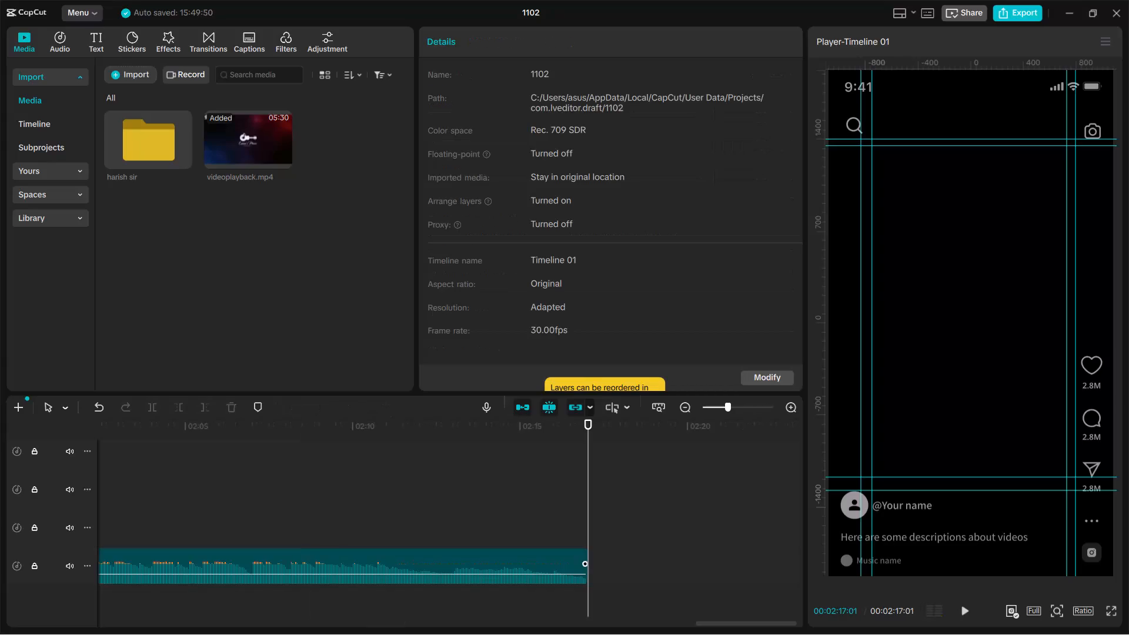
Find the start of the next music passage in the last videoplayback segment and trim away the segment's part before 00:01:59:15.
drag(568, 426, 293, 482)
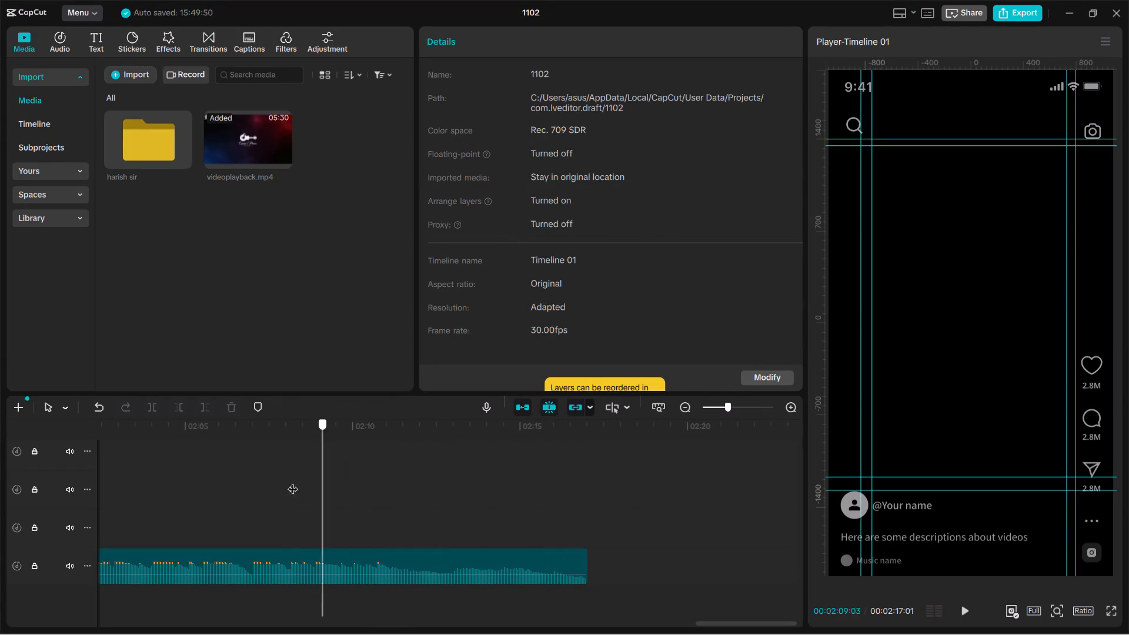
drag(293, 482, 529, 590)
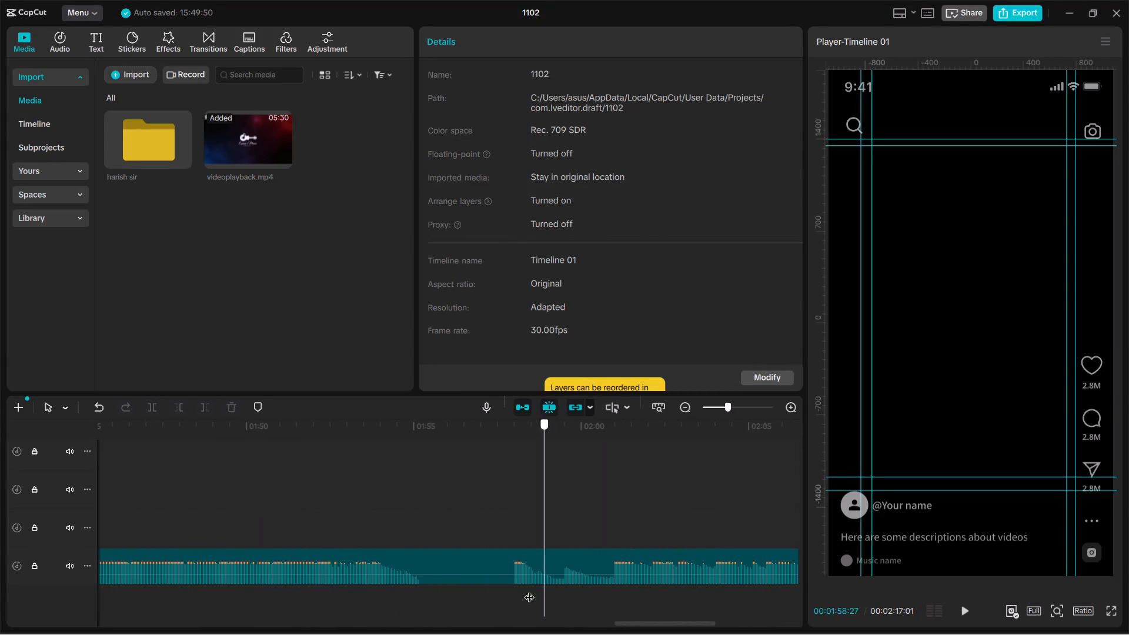
drag(529, 590, 506, 591)
key(space)
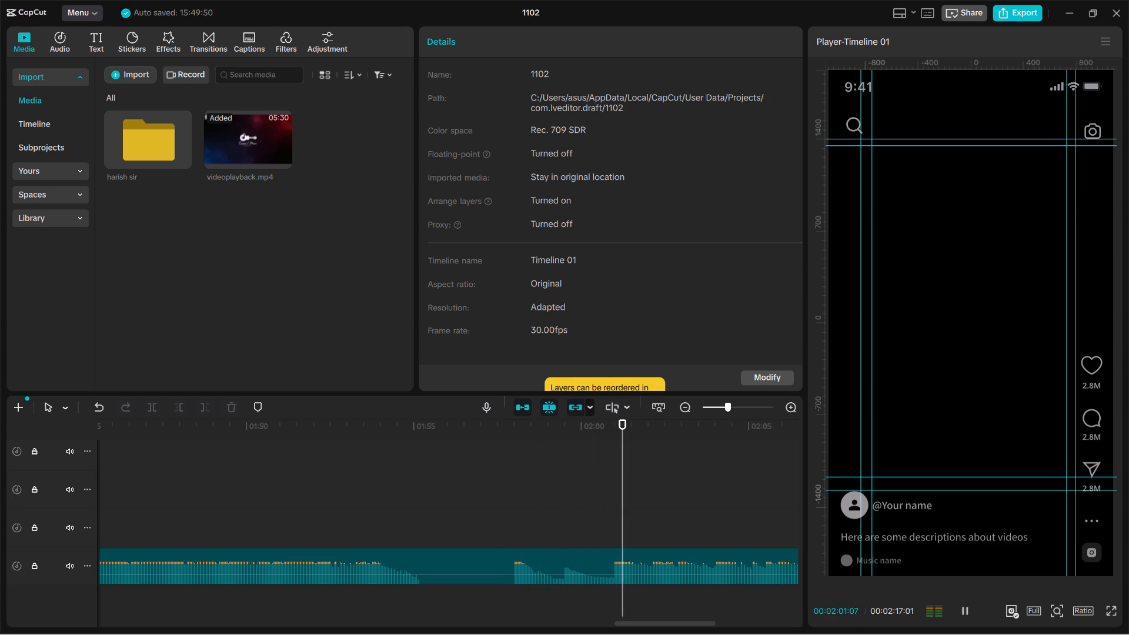
drag(652, 427, 564, 463)
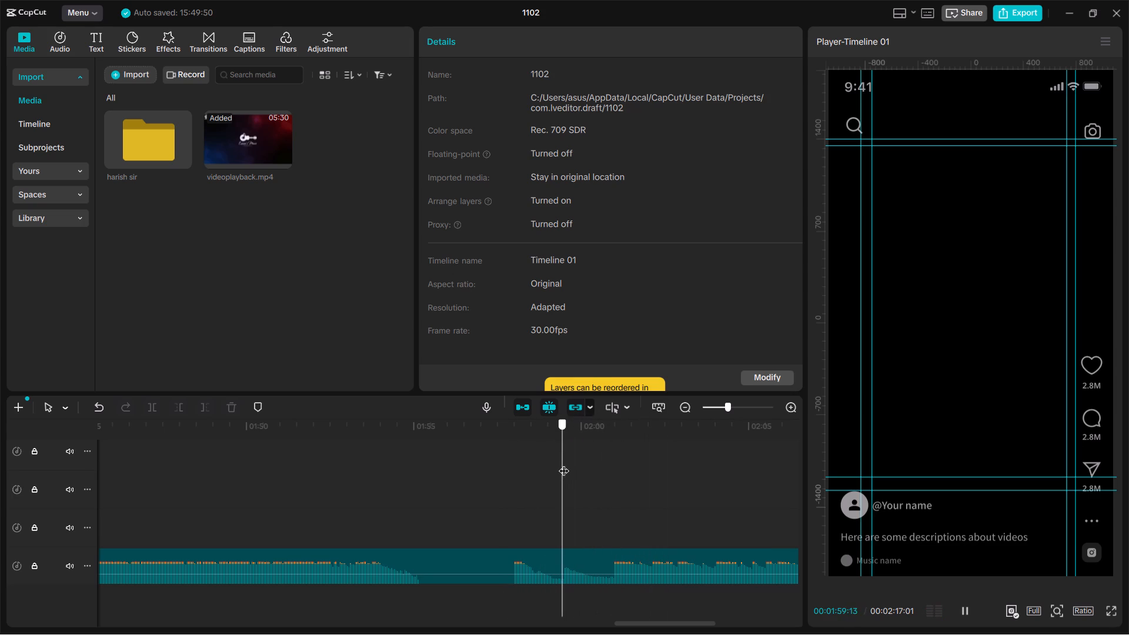
drag(564, 463, 564, 469)
drag(564, 469, 563, 477)
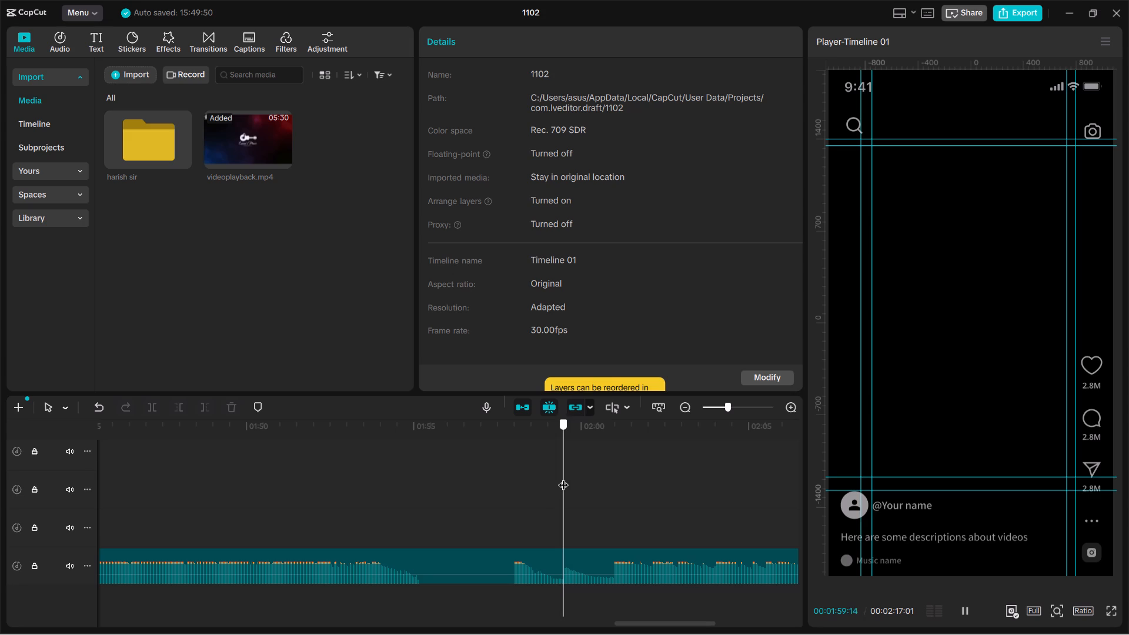
drag(563, 477, 564, 477)
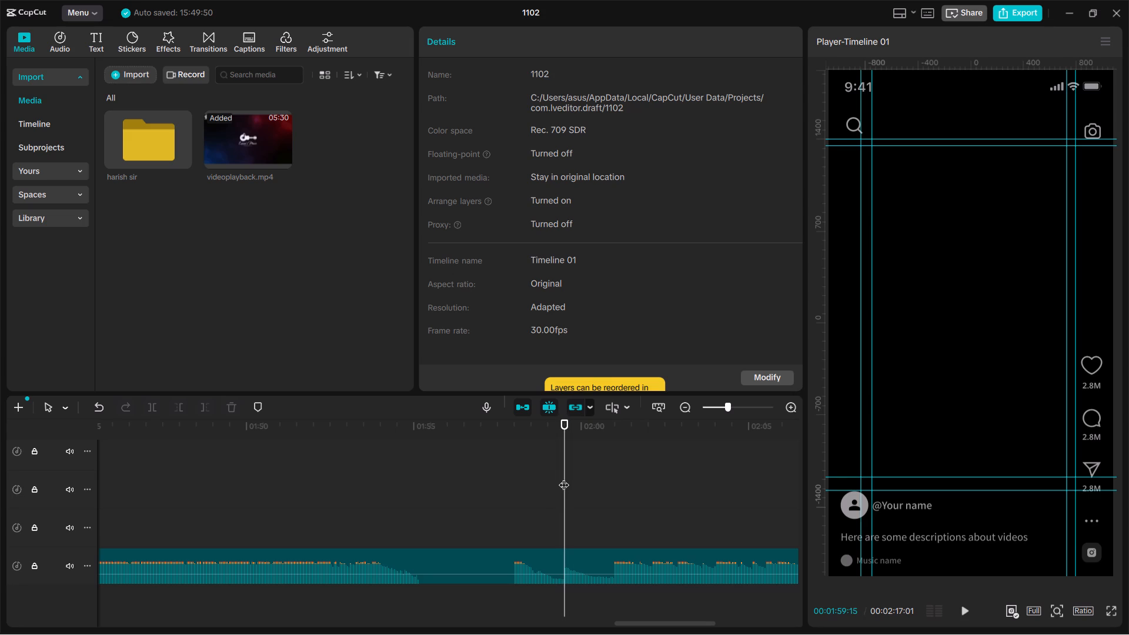
key(q)
text(qqq)
key(ctrl+b)
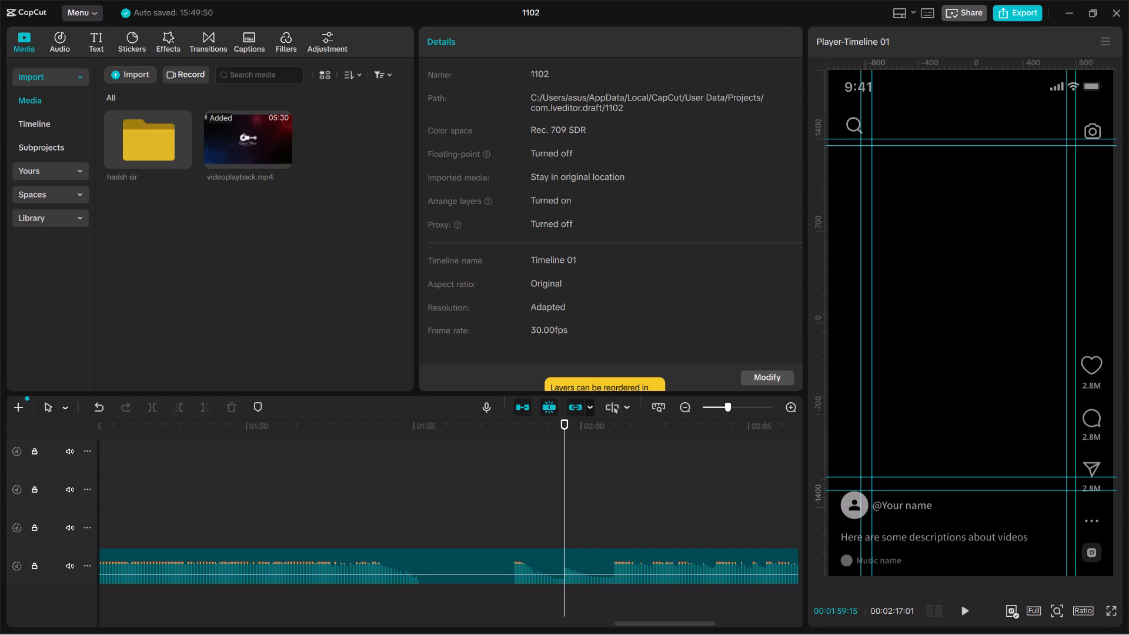
click(581, 566)
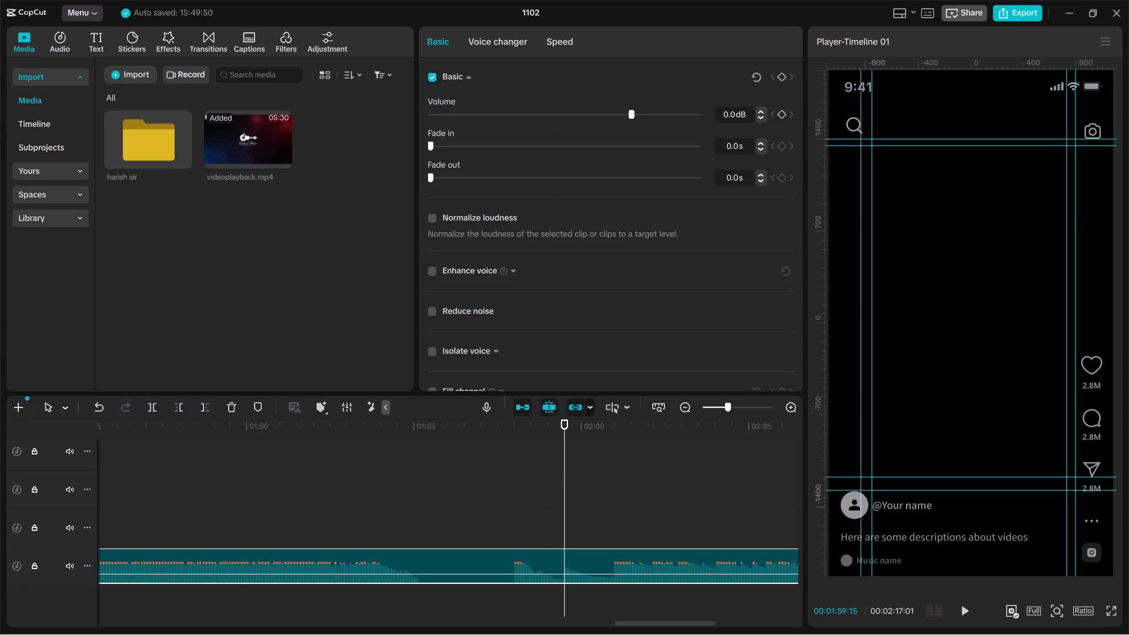
ctrl+scroll(581, 477, down, 9)
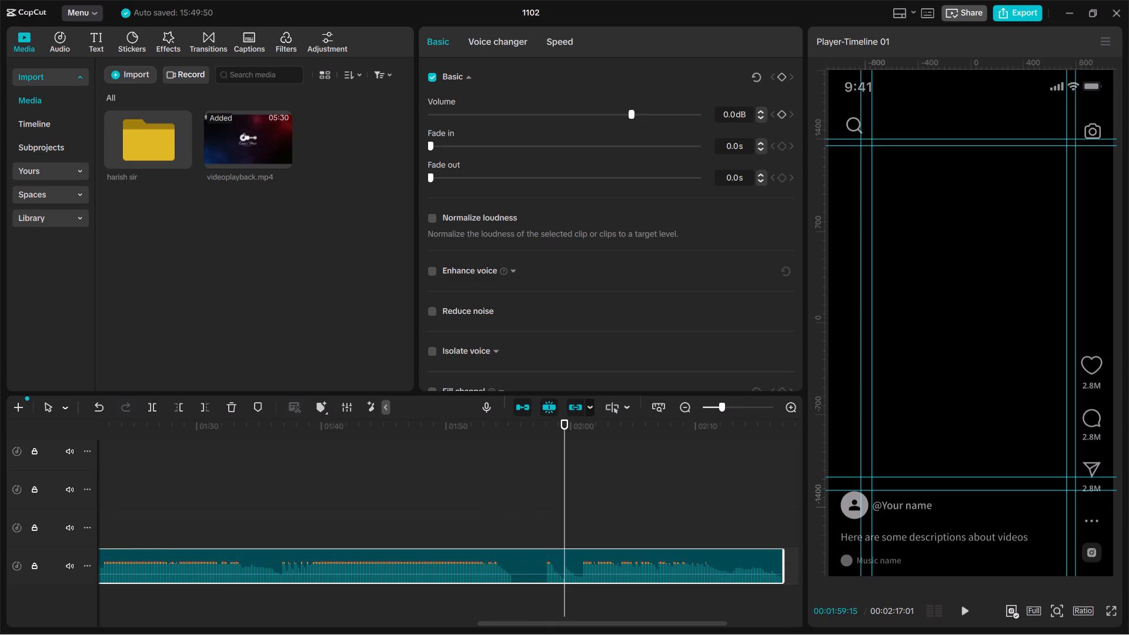
ctrl+scroll(581, 477, down, 12)
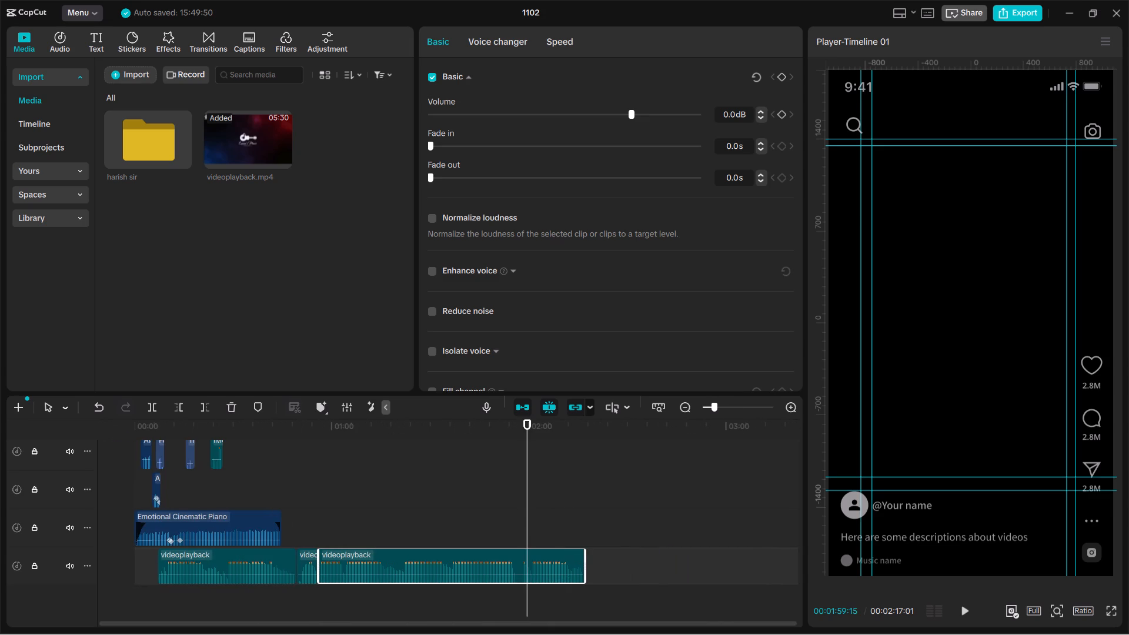
ctrl+scroll(581, 477, down, 1)
scroll(522, 452, up, 1)
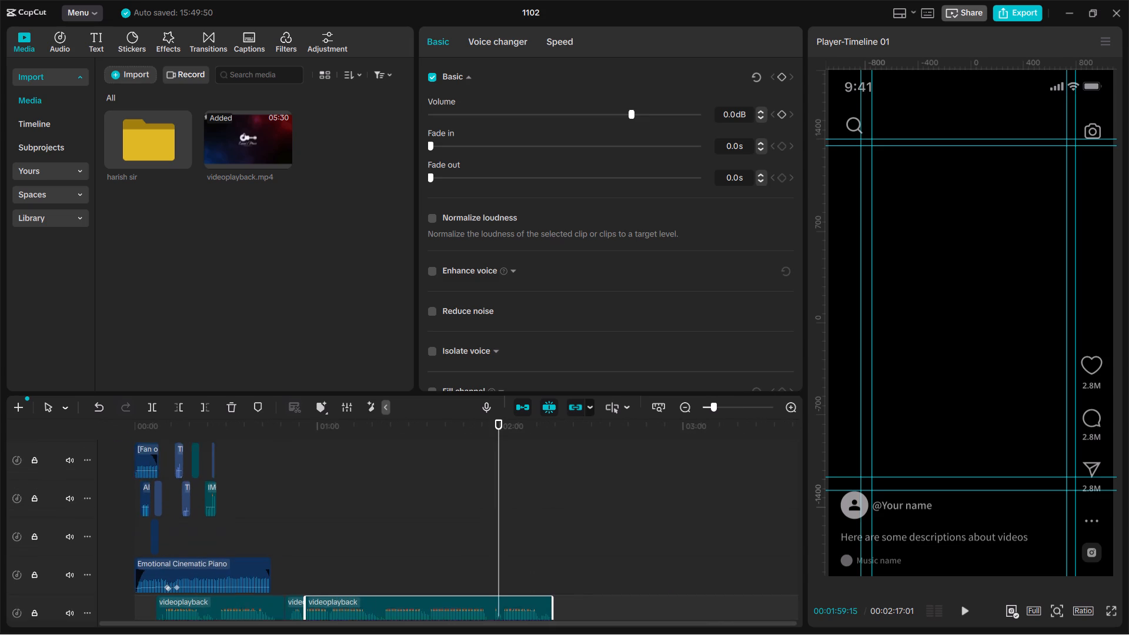
scroll(522, 452, up, 3)
scroll(522, 396, down, 5)
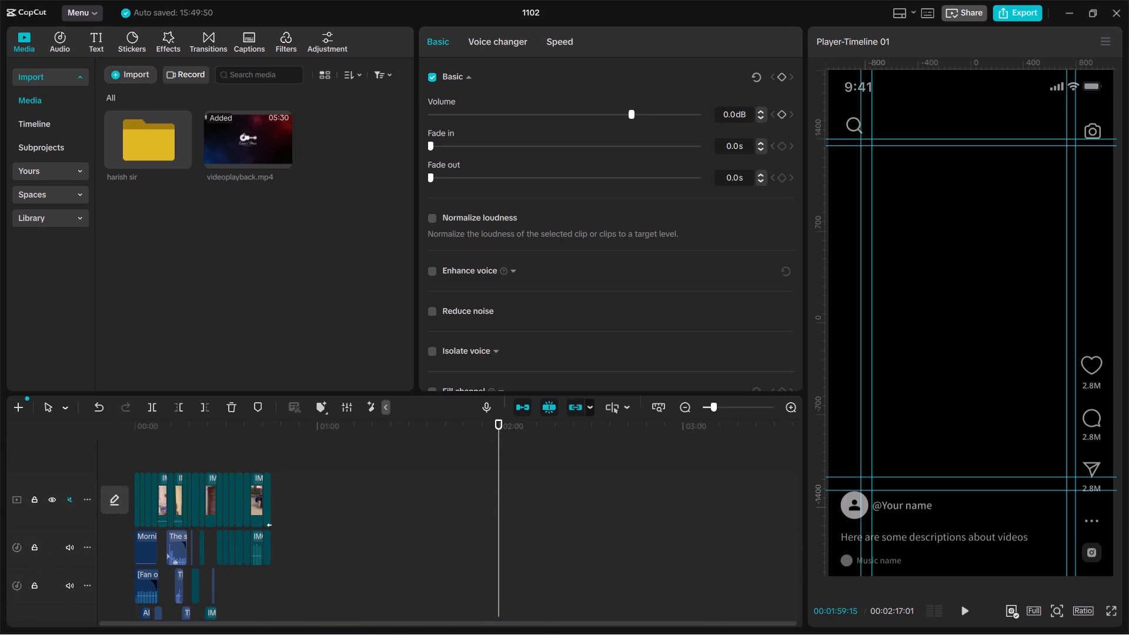
scroll(522, 396, down, 4)
scroll(532, 545, down, 3)
ctrl+scroll(532, 545, up, 13)
ctrl+scroll(532, 545, up, 13)
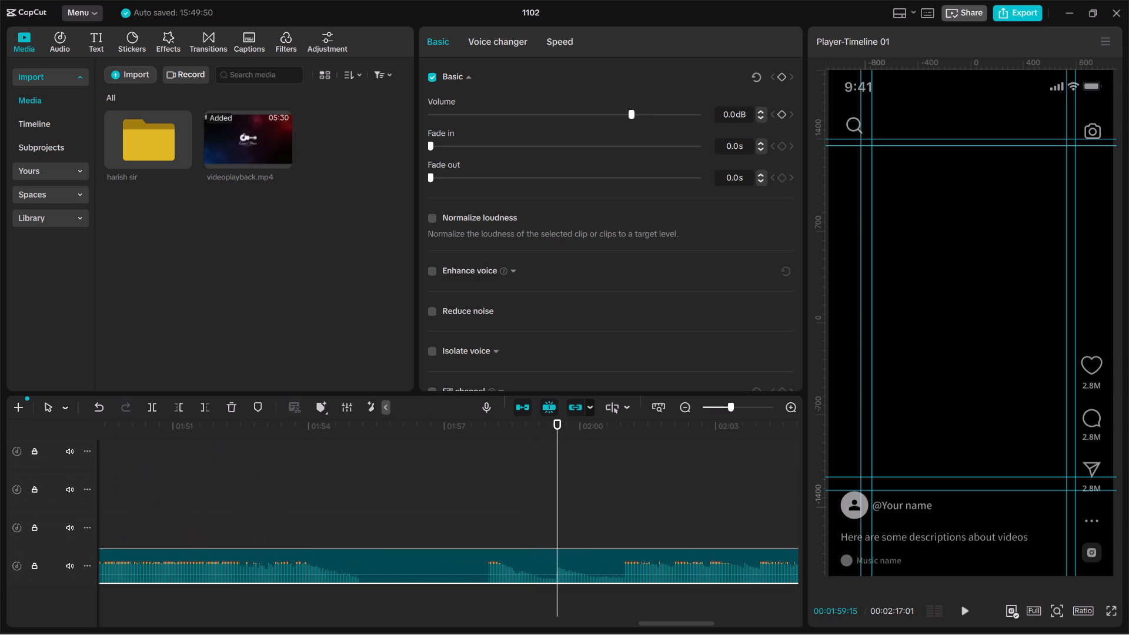
click(591, 574)
key(q)
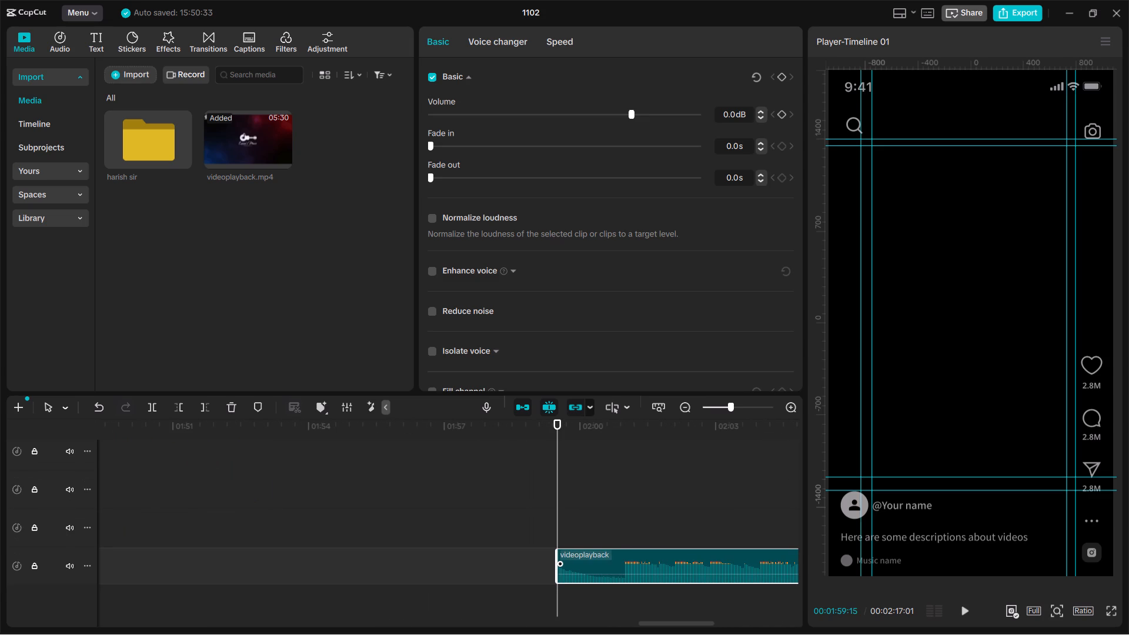
Move the trimmed videoplayback segment onto a new track below the first videoplayback segment, starting at about 6 seconds.
drag(618, 564, 4, 561)
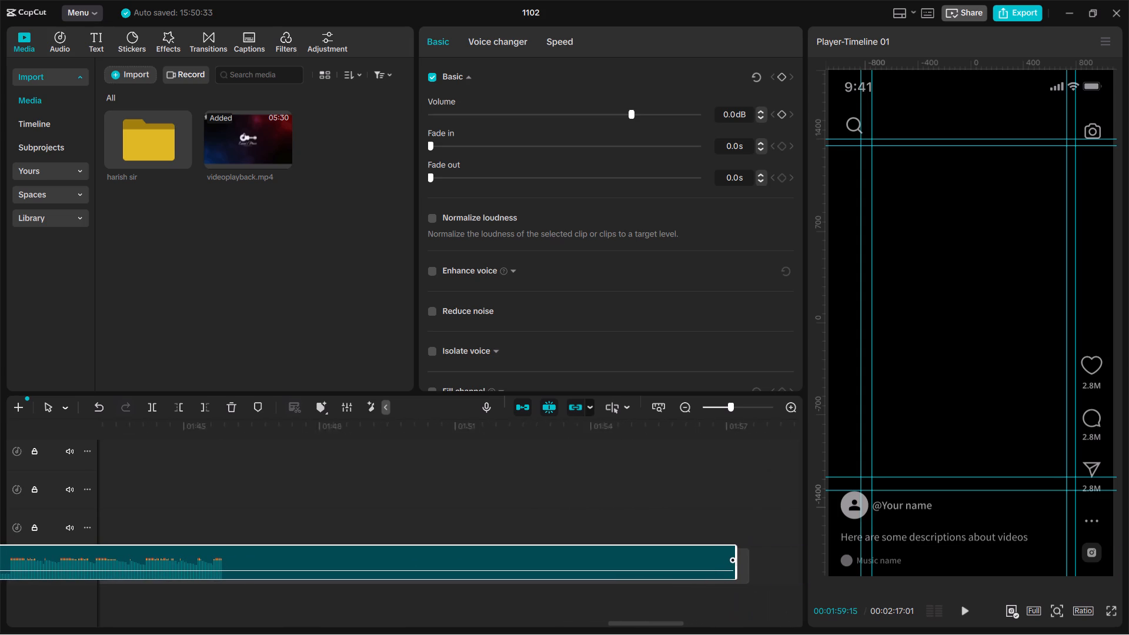
drag(4, 561, 6, 561)
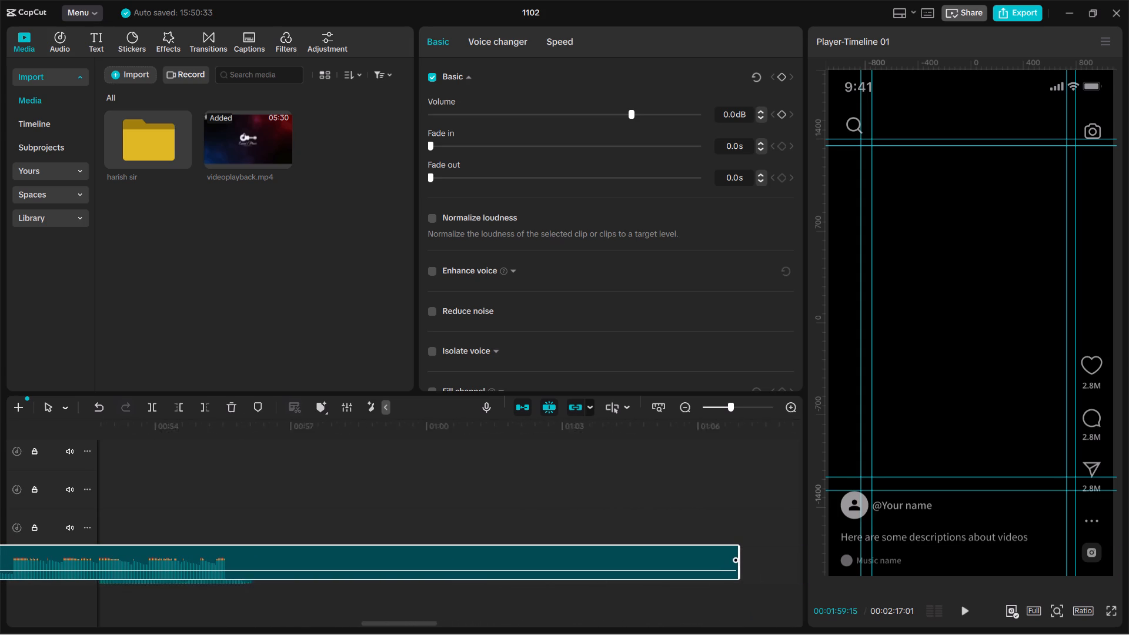
drag(6, 561, 430, 614)
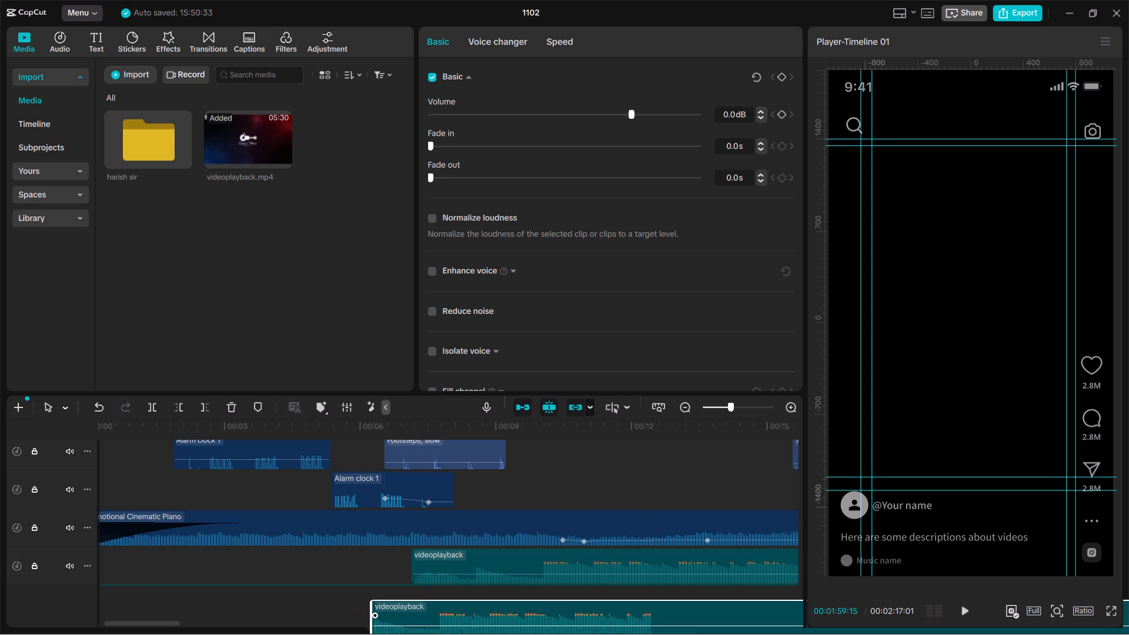
drag(430, 614, 409, 604)
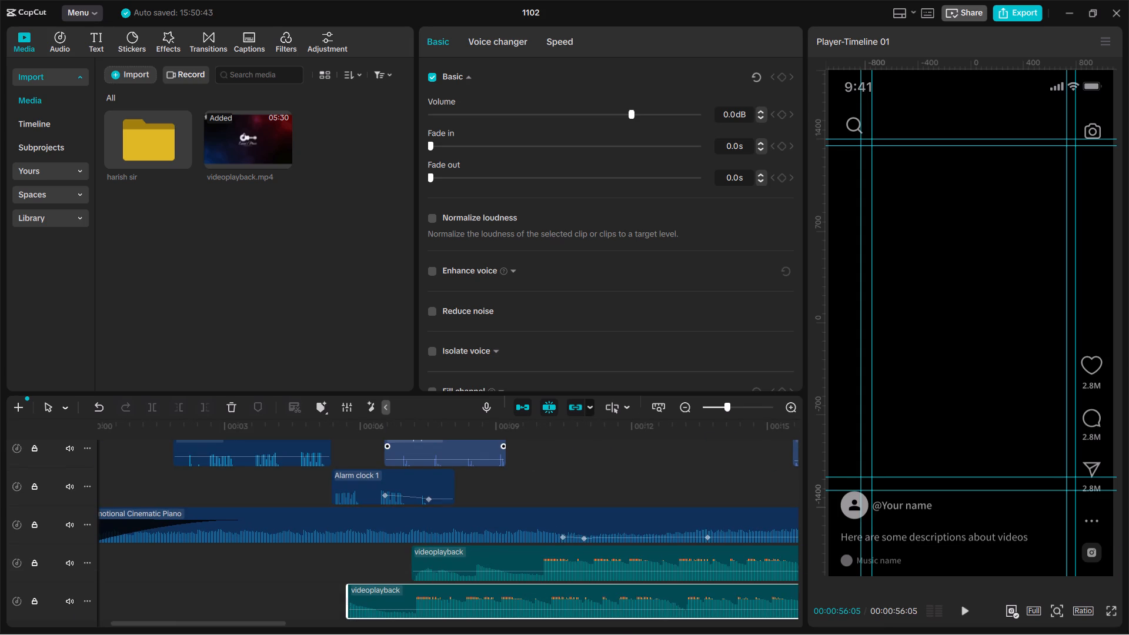
Scrub through the timeline to check where the moved segment and the other music clips fall against the footage.
drag(475, 420, 506, 446)
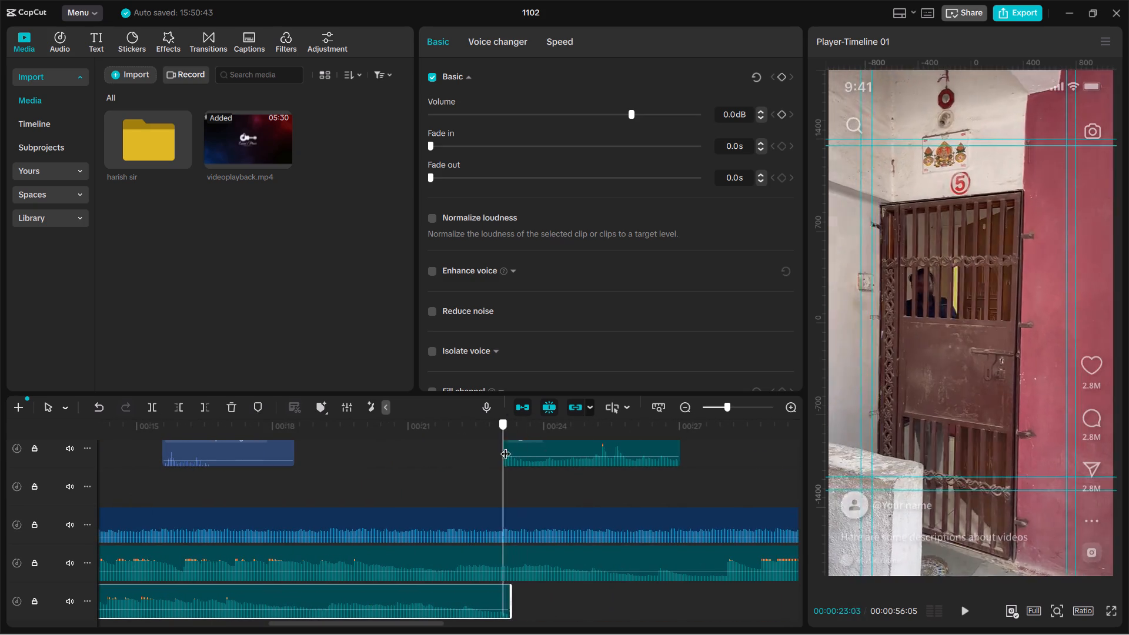
drag(506, 446, 761, 405)
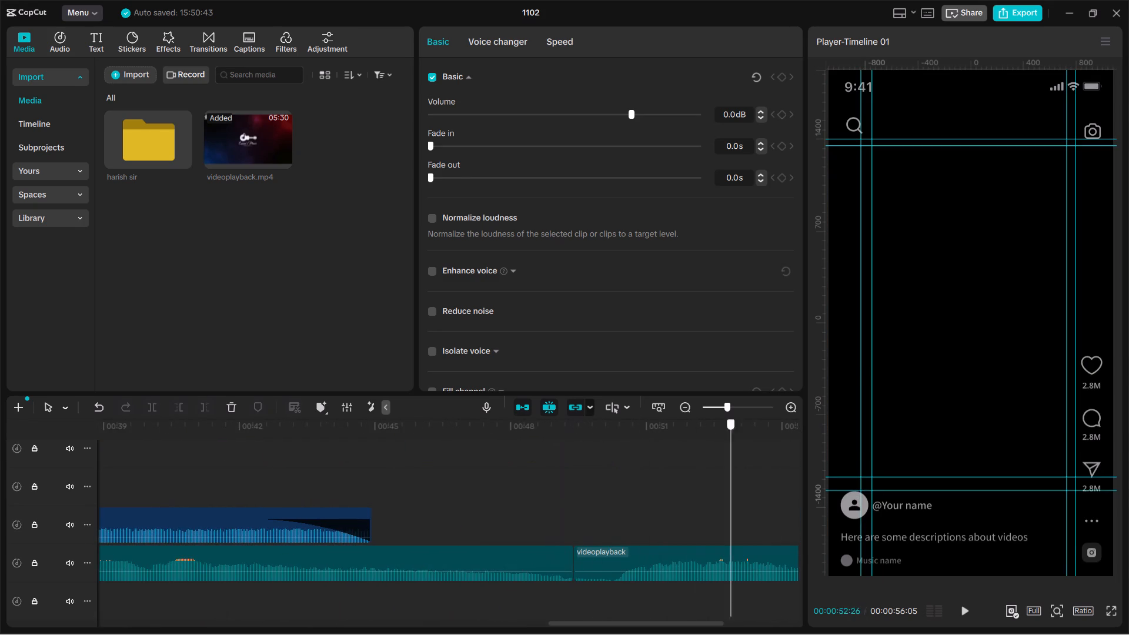
drag(761, 405, 82, 391)
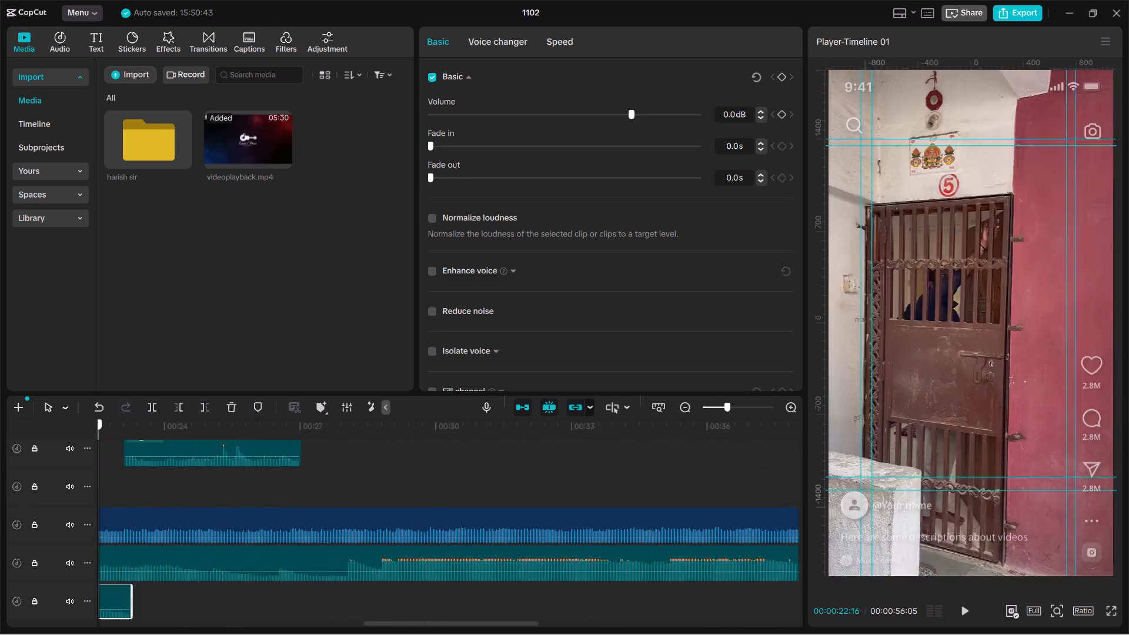
drag(82, 391, 413, 463)
ctrl+scroll(473, 498, down, 1)
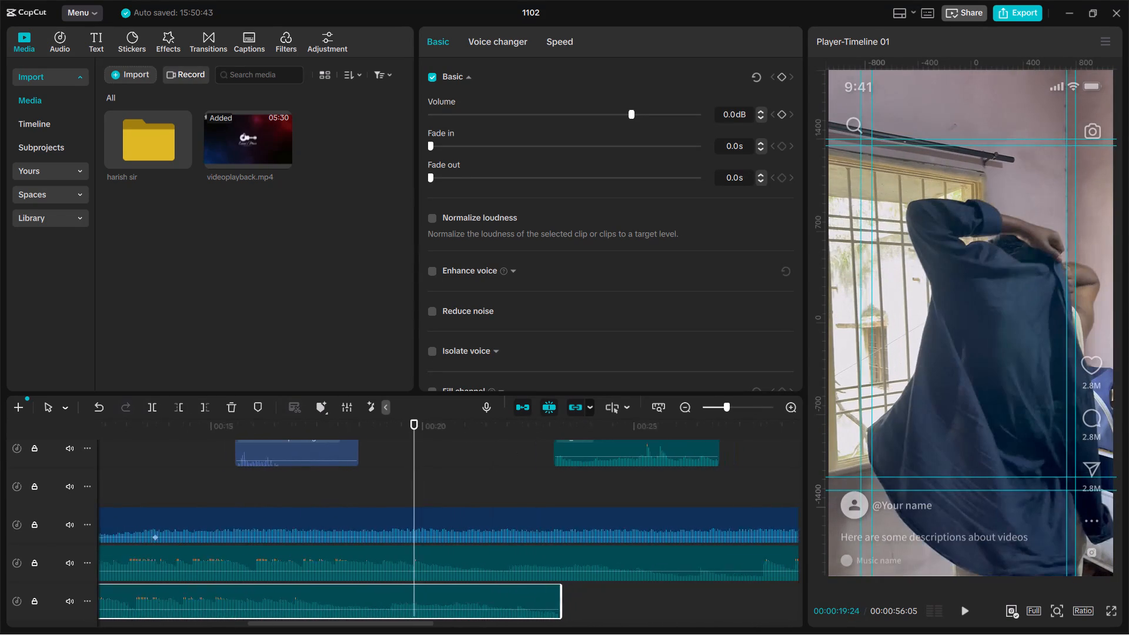
ctrl+scroll(473, 498, down, 9)
drag(473, 498, 423, 522)
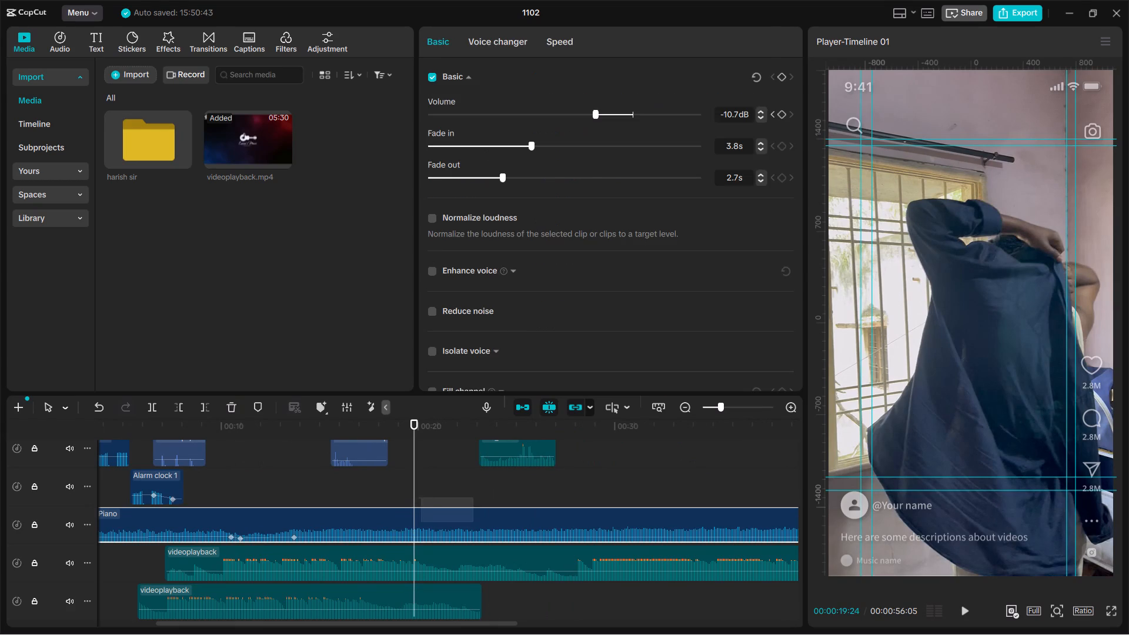
drag(423, 522, 445, 490)
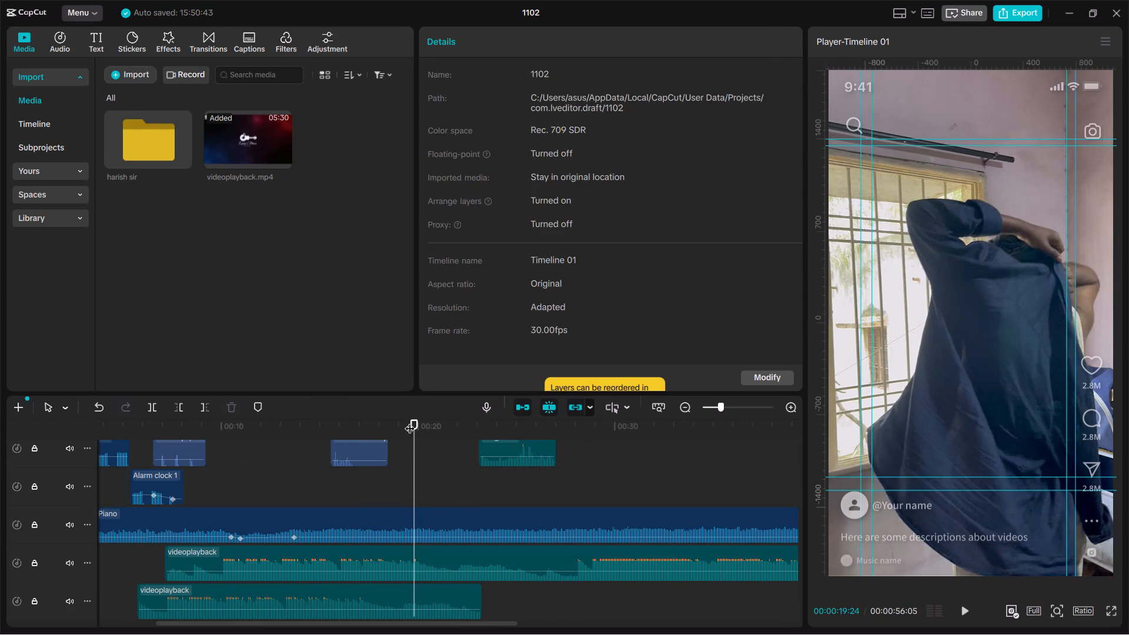
drag(410, 421, 486, 496)
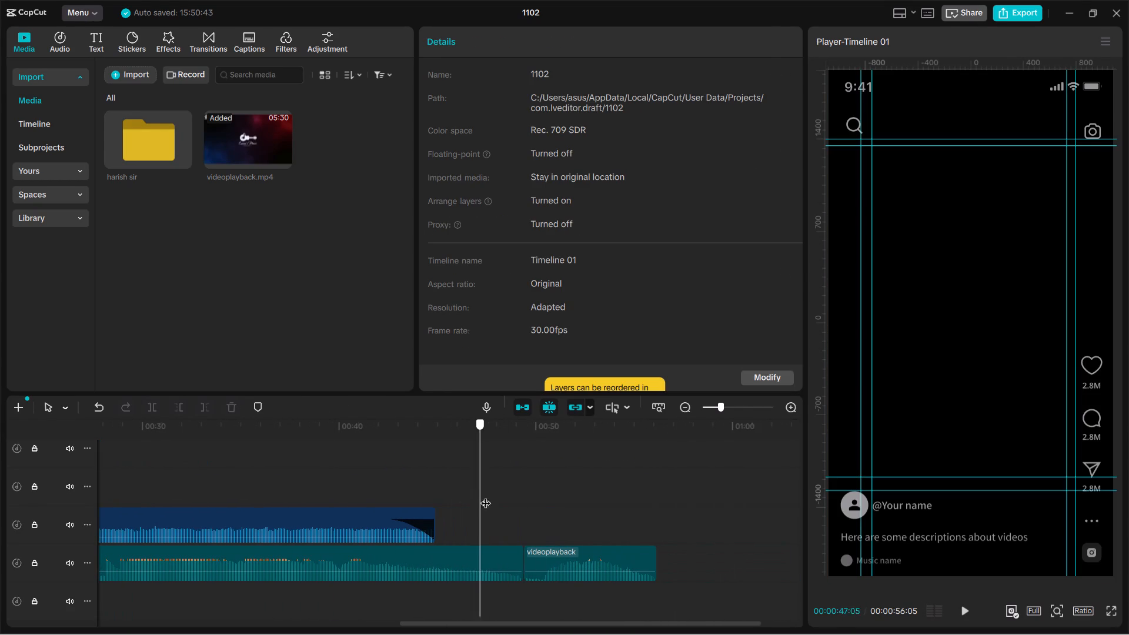
drag(486, 496, 496, 498)
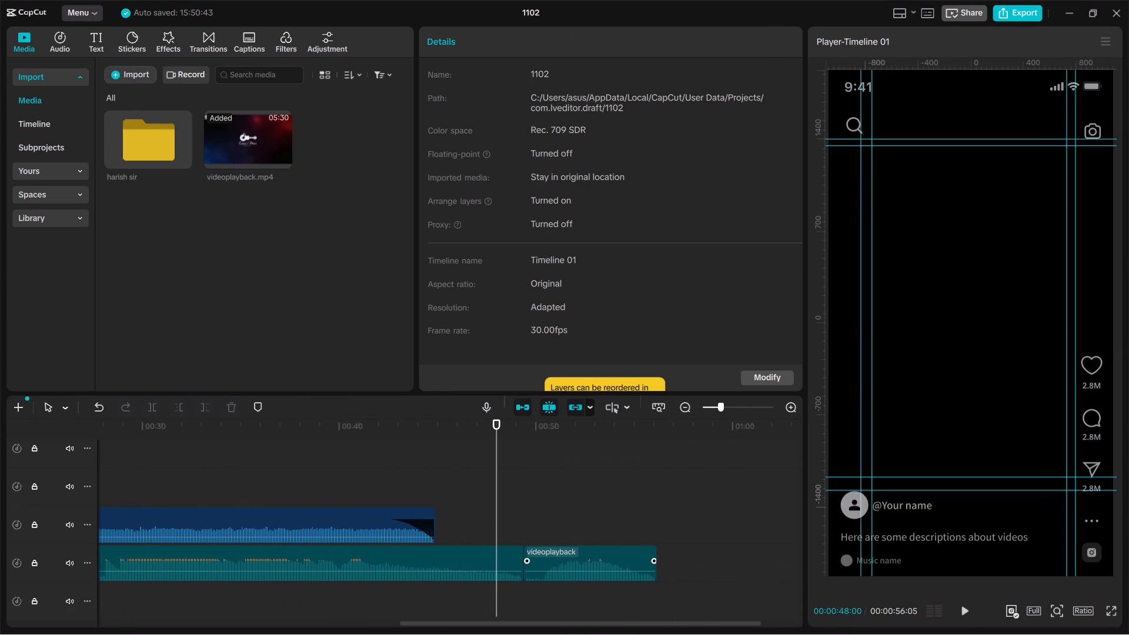
Move the long first videoplayback segment onto the lowest audio track, after the trimmed segment, starting at about 33 seconds.
click(416, 567)
drag(416, 567, 510, 599)
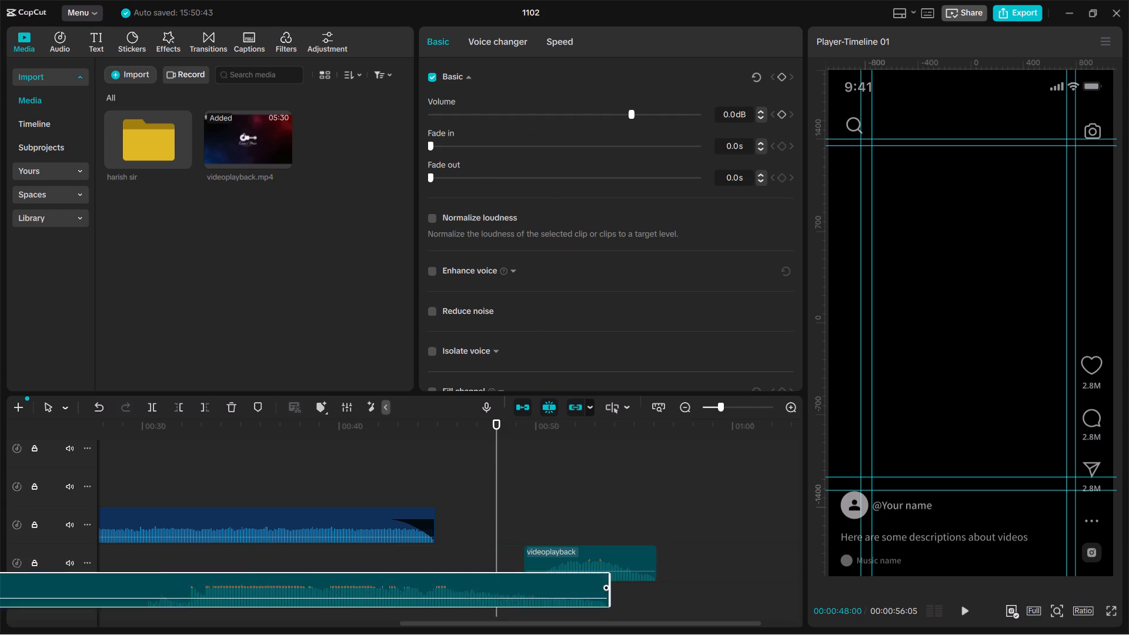
drag(510, 599, 897, 592)
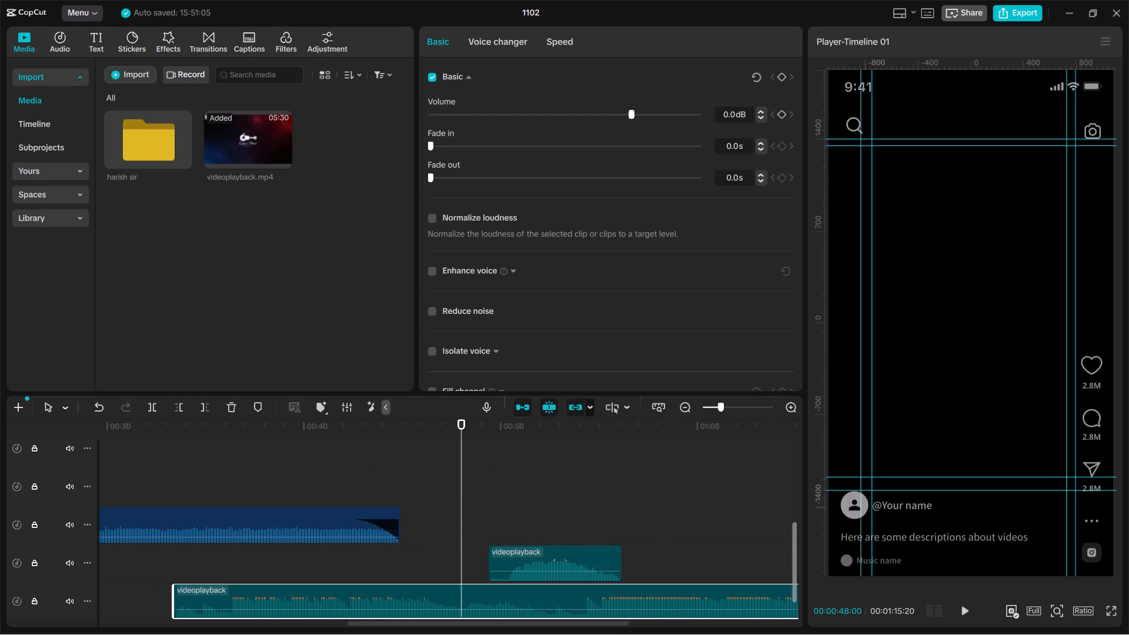
Play the video from near its beginning to hear the trimmed videoplayback segment against the footage.
drag(466, 426, 98, 453)
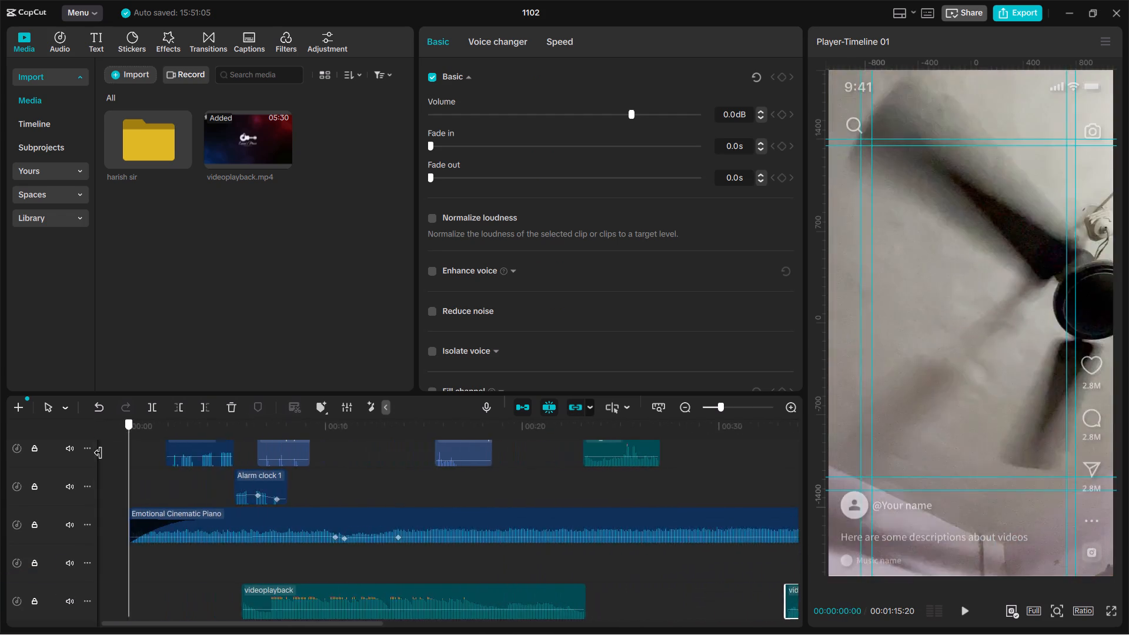
drag(98, 453, 322, 433)
key(space)
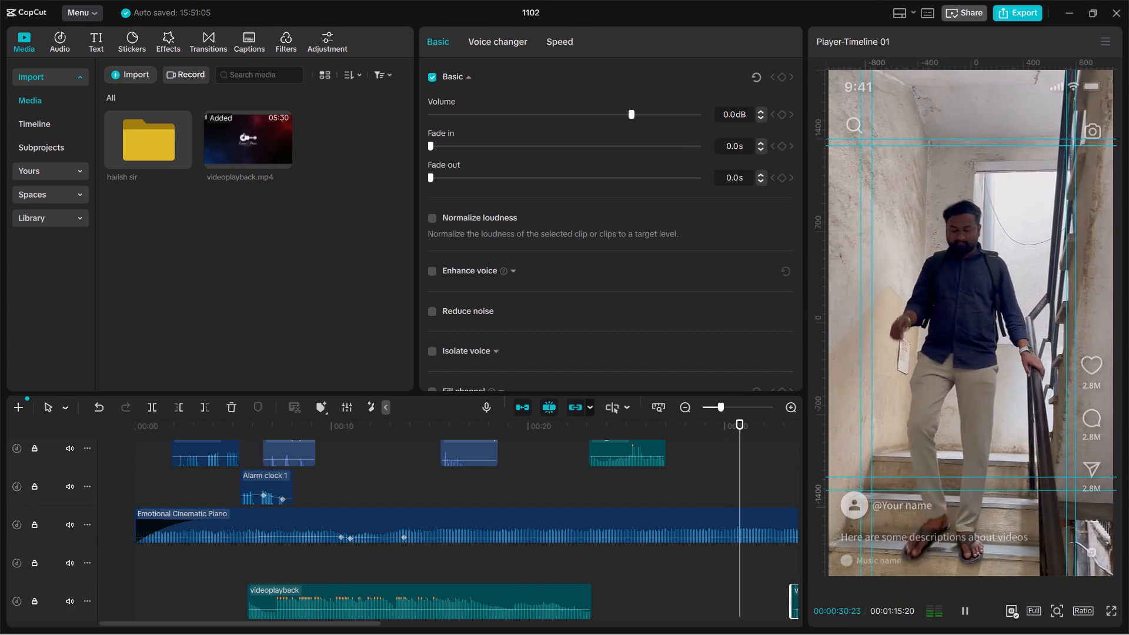
Split the Emotional Cinematic Piano clip at 00:00:29:01 and delete the part after the cut.
drag(760, 426, 702, 426)
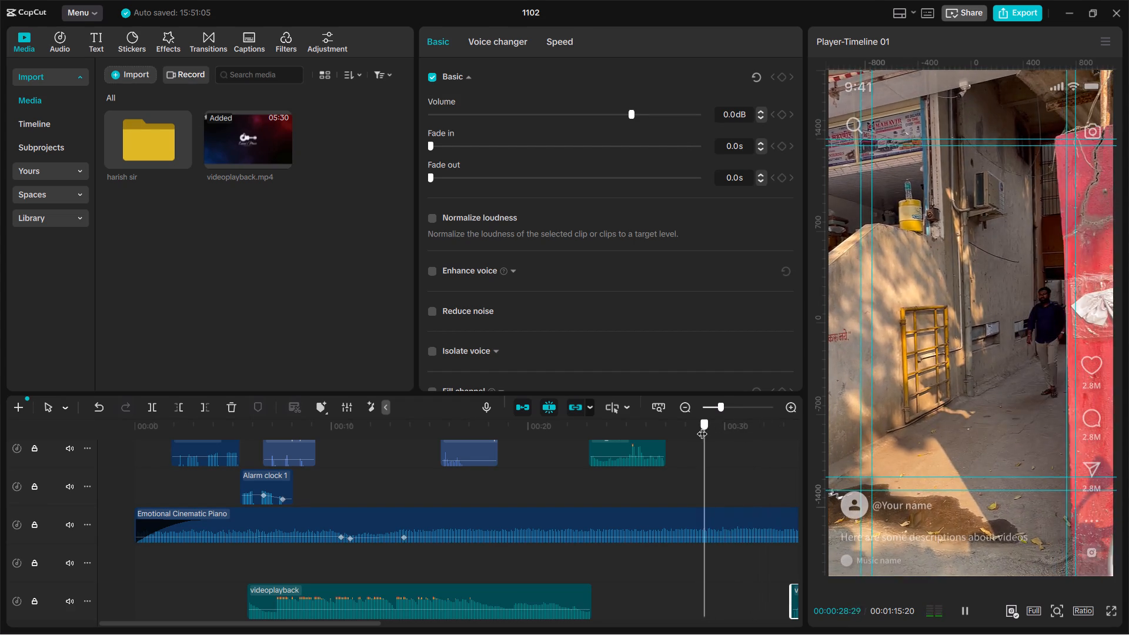
drag(702, 426, 702, 432)
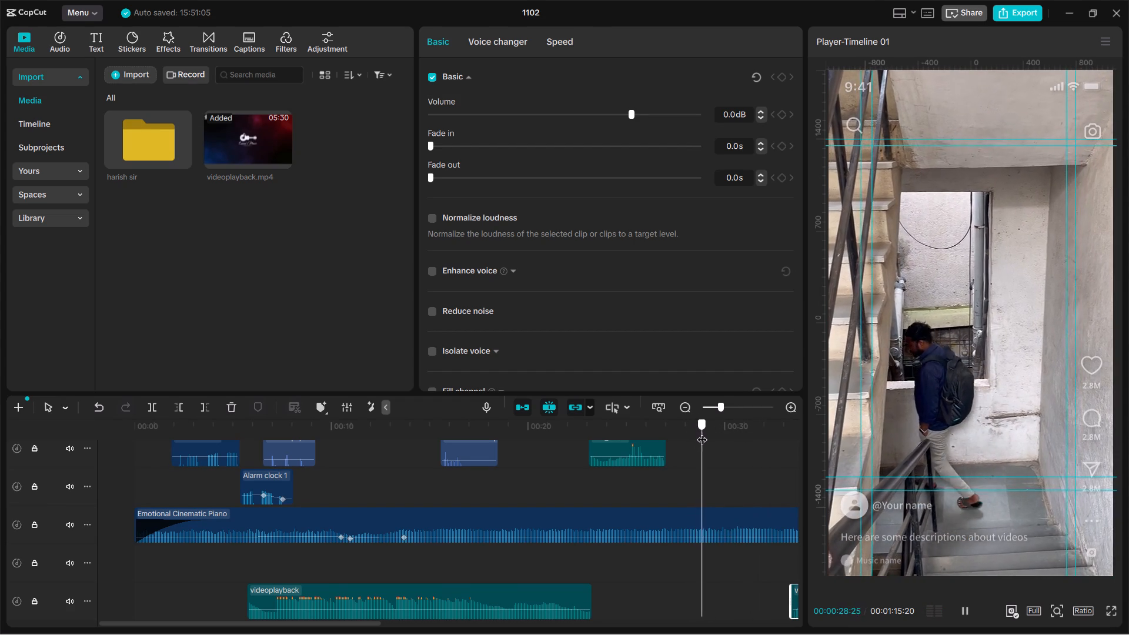
drag(702, 432, 706, 435)
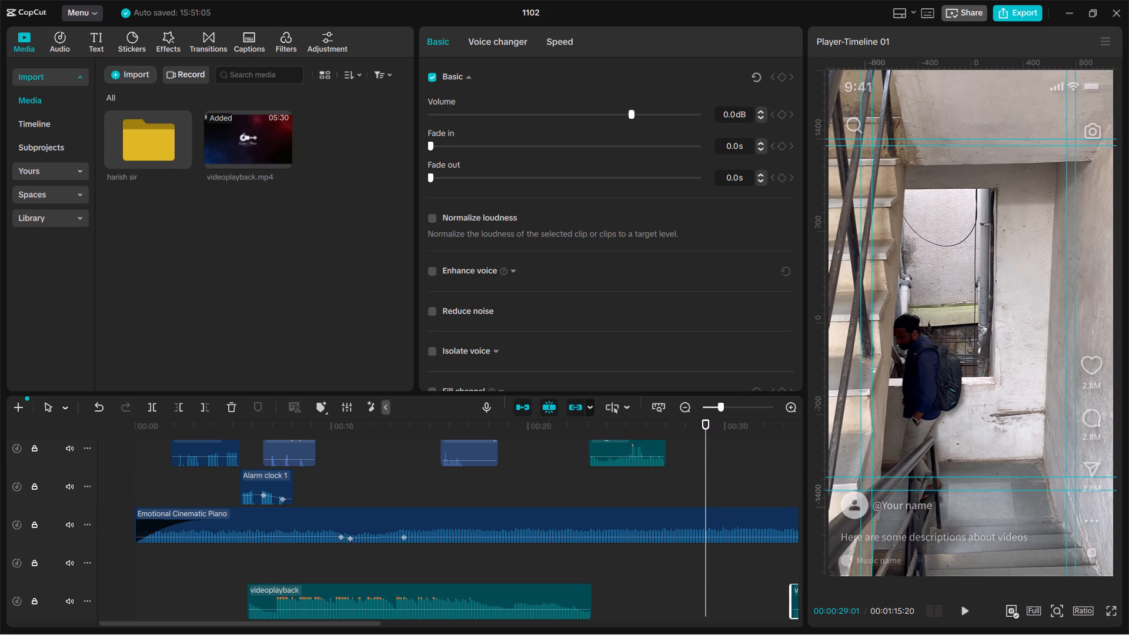
click(705, 517)
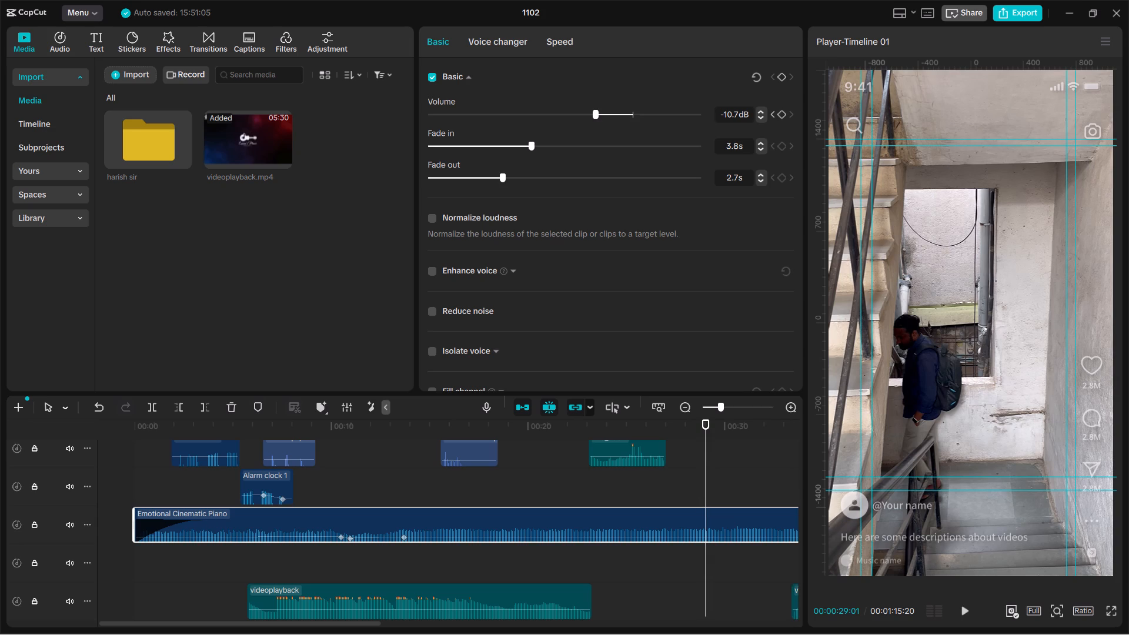
key(ctrl+b)
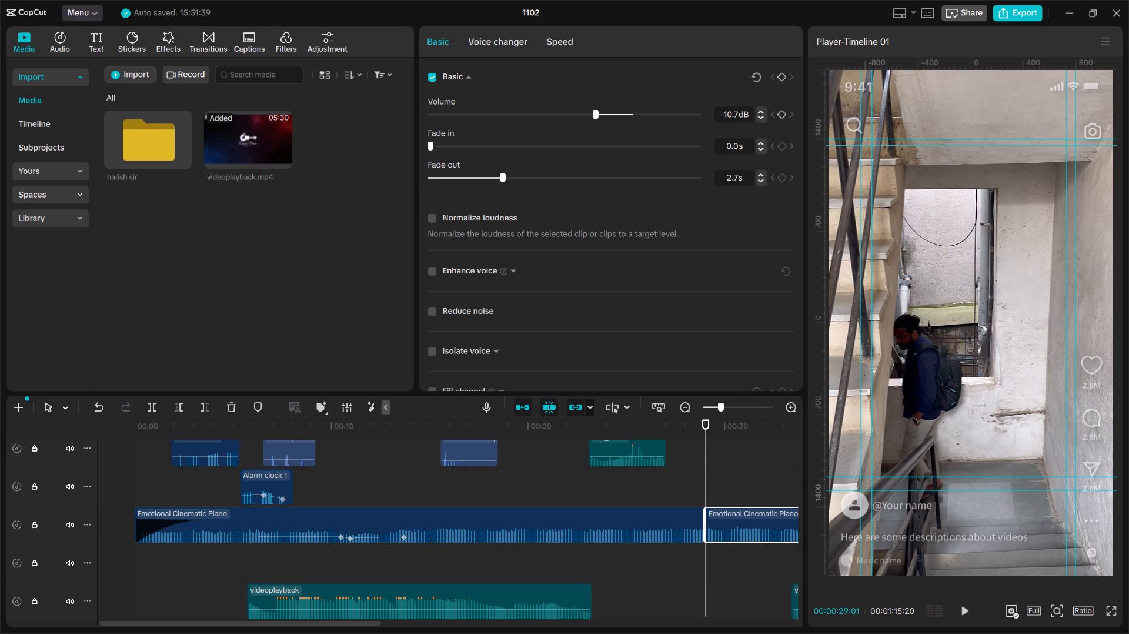
drag(712, 432, 250, 442)
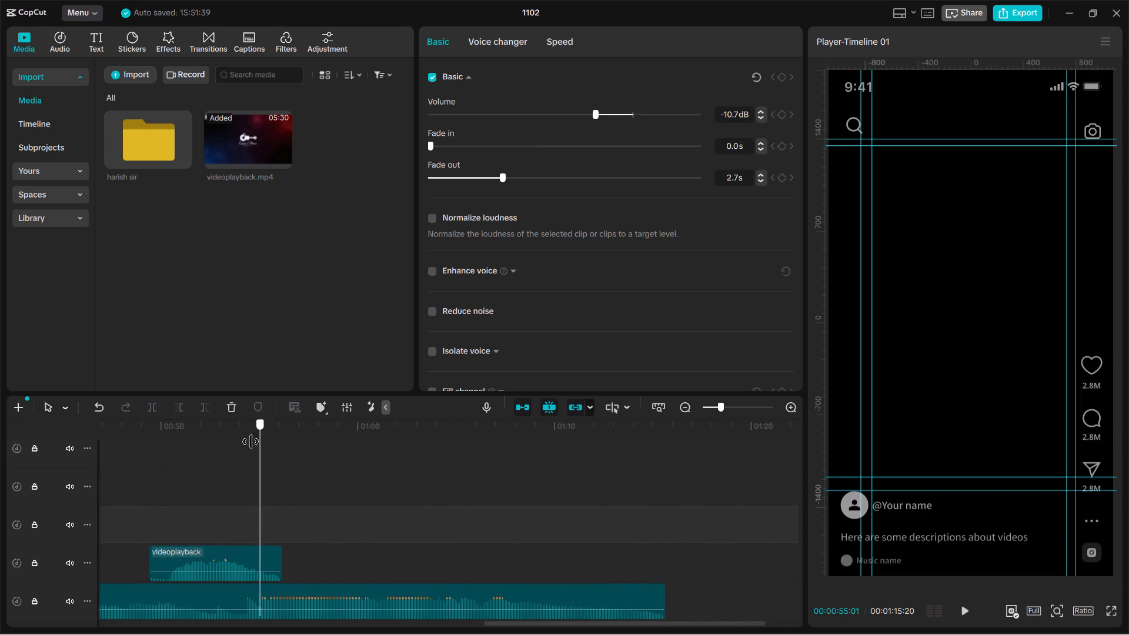
drag(250, 442, 114, 519)
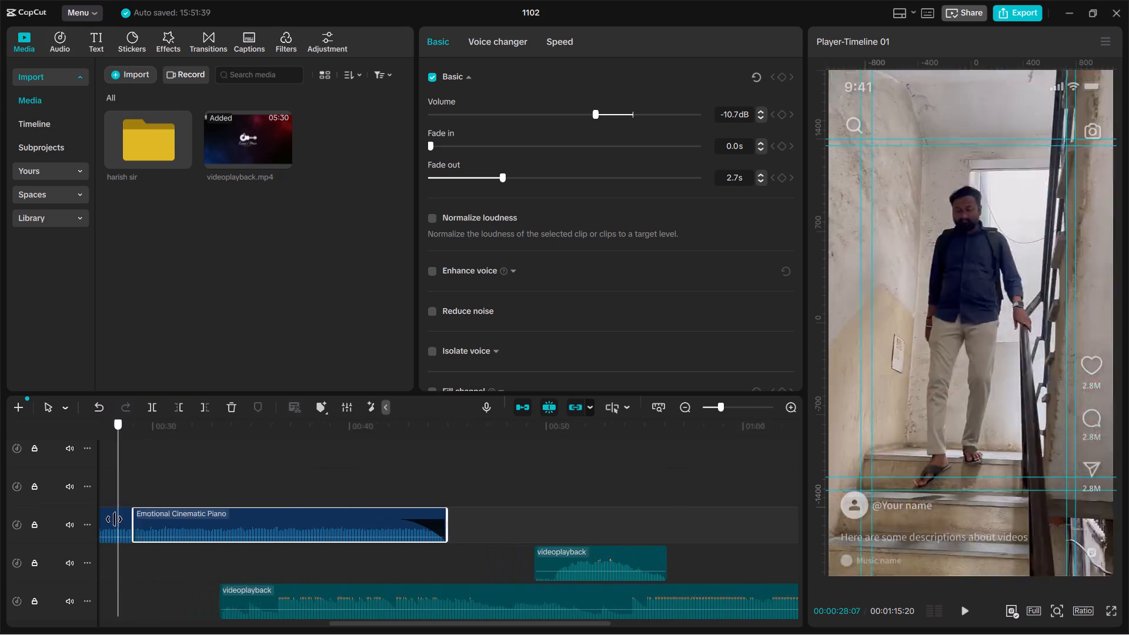
drag(114, 519, 290, 530)
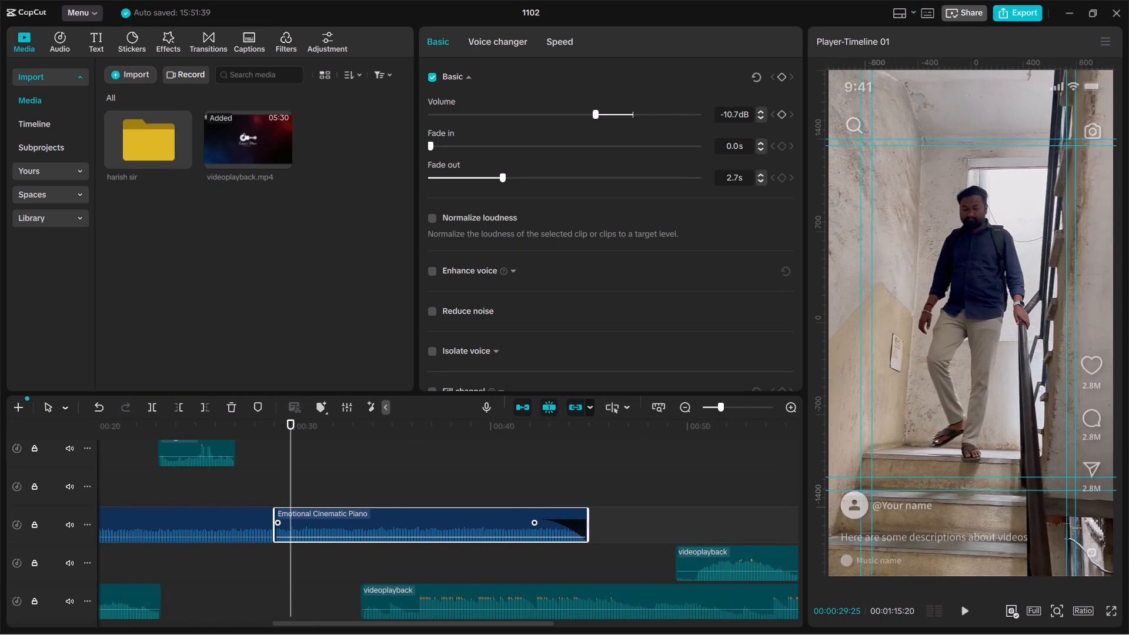
key(BackSpace)
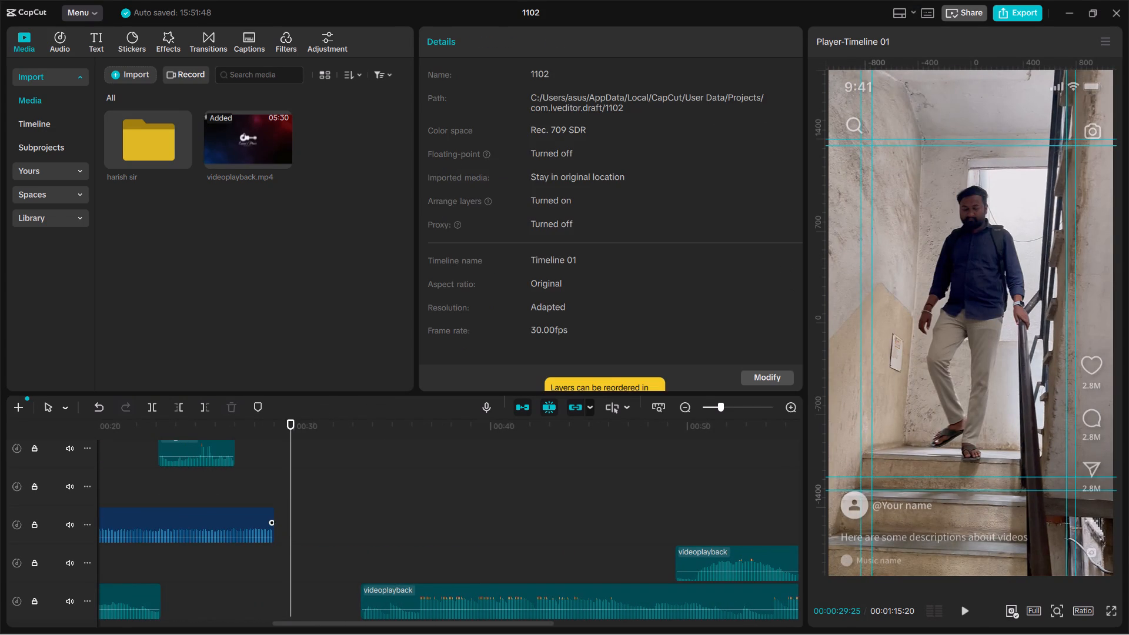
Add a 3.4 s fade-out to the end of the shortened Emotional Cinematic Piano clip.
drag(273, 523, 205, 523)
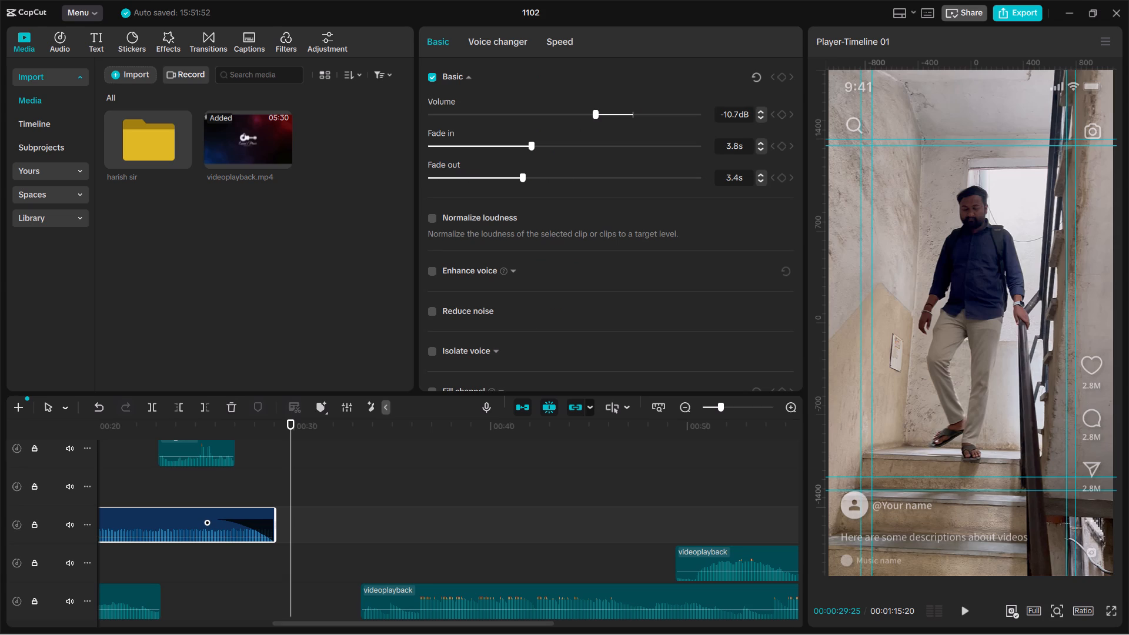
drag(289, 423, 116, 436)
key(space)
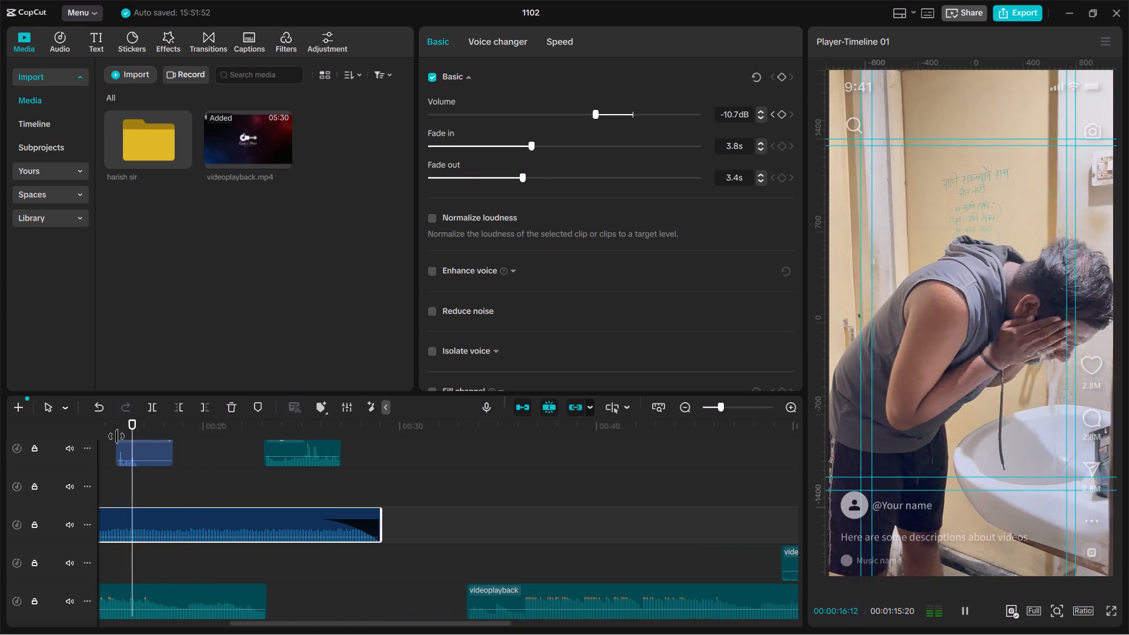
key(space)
Move the trimmed videoplayback segment from the lowest track to the track above, starting at about 28 seconds.
drag(205, 599, 607, 547)
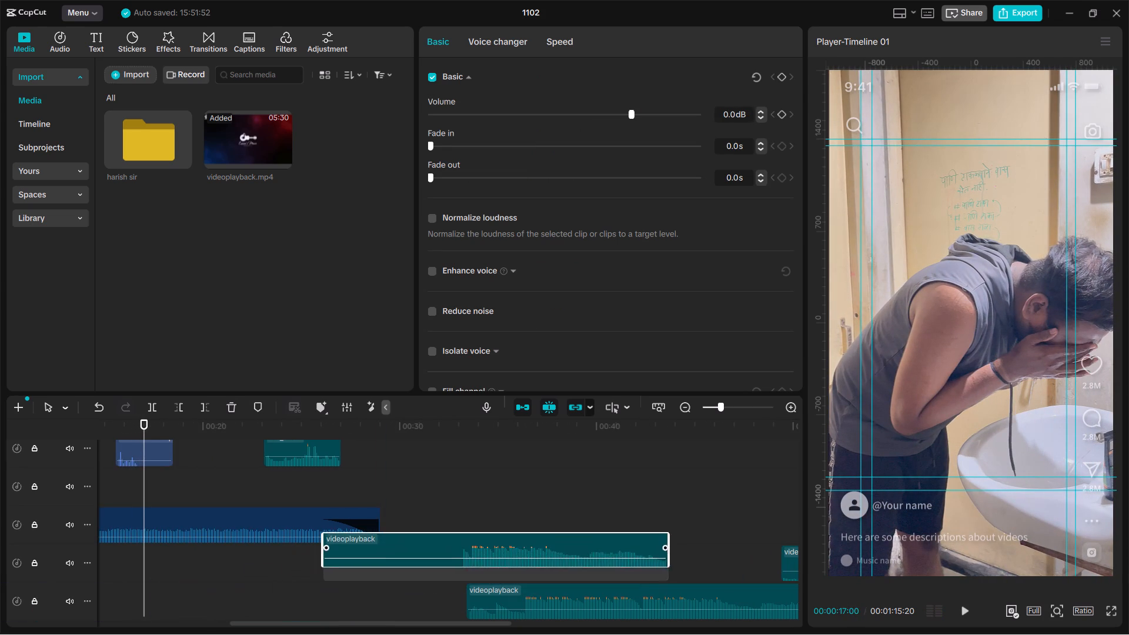
drag(607, 547, 642, 556)
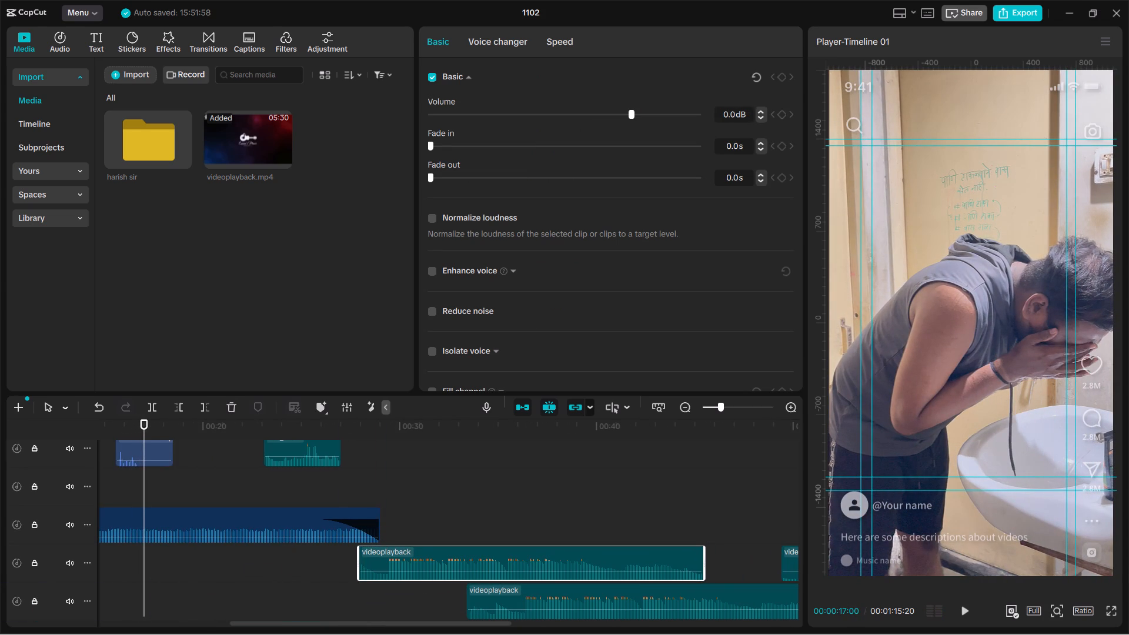
Move the long videoplayback segment later along the lowest track, starting at about 49 seconds.
drag(632, 597, 893, 590)
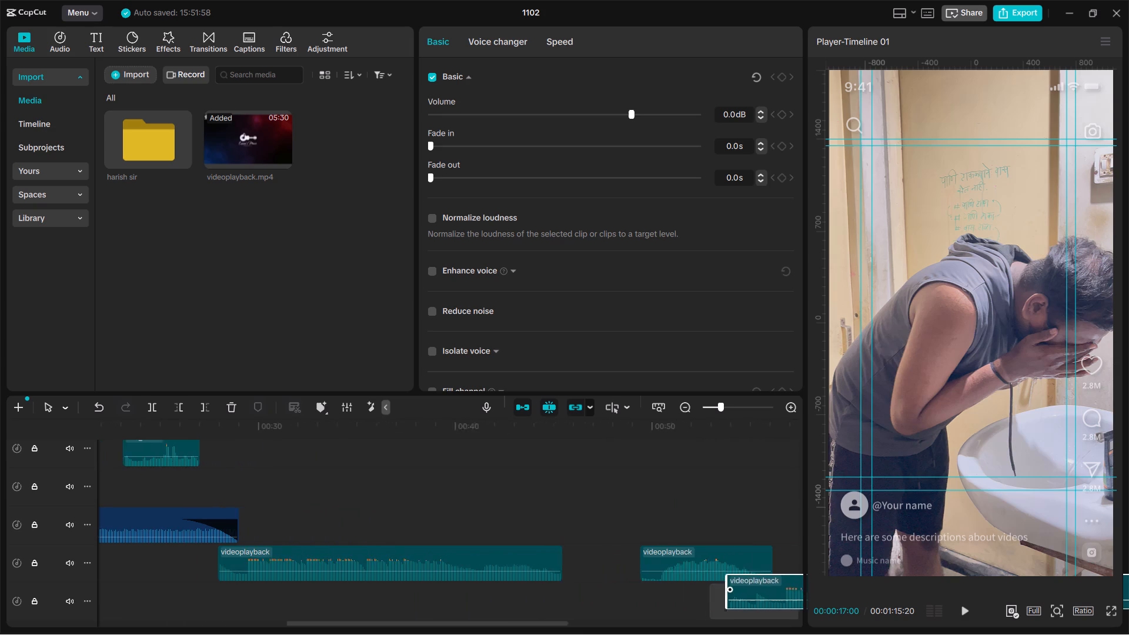
drag(893, 590, 702, 606)
Check the piano ending against the footage and move the trimmed videoplayback segment onto the track above the piano, starting at about 28 seconds.
drag(486, 436, 478, 436)
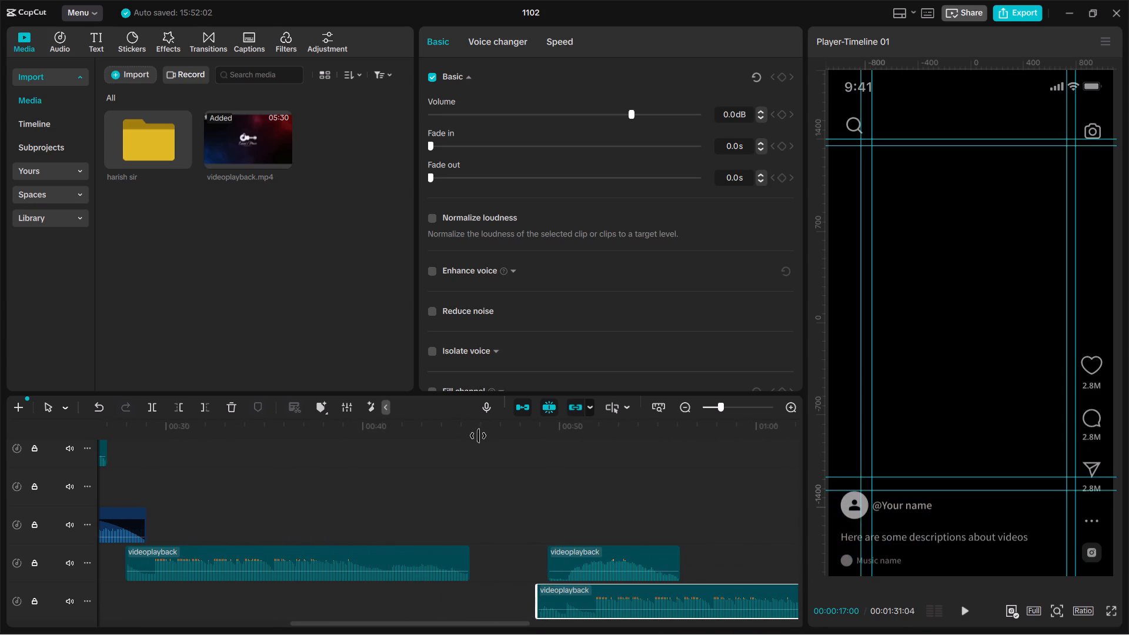
drag(478, 436, 259, 522)
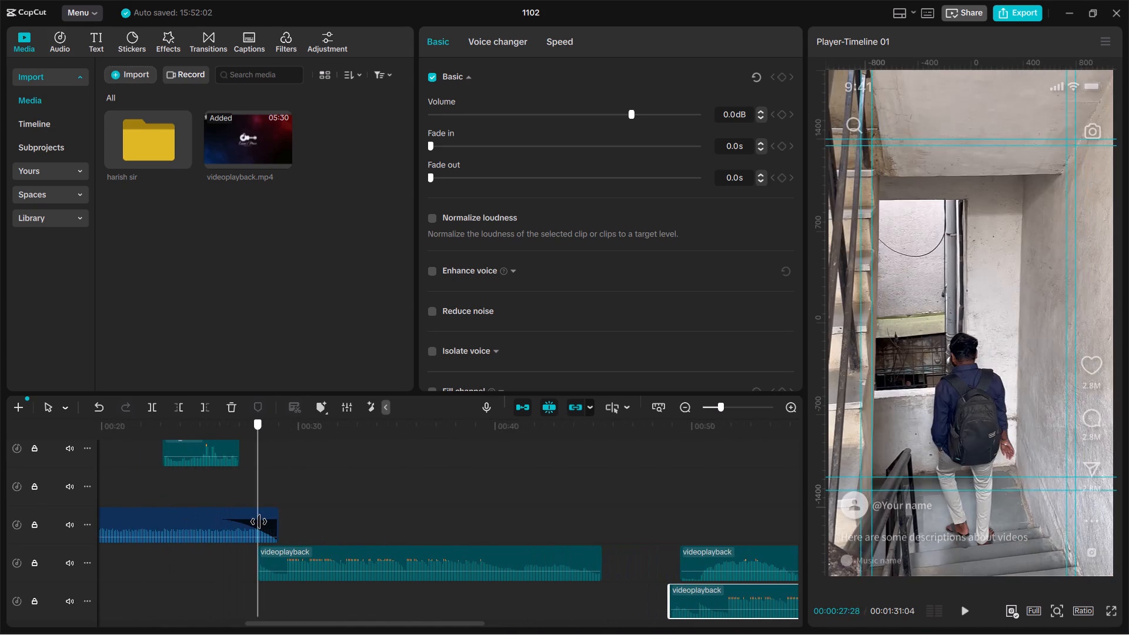
drag(259, 522, 300, 536)
drag(396, 559, 398, 473)
Play from shortly before the piano's end to hear it lead into the trimmed videoplayback segment.
drag(285, 431, 199, 432)
key(space)
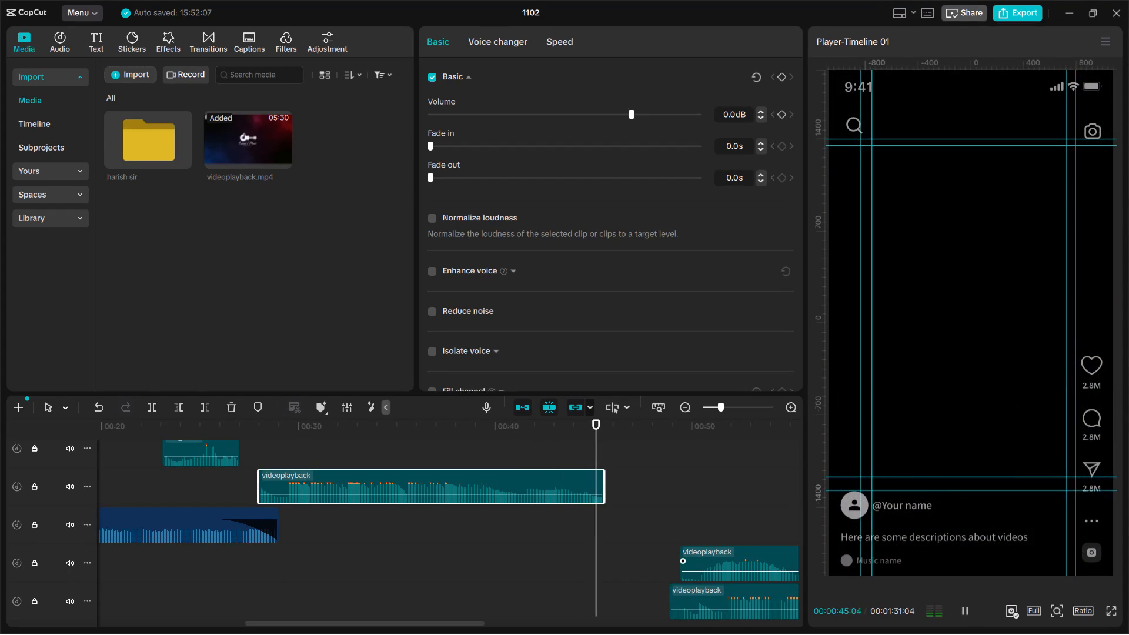
key(space)
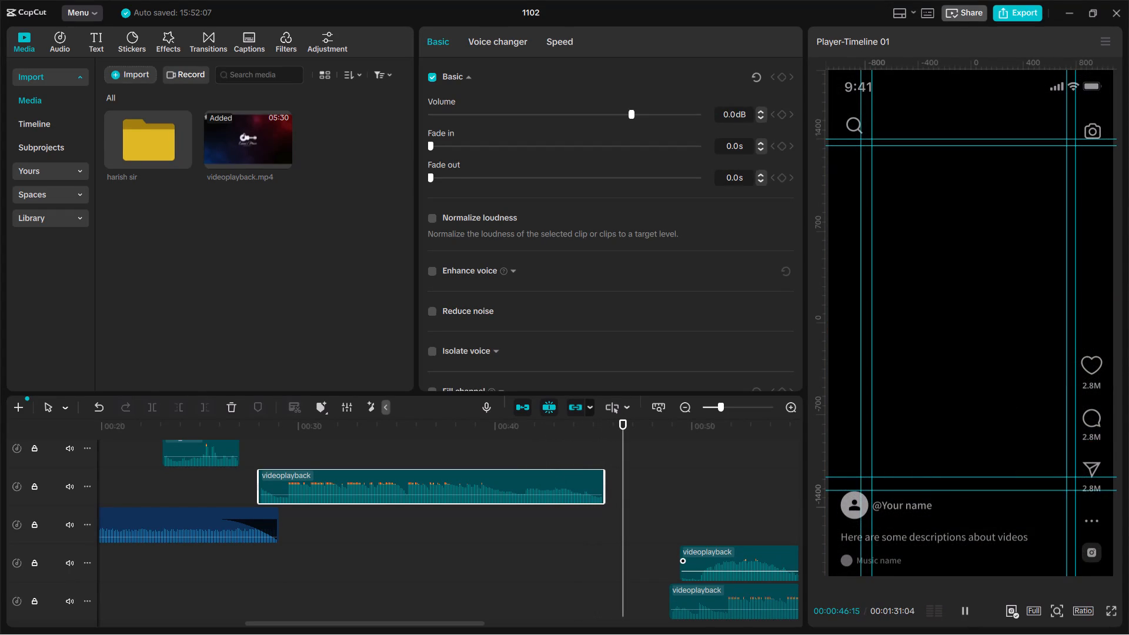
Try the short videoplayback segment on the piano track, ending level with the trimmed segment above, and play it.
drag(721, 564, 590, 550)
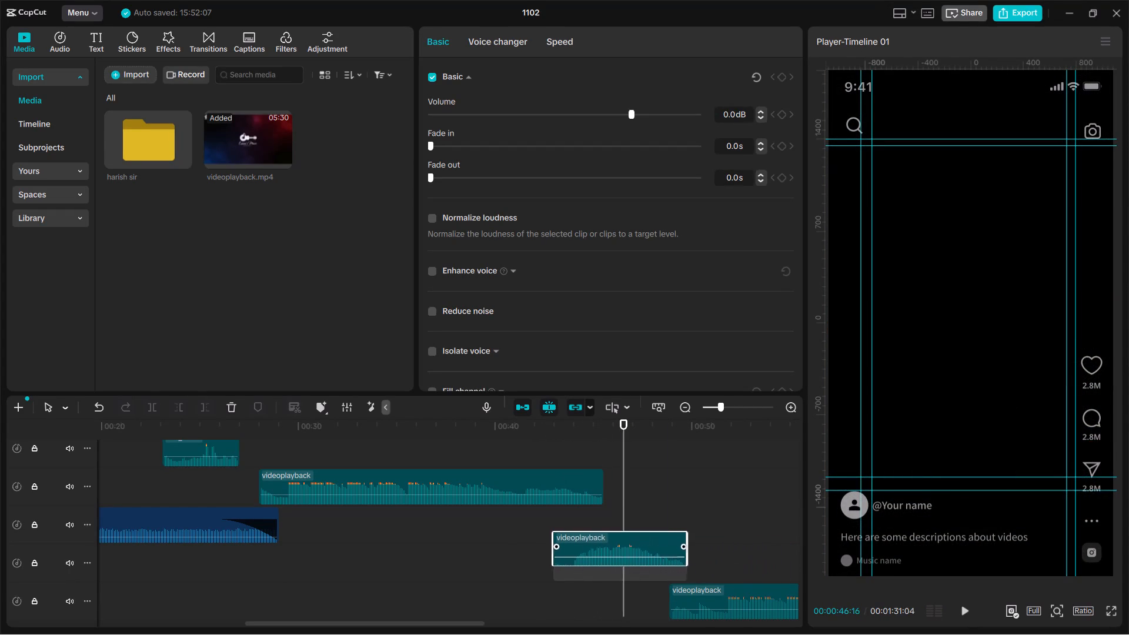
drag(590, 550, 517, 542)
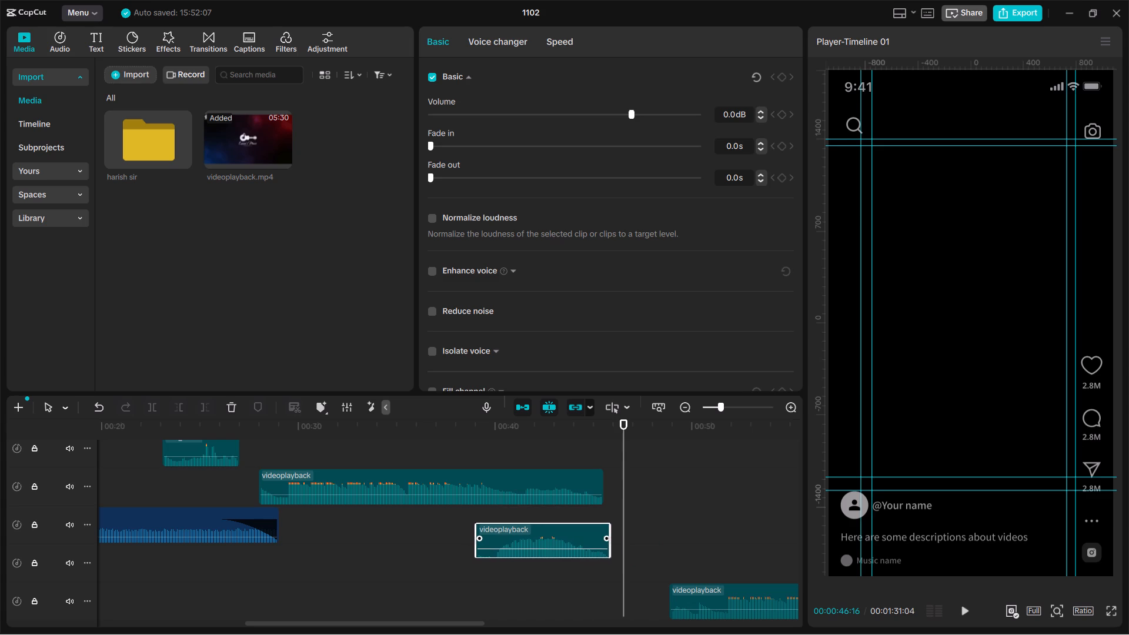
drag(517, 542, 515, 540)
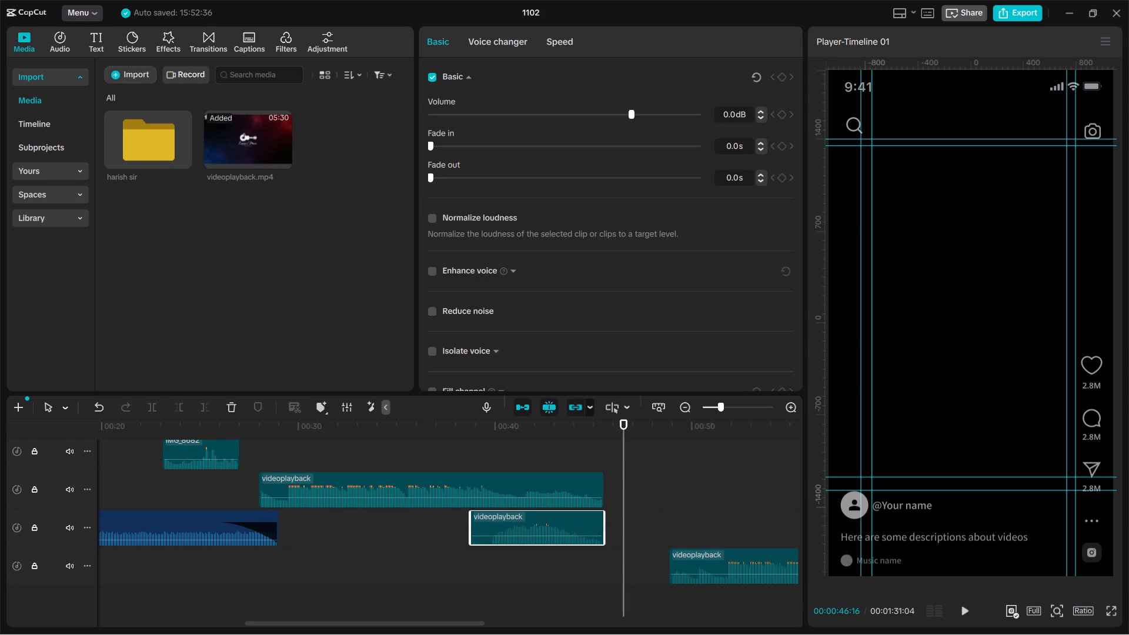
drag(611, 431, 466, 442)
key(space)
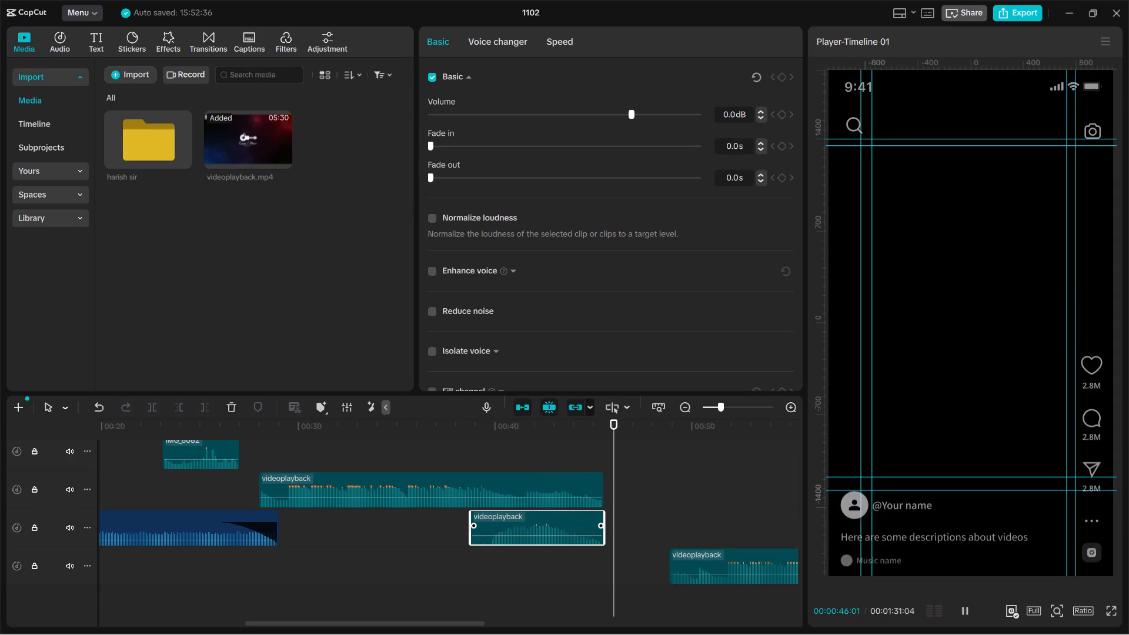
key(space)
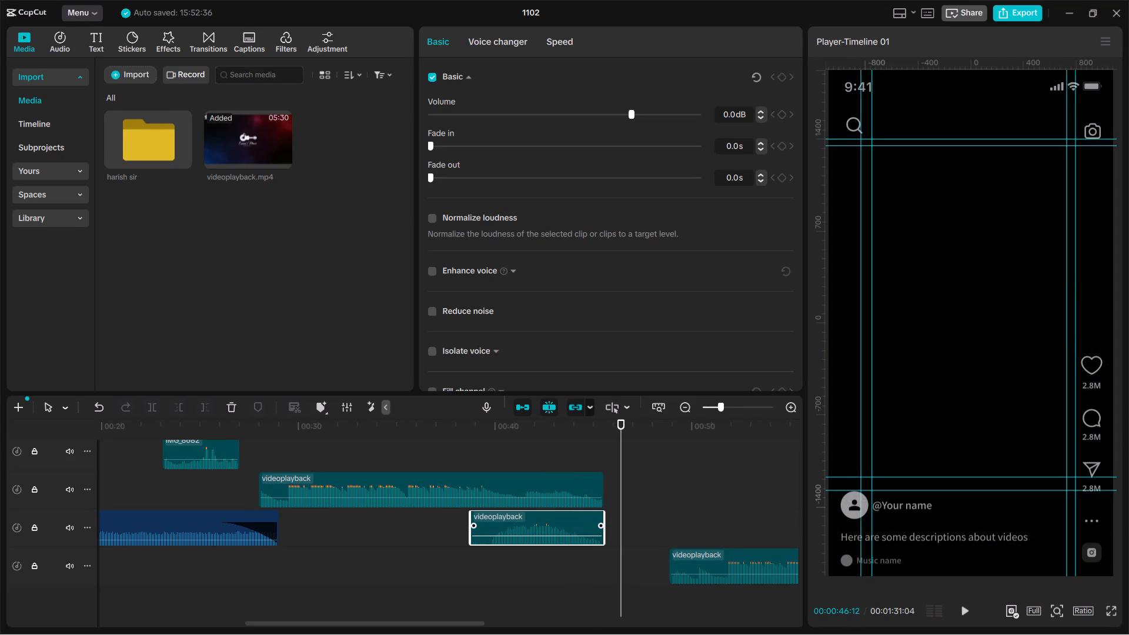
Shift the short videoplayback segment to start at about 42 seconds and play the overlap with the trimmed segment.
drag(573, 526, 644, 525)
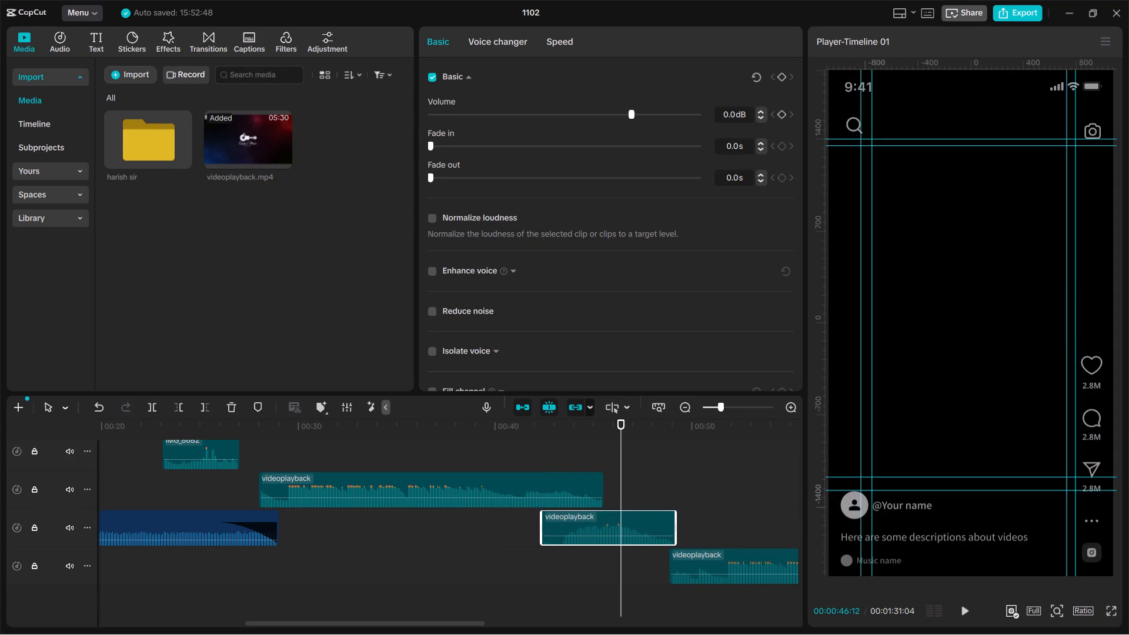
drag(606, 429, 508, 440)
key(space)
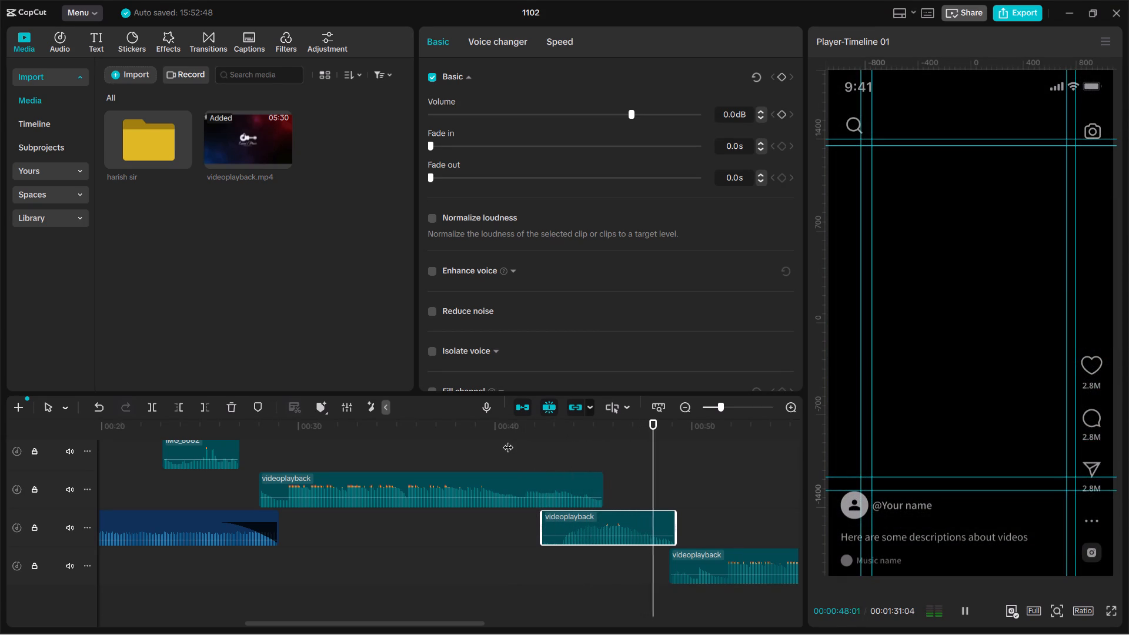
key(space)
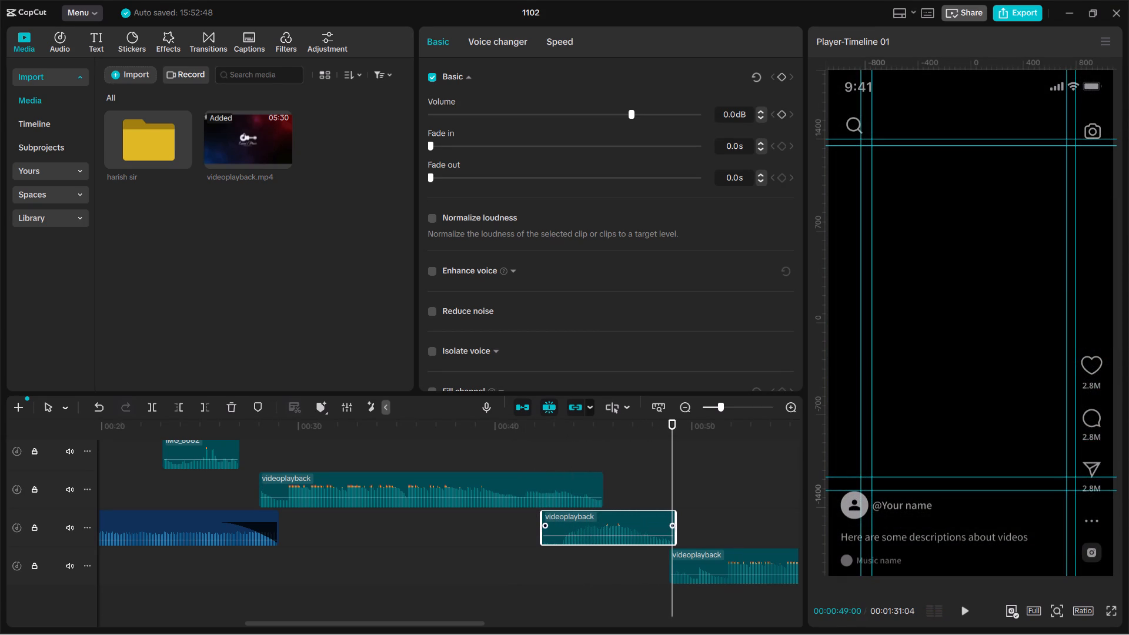
Move the short videoplayback segment onto the lowest track beneath the end of the piano clip, starting at about 25 seconds.
drag(622, 515, 290, 560)
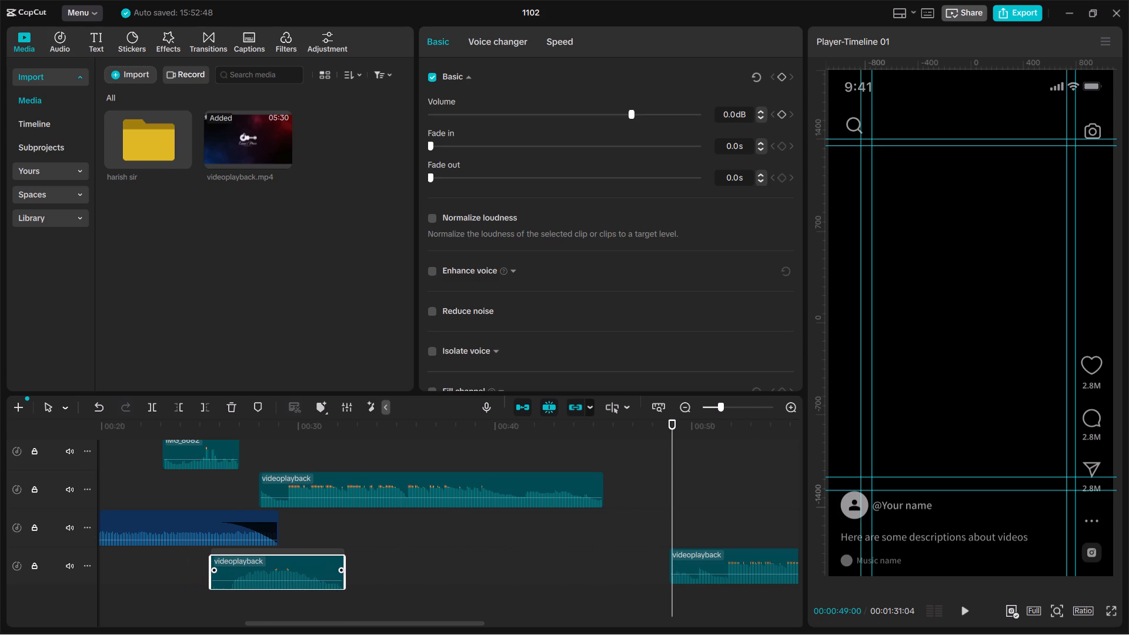
drag(290, 560, 290, 560)
drag(288, 559, 273, 562)
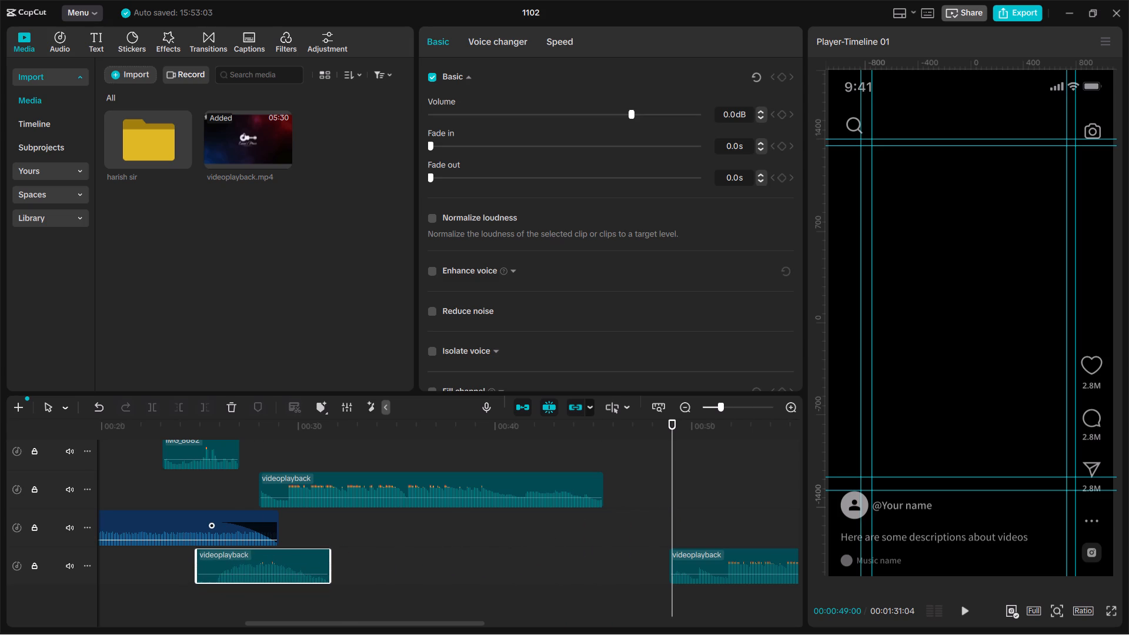
Set an 8.5 s fade-out on the piano clip and a 6.5 s fade-in on the trimmed videoplayback segment above it.
drag(210, 526, 110, 524)
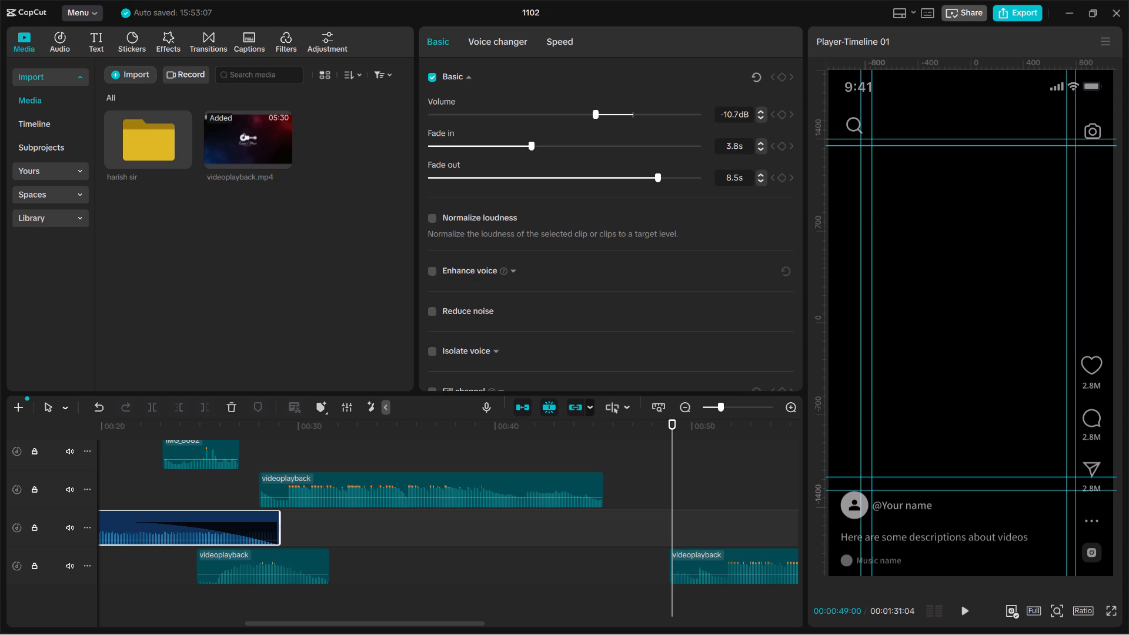
drag(263, 487, 392, 464)
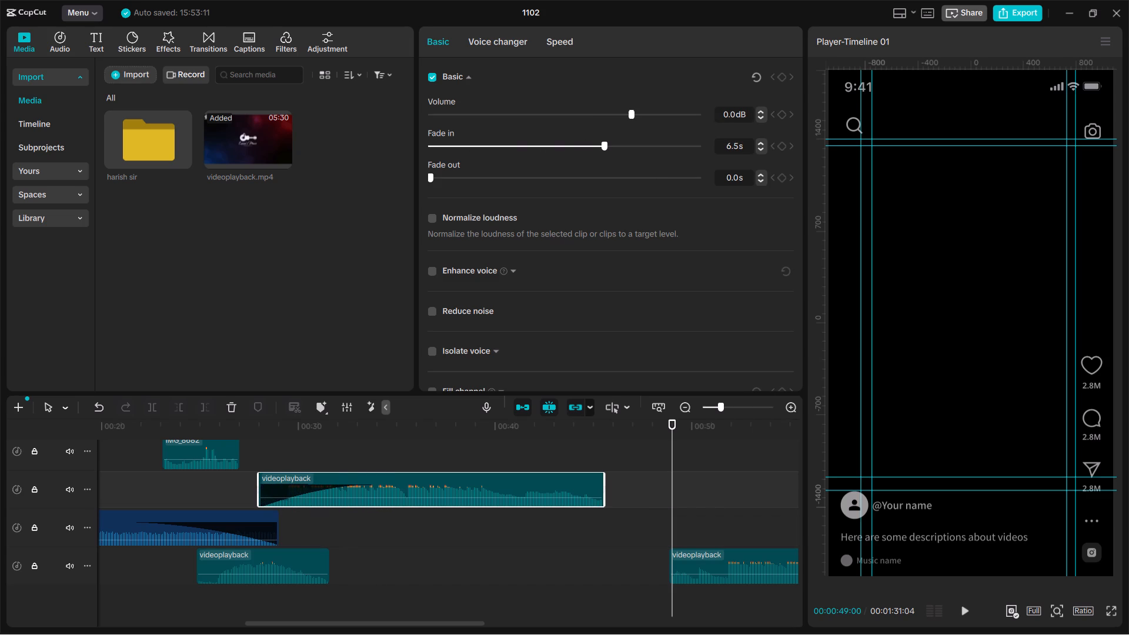
Play from around 21 seconds to the end of the footage to check the music crossfade.
drag(457, 425, 143, 483)
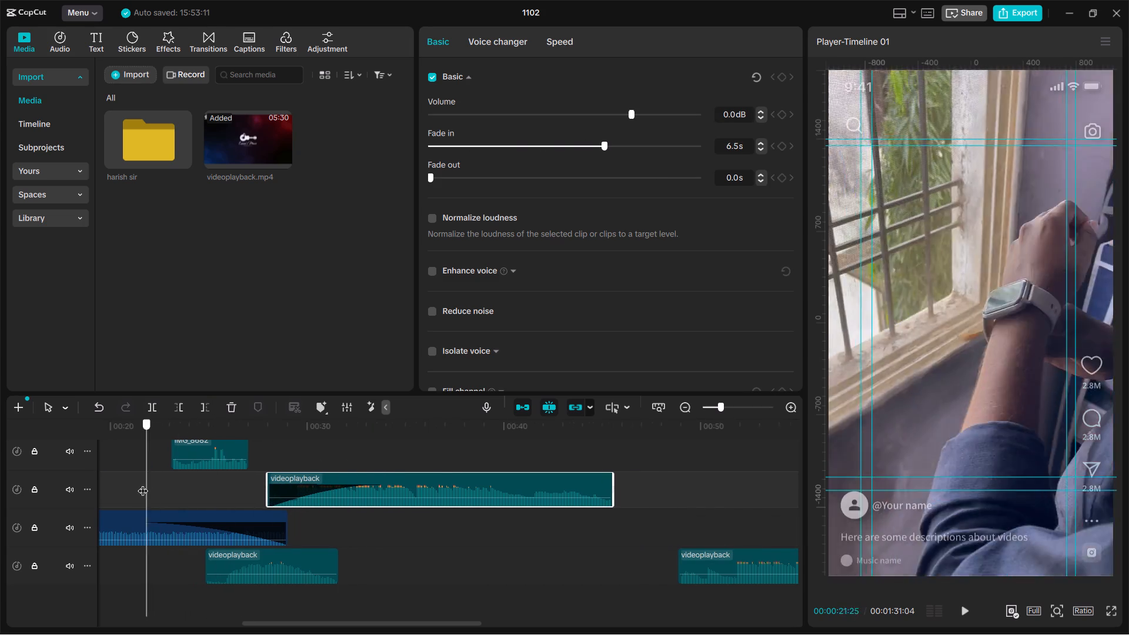
drag(143, 483, 133, 483)
key(space)
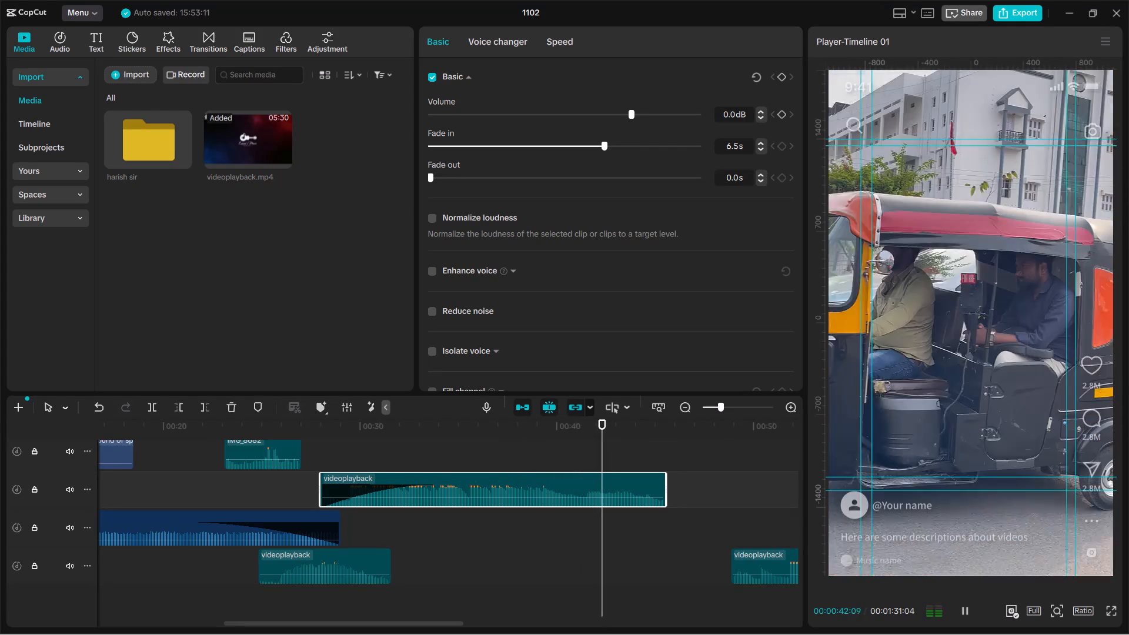
scroll(588, 506, up, 2)
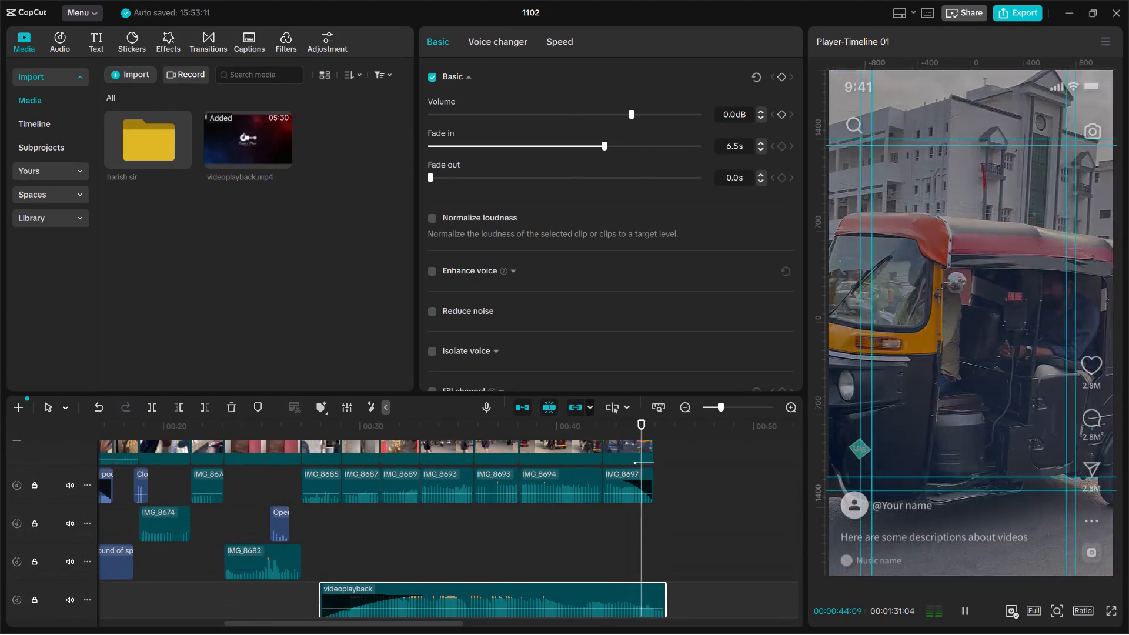
key(space)
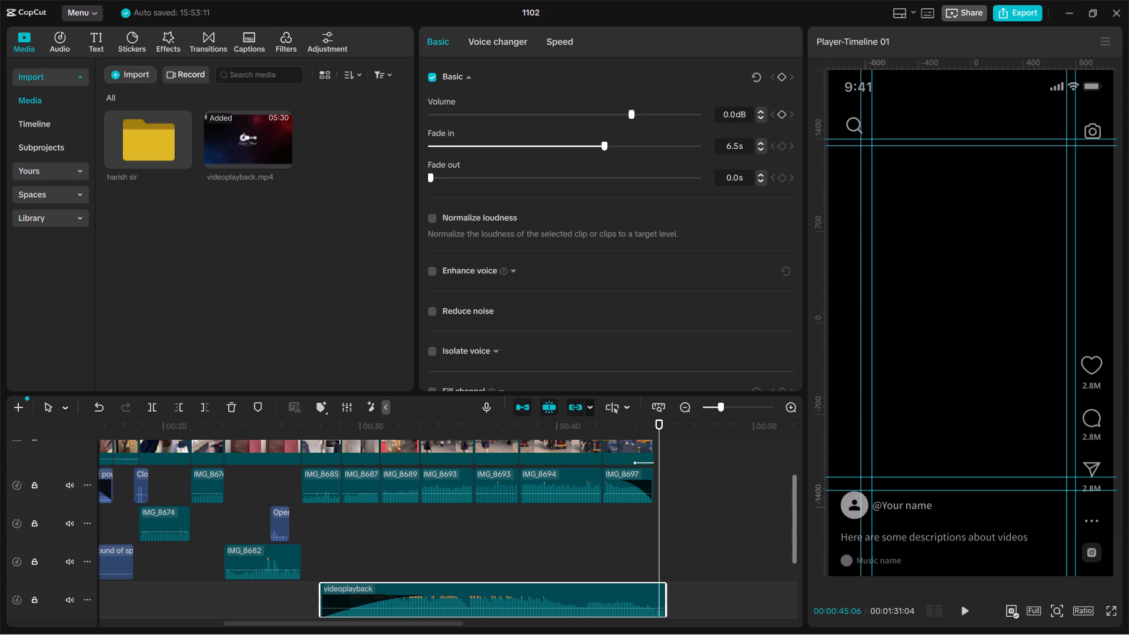
Trim the end of the faded-in videoplayback segment to match the end of the footage.
drag(664, 590, 652, 594)
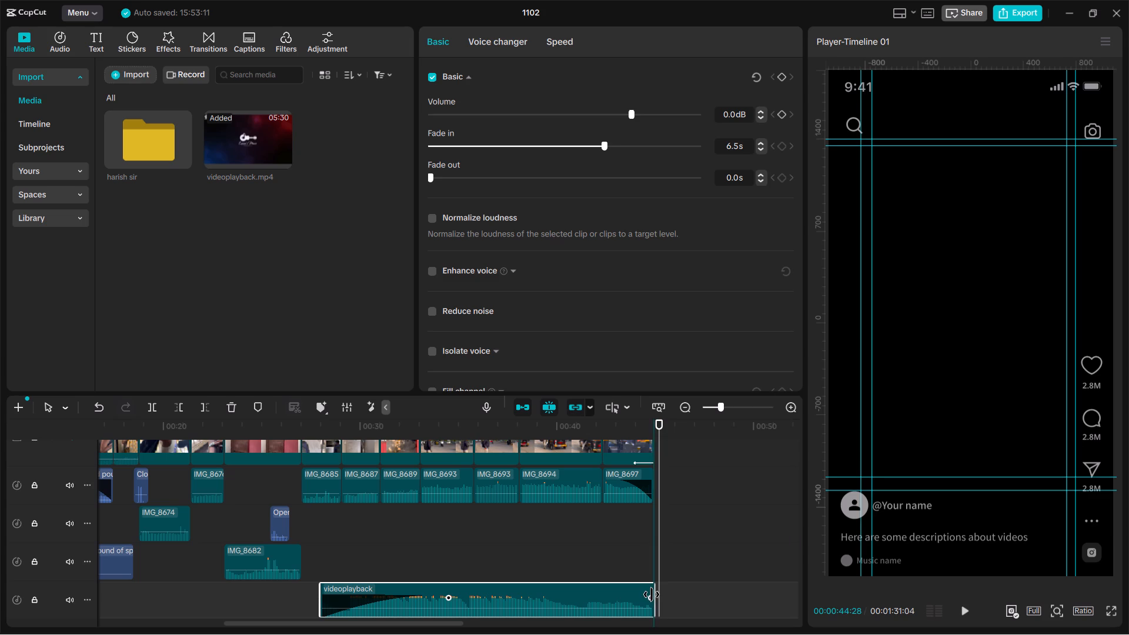
Set a 3.4 s fade-out at the end of the videoplayback segment on the lowest track.
drag(652, 594, 652, 593)
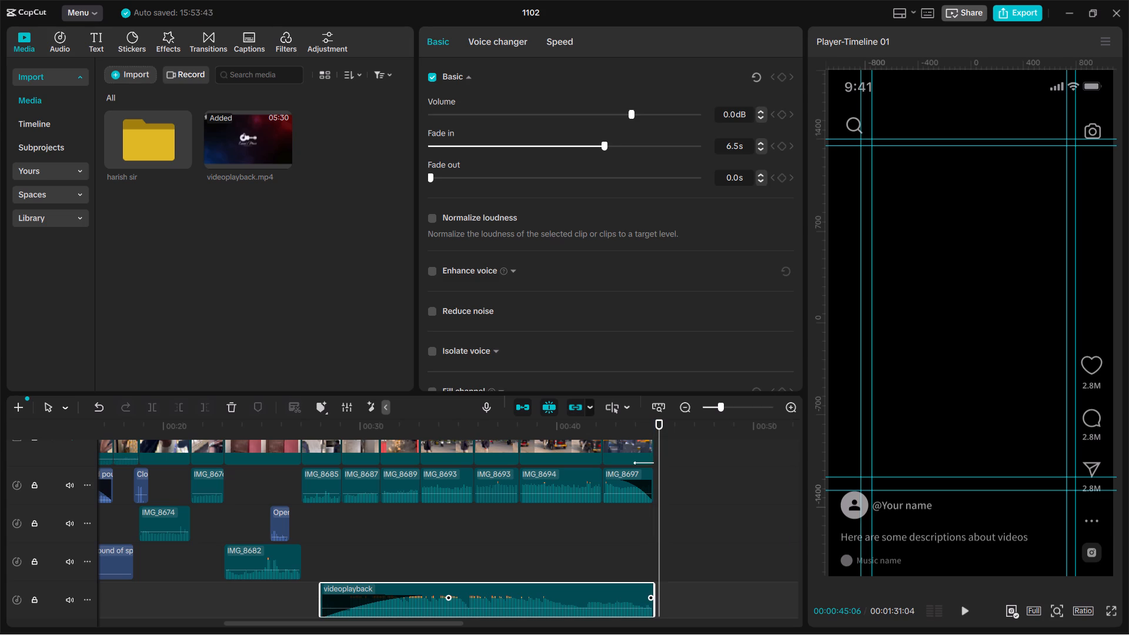
drag(649, 599, 640, 599)
key(ctrl+z)
drag(652, 601, 585, 604)
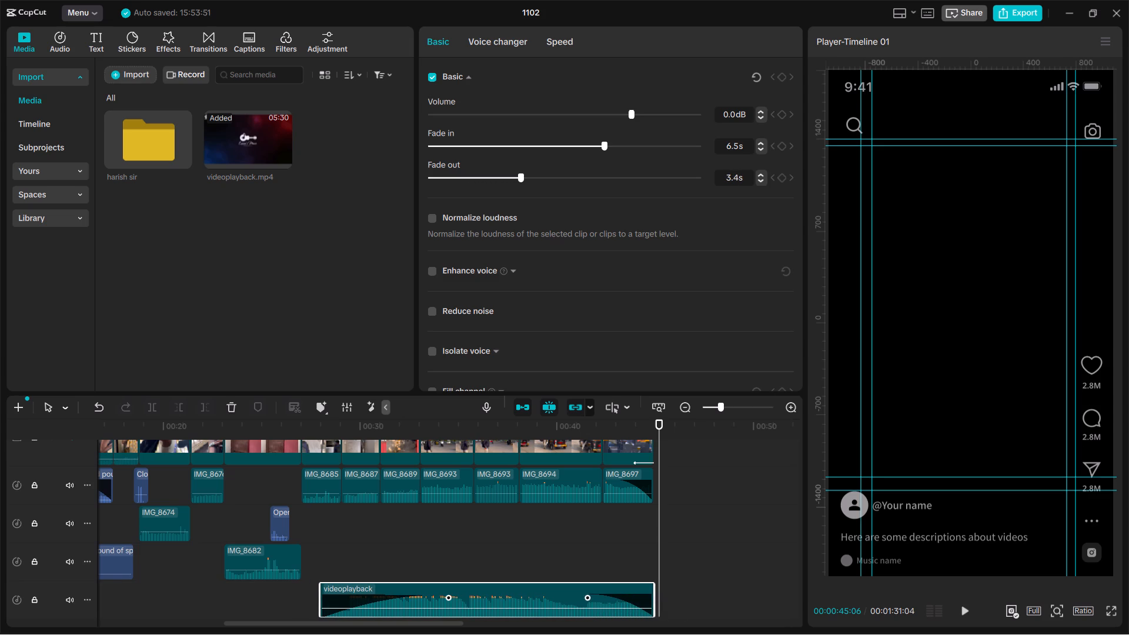
Stagger the clip sounds: move IMG_8687, the second IMG_8693 and IMG_8697 to the second audio track, and IMG_8689 to the third.
drag(642, 426, 474, 529)
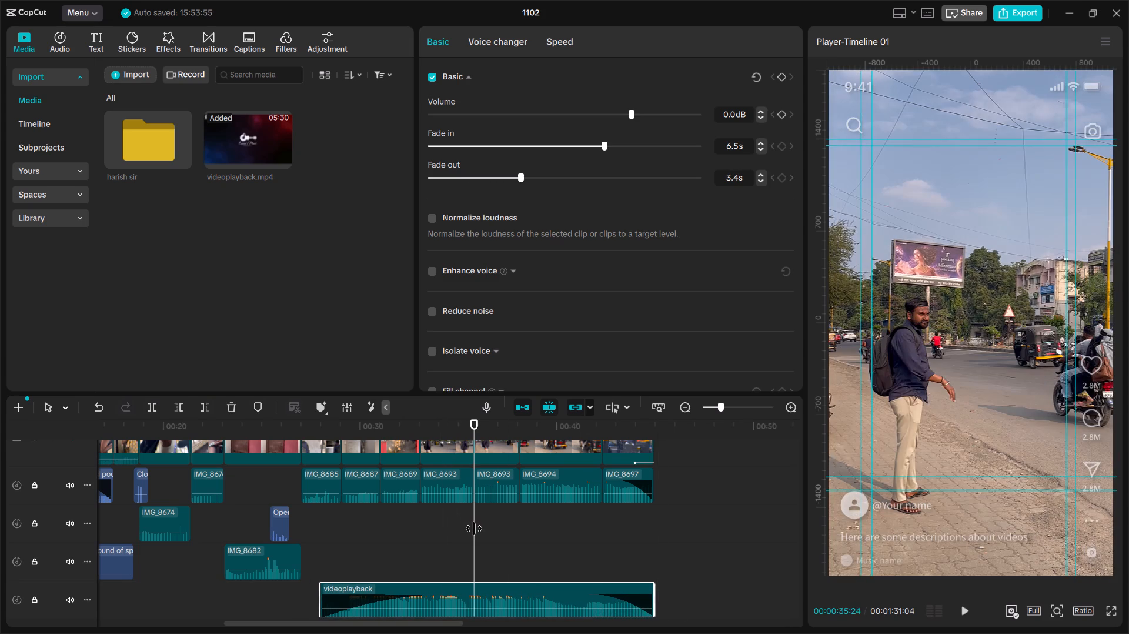
ctrl+scroll(474, 529, down, 2)
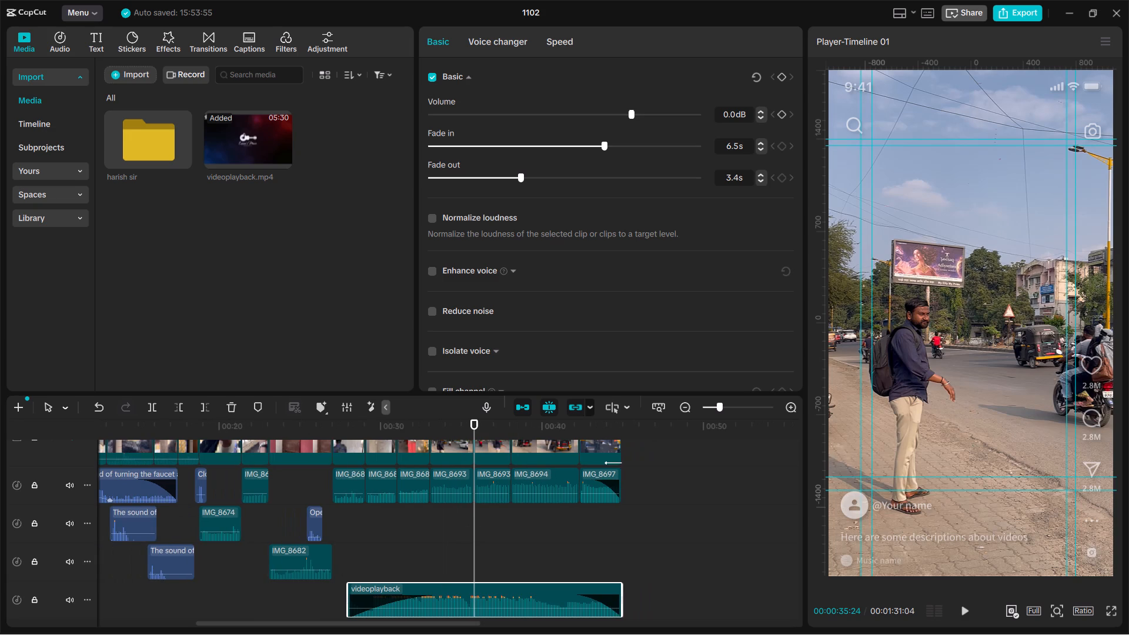
scroll(666, 529, down, 2)
scroll(666, 529, up, 1)
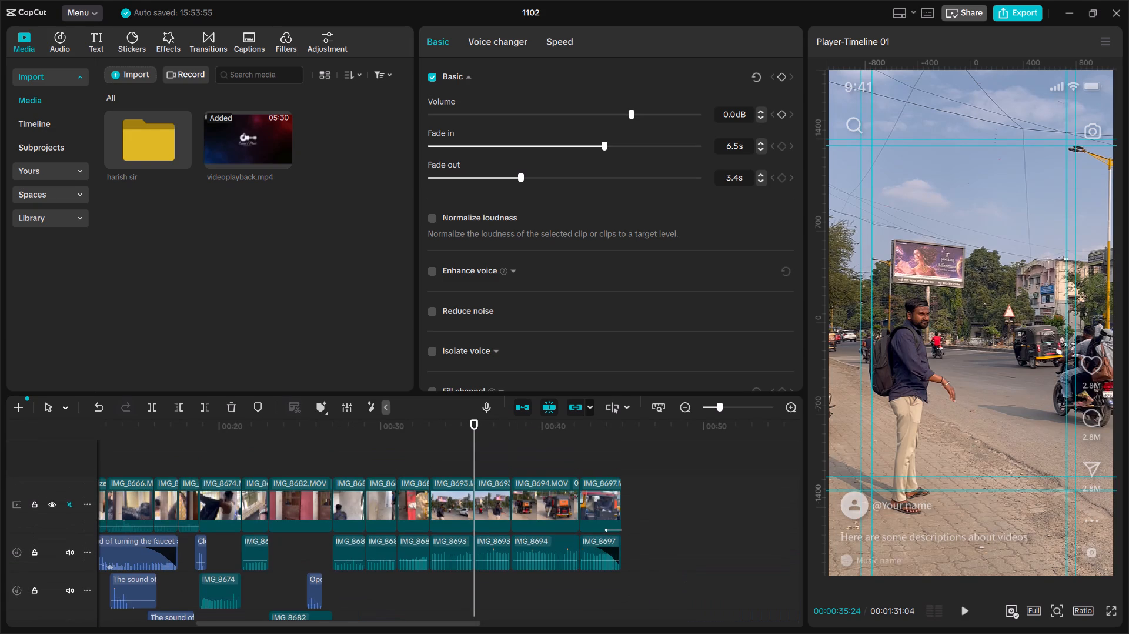
drag(479, 428, 507, 563)
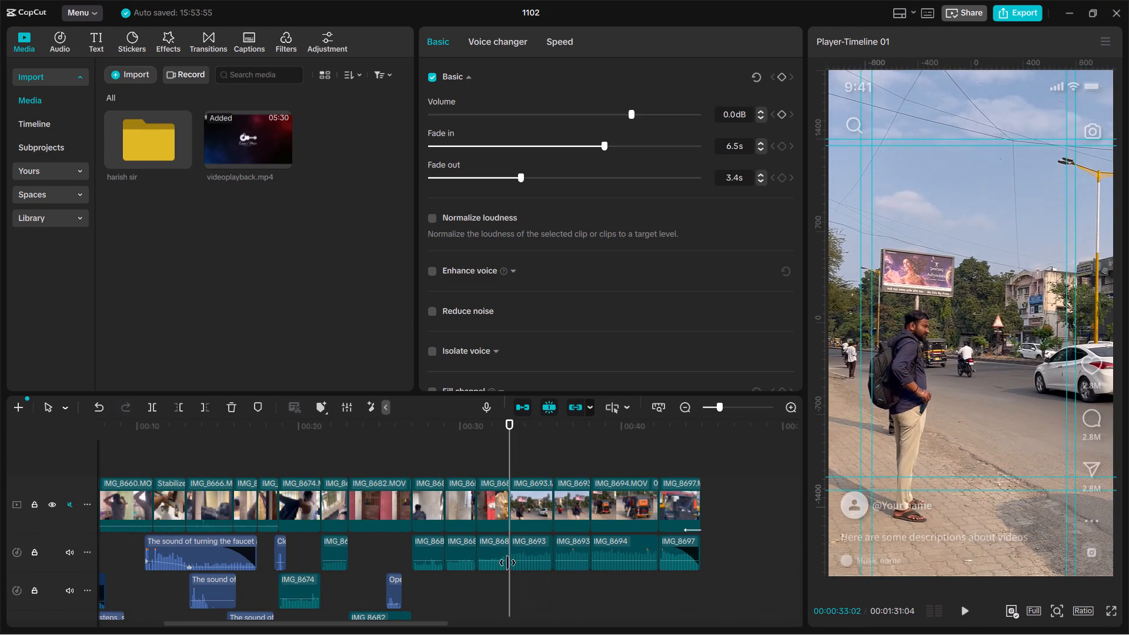
drag(458, 542, 460, 573)
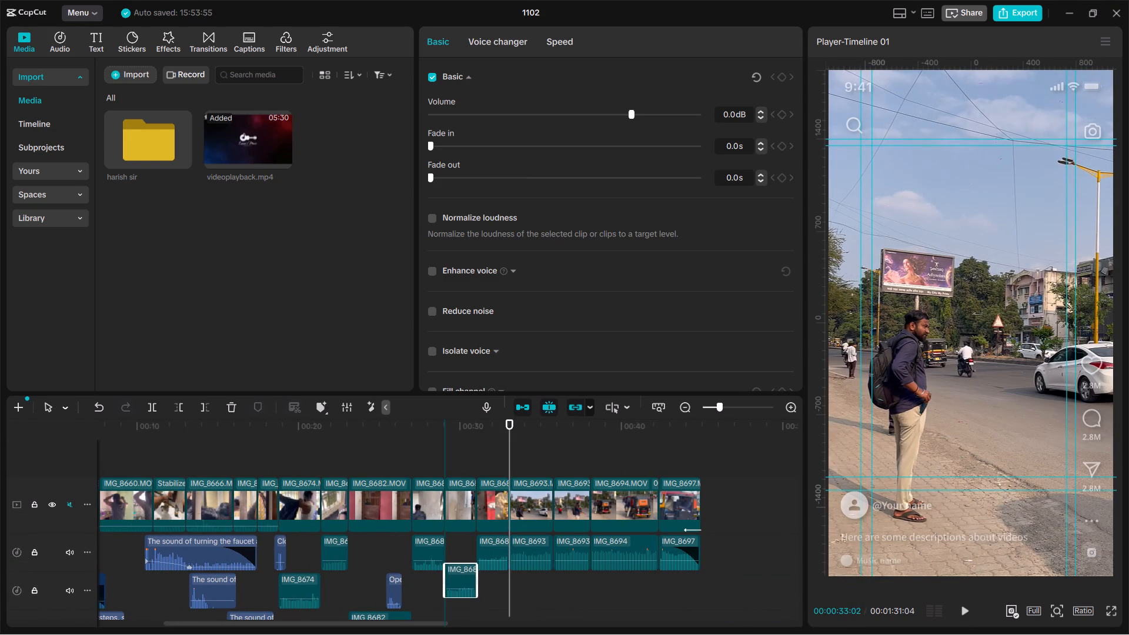
drag(460, 573, 462, 579)
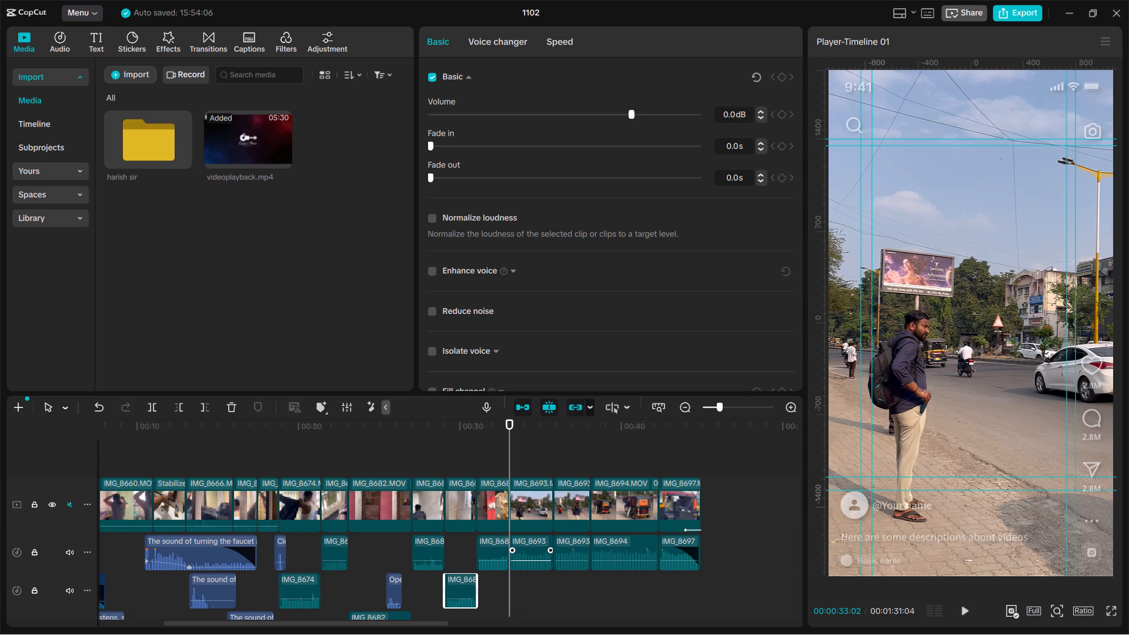
drag(491, 551, 502, 630)
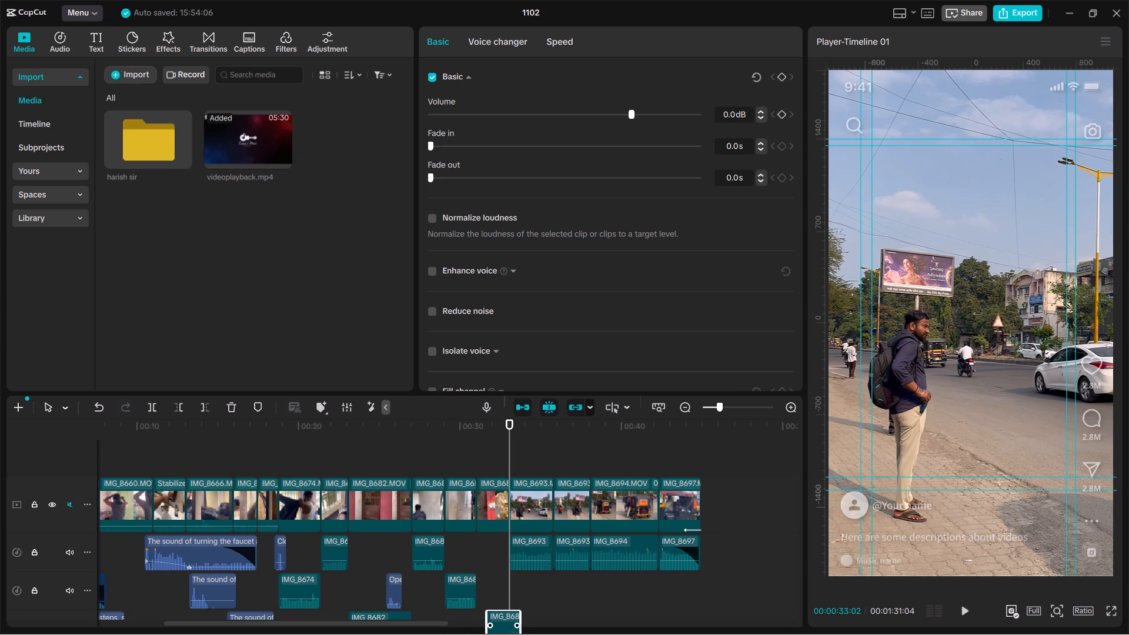
drag(502, 630, 492, 630)
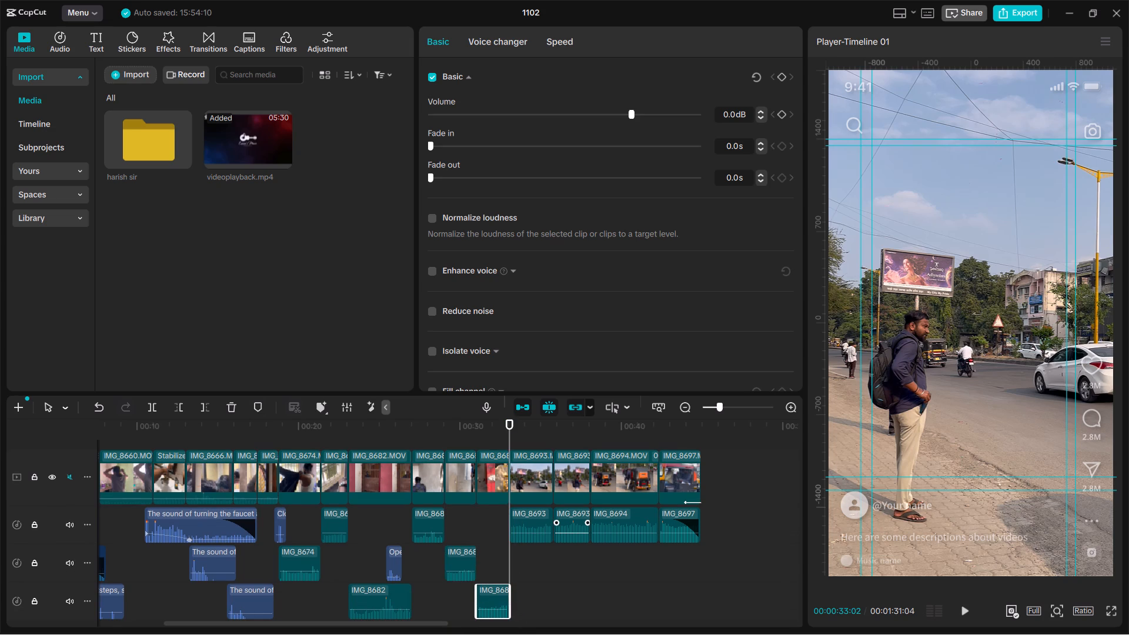
drag(572, 519, 572, 552)
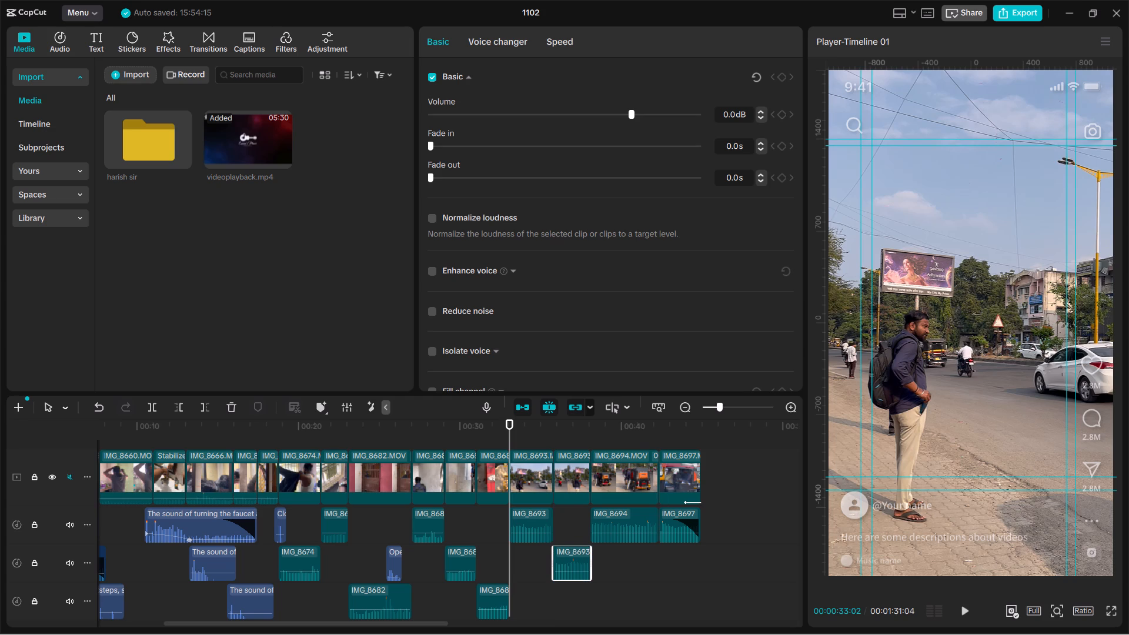
drag(684, 524, 684, 531)
drag(684, 531, 689, 569)
Play the video from the very beginning to check the complete sound mix.
drag(506, 427, 409, 456)
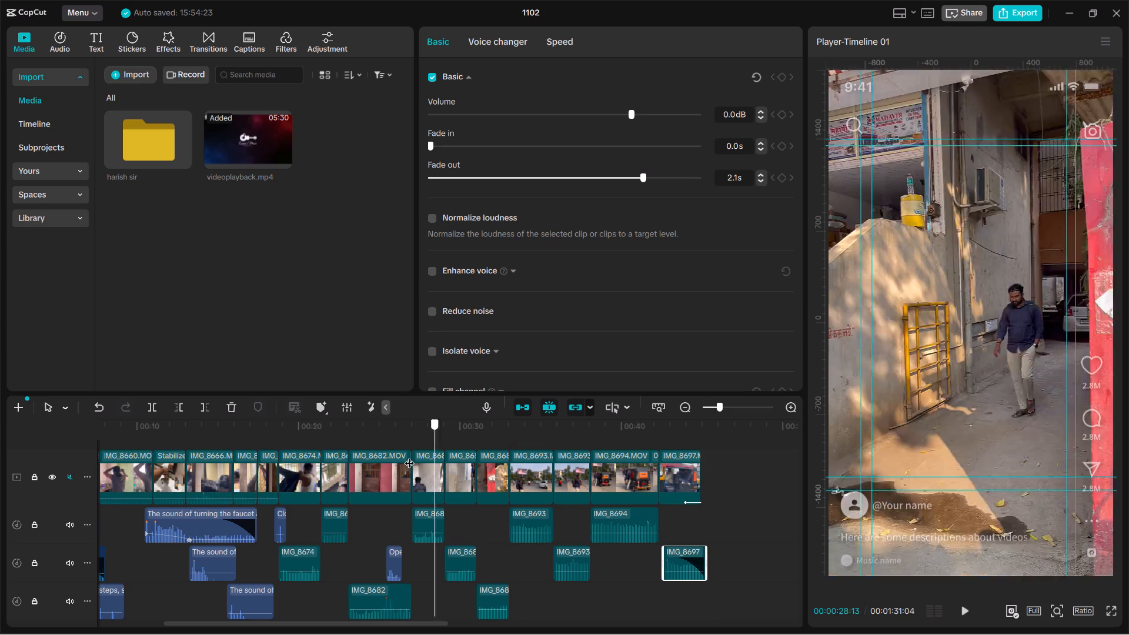
drag(409, 456, 340, 460)
ctrl+scroll(411, 531, down, 4)
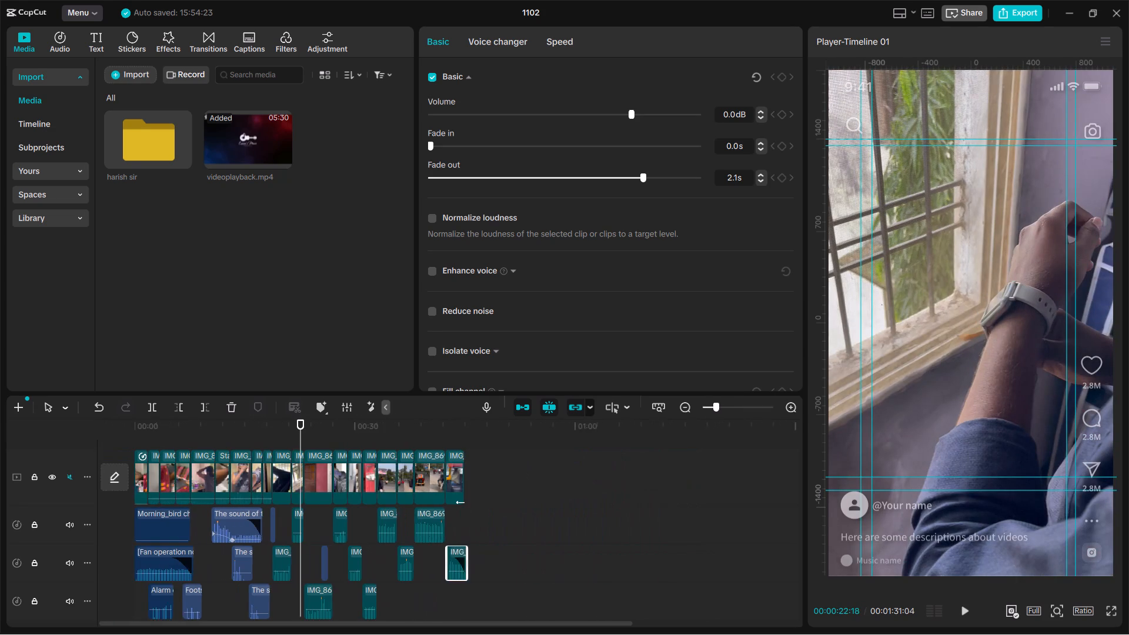
ctrl+scroll(411, 531, down, 2)
ctrl+scroll(411, 531, up, 4)
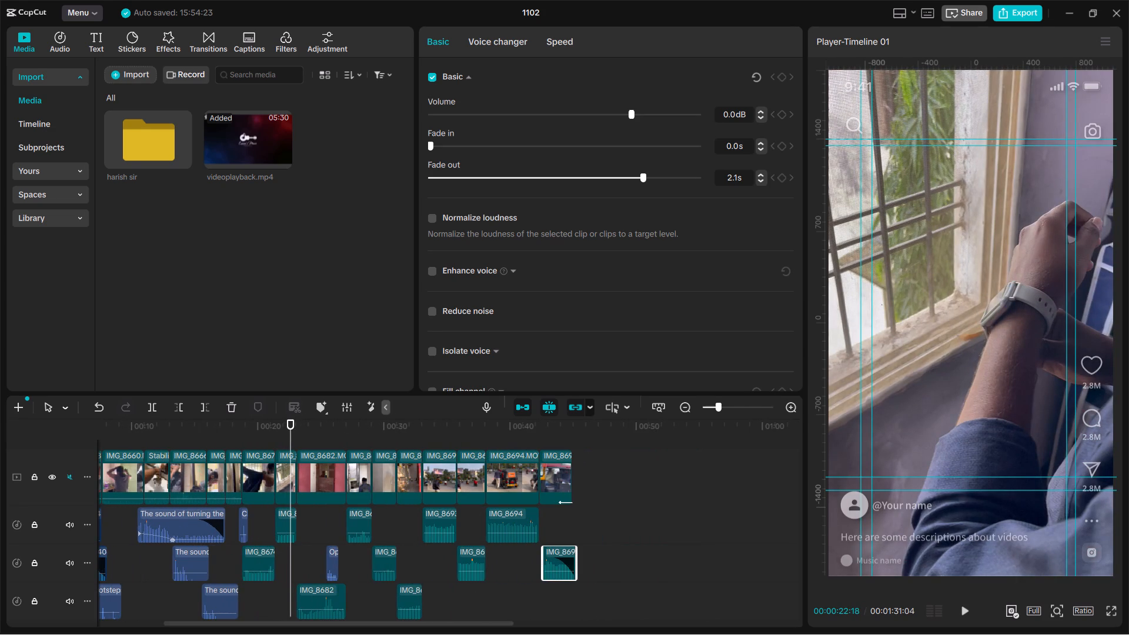
drag(280, 429, 0, 500)
key(space)
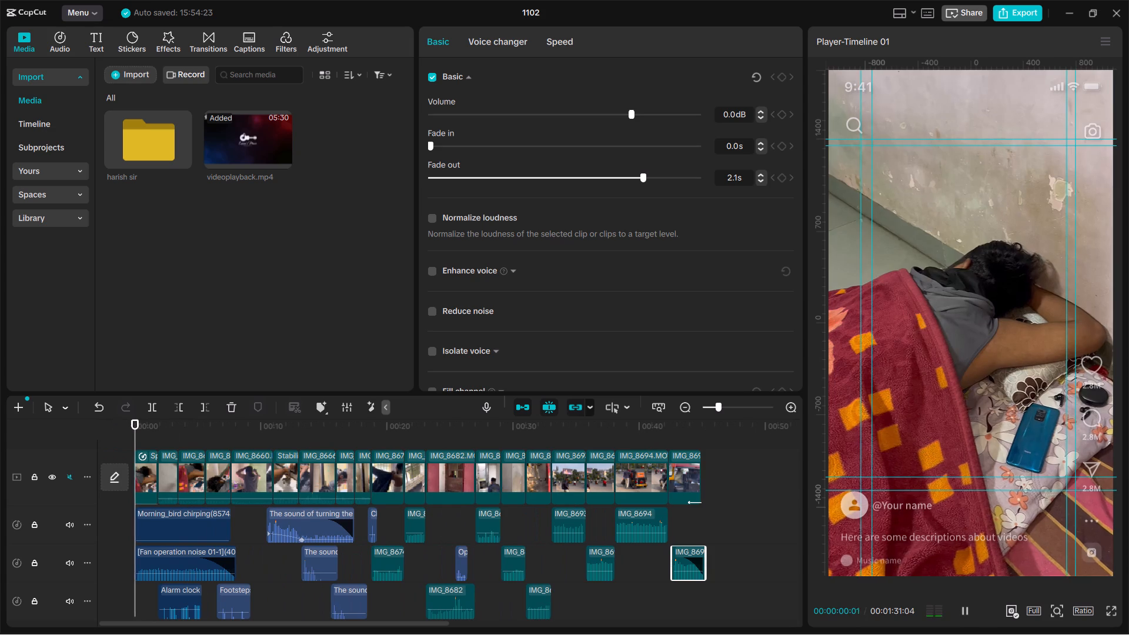
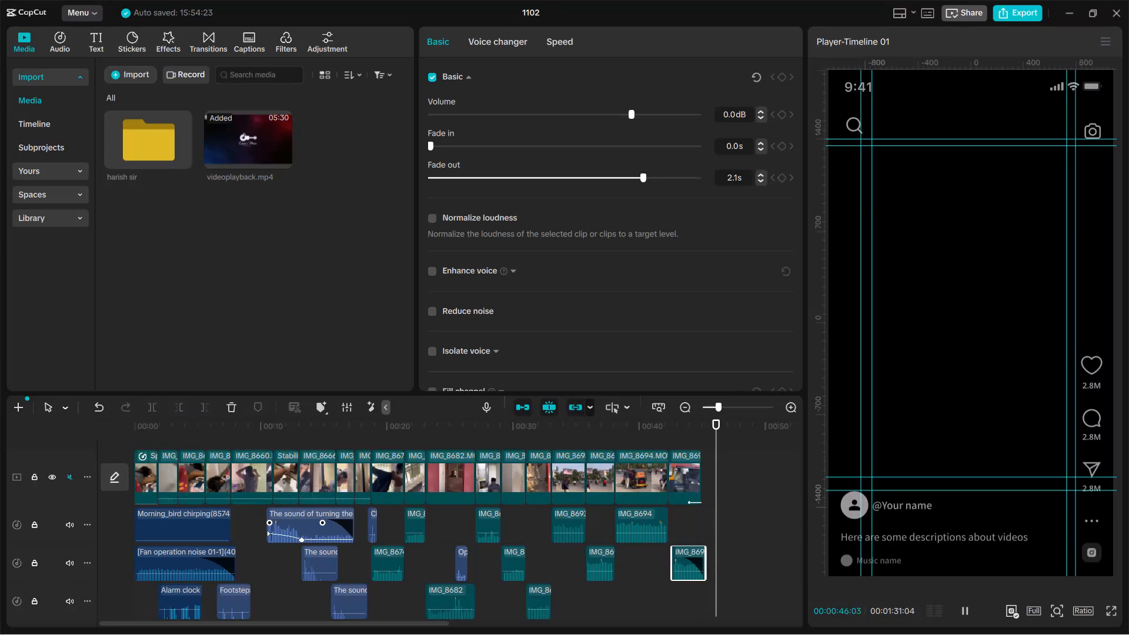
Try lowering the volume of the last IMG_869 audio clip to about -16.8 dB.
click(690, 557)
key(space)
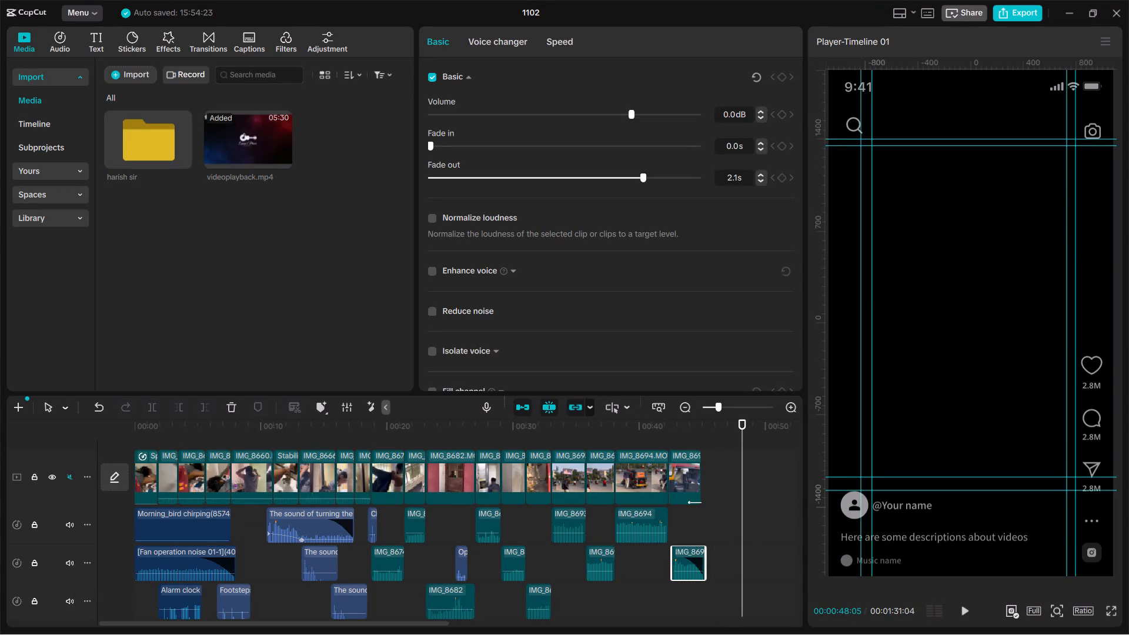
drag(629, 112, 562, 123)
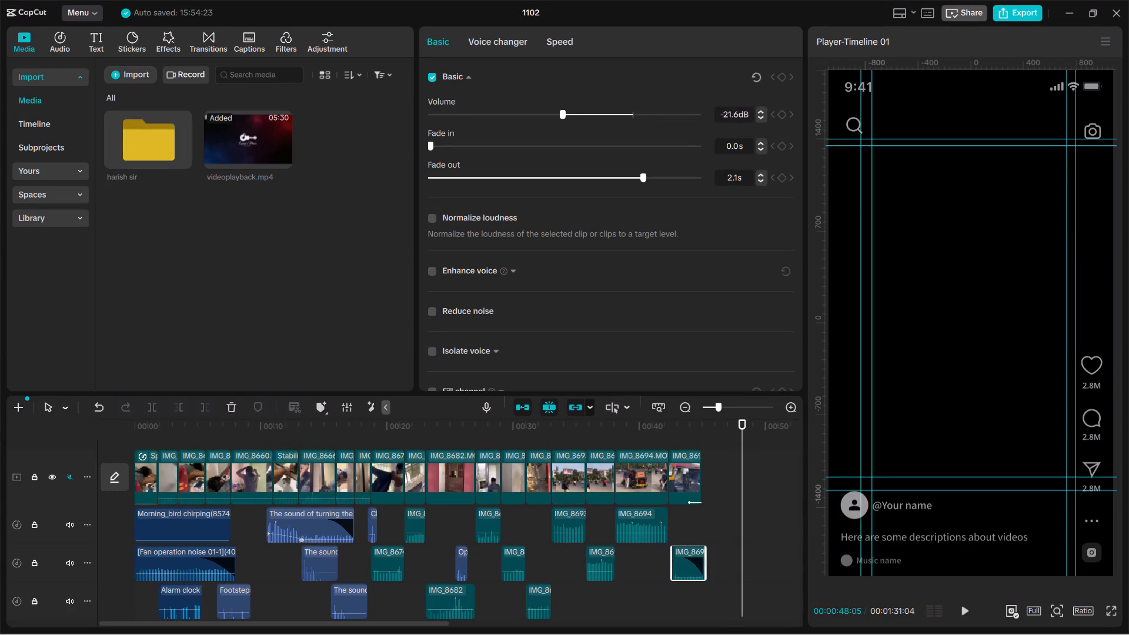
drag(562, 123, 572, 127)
Play back the closing section from about 42 seconds to review how the last audio clips end together.
drag(748, 423, 693, 426)
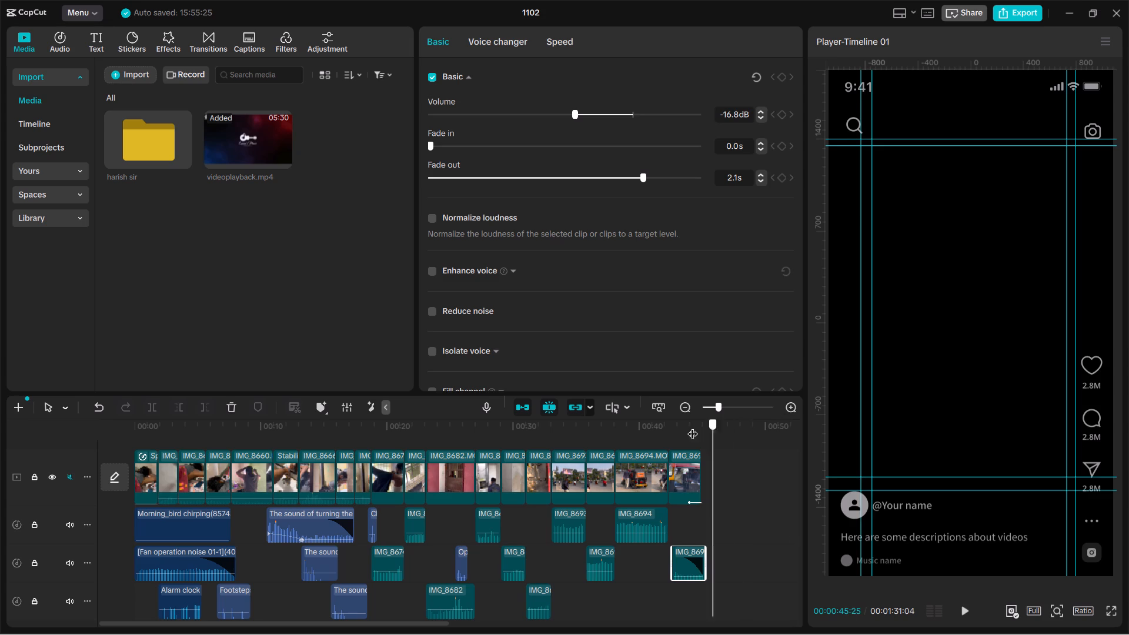
drag(693, 426, 670, 427)
scroll(706, 564, down, 1)
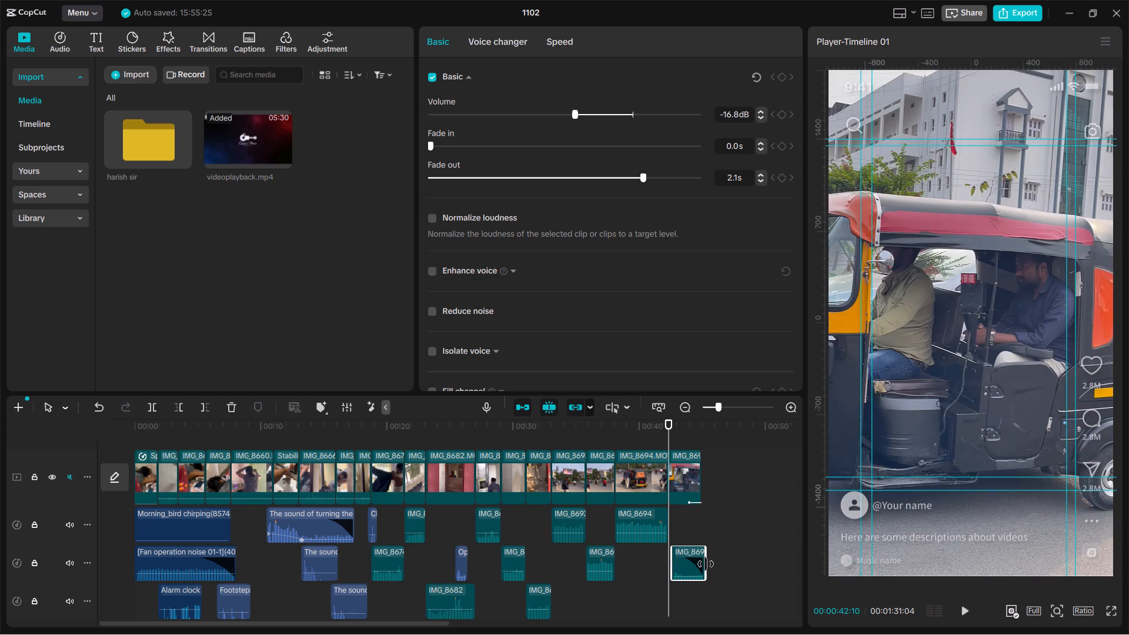
scroll(706, 564, down, 1)
click(686, 540)
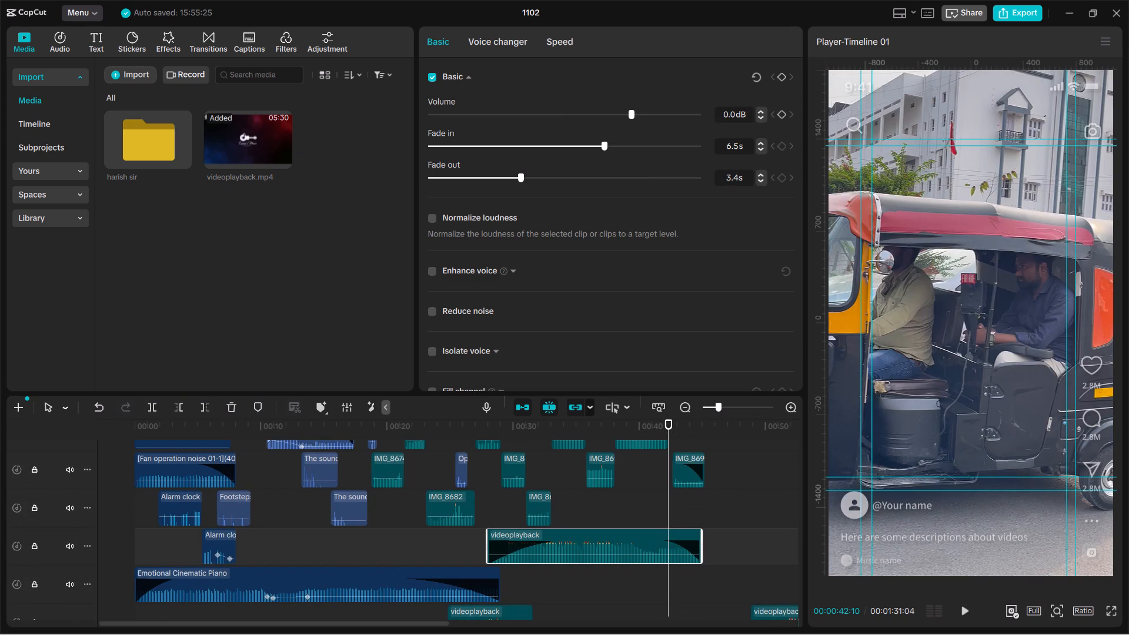
key(space)
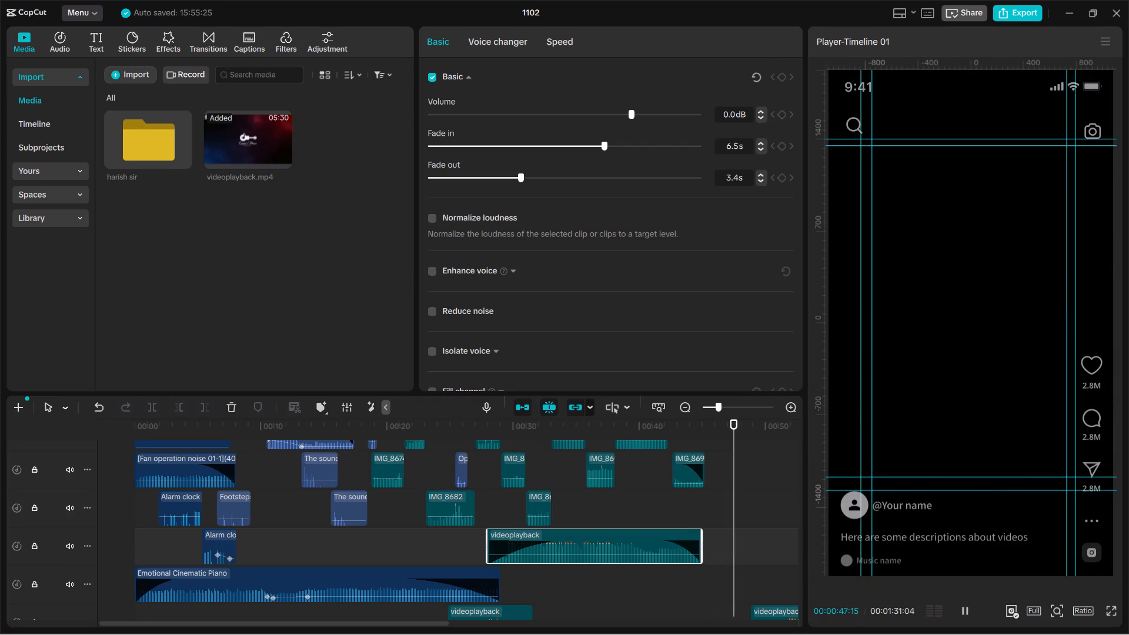
click(658, 421)
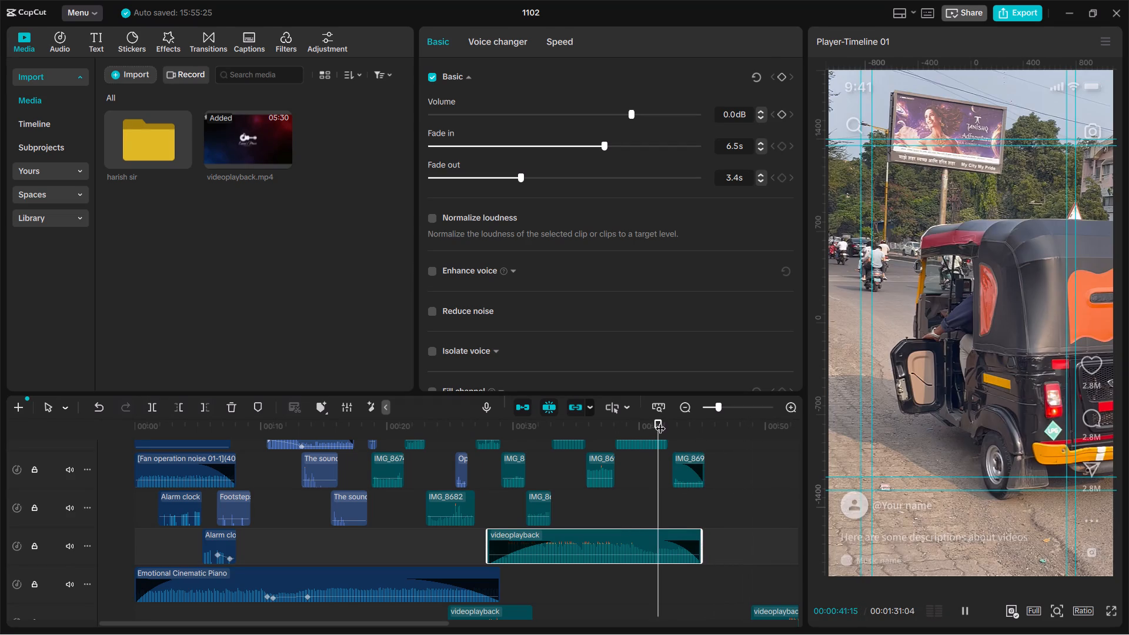
key(space)
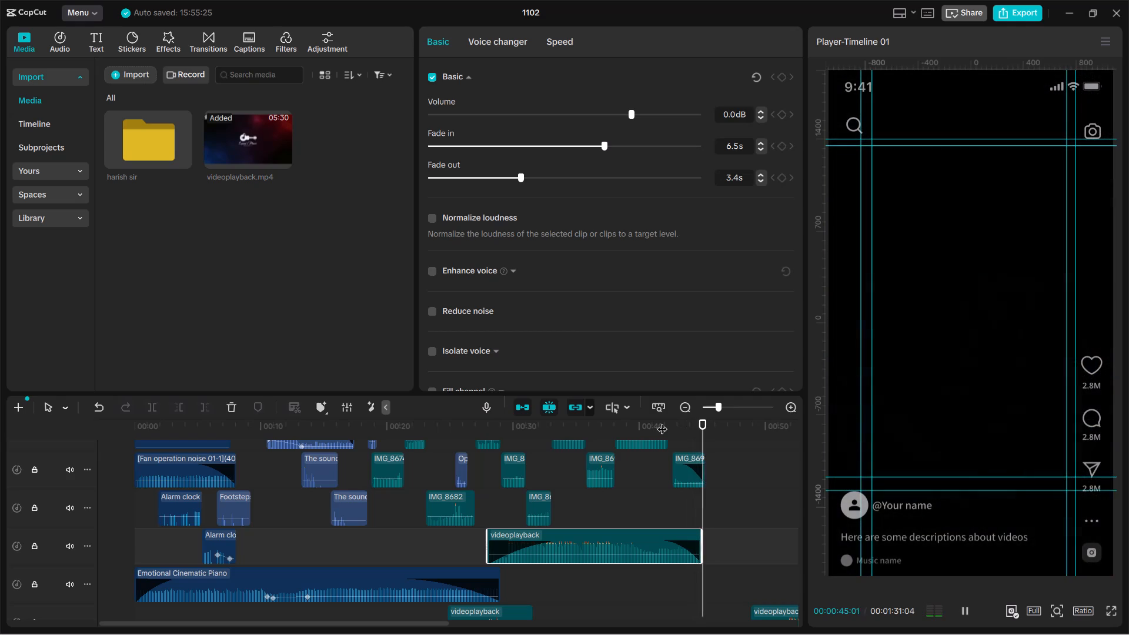
key(space)
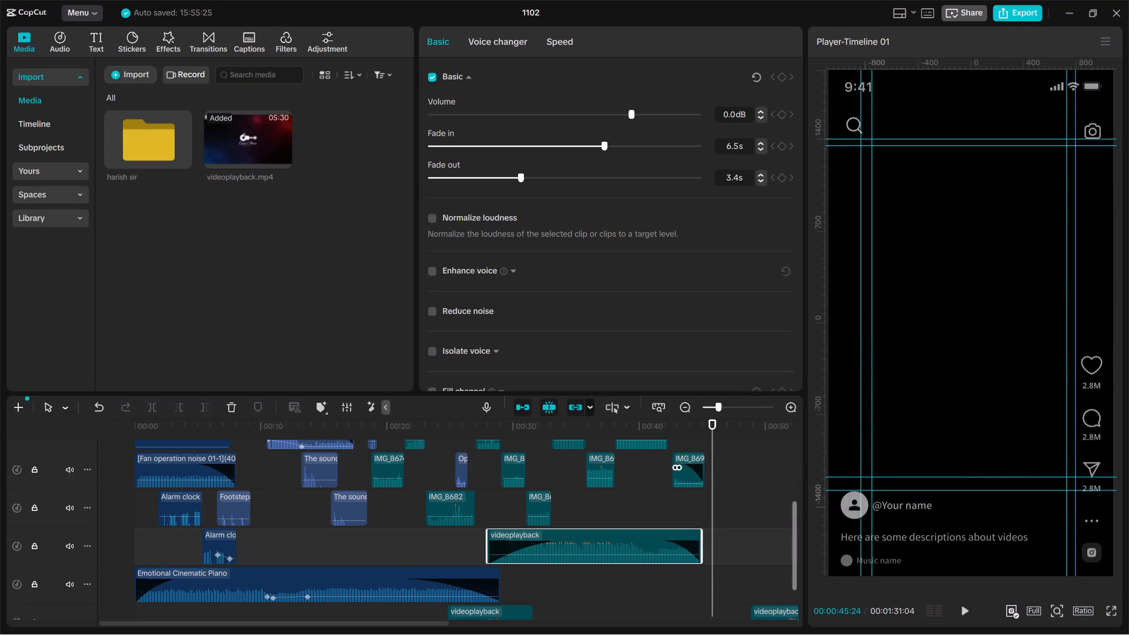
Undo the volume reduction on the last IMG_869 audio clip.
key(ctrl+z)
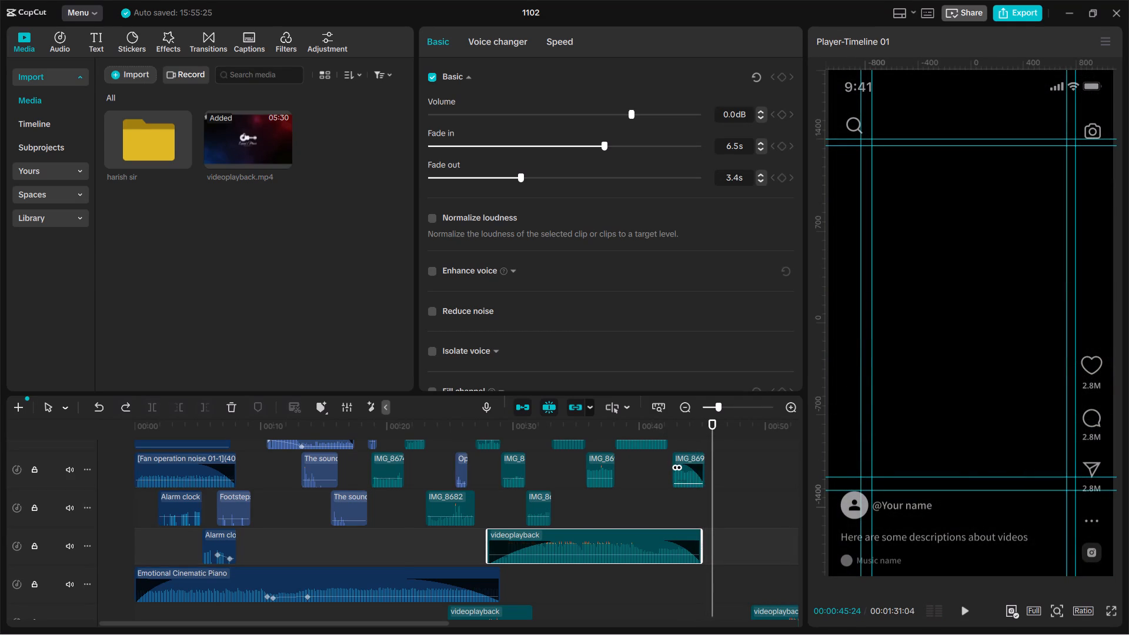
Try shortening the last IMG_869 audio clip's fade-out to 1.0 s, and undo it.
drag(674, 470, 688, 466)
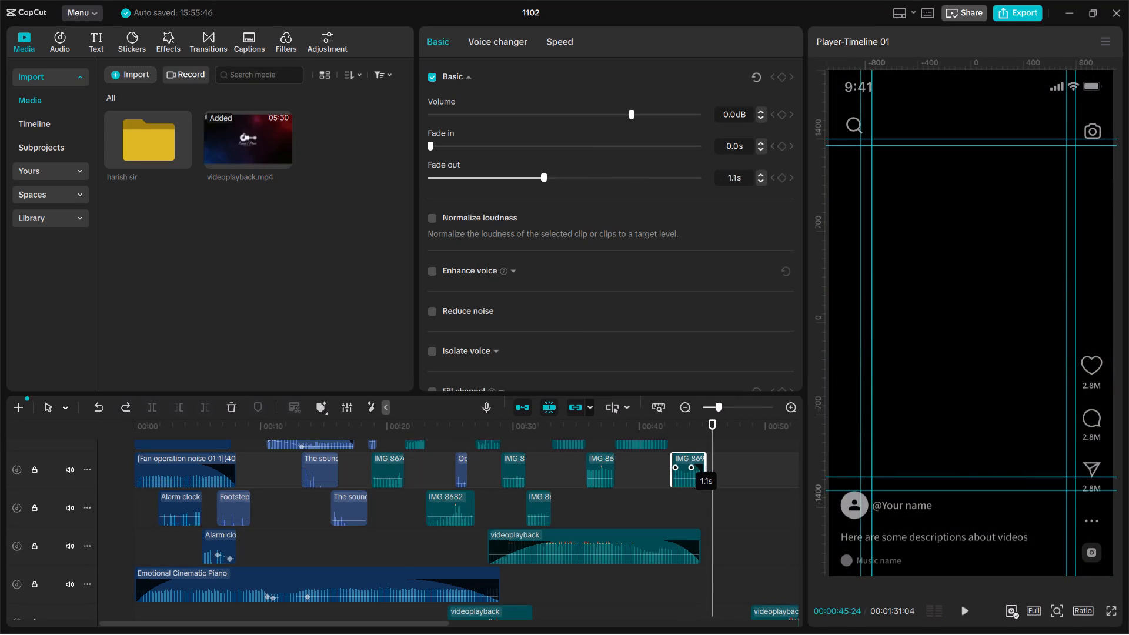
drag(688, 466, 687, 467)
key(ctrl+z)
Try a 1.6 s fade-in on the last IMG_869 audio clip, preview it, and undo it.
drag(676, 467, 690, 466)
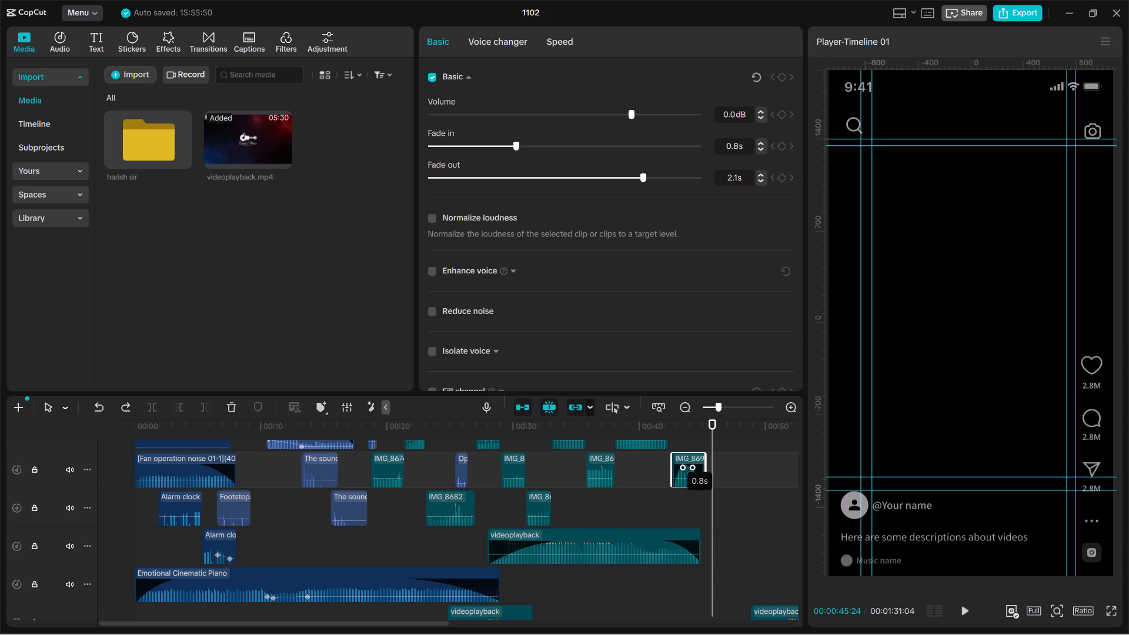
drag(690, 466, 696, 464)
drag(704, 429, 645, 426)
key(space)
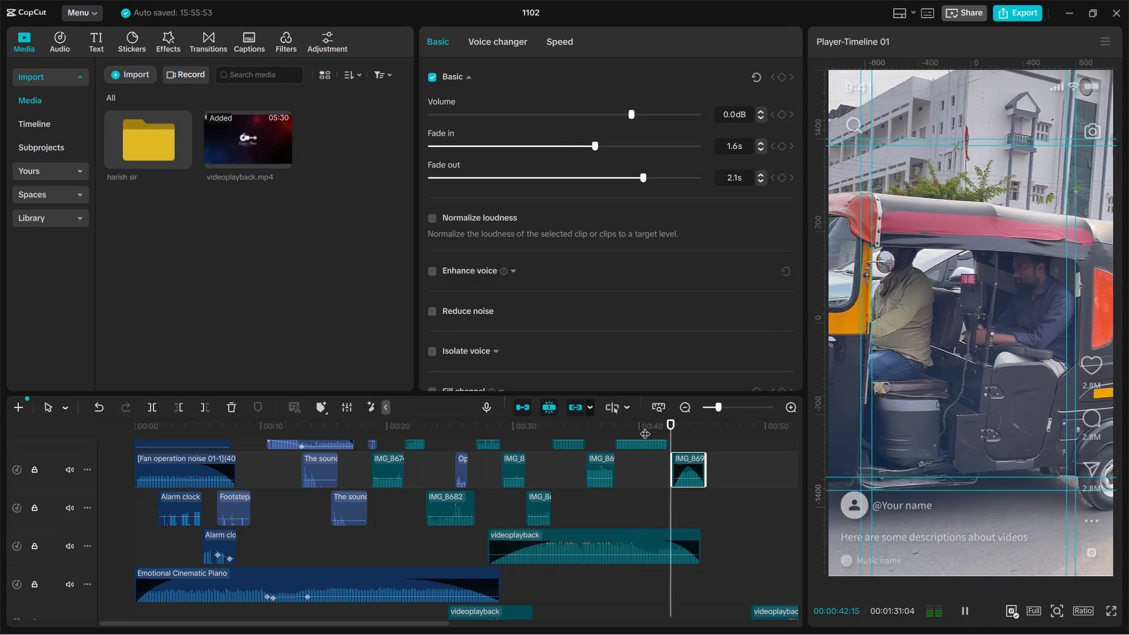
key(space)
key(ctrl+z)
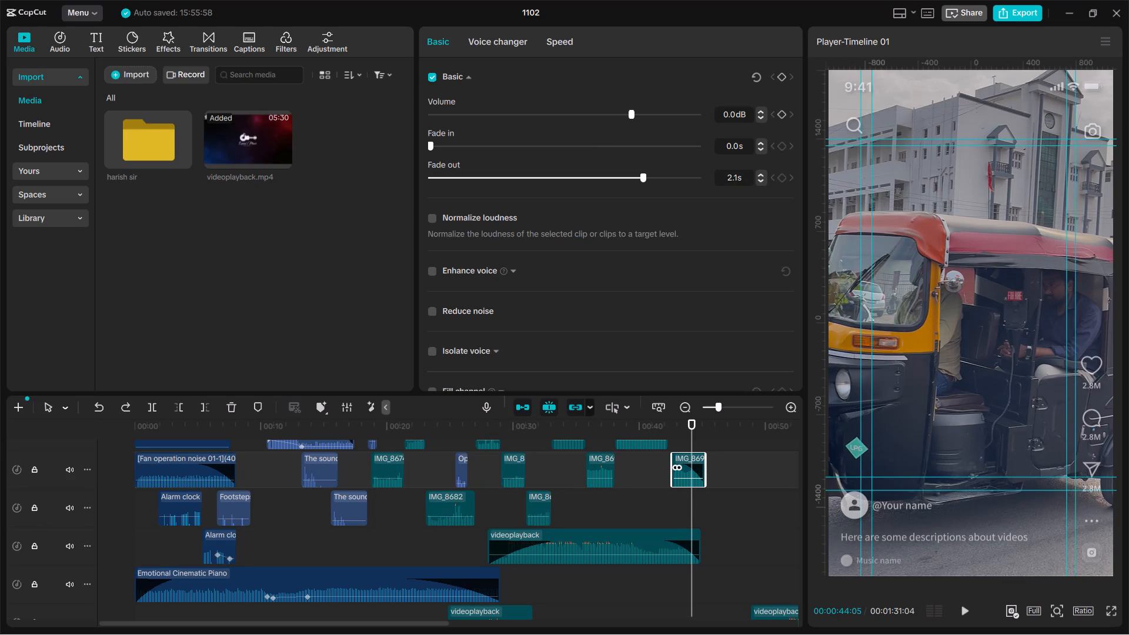
Set the last IMG_869 audio clip's fade-out to 2.6 s and preview the ending.
drag(681, 466, 659, 469)
key(space)
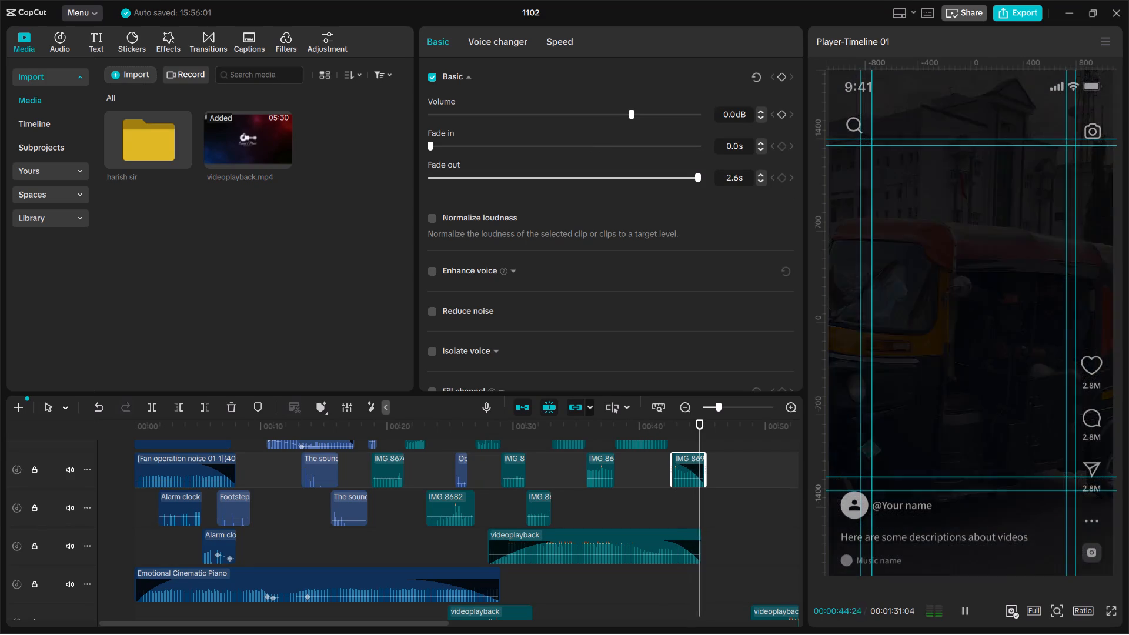
key(space)
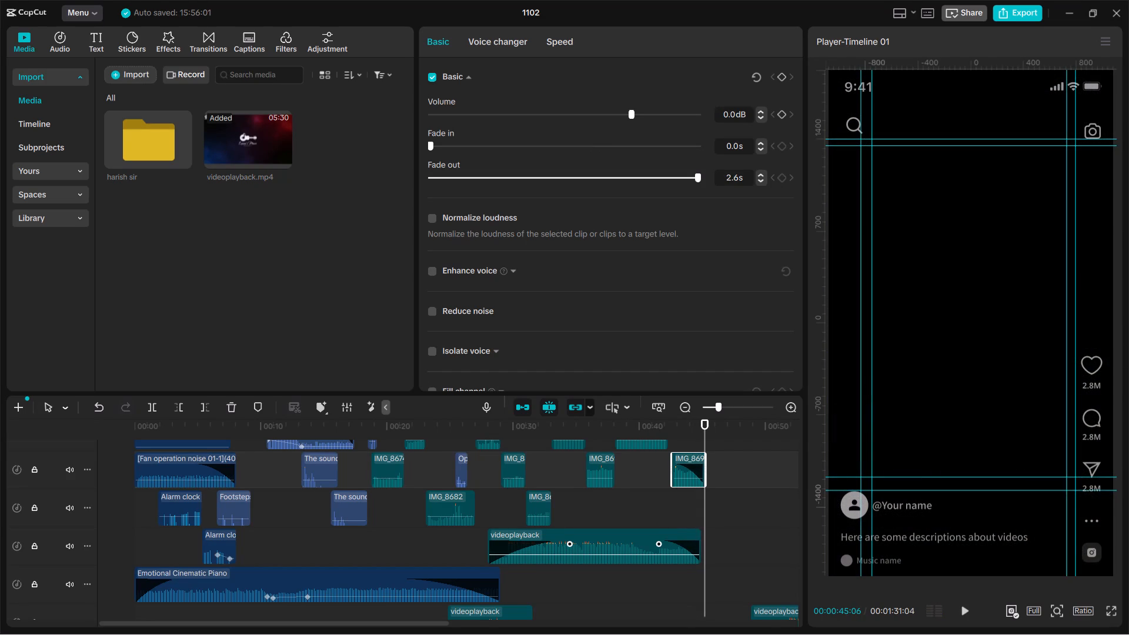
Duplicate the short videoplayback audio clip, place the copy at the start of its track beneath Emotional Cinematic Piano, and preview the opening.
scroll(684, 550, down, 2)
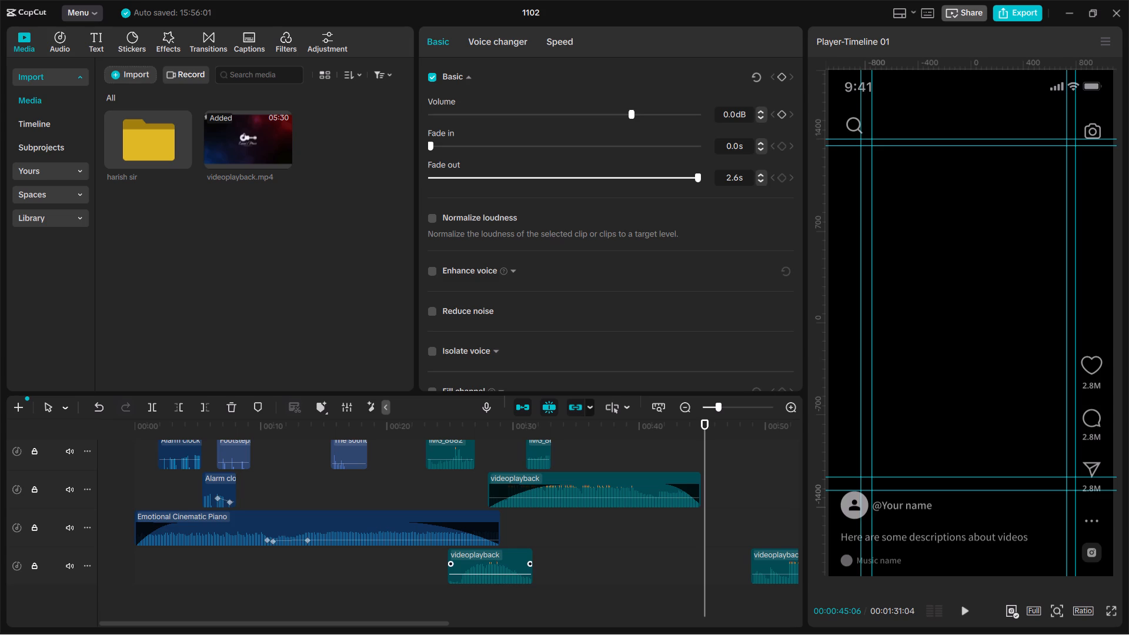
alt+drag(510, 563, 397, 566)
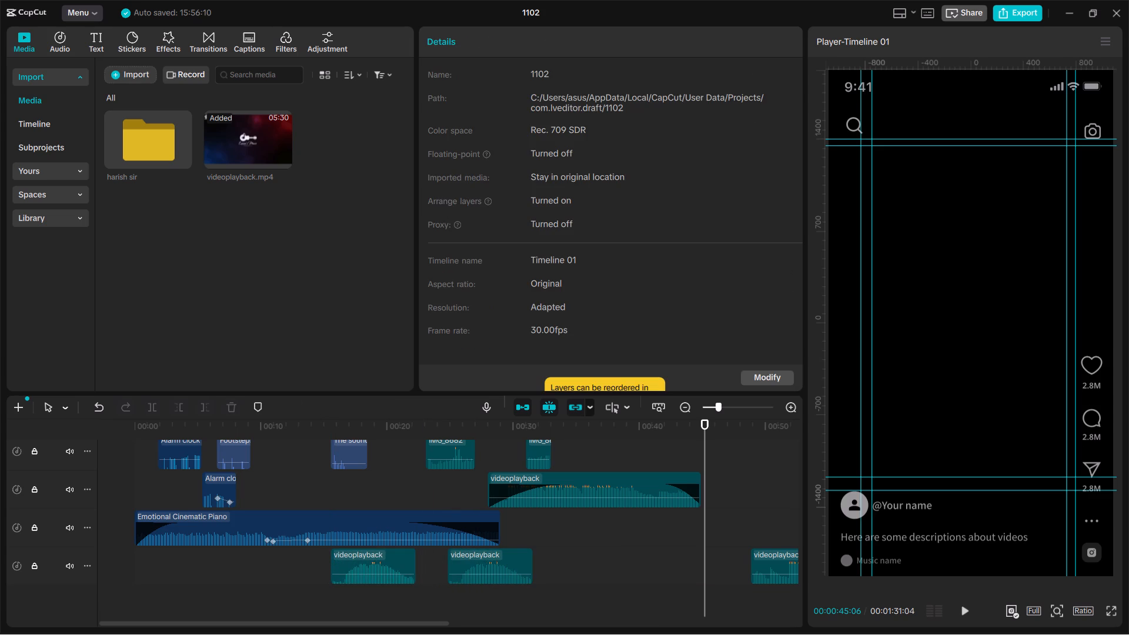
drag(378, 562, 116, 570)
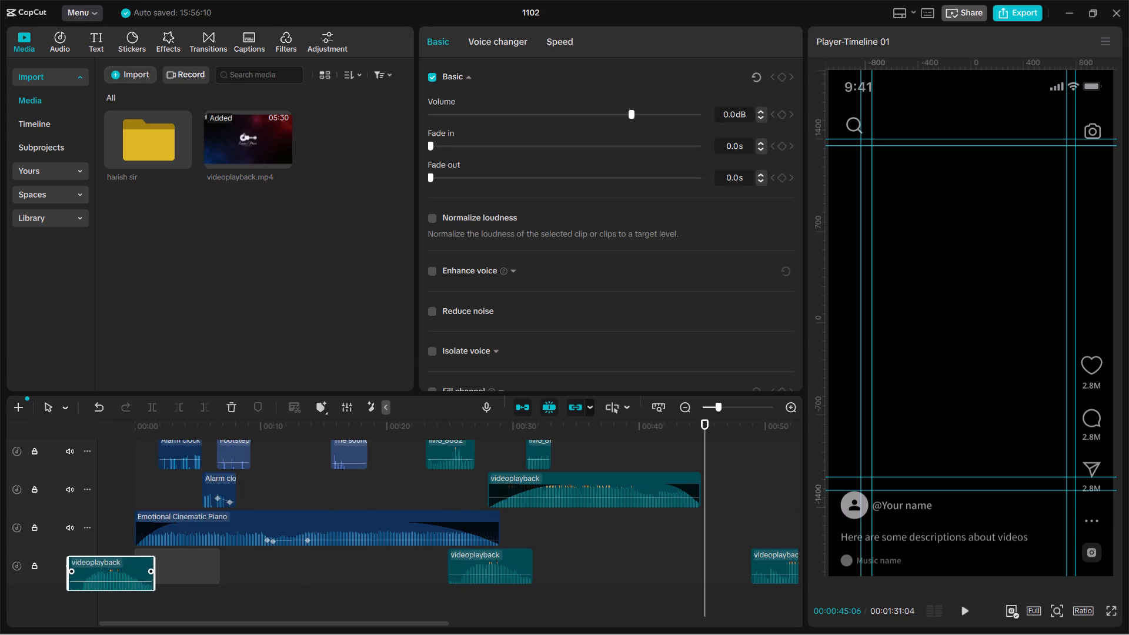
drag(116, 570, 141, 569)
drag(217, 423, 106, 425)
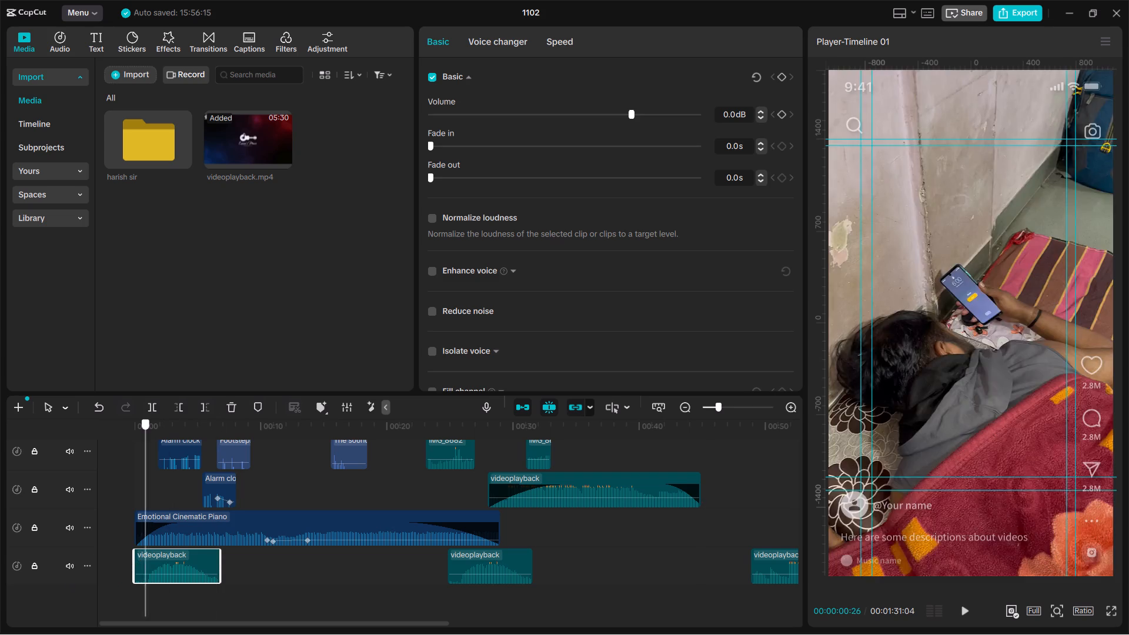
drag(106, 425, 58, 426)
key(space)
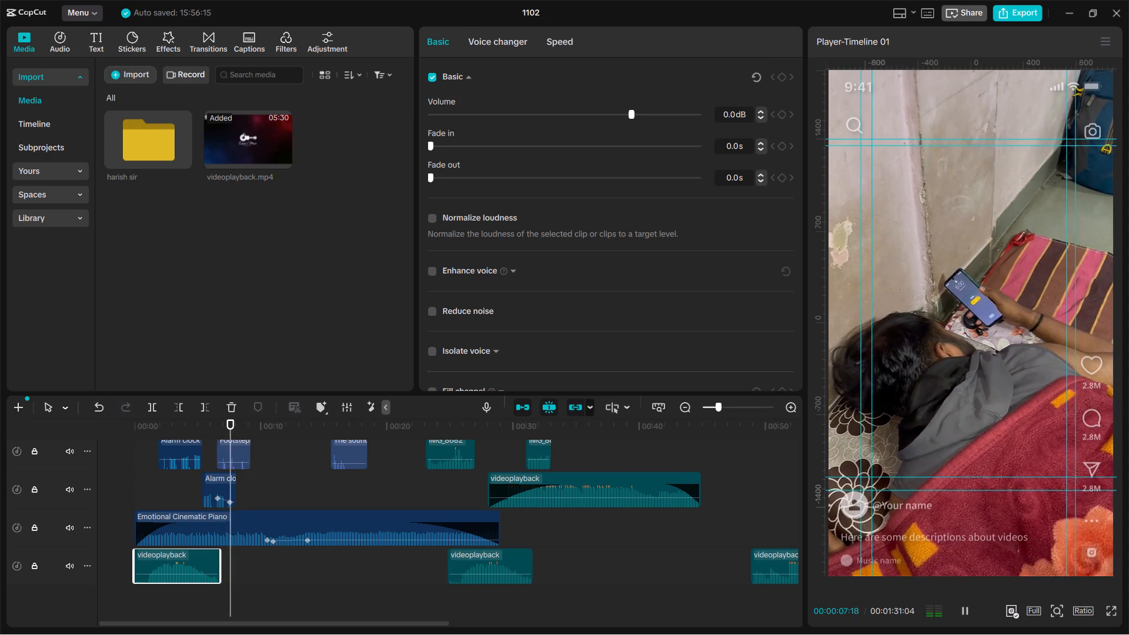
key(space)
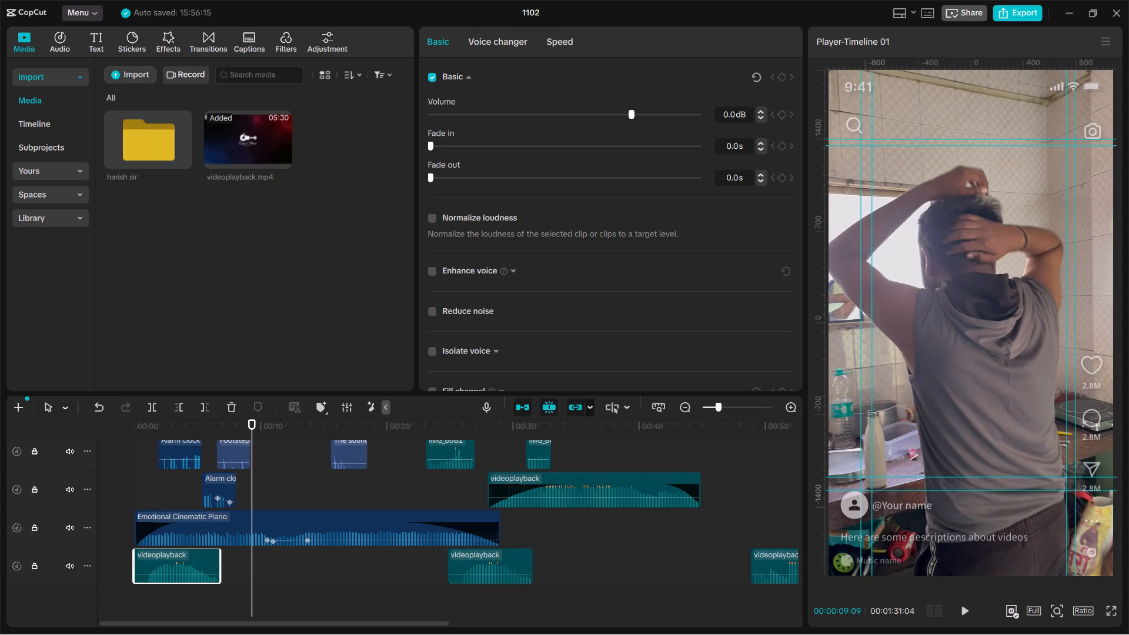
Add a volume keyframe to the Emotional Cinematic Piano clip at 00:00:05:11.
drag(245, 426, 220, 426)
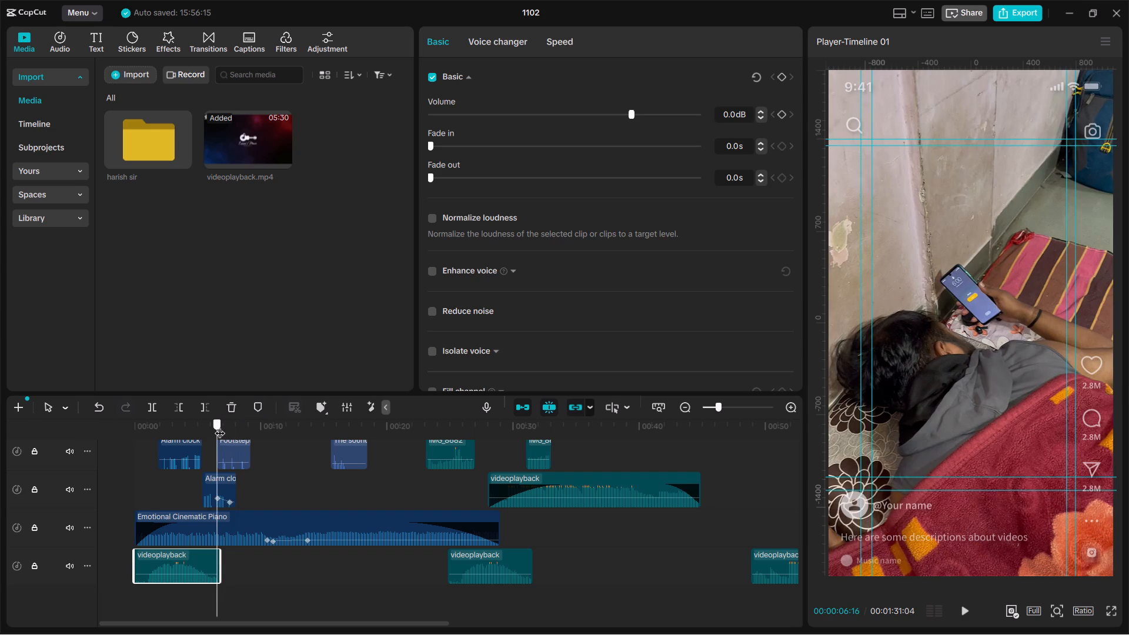
drag(220, 426, 223, 426)
drag(223, 426, 218, 426)
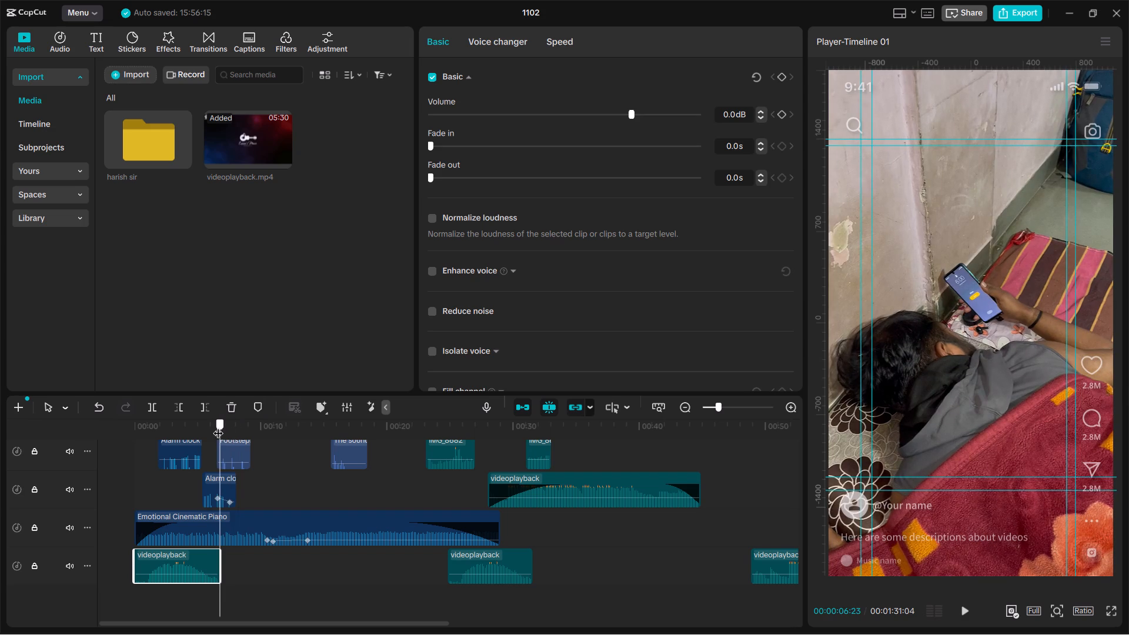
drag(218, 426, 205, 429)
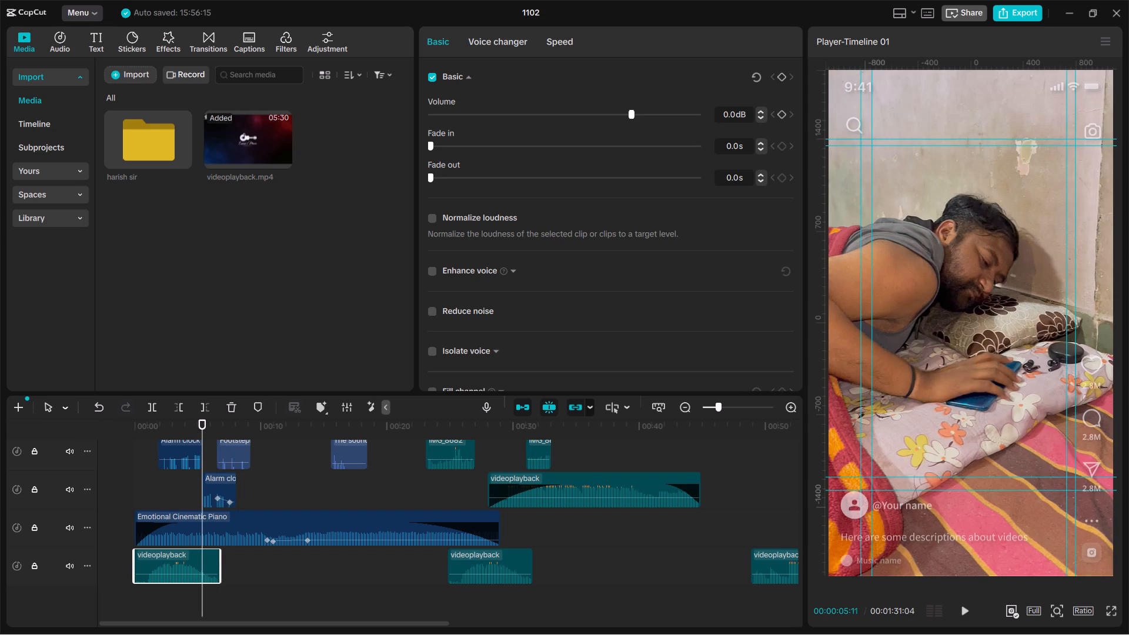
click(780, 76)
key(ctrl+z)
click(261, 539)
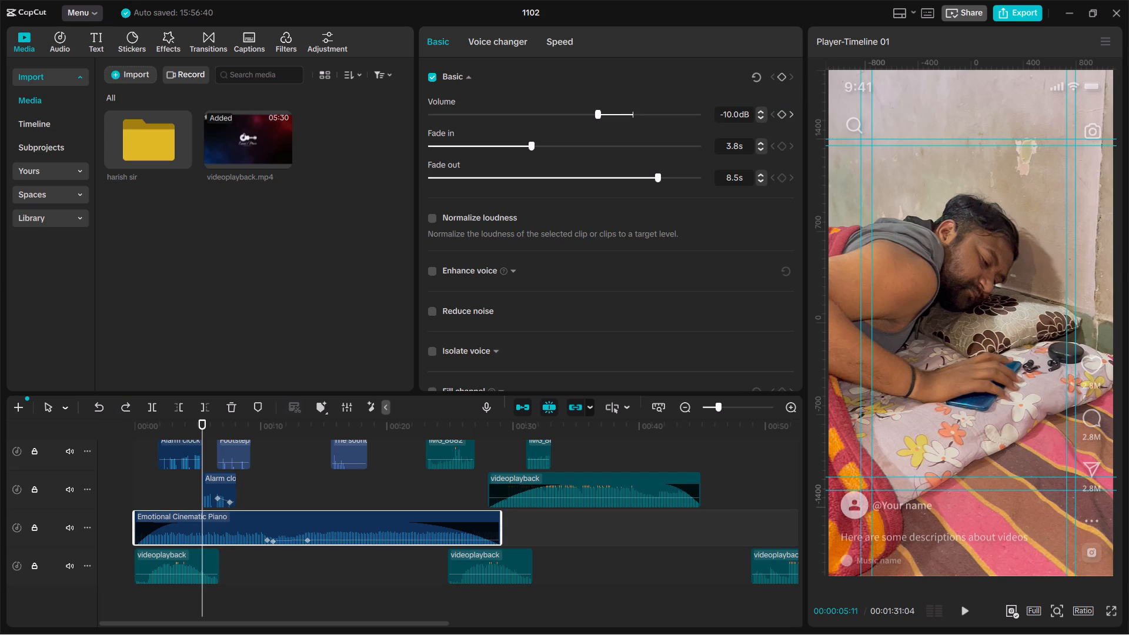
click(783, 76)
Set the Emotional Cinematic Piano clip's volume to about -19.6 dB at 00:00:00:00.
drag(200, 426, 140, 439)
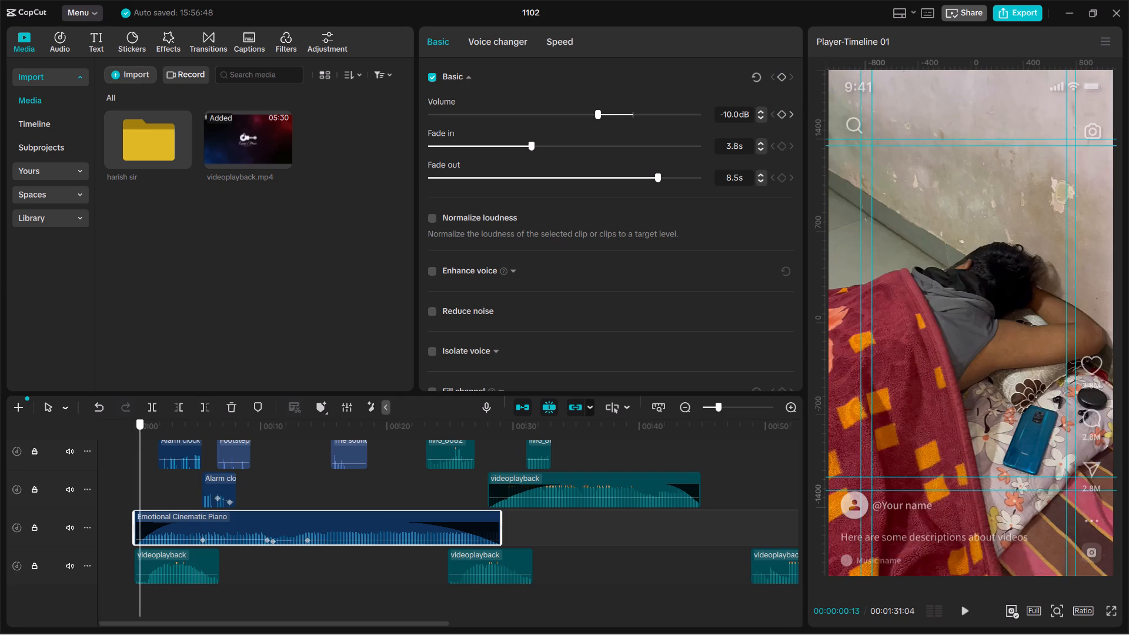
drag(140, 439, 139, 439)
drag(595, 112, 563, 116)
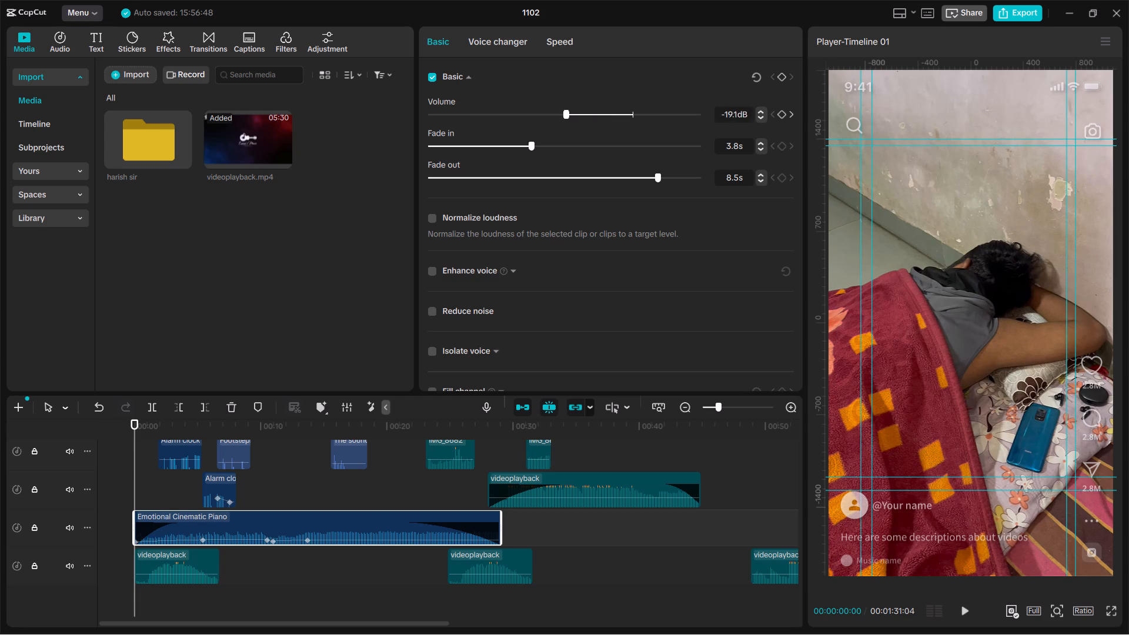
drag(563, 116, 563, 116)
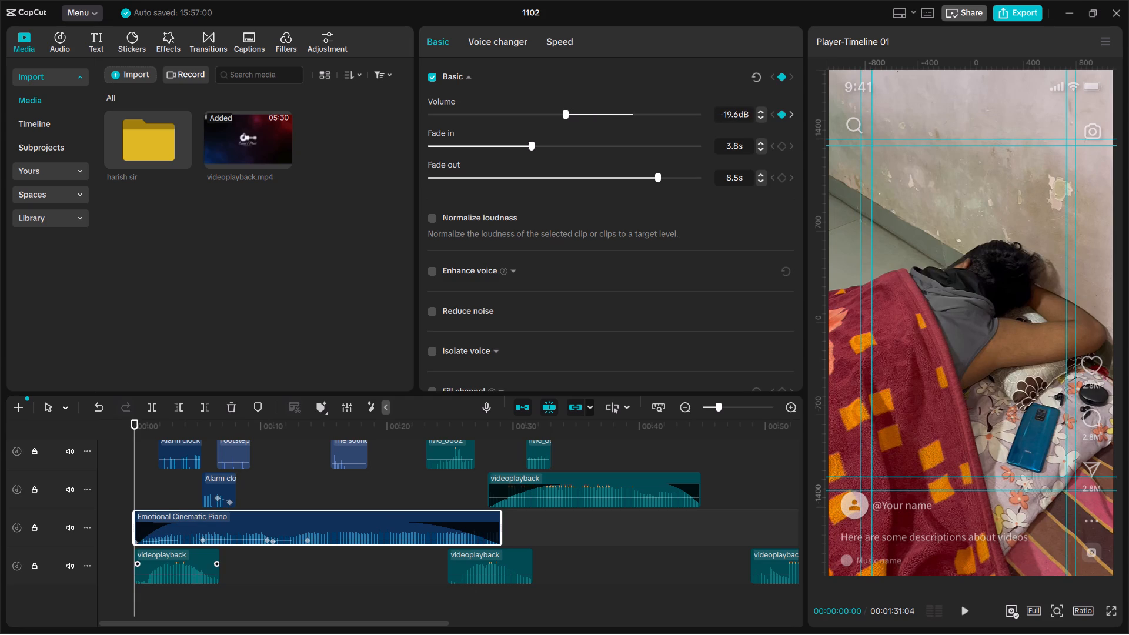
Play the sequence from the start through the end of the video clips to review the audio mix.
key(space)
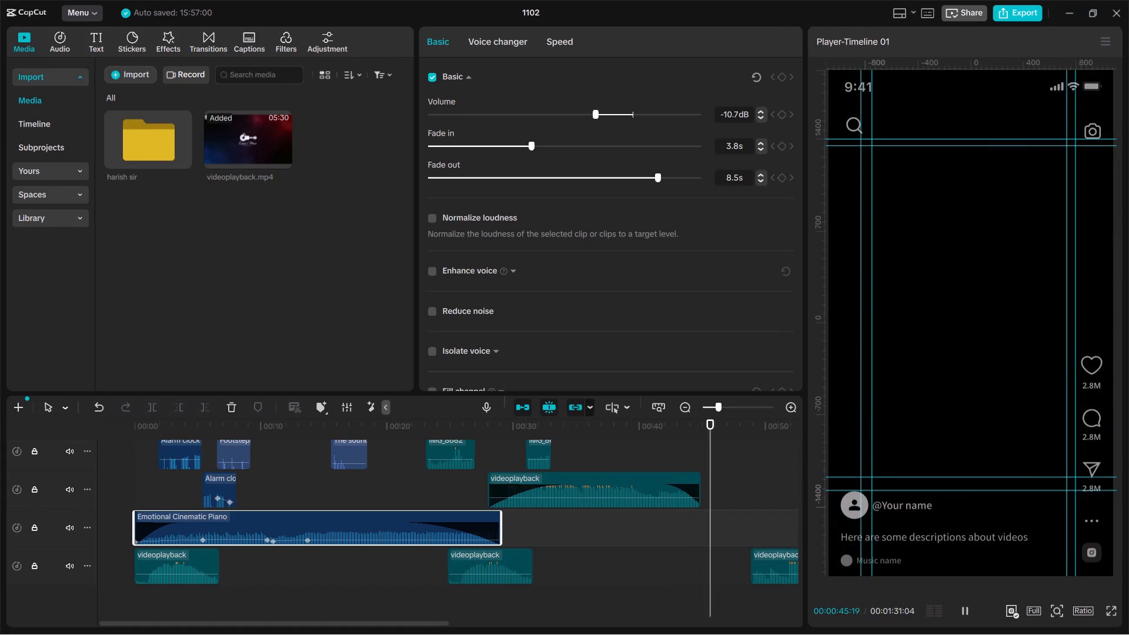
key(space)
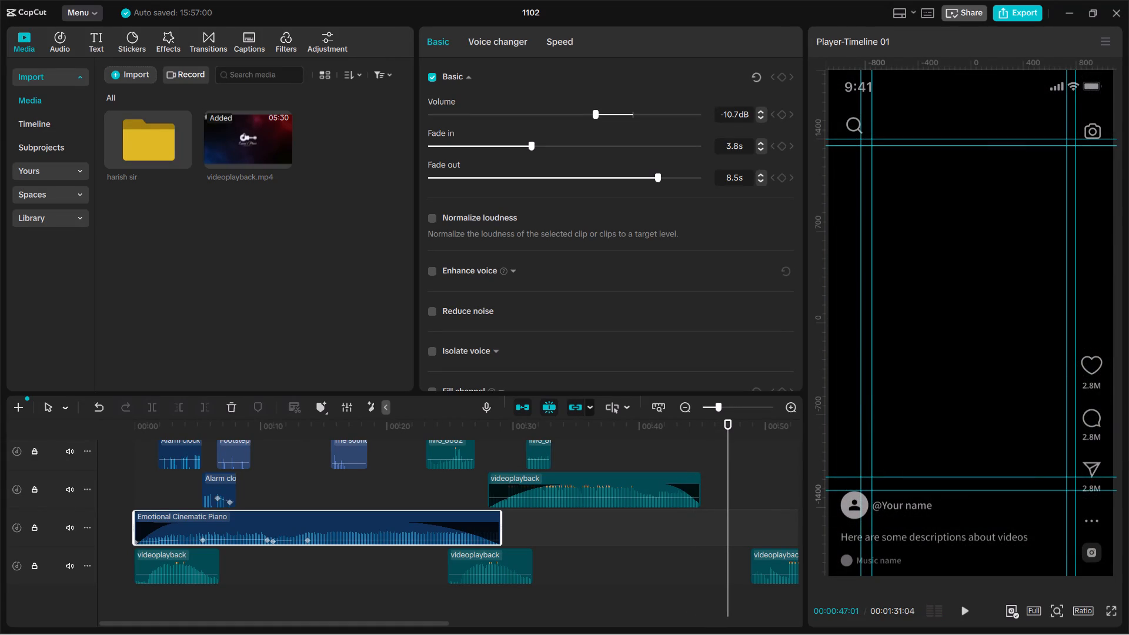
ctrl+scroll(614, 602, down, 5)
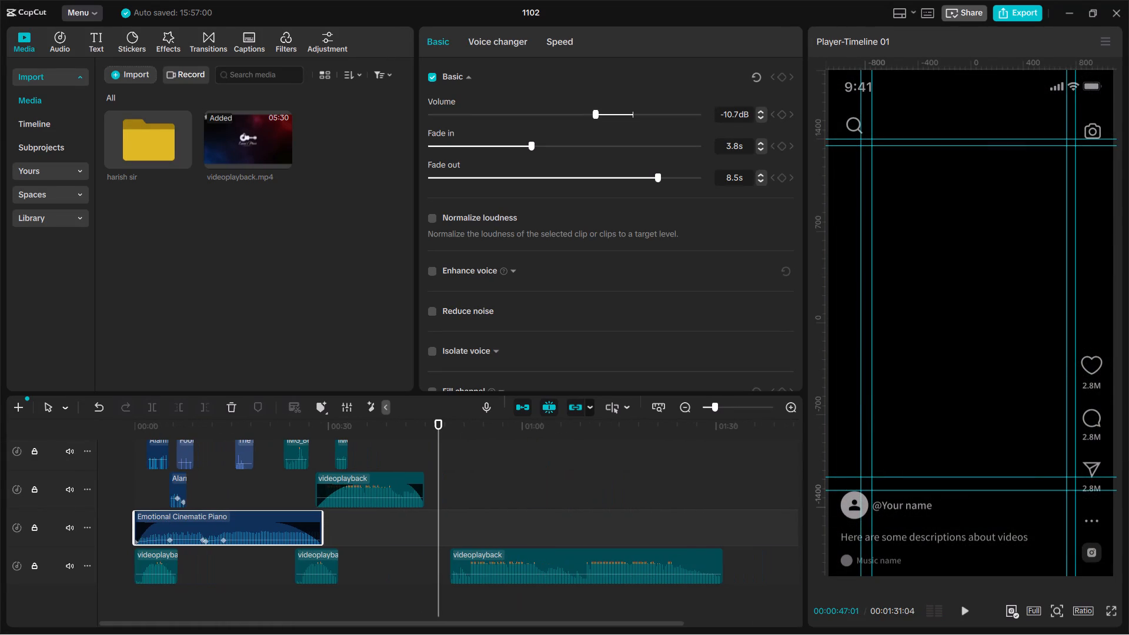
Play the opening from 00:00:00:00 to about 00:00:08 to check the audio mix.
scroll(480, 483, up, 3)
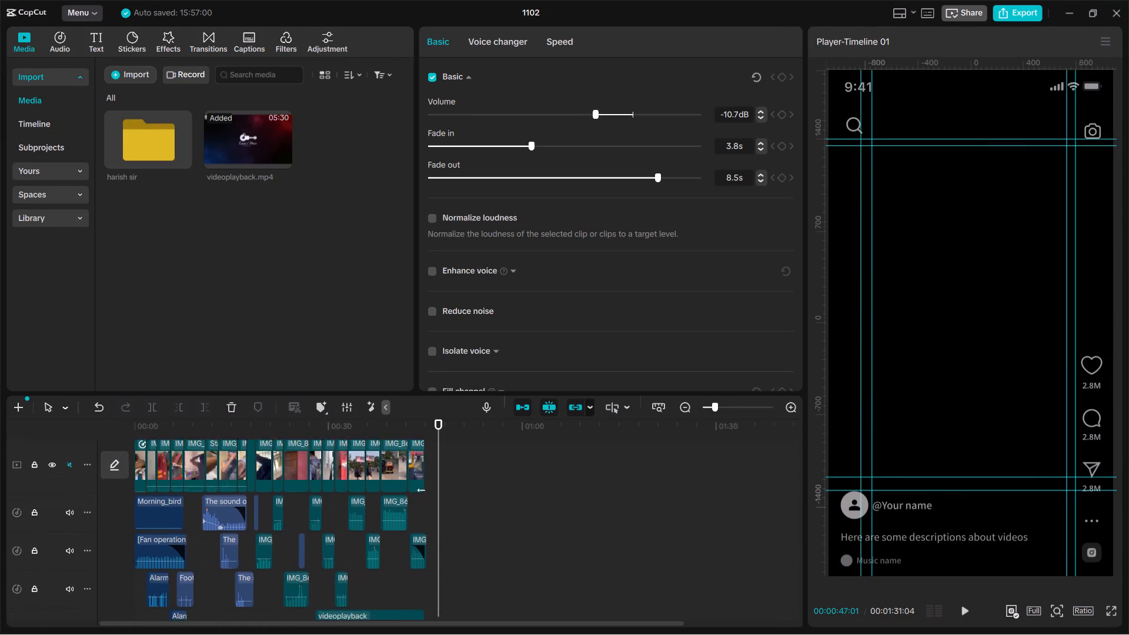
scroll(480, 483, up, 1)
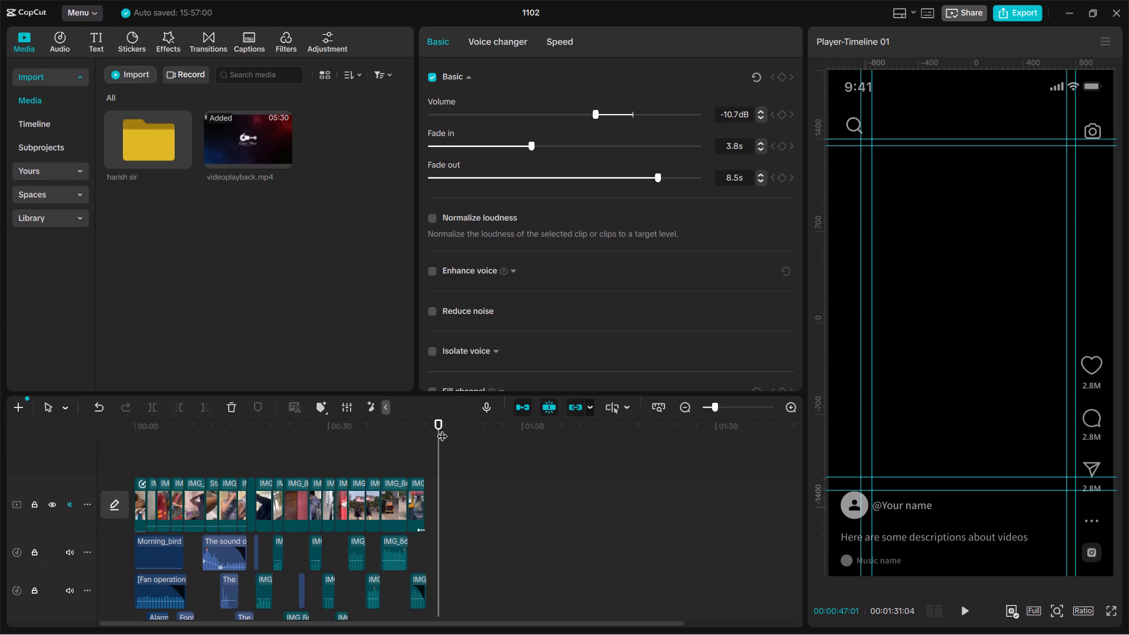
drag(442, 429, 118, 469)
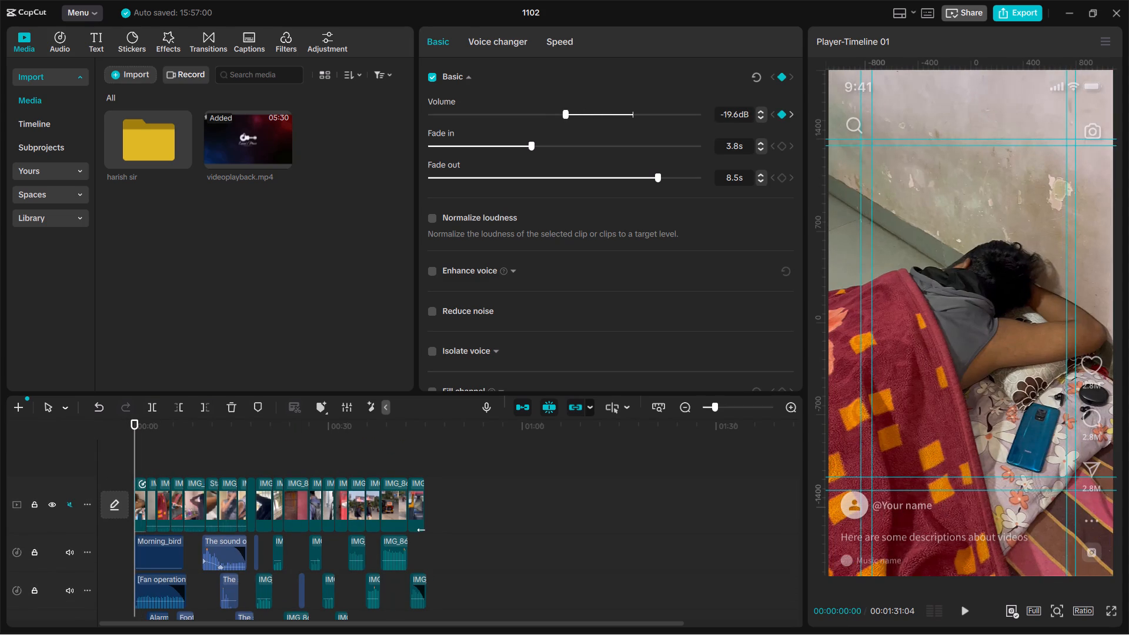
key(space)
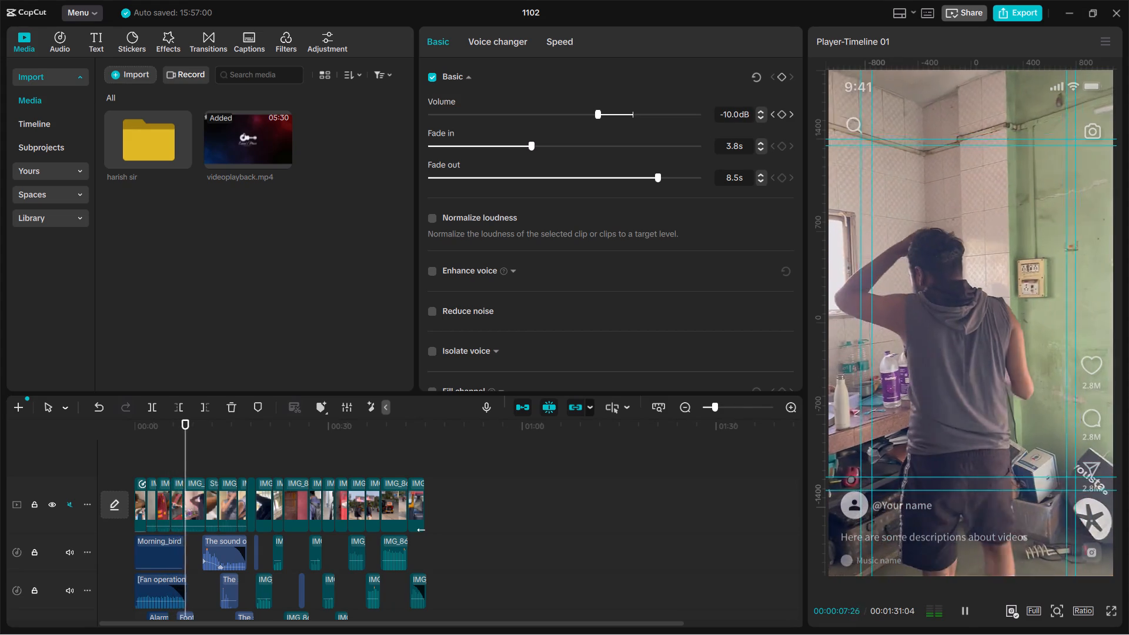
key(space)
Move the Emotional Cinematic Piano clip's volume keyframe at 00:00:05:11 to about 00:00:06:23.
drag(190, 432, 121, 432)
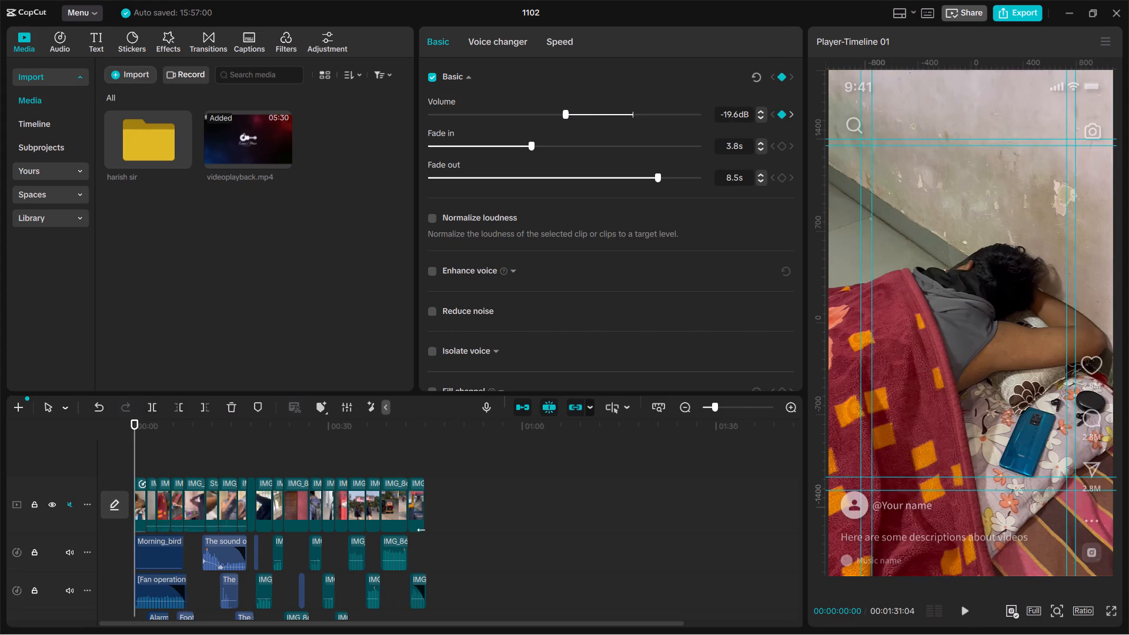
ctrl+scroll(318, 471, up, 10)
scroll(364, 569, down, 1)
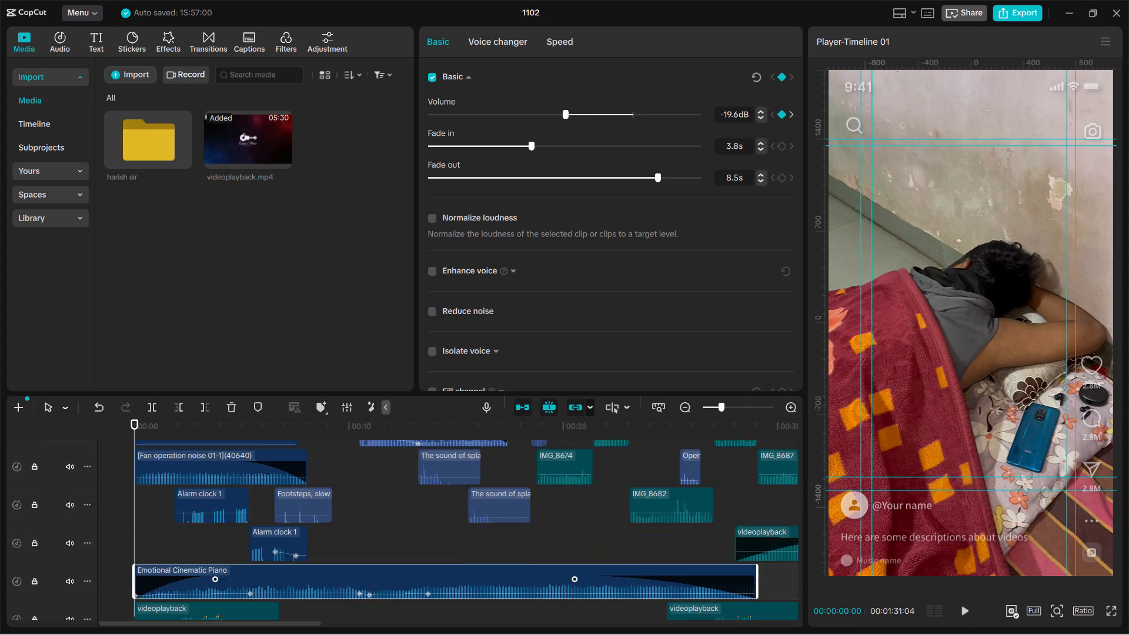
scroll(364, 569, down, 1)
drag(248, 557, 258, 557)
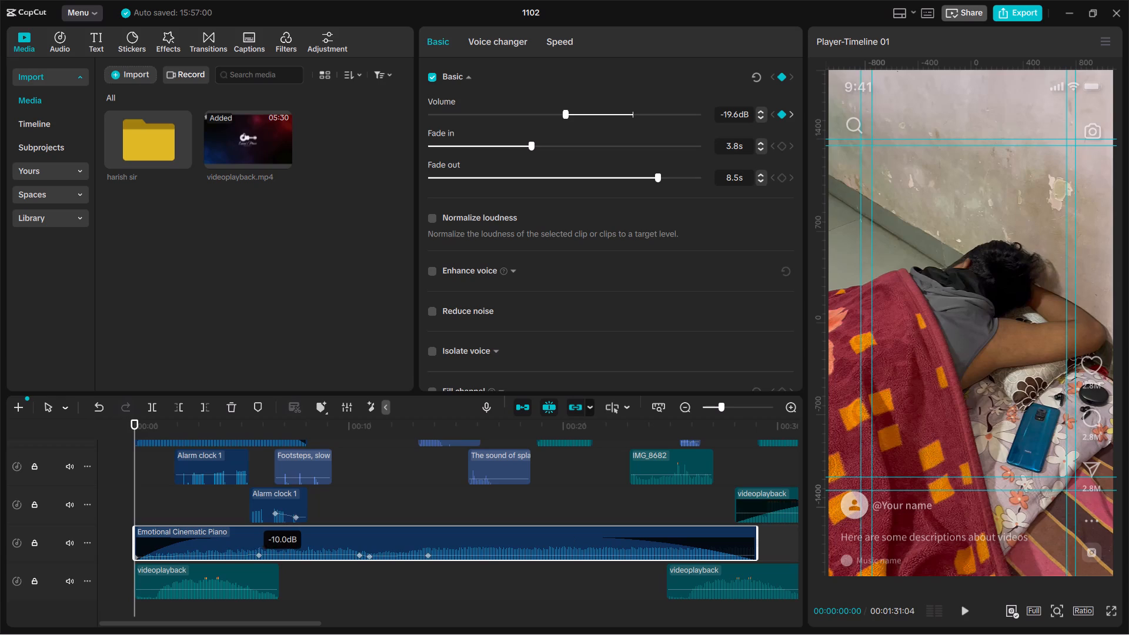
drag(258, 557, 278, 558)
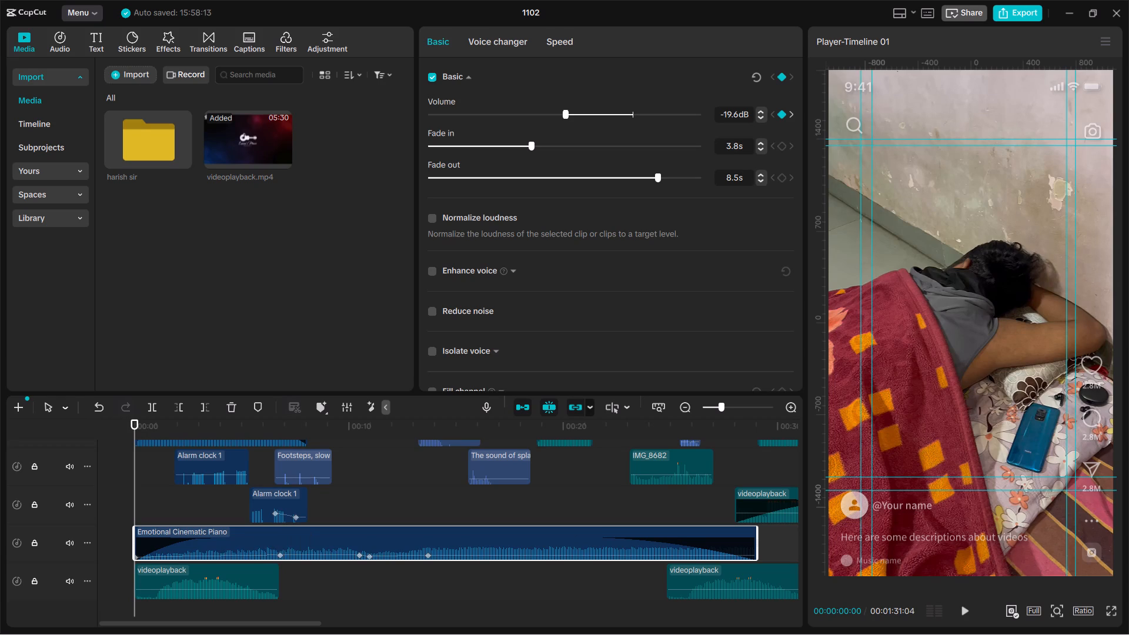
Lower the Emotional Cinematic Piano clip's volume keyframe at 00:00:00:00 to about -33.2 dB.
drag(563, 116, 532, 122)
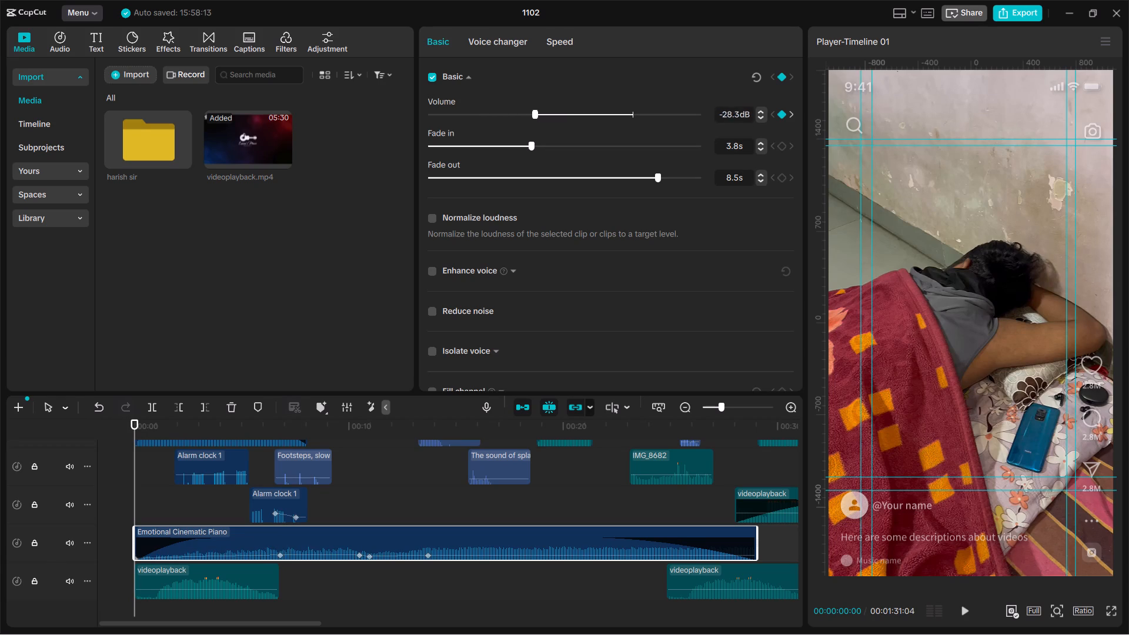
drag(532, 122, 478, 129)
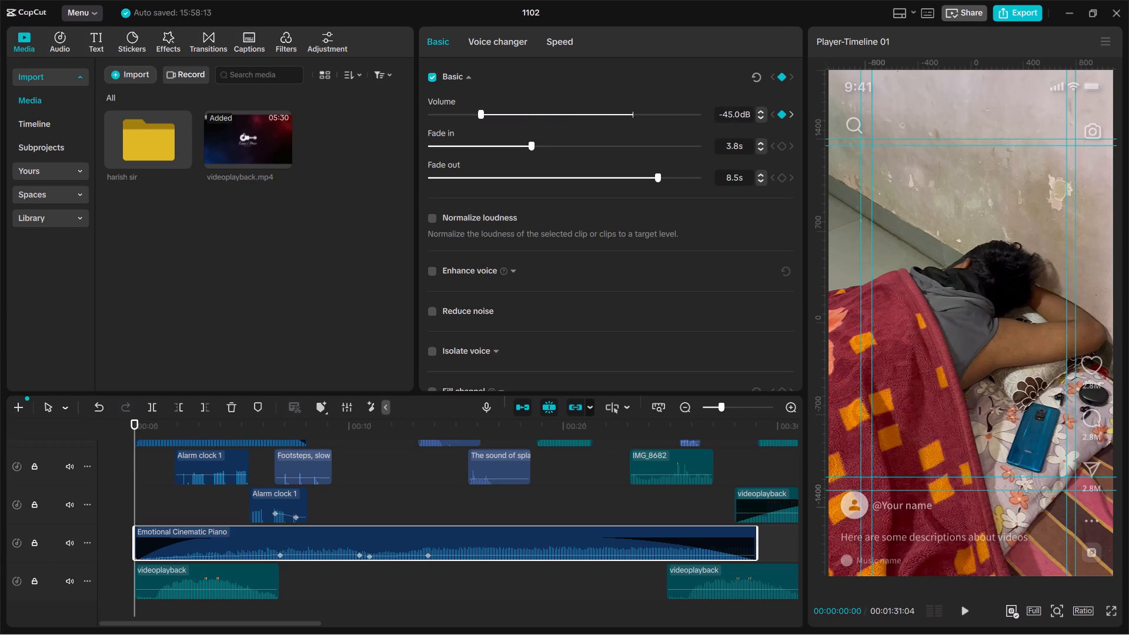
drag(478, 129, 517, 136)
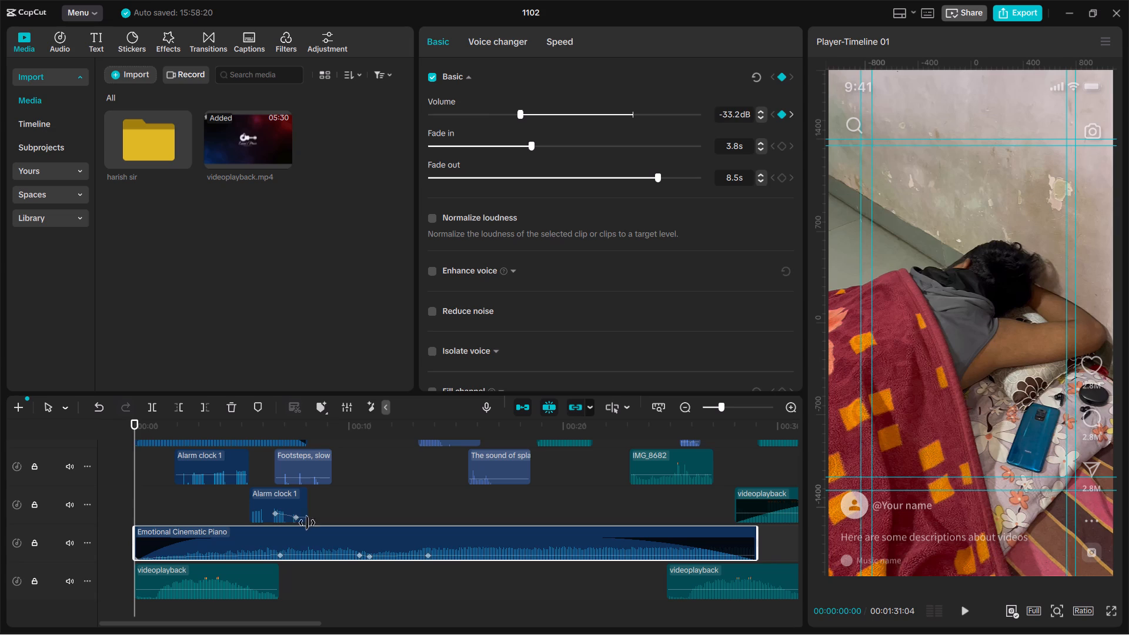
Add a volume keyframe to the Emotional Cinematic Piano clip at 00:00:06:16 and set it to about -12.8 dB.
click(273, 557)
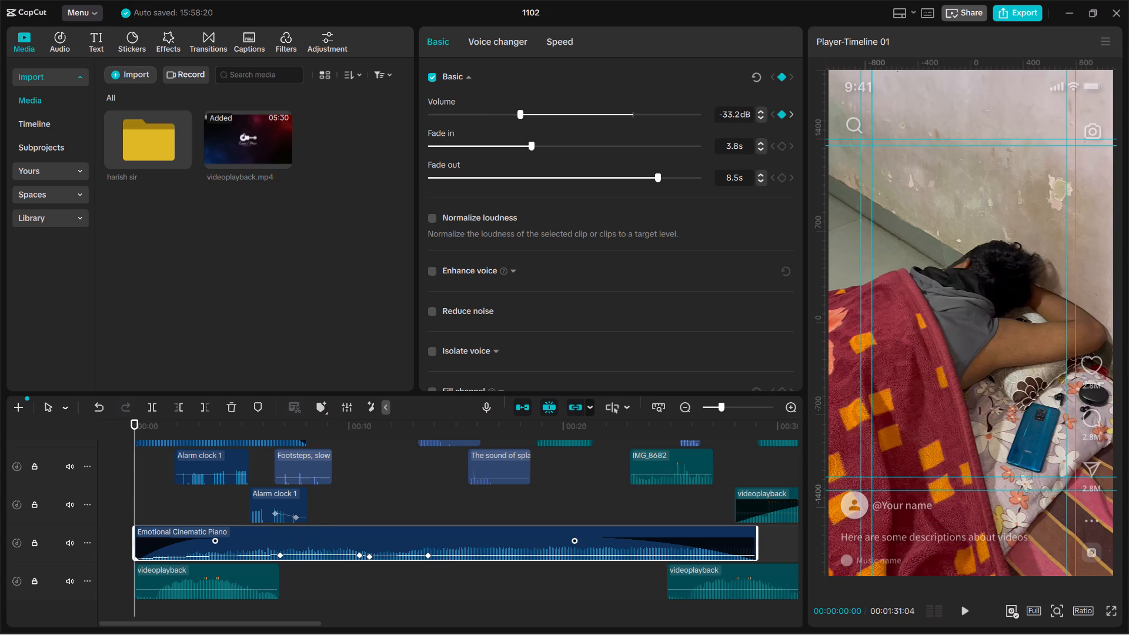
click(273, 423)
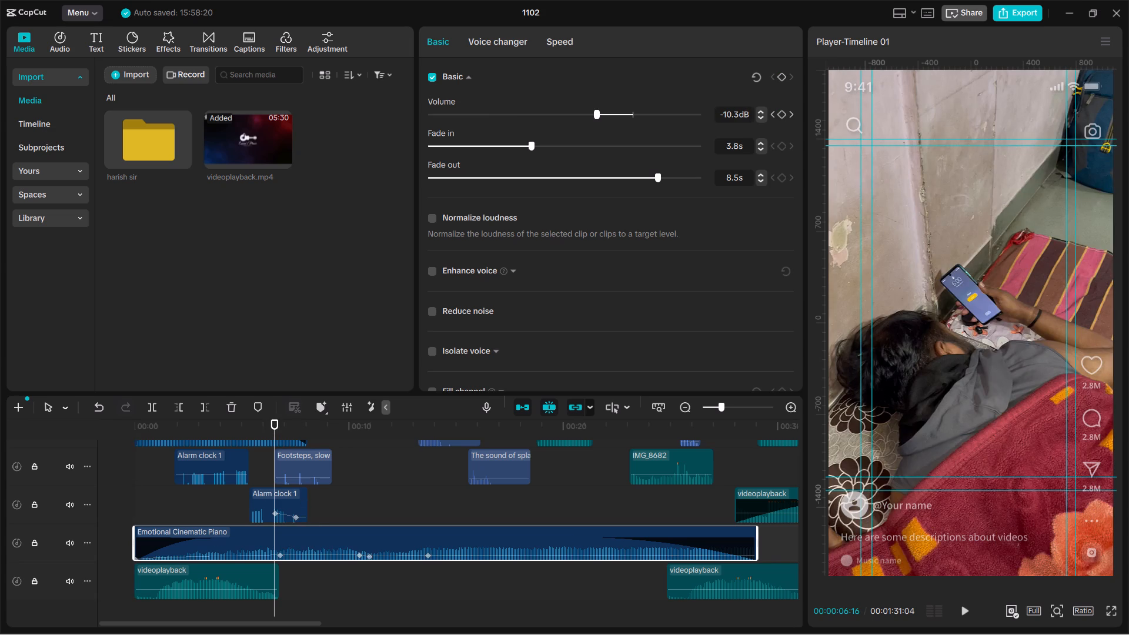
click(783, 74)
drag(598, 118, 586, 121)
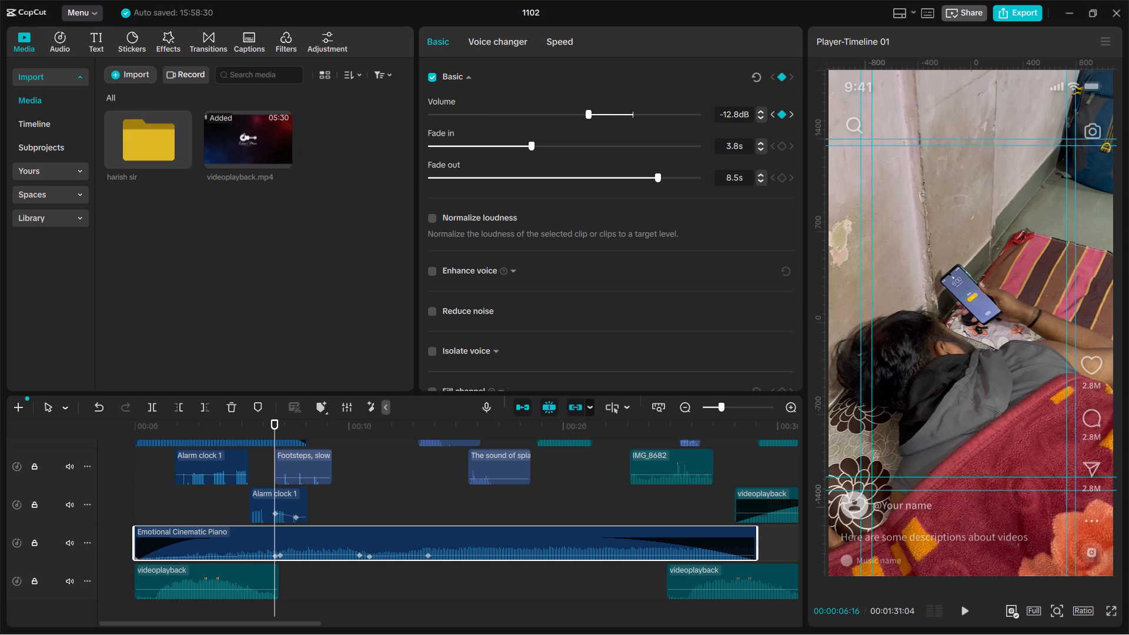
Play the opening from the start to about 00:00:07 to hear the piano's volume rise.
drag(270, 425, 229, 435)
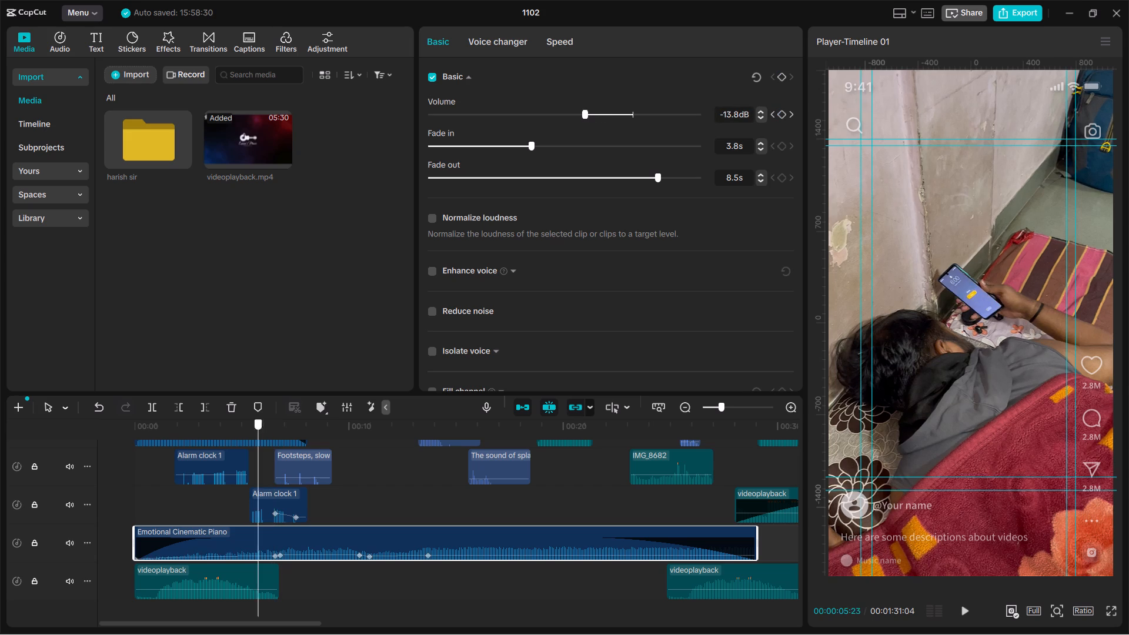
drag(229, 435, 77, 469)
key(space)
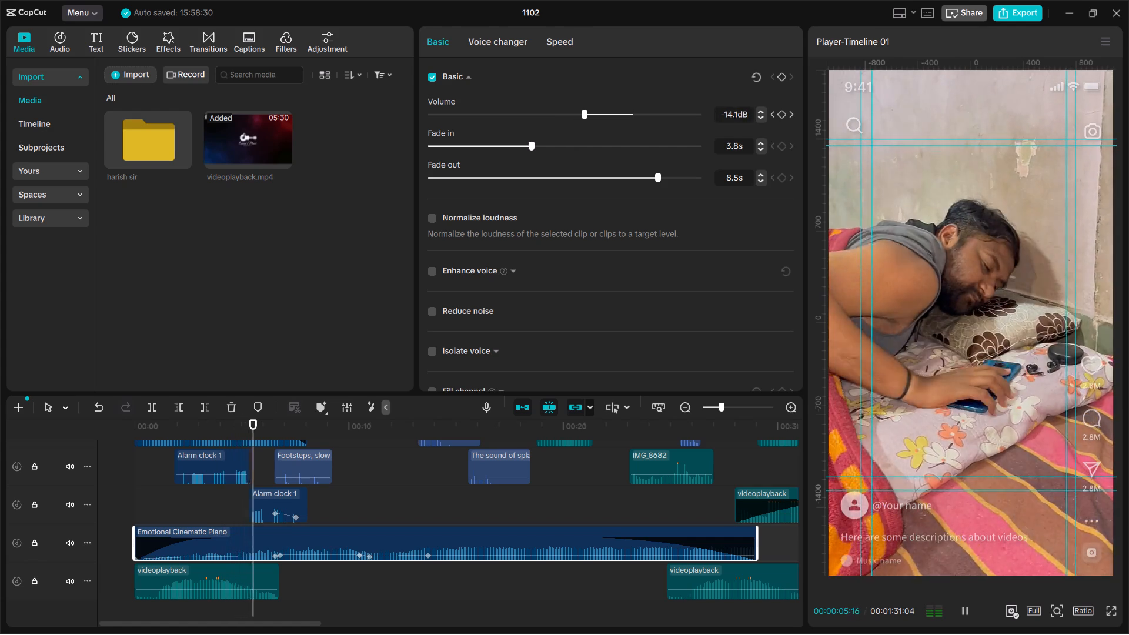
key(space)
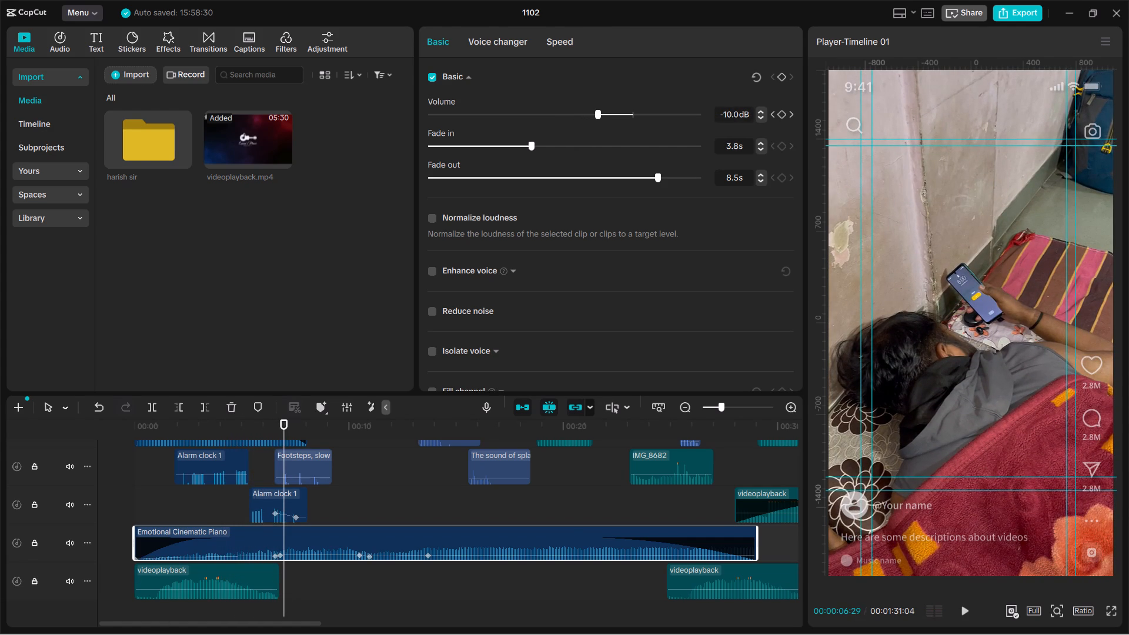
Move the -12.8 dB volume keyframe on Emotional Cinematic Piano slightly earlier, to about 00:00:06.
drag(278, 556, 289, 553)
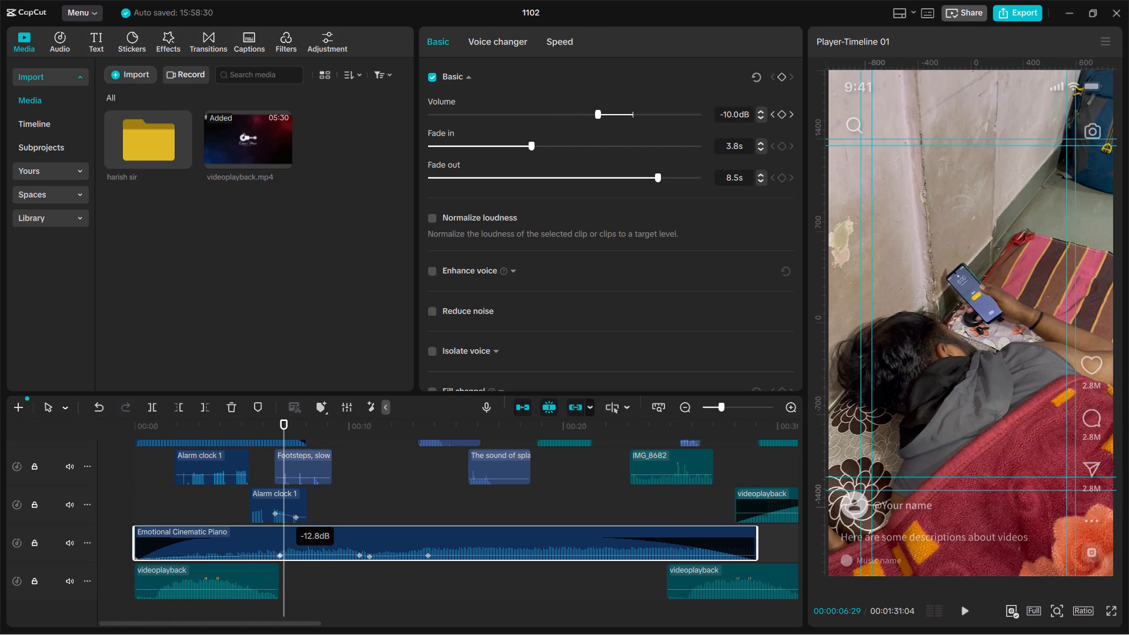
drag(289, 553, 265, 559)
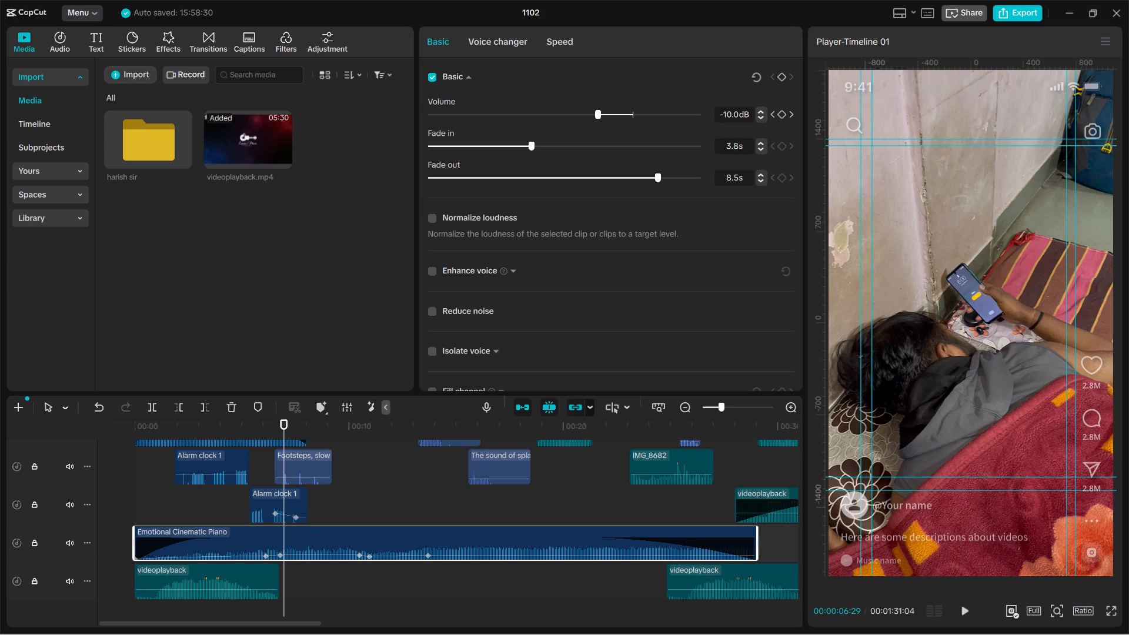
Raise the Emotional Cinematic Piano clip's volume keyframe at 00:00:06:23 to about -6.6 dB.
click(279, 556)
drag(279, 556, 283, 552)
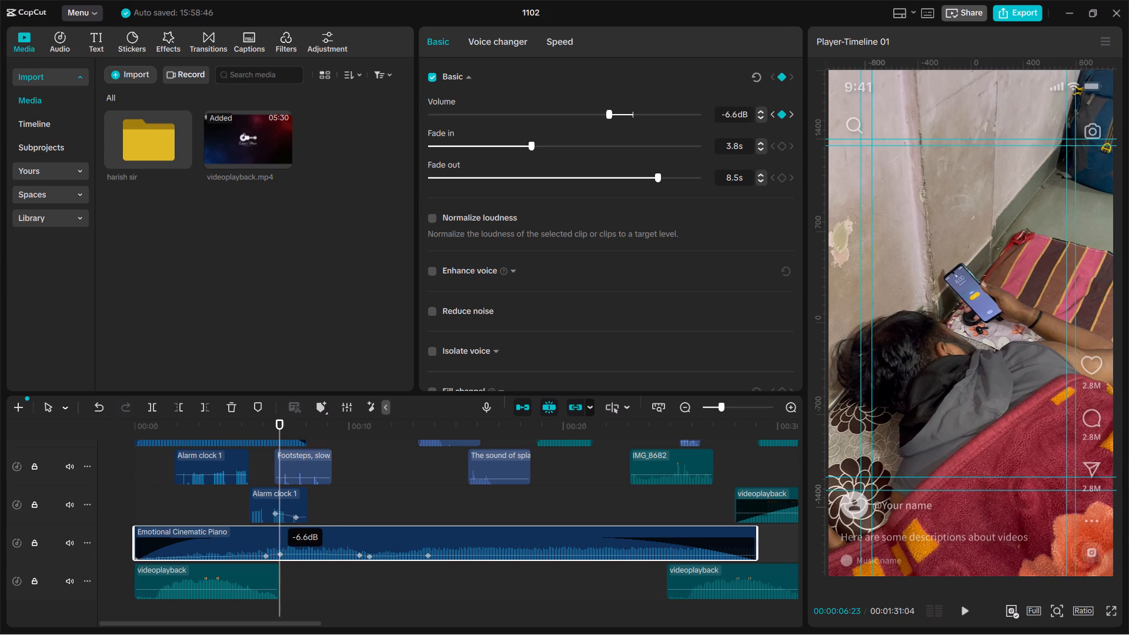
drag(283, 552, 298, 554)
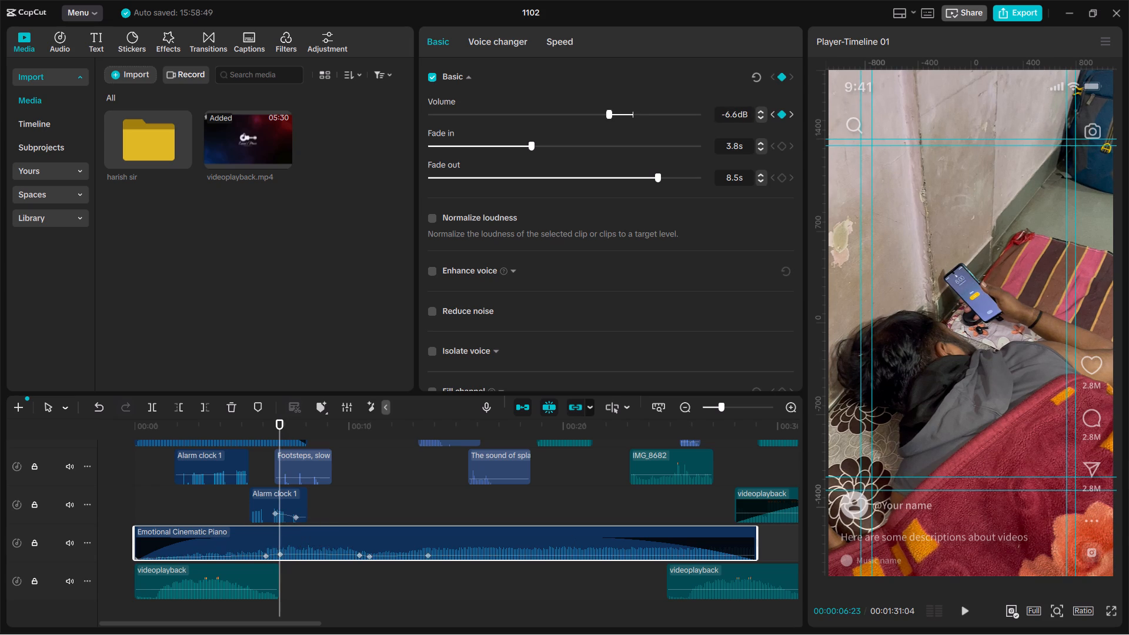
Play from just before the first raised piano keyframes through the end of the Emotional Cinematic Piano clip.
drag(281, 430, 230, 437)
key(space)
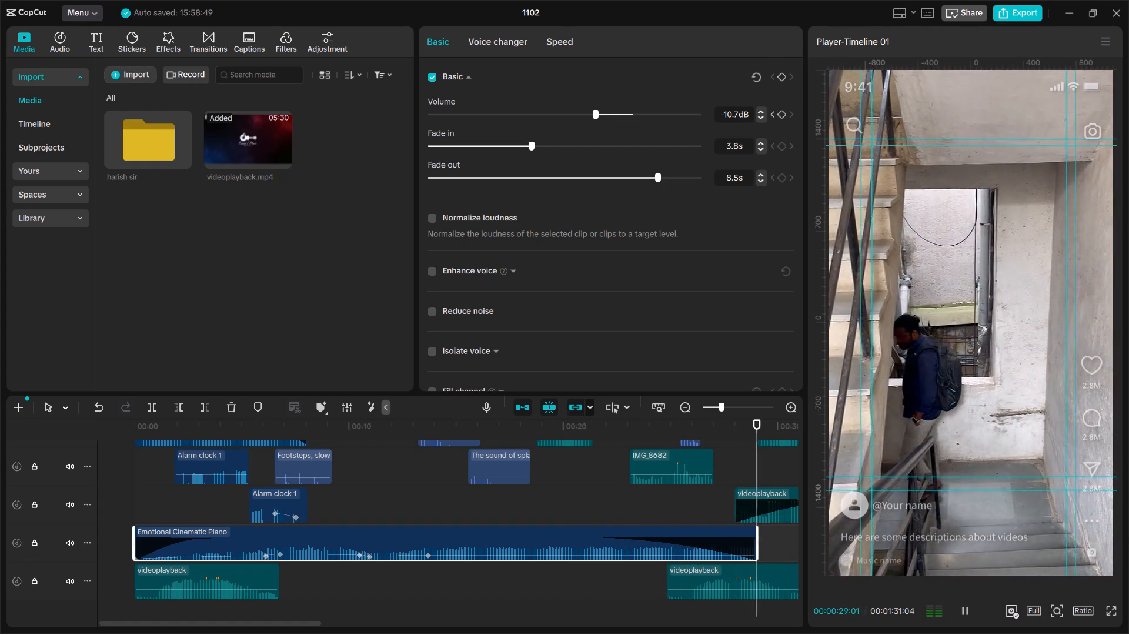
key(space)
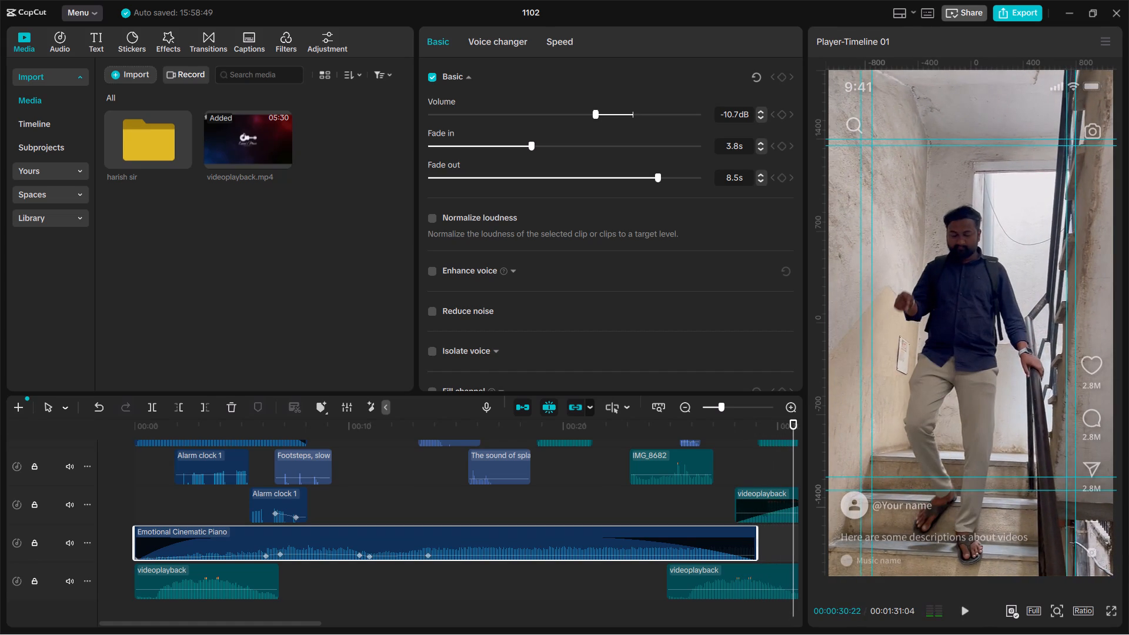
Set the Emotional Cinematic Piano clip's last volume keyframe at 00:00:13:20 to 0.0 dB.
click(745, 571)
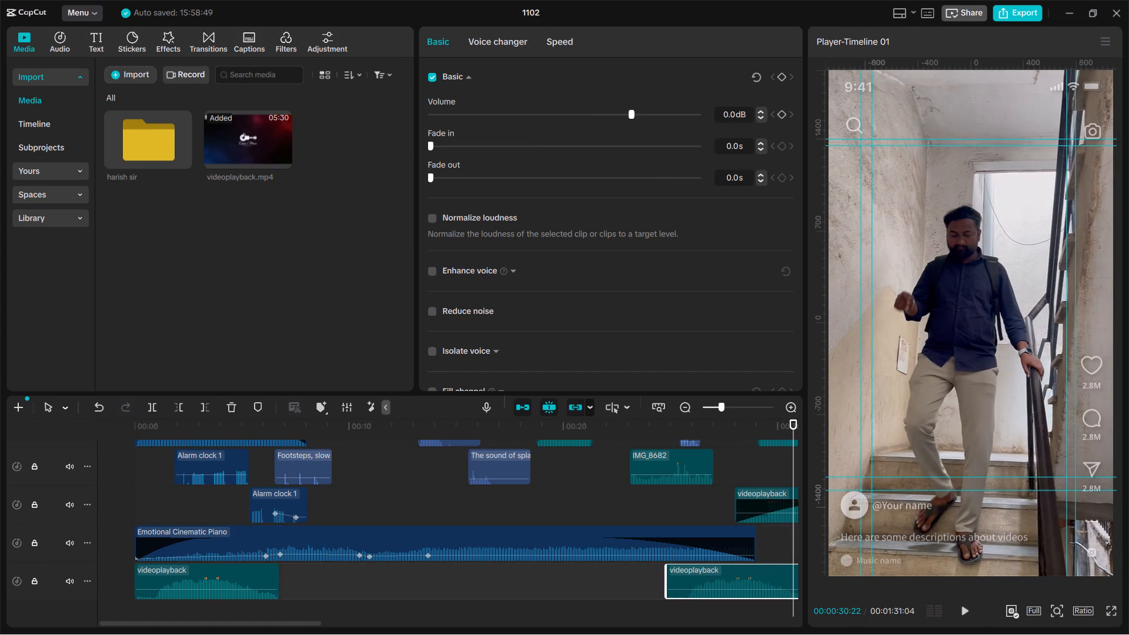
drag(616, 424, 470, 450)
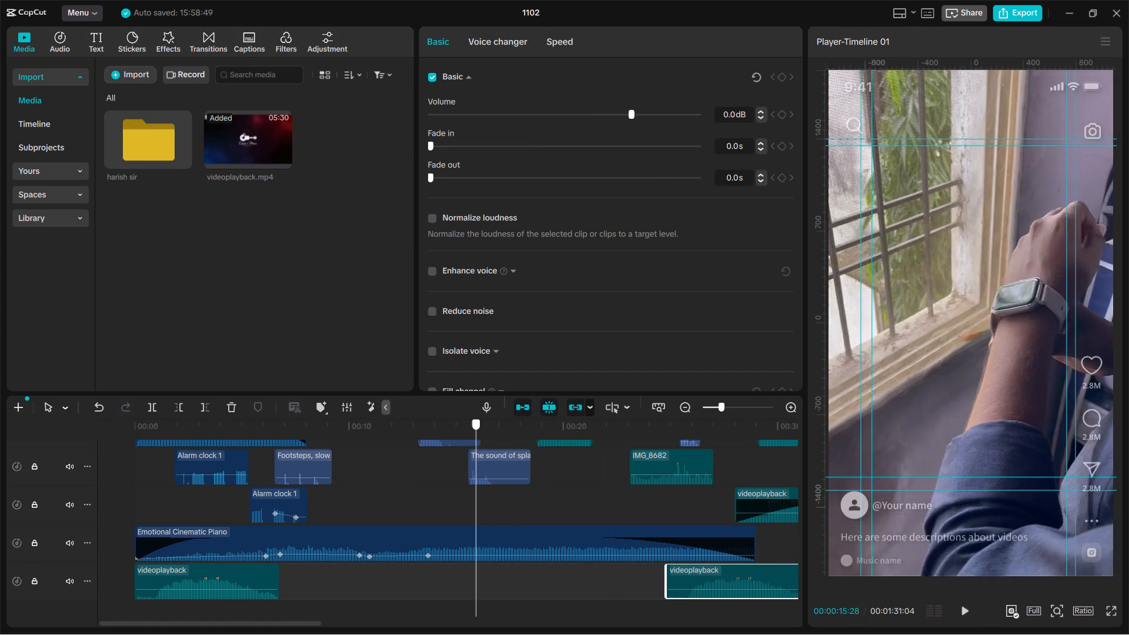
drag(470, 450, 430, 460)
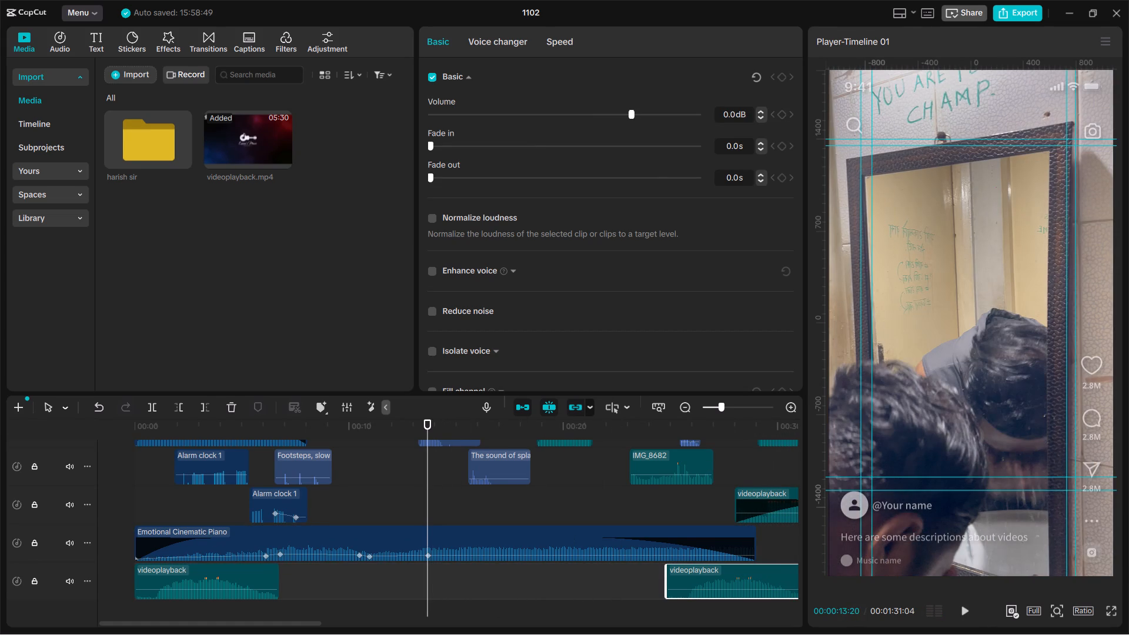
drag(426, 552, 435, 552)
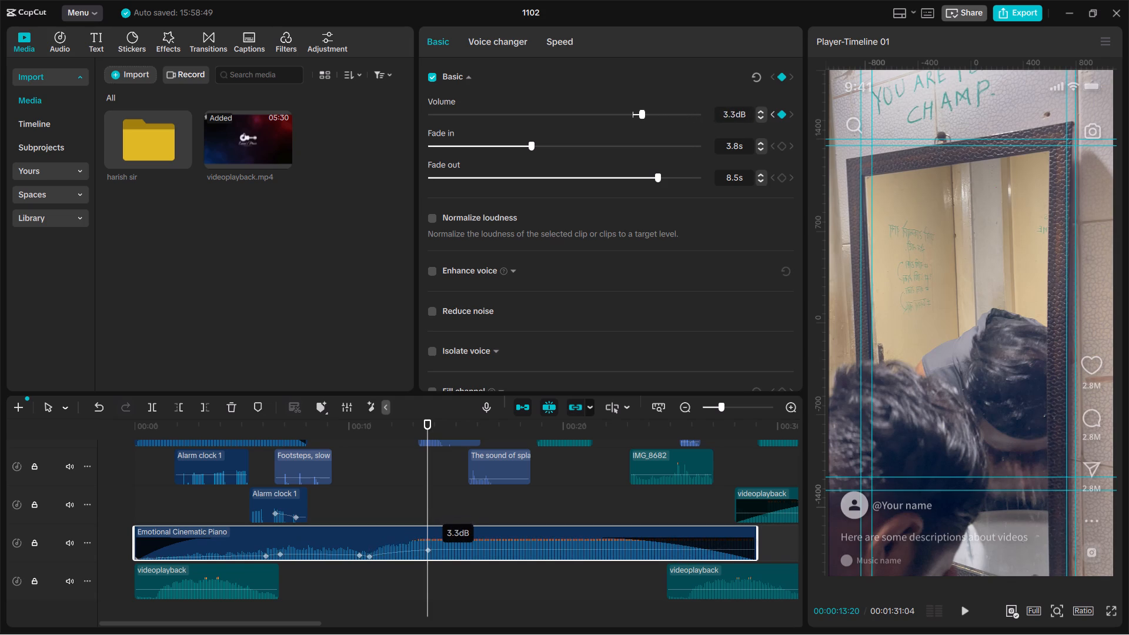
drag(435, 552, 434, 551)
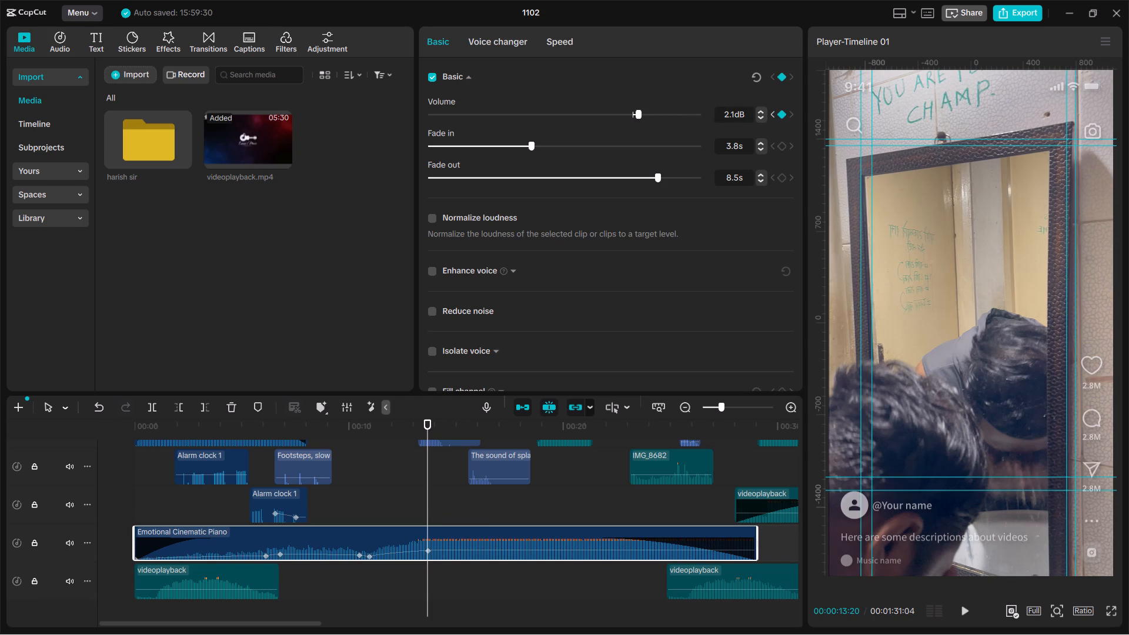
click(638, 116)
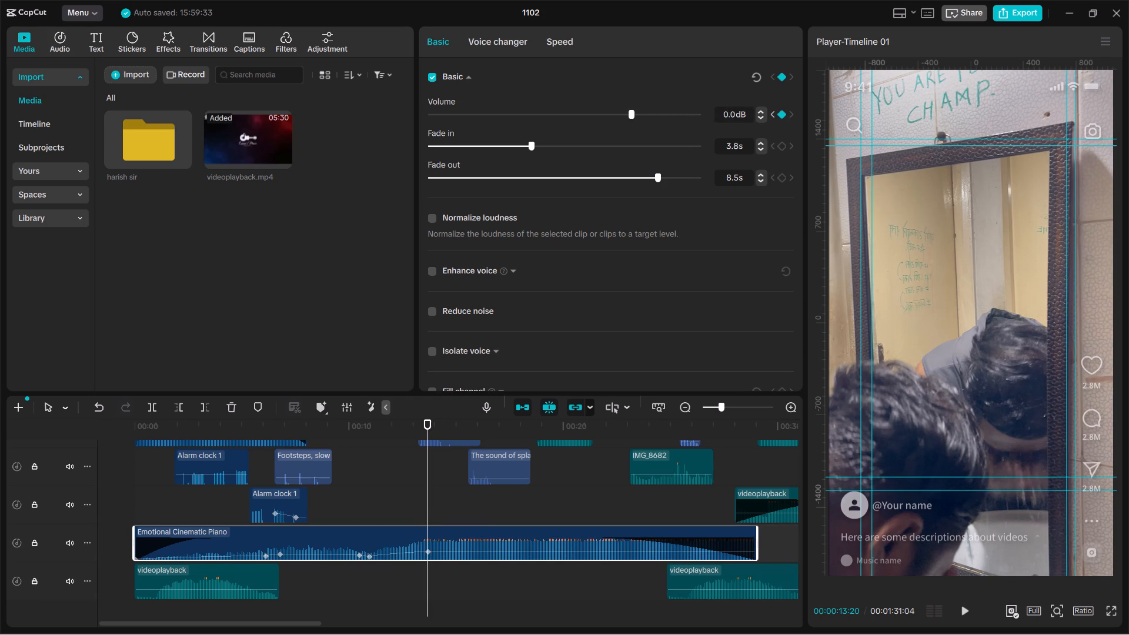
Play from about 00:00:10 through the end of the Emotional Cinematic Piano clip to judge the louder section.
drag(433, 426, 358, 437)
key(space)
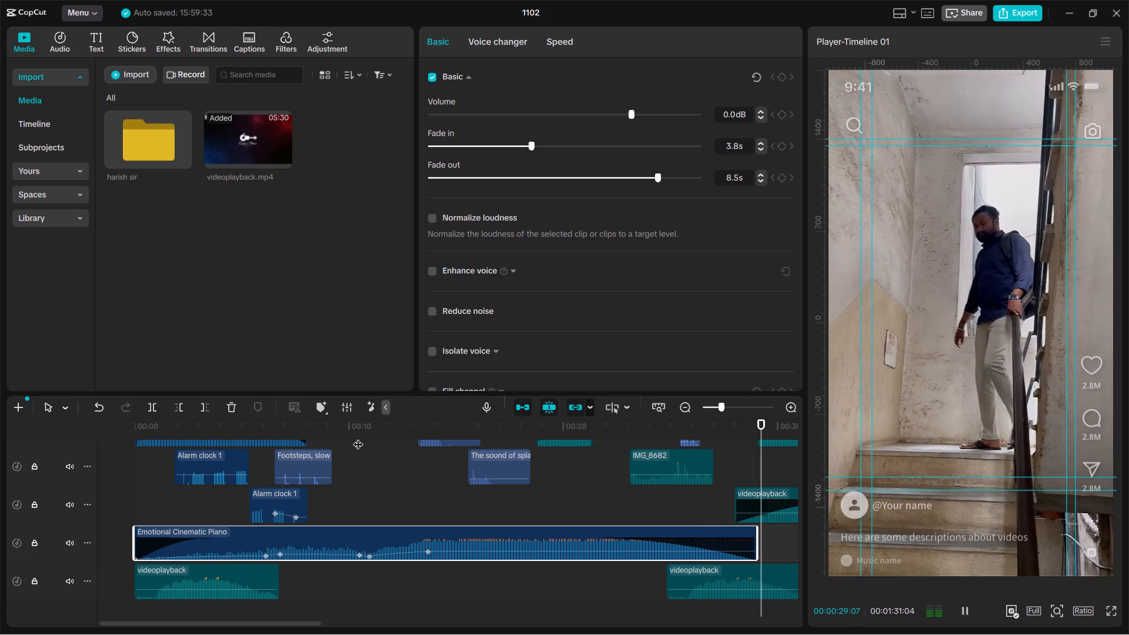
key(space)
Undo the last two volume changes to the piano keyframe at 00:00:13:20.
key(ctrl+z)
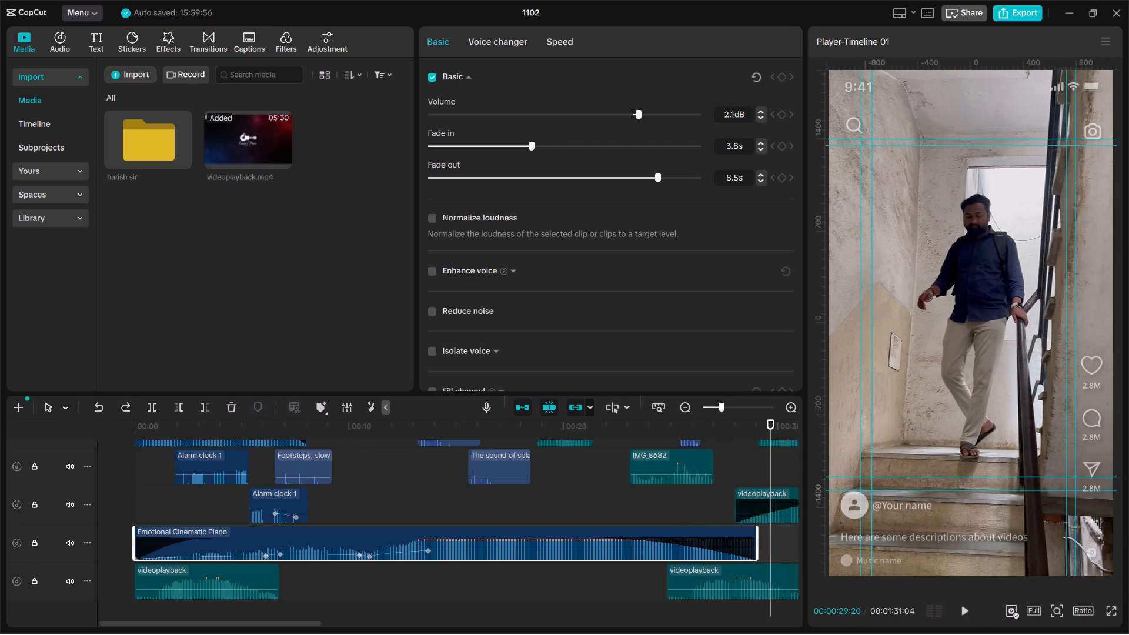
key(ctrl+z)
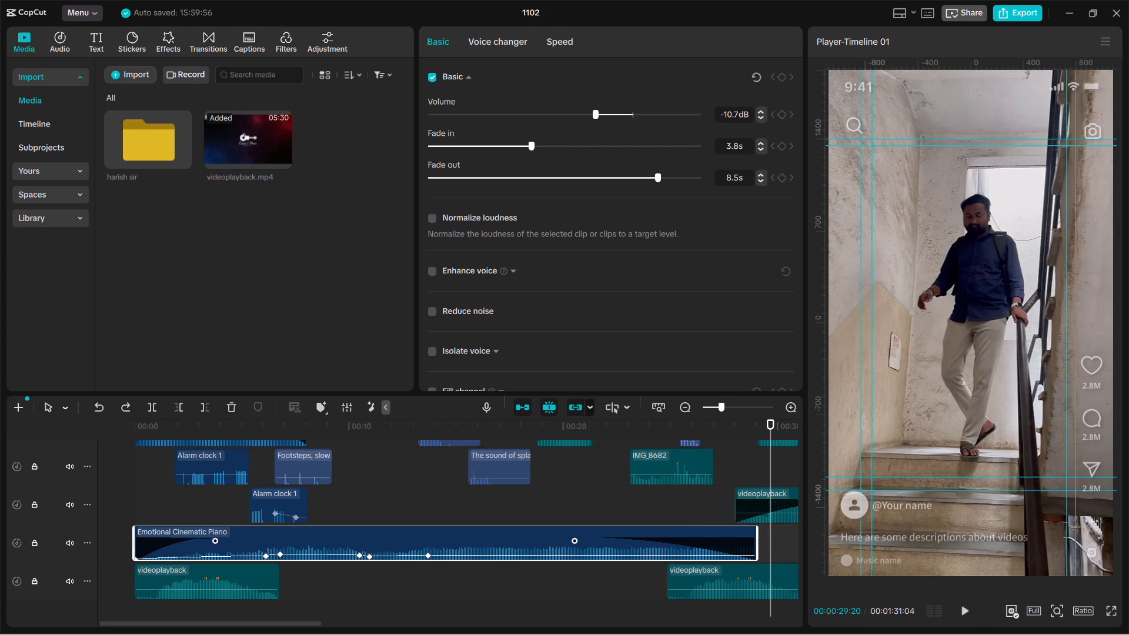
Set the Emotional Cinematic Piano clip's last volume keyframe at 00:00:13:20 to -5.4 dB.
click(432, 415)
double_click(432, 415)
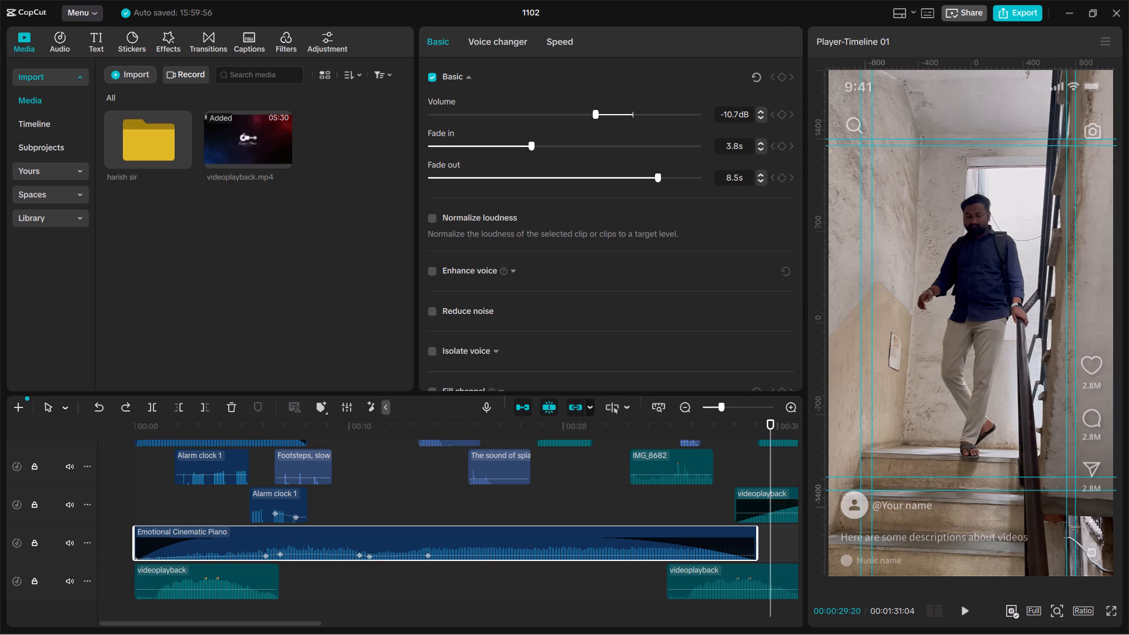
click(432, 415)
click(477, 439)
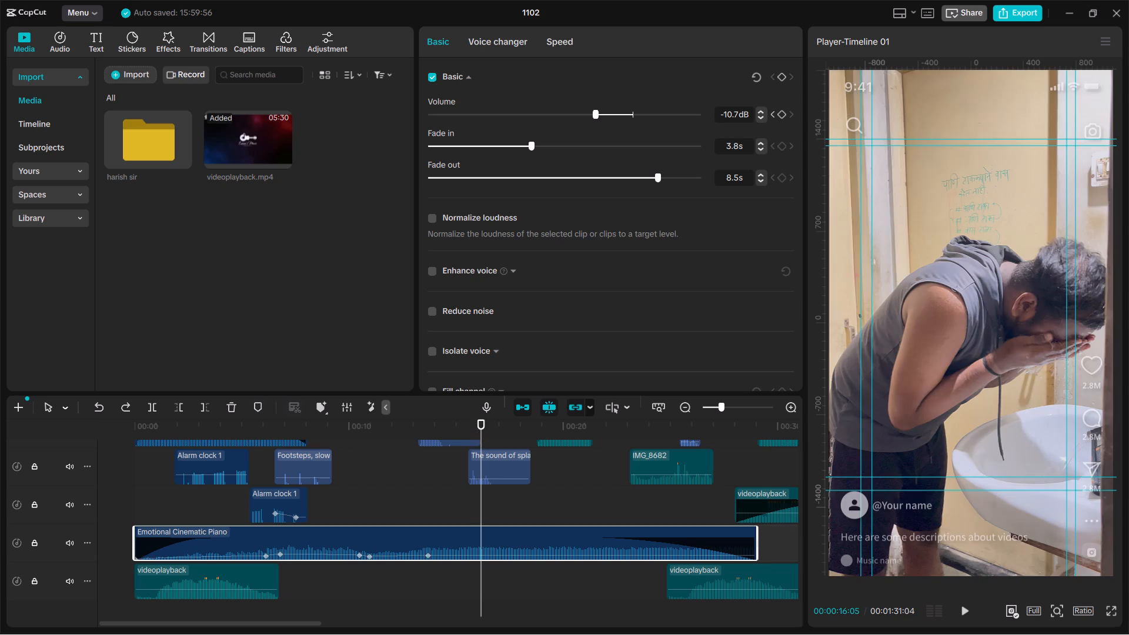
drag(476, 427, 429, 438)
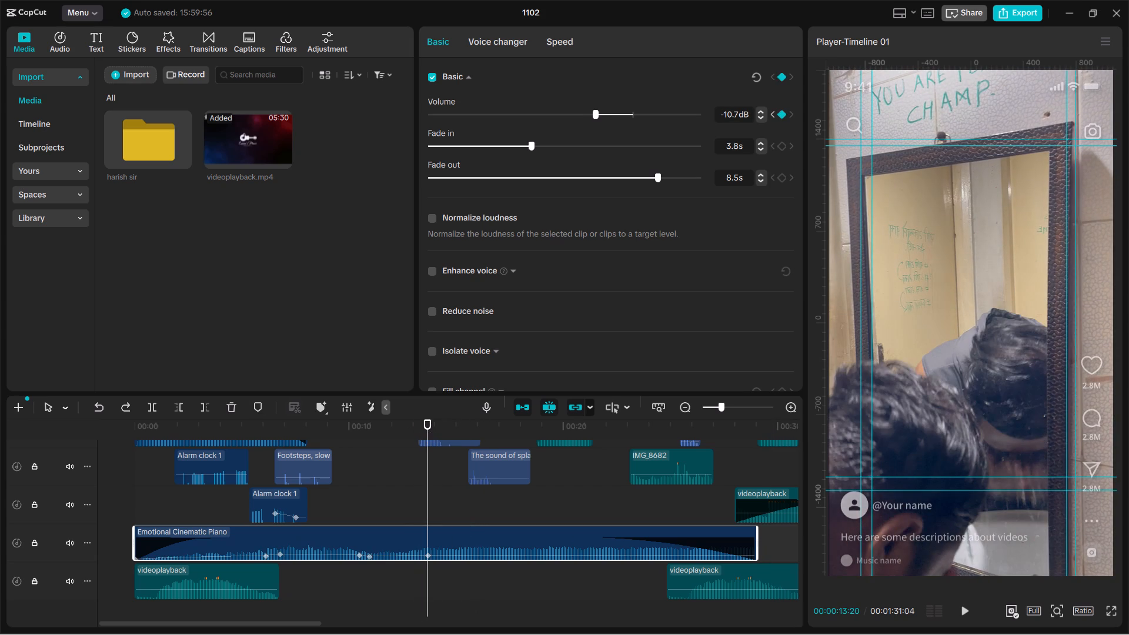
drag(595, 116, 610, 117)
Play from about 00:00:10 through the end of the Emotional Cinematic Piano clip to judge the adjusted volume.
drag(429, 425, 358, 431)
key(space)
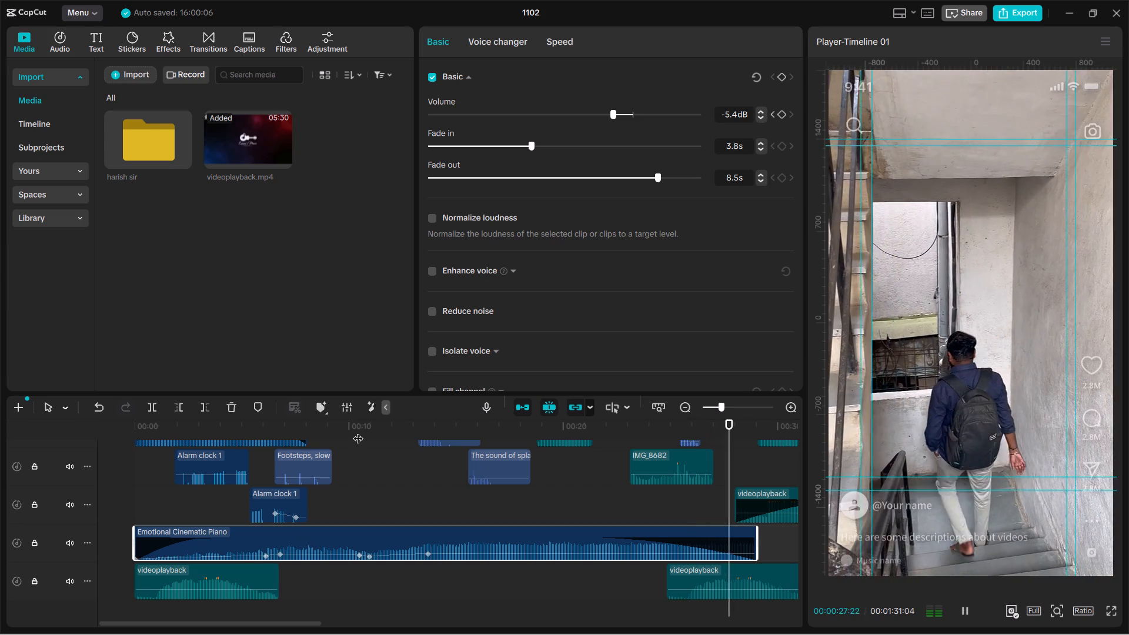
key(space)
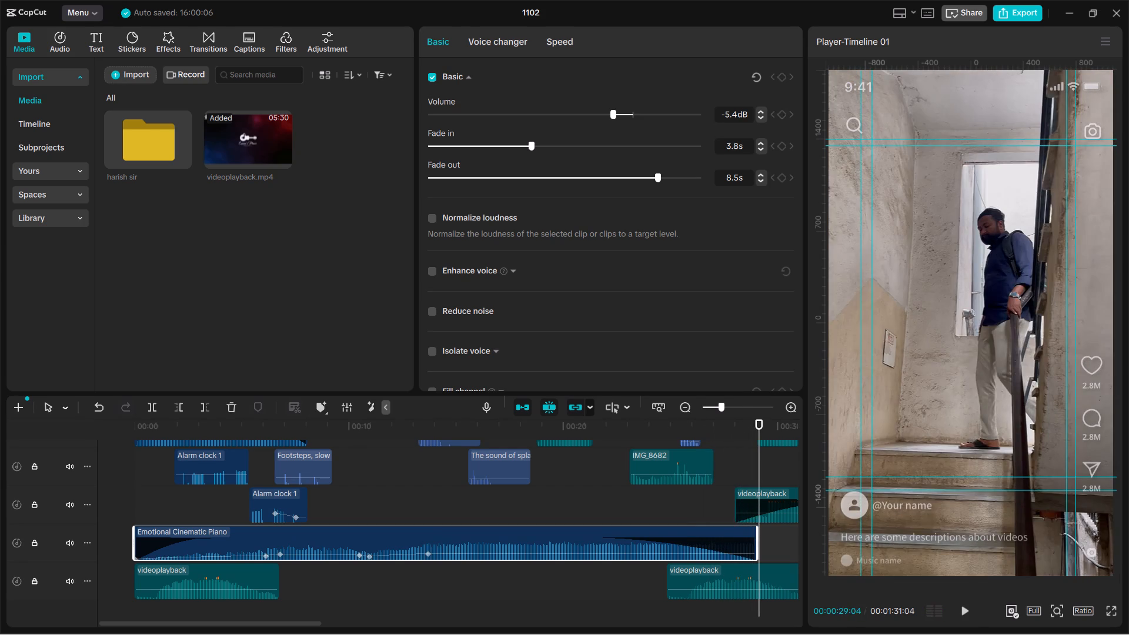
Add a 2.4 s fade-out to the IMG_8682 audio clip.
scroll(694, 478, up, 1)
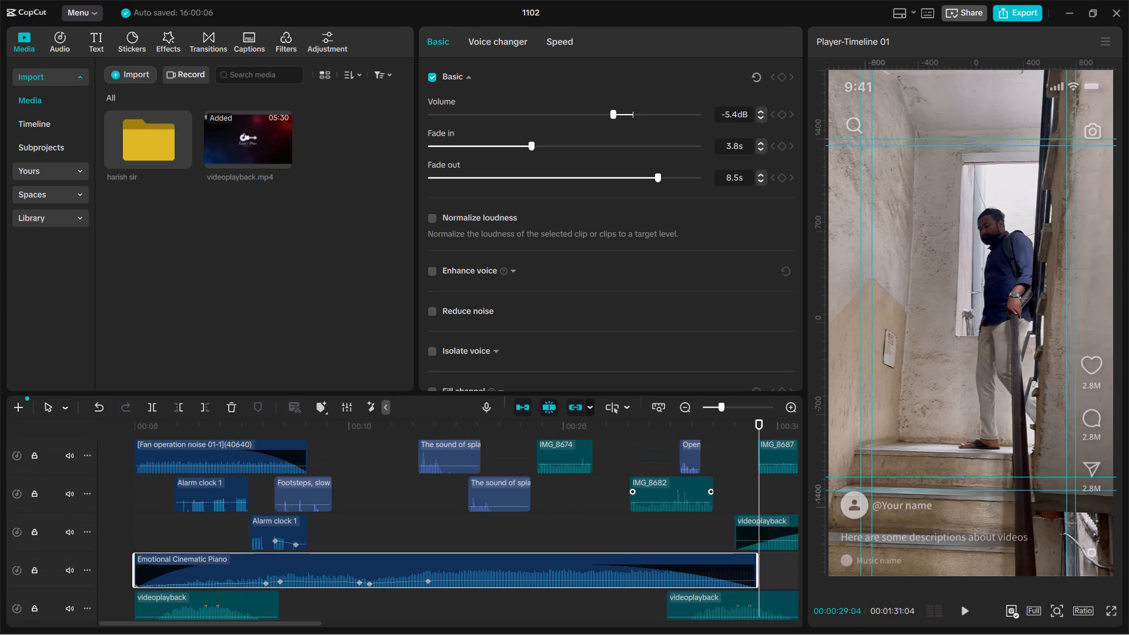
drag(709, 495, 657, 493)
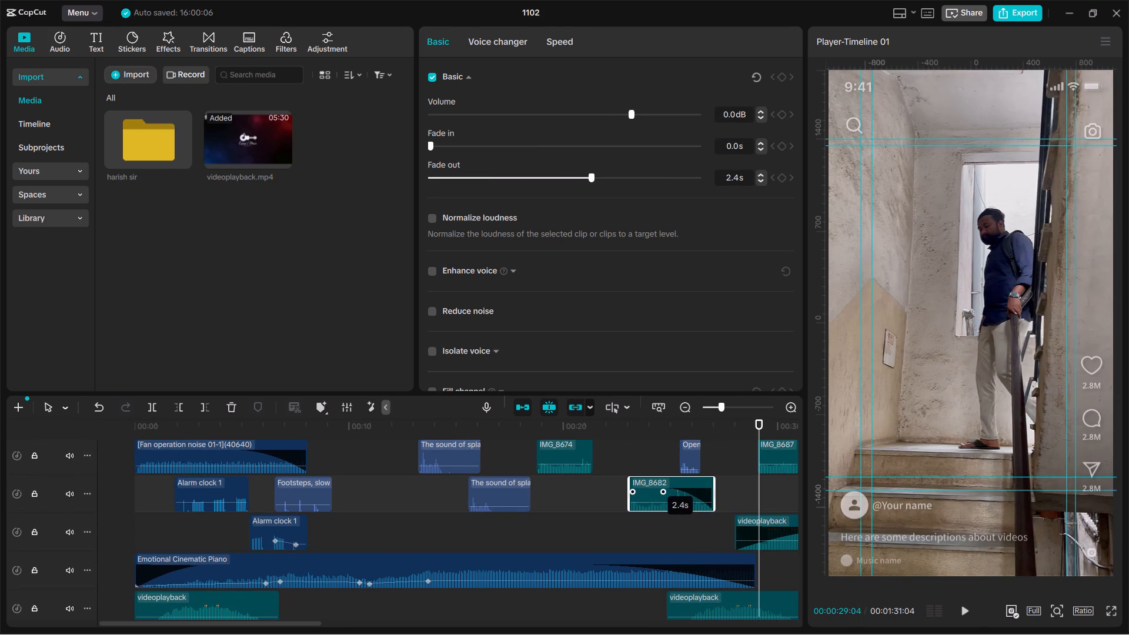
Play from the IMG_8682 audio clip to the end of the video, replaying the closing IMG_8697 section to check the ending.
drag(747, 420, 656, 443)
key(space)
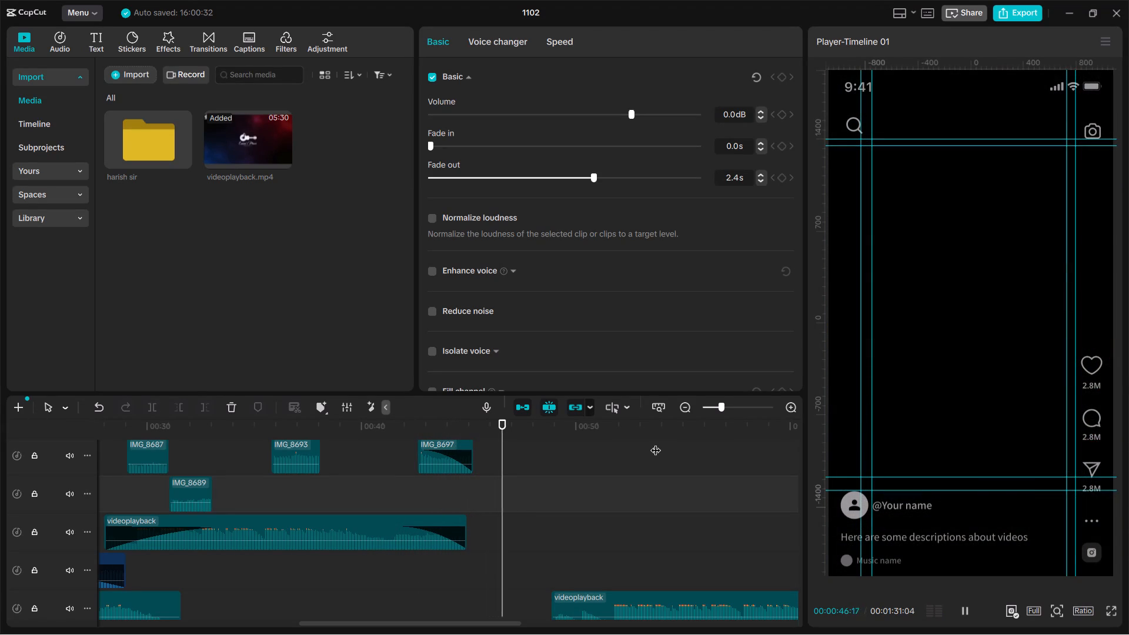
drag(526, 437, 370, 442)
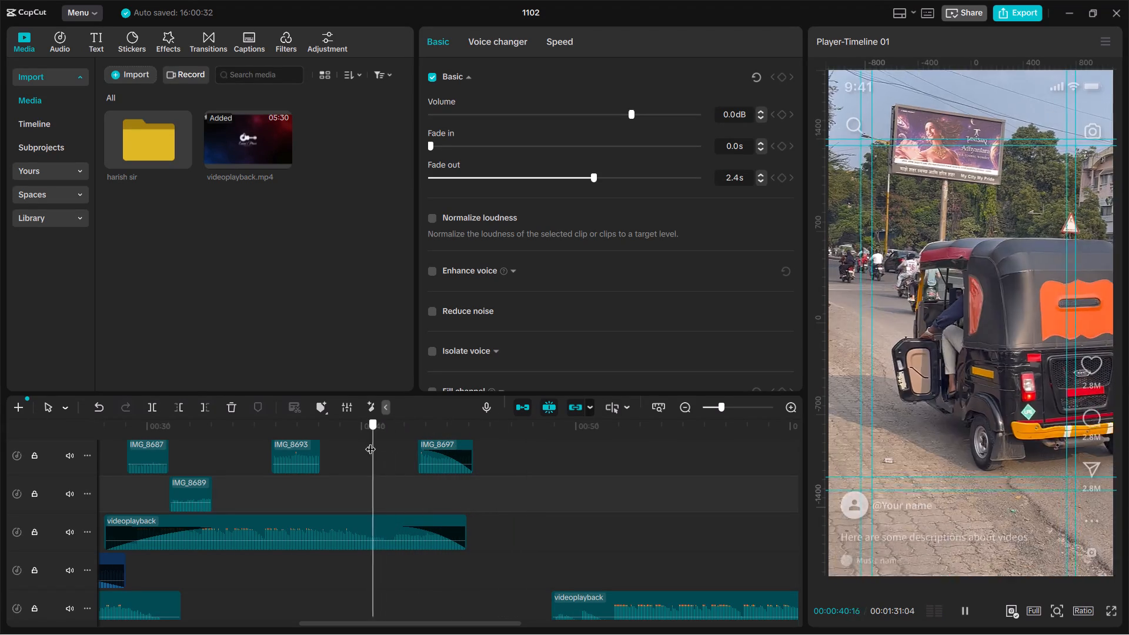
drag(370, 442, 393, 446)
key(space)
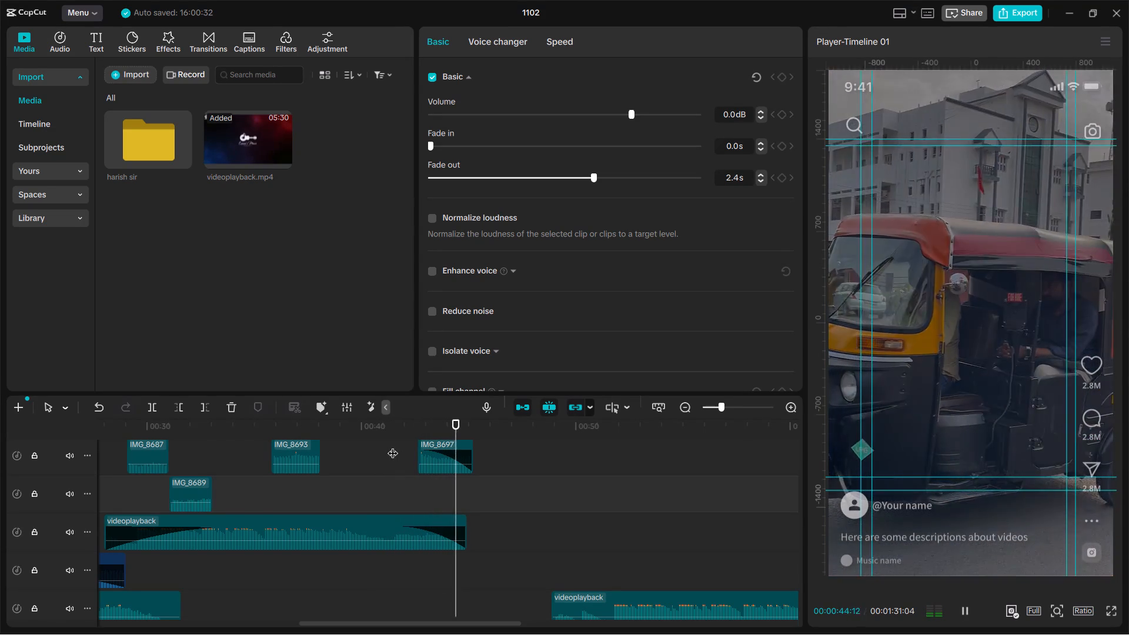
key(space)
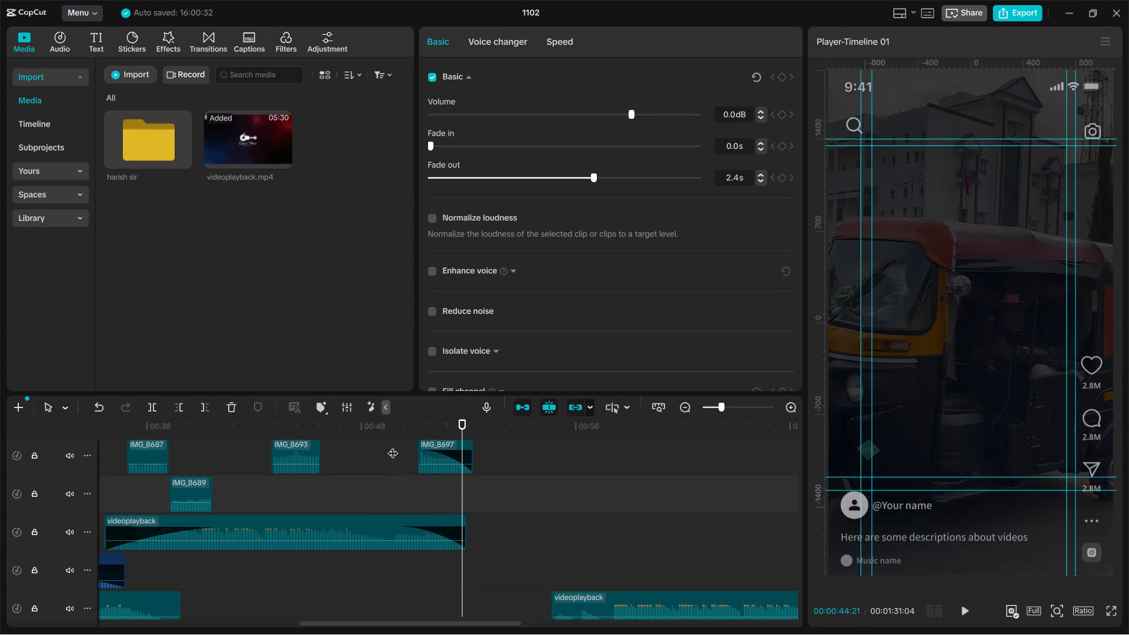
key(space)
key(space)
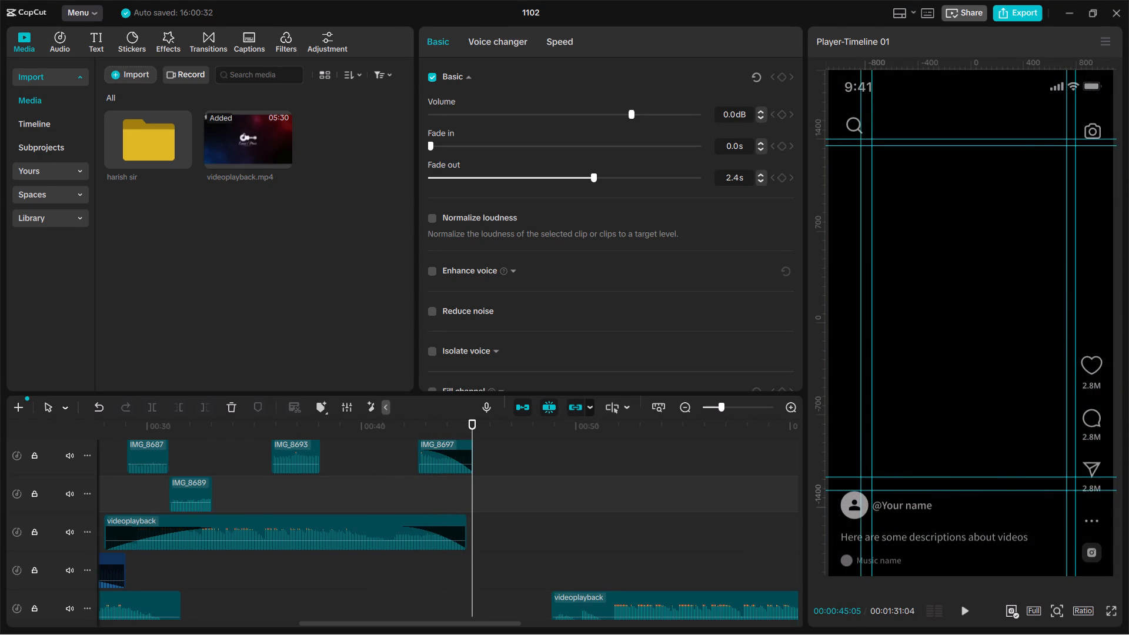
Delete the leftover videoplayback audio clip that lies beyond the end of the video.
scroll(610, 549, down, 2)
click(627, 563)
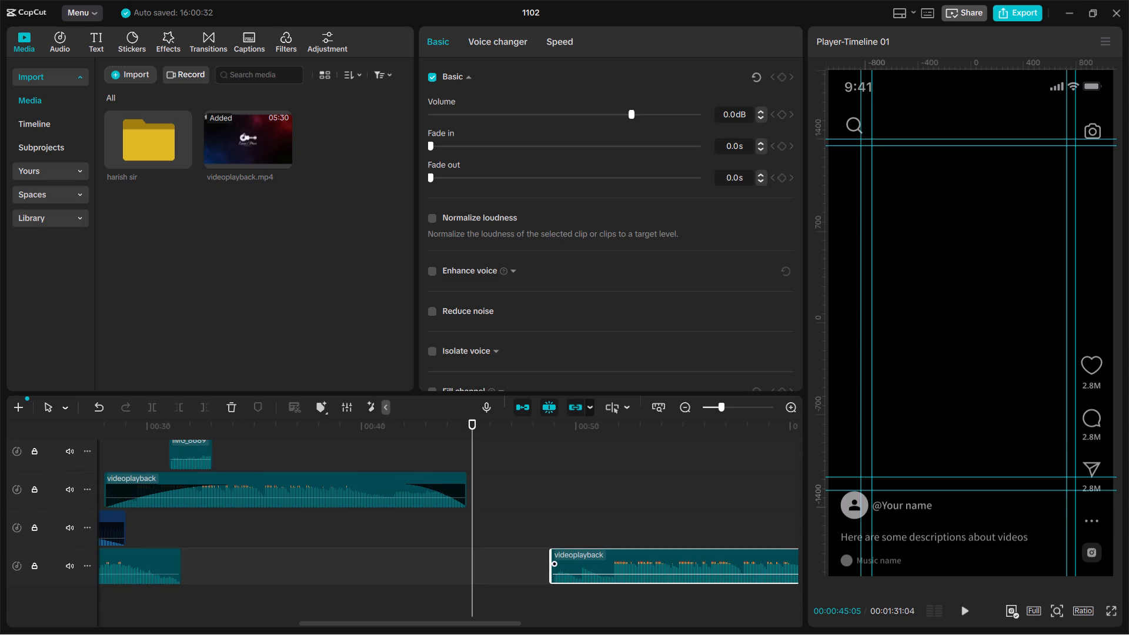
key(BackSpace)
Return the playhead to the start of the timeline at 00:00:00:00.
scroll(627, 563, up, 1)
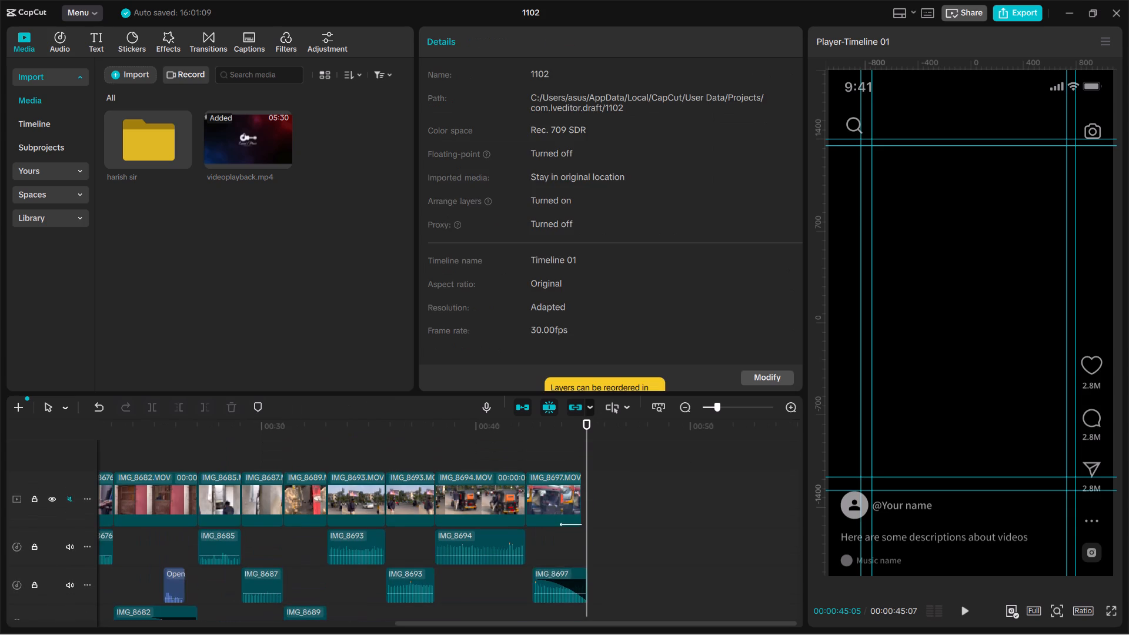
scroll(627, 563, up, 2)
drag(583, 427, 449, 457)
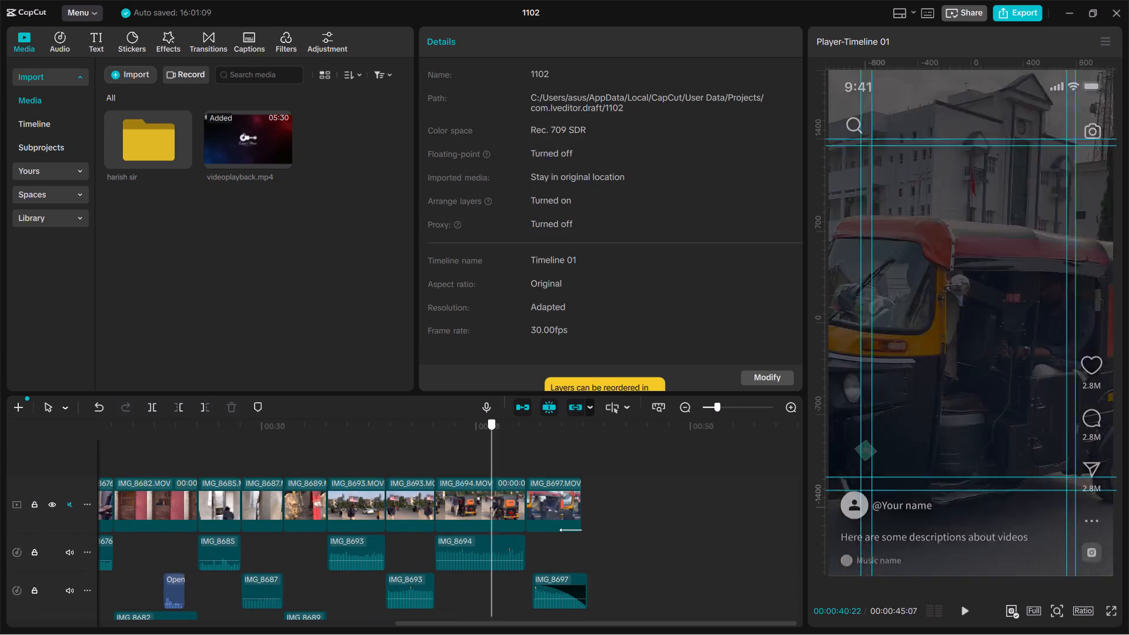
drag(449, 457, 58, 444)
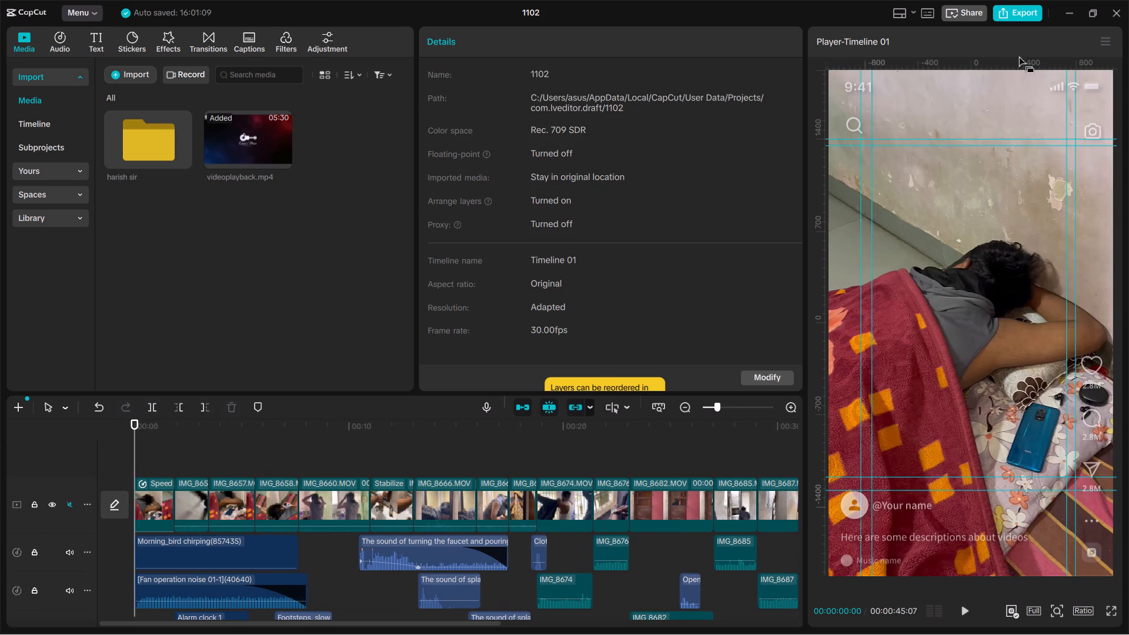
Export the video as 1102 with the frame rate set to 60fps, and close the sharing dialog without sharing.
click(1018, 11)
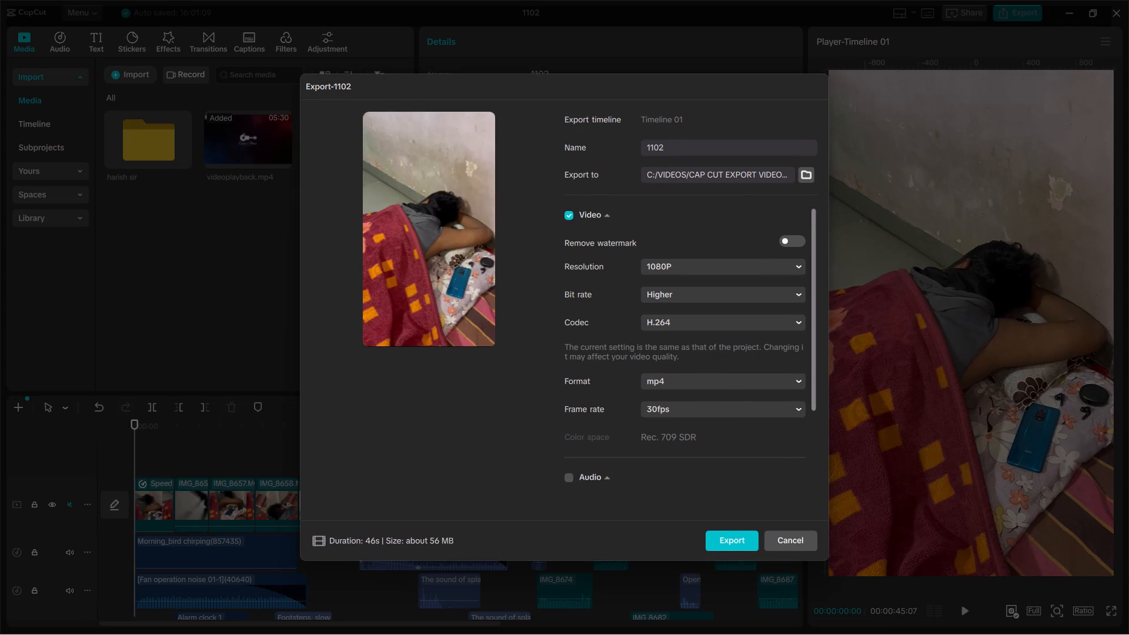
click(798, 410)
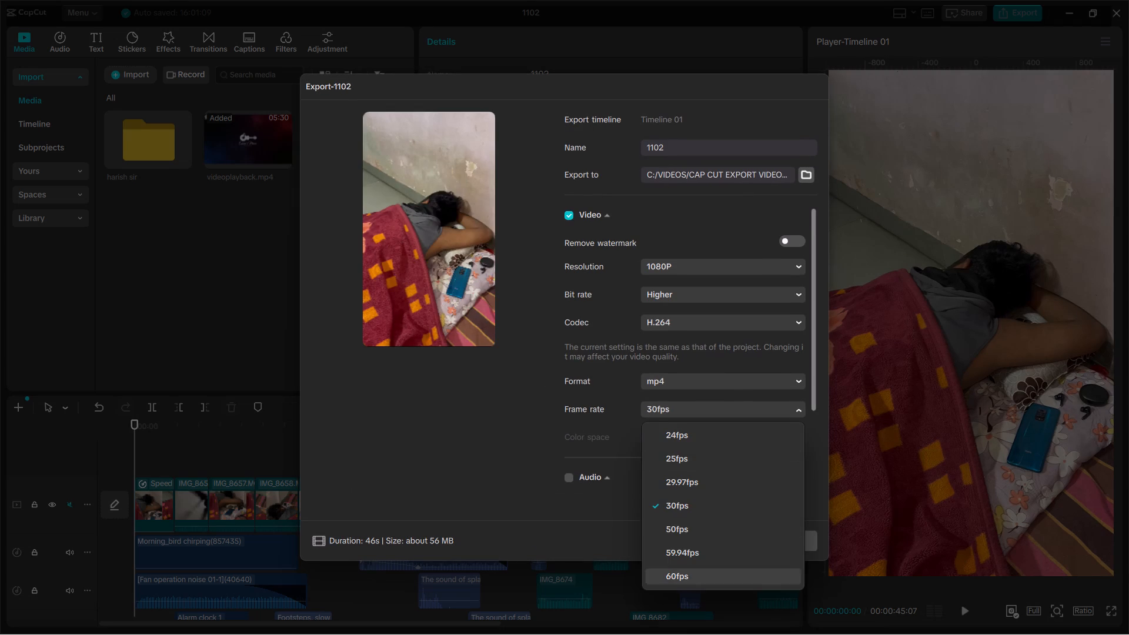
click(671, 583)
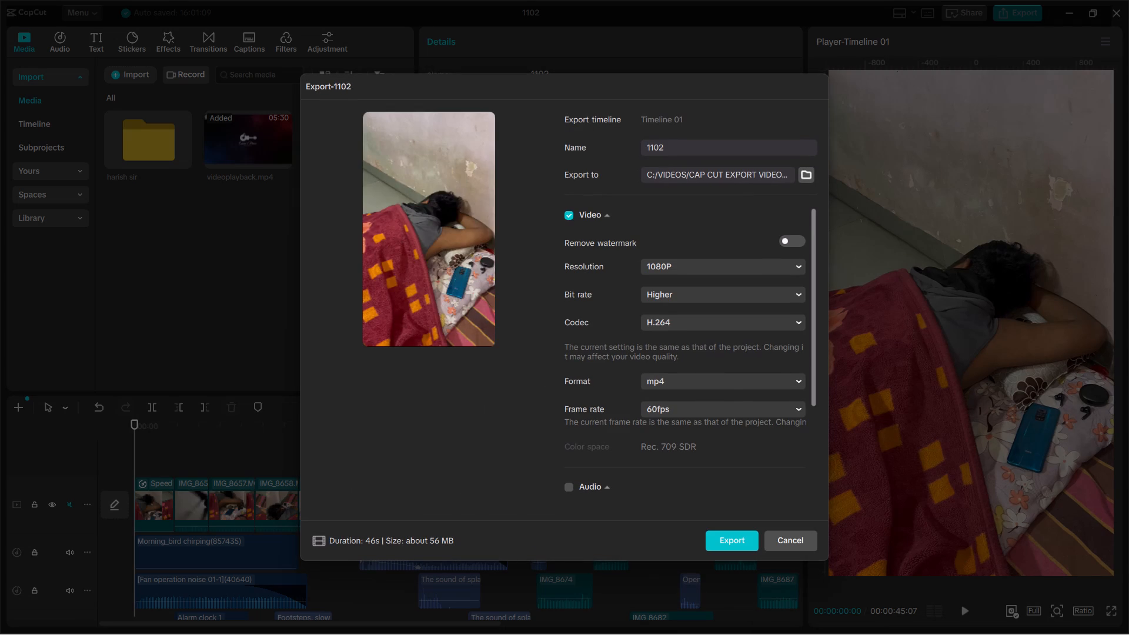
click(722, 539)
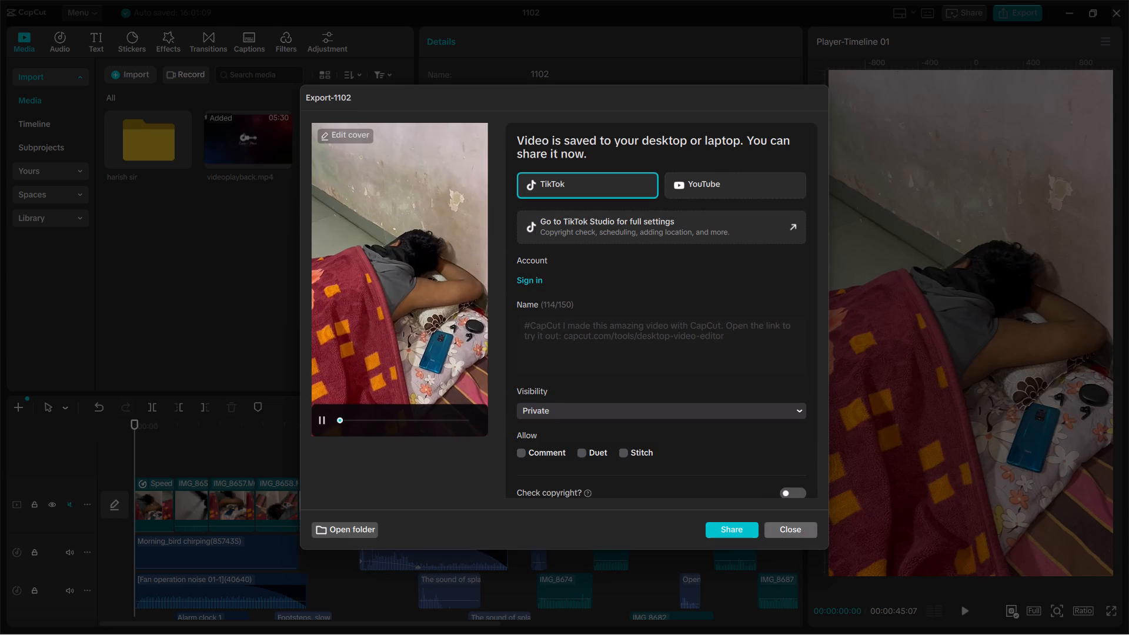
click(814, 528)
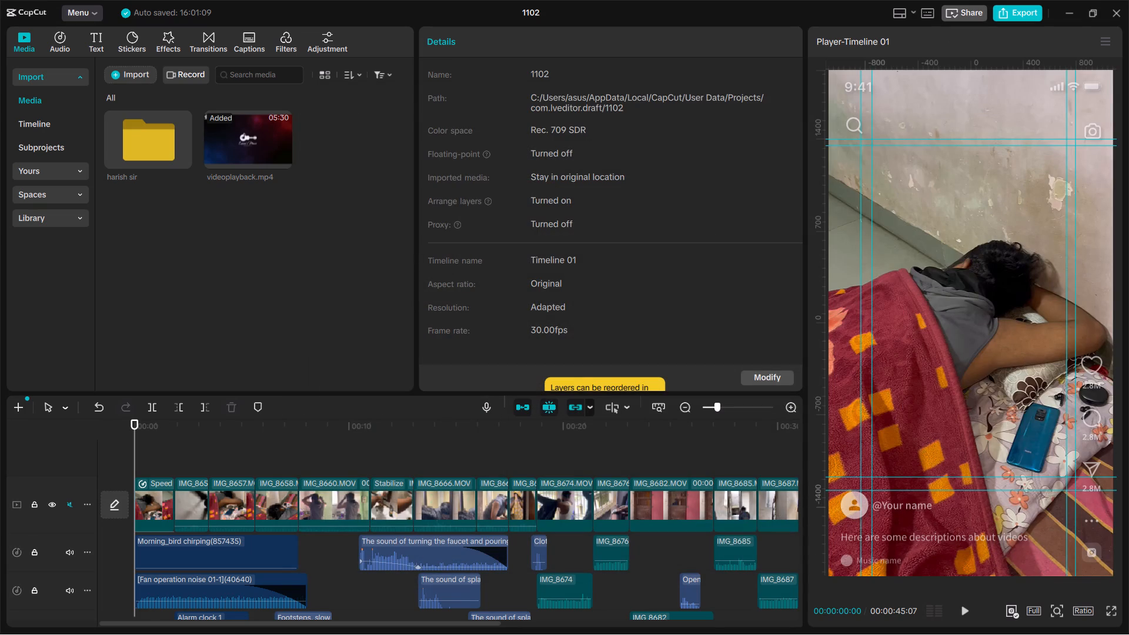
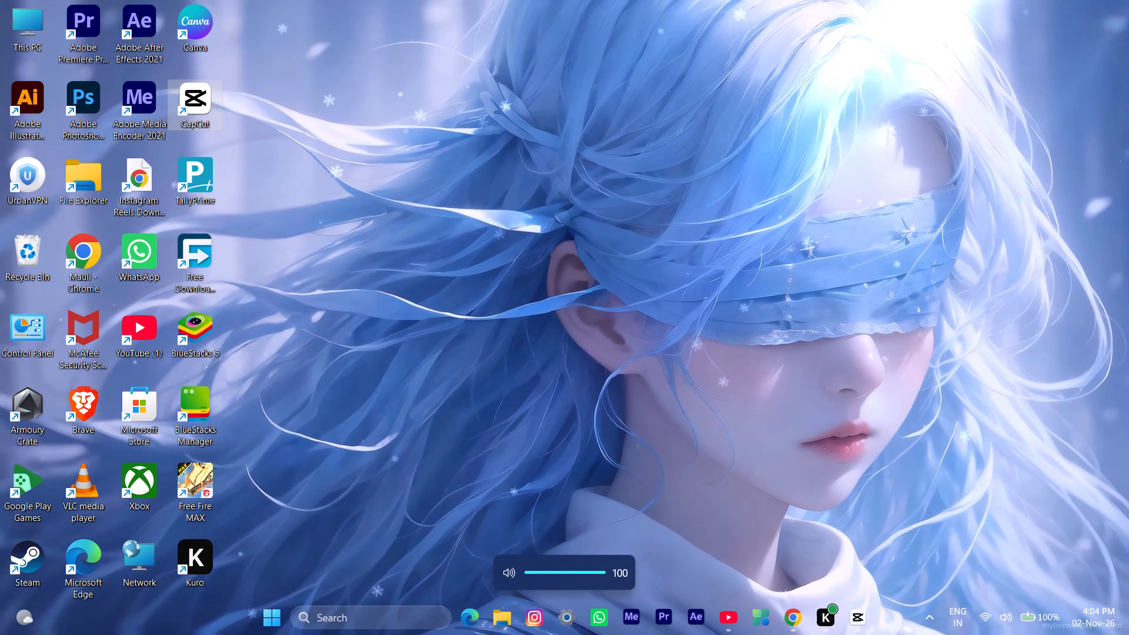
Open the exported 1102 video from the CAP CUT EXPORT VIDEO folder inside VIDEOS on drive C in VLC media player.
double_click(500, 617)
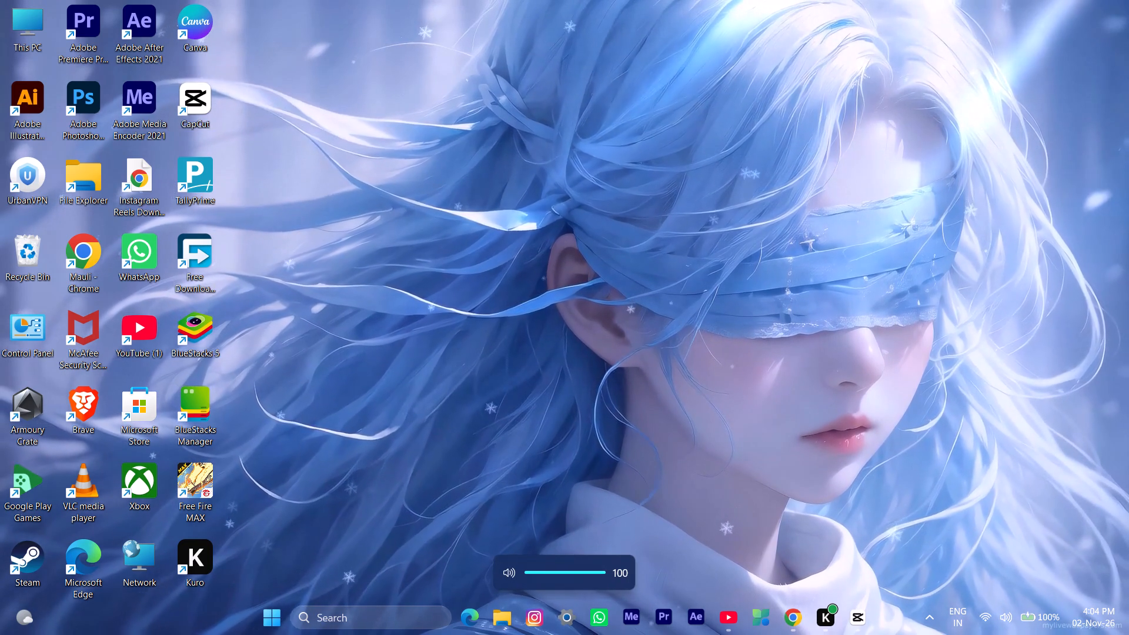
click(77, 308)
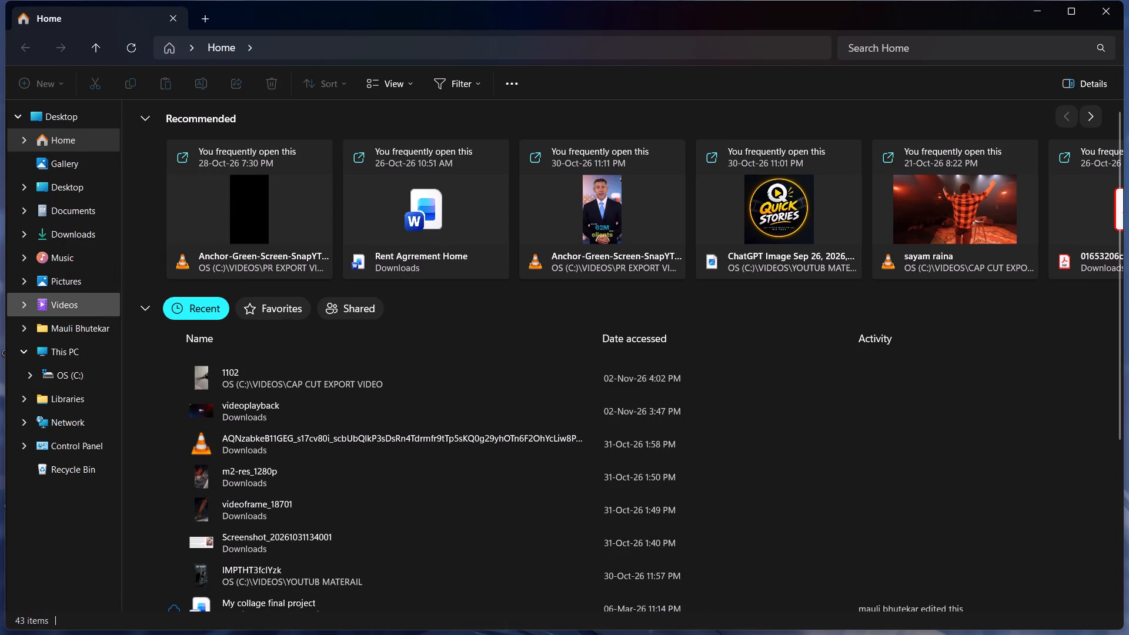
click(81, 372)
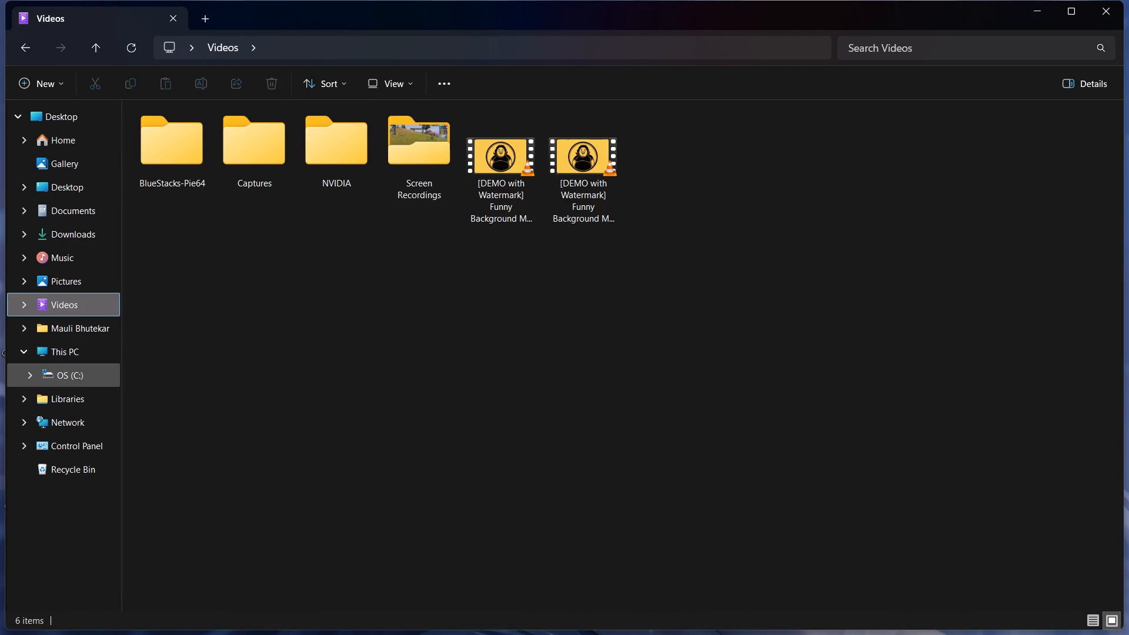
double_click(332, 249)
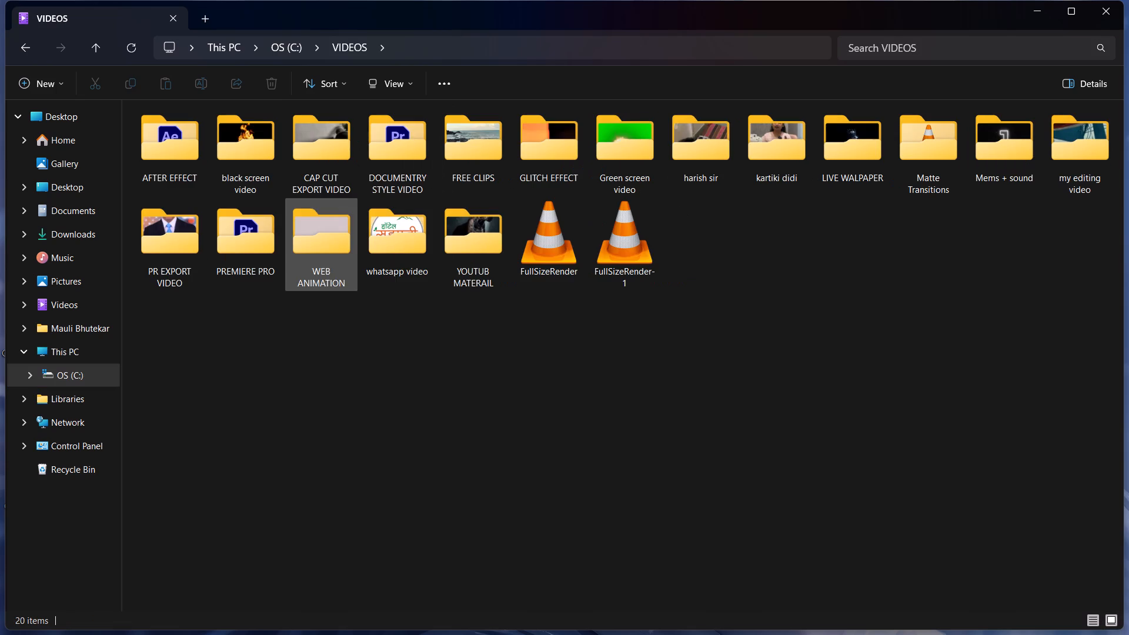
double_click(319, 145)
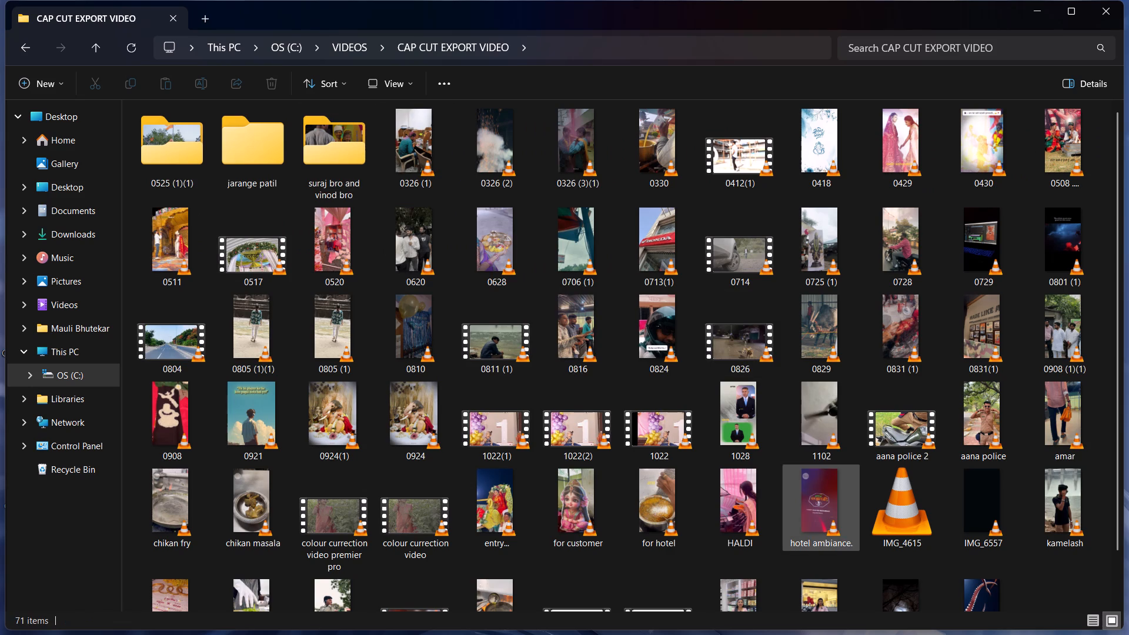
double_click(825, 409)
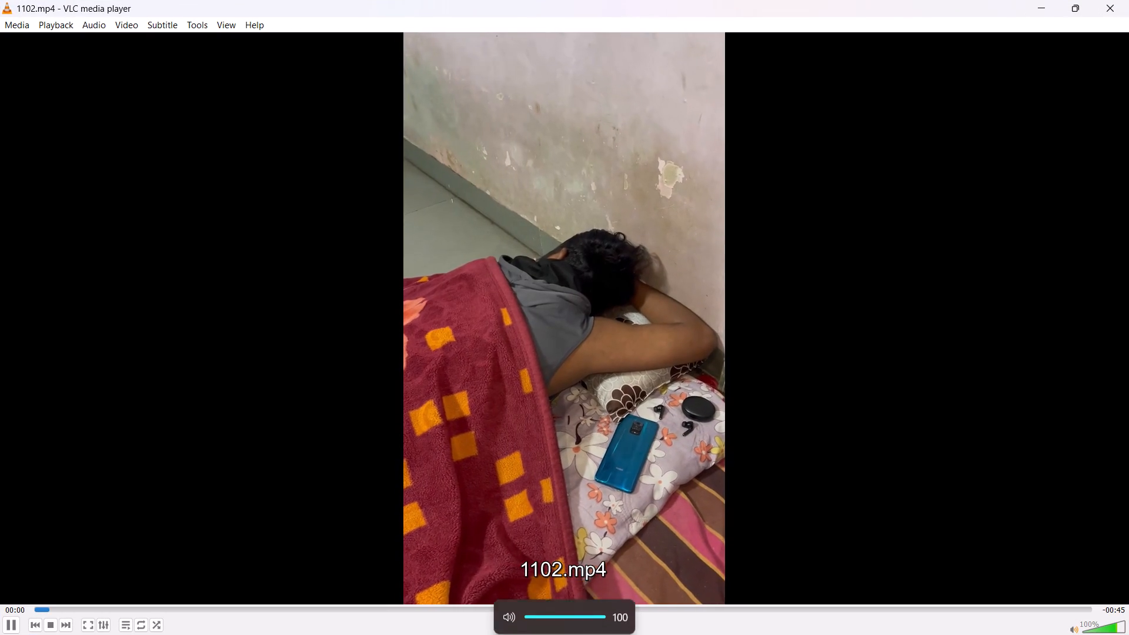
Raise the player's volume to 125%.
key(Up)
key(Up)
key(Up)
key(Up)
key(Up)
key(Up)
key(Up)
key(Up)
key(Up)
key(Up)
key(Up)
key(Up)
key(Up)
key(Up)
key(Up)
key(Up)
key(Up)
key(Up)
key(Up)
key(Up)
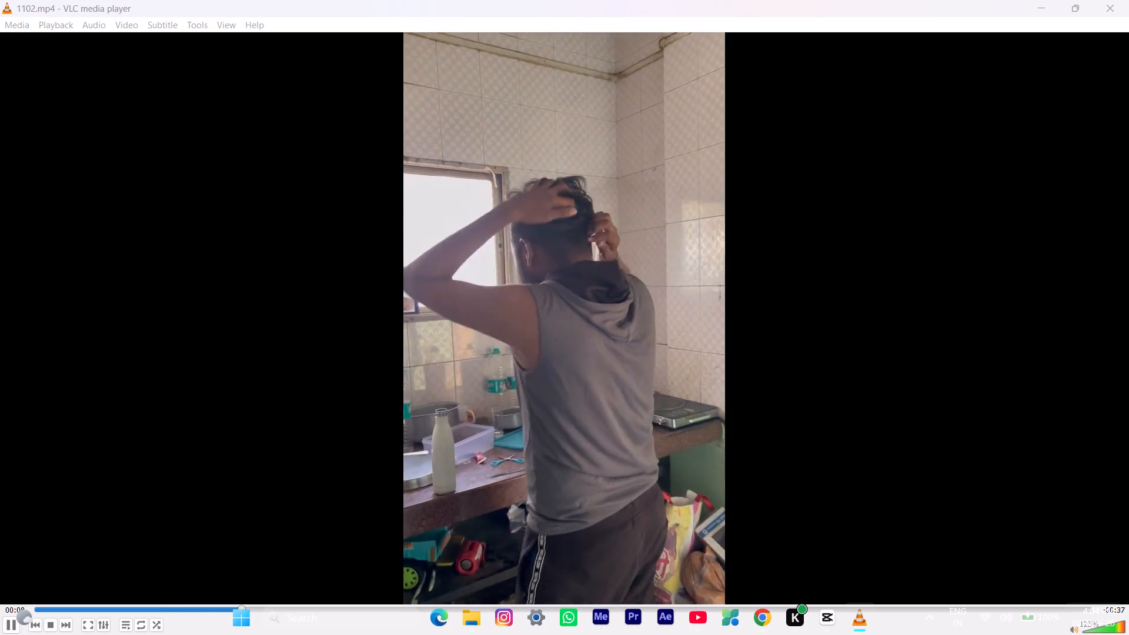
Switch the Windows sound output device to Speakers (Realtek(R) Audio).
click(1069, 619)
click(1037, 620)
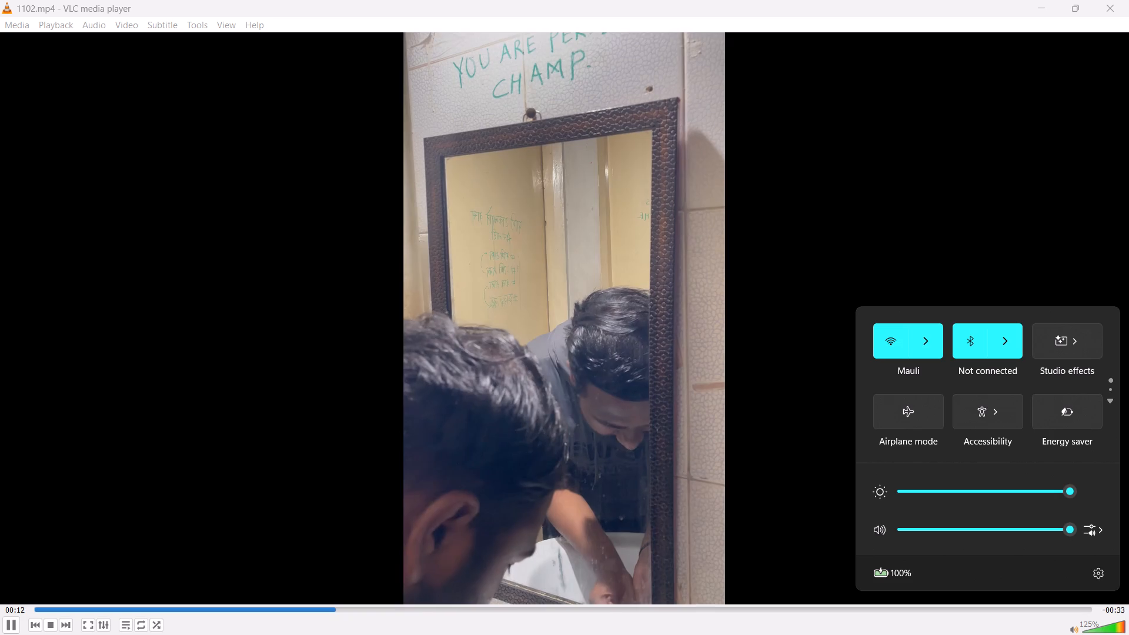
click(1089, 539)
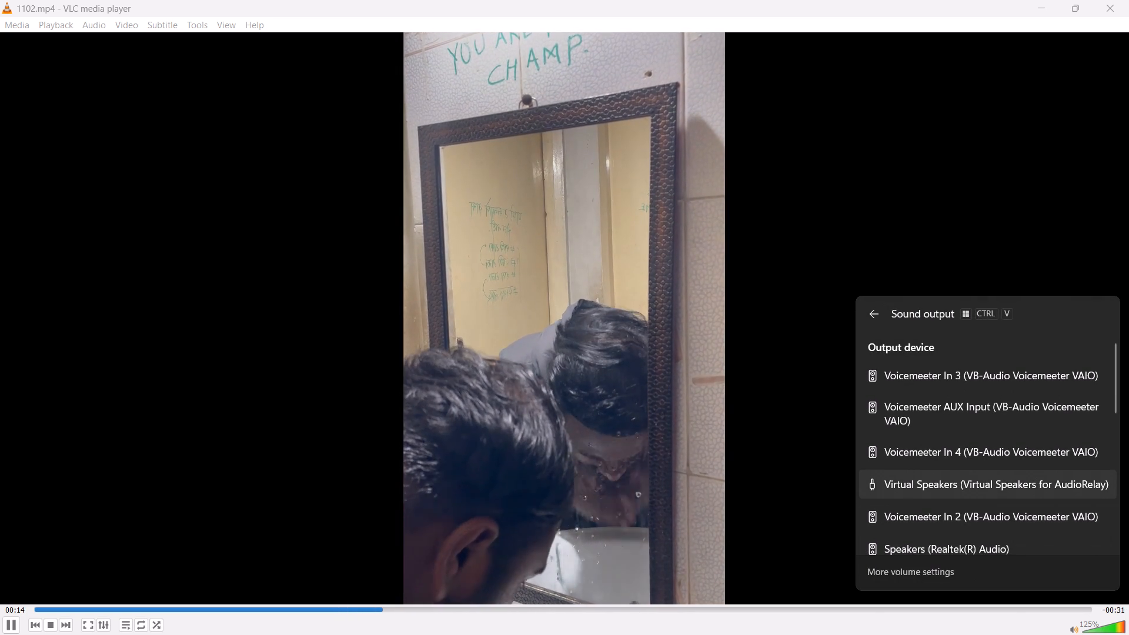
scroll(1013, 498, down, 2)
click(993, 497)
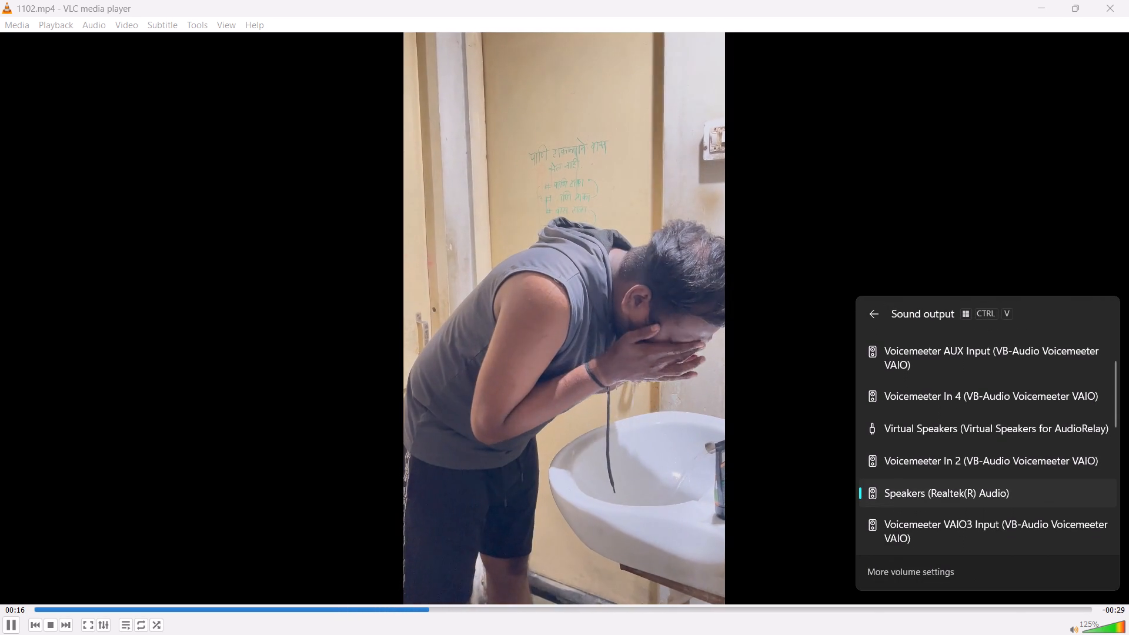
Rewind the 1102 video to its beginning at 00:00 and play it from there to review the exported sound.
drag(480, 604, 407, 596)
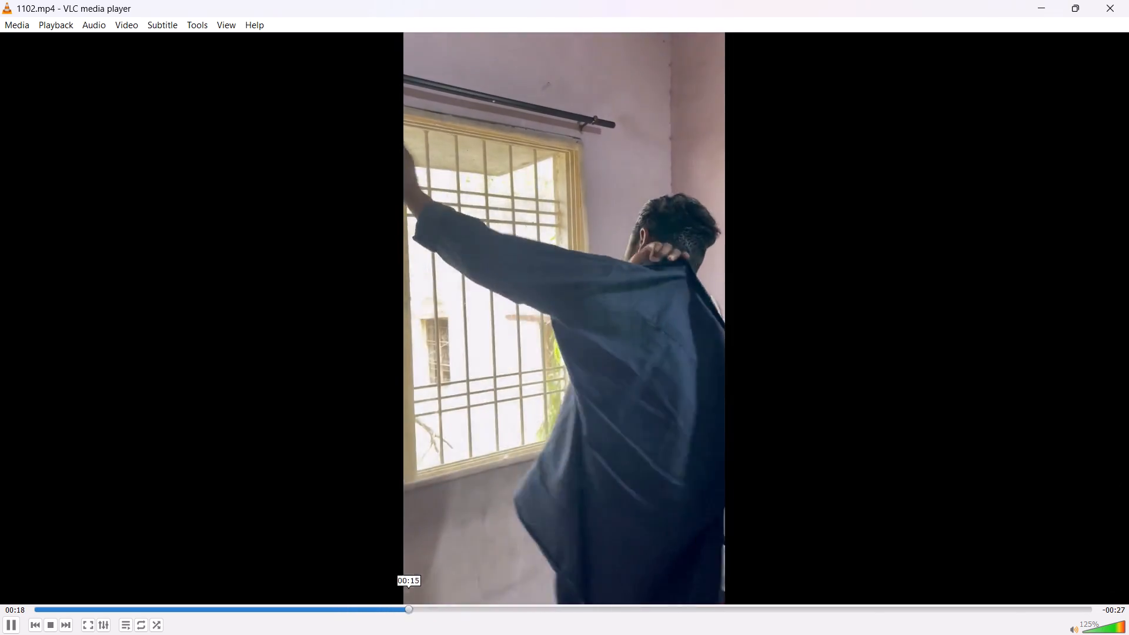
drag(407, 596, 0, 634)
key(space)
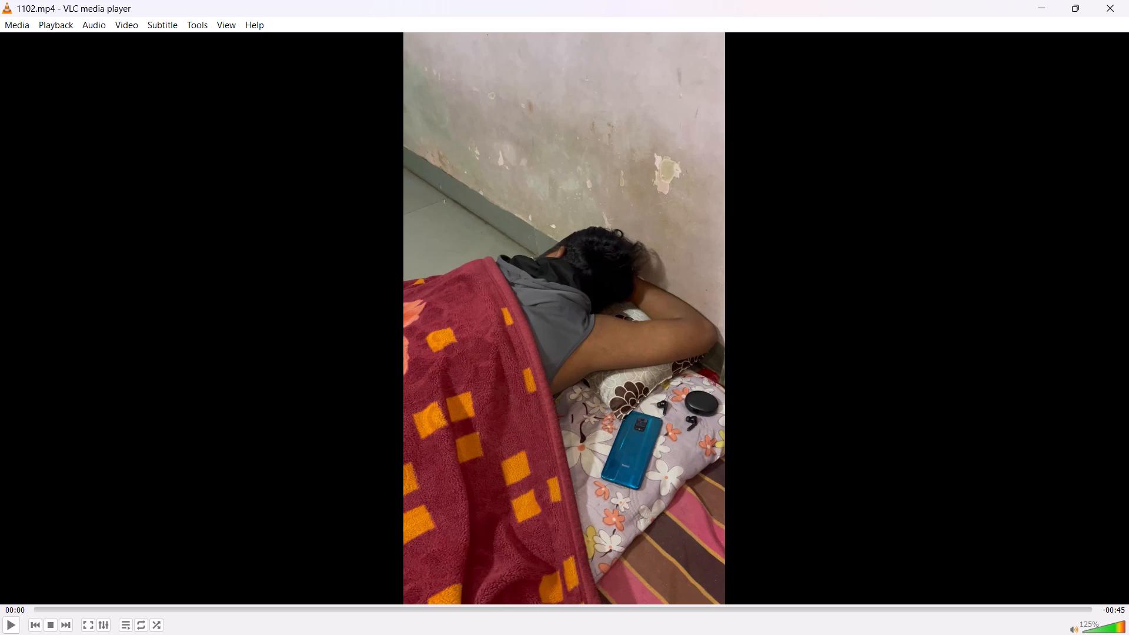
key(Left)
key(Left)
key(Left)
key(Left)
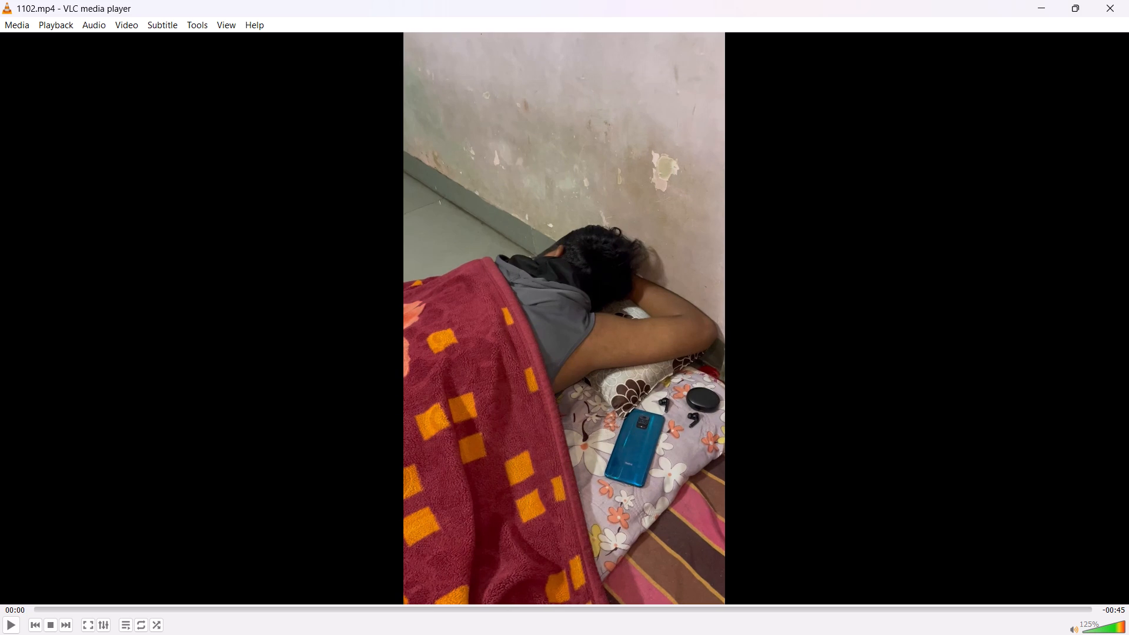
key(space)
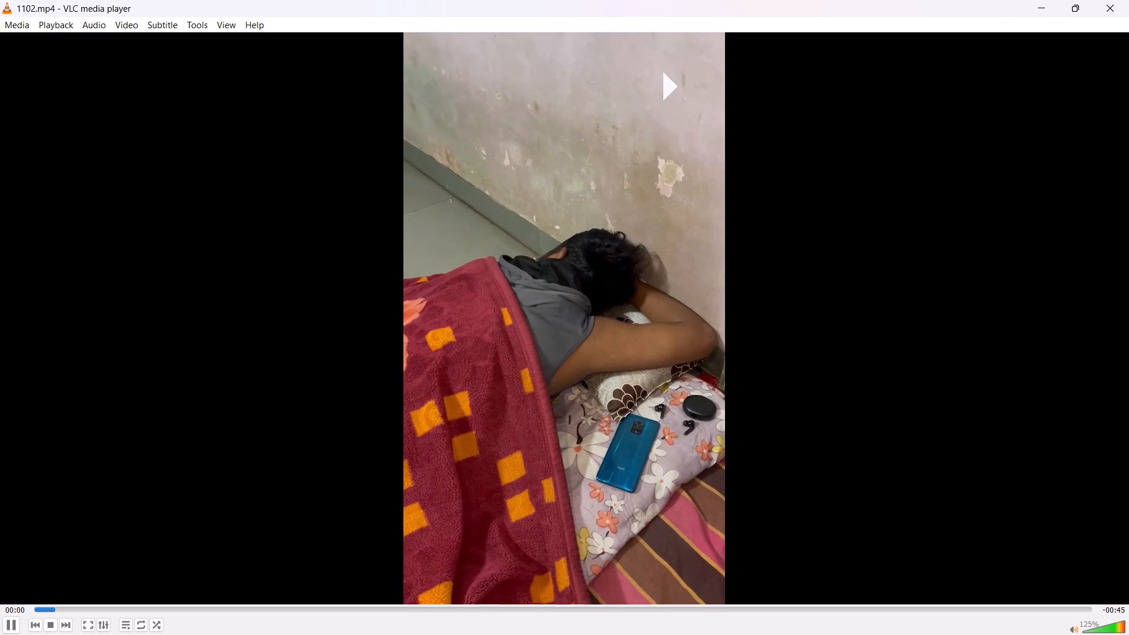
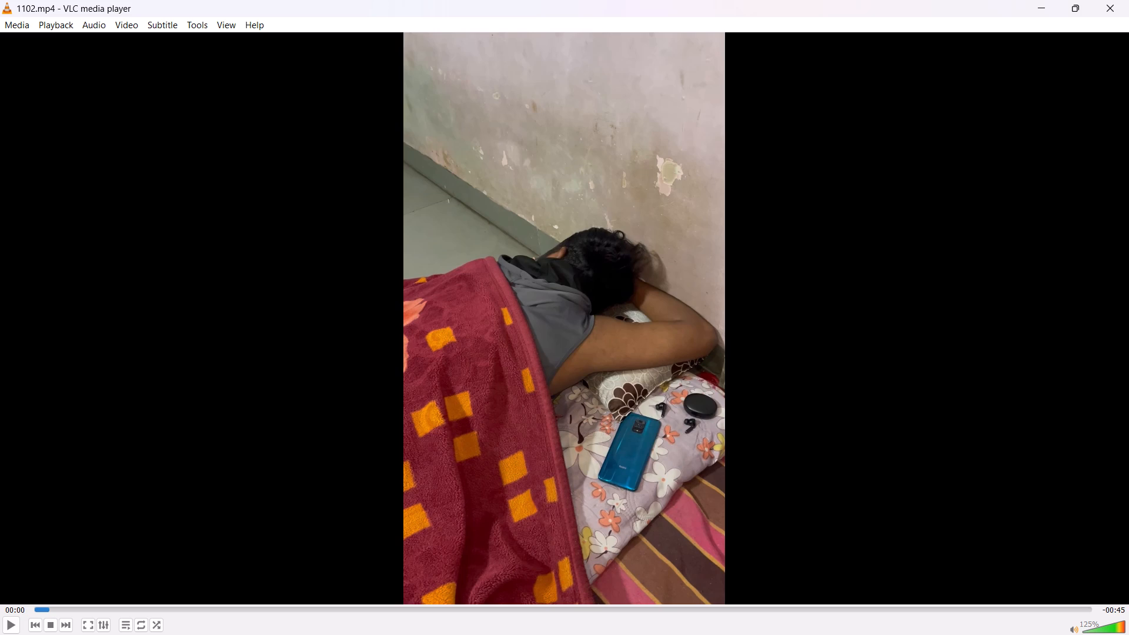
Close the 1102 video's player window to end the playback review.
click(1108, 5)
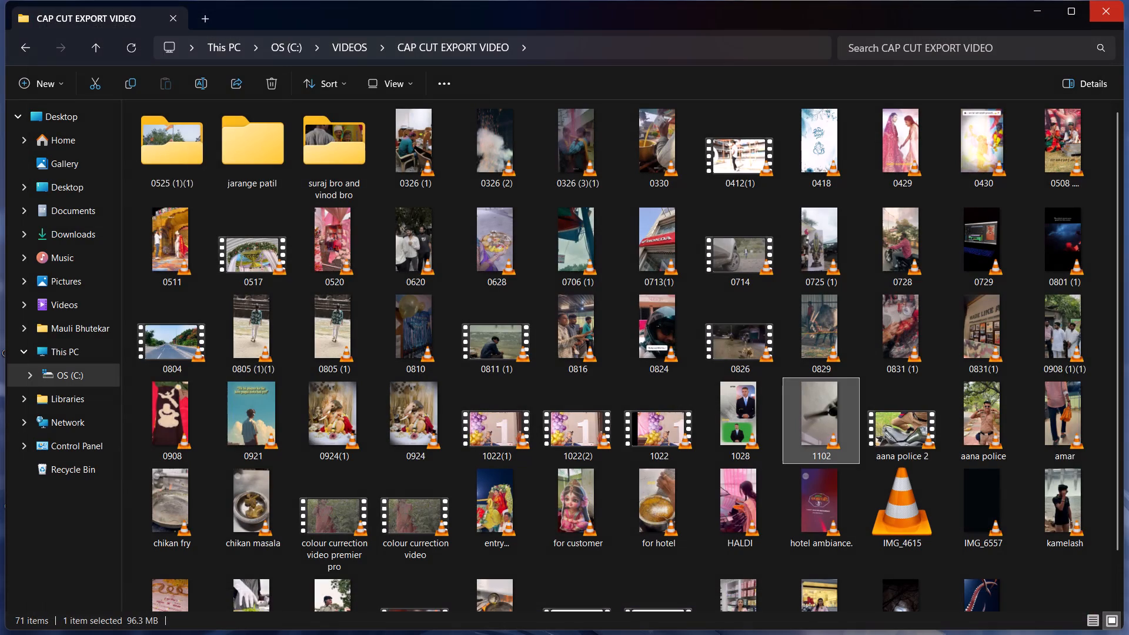
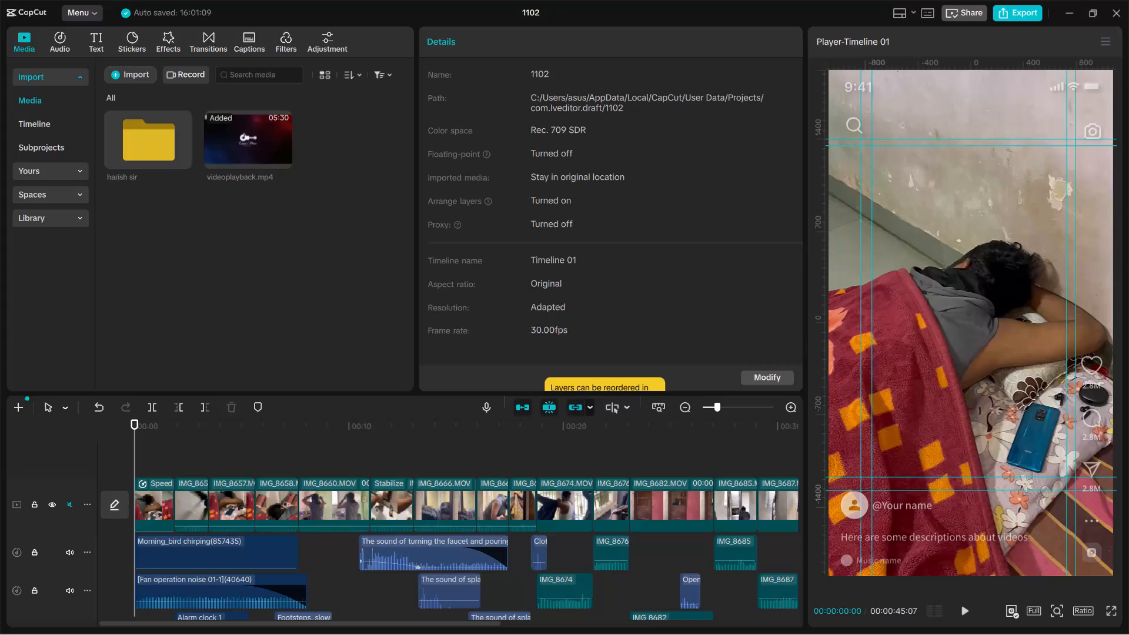
Switch from CapCut to the Kuro window.
key(alt+Tab)
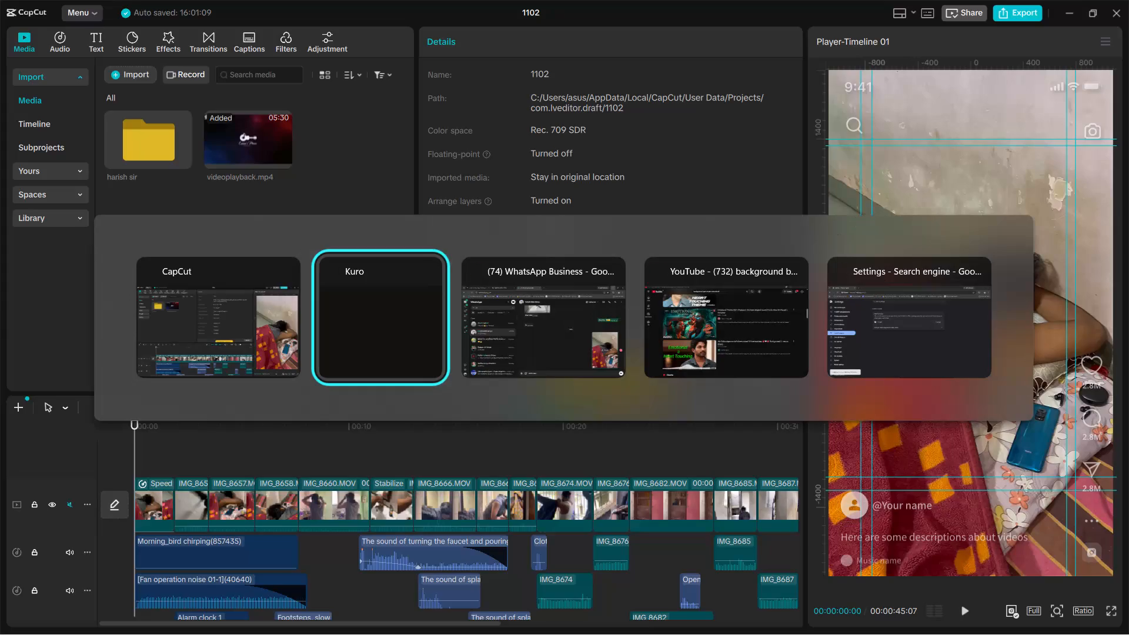
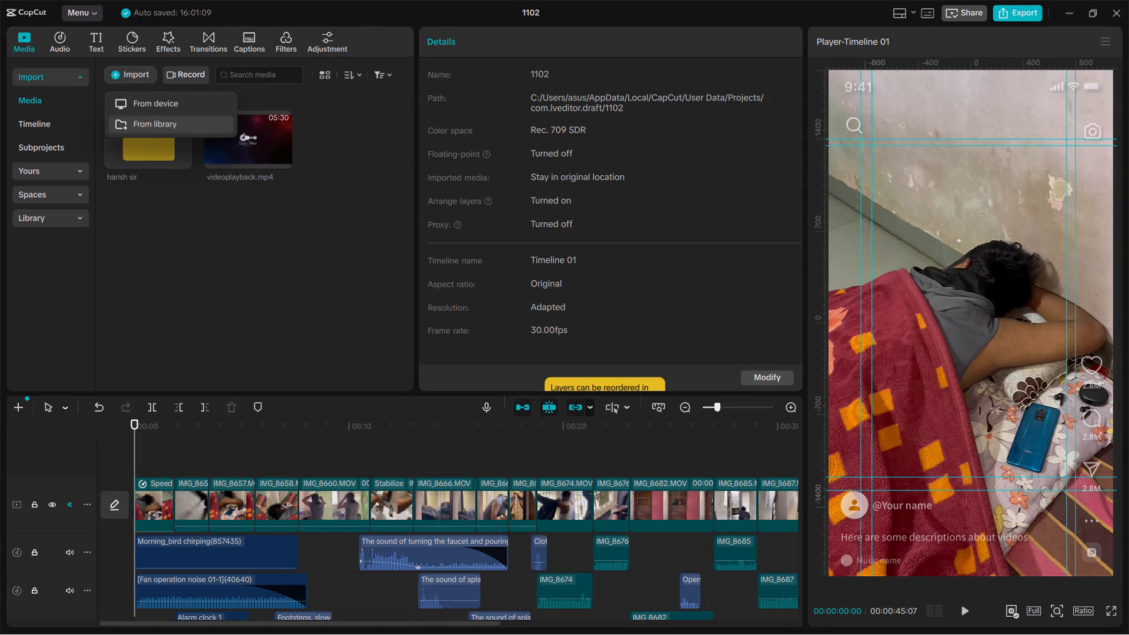
click(169, 106)
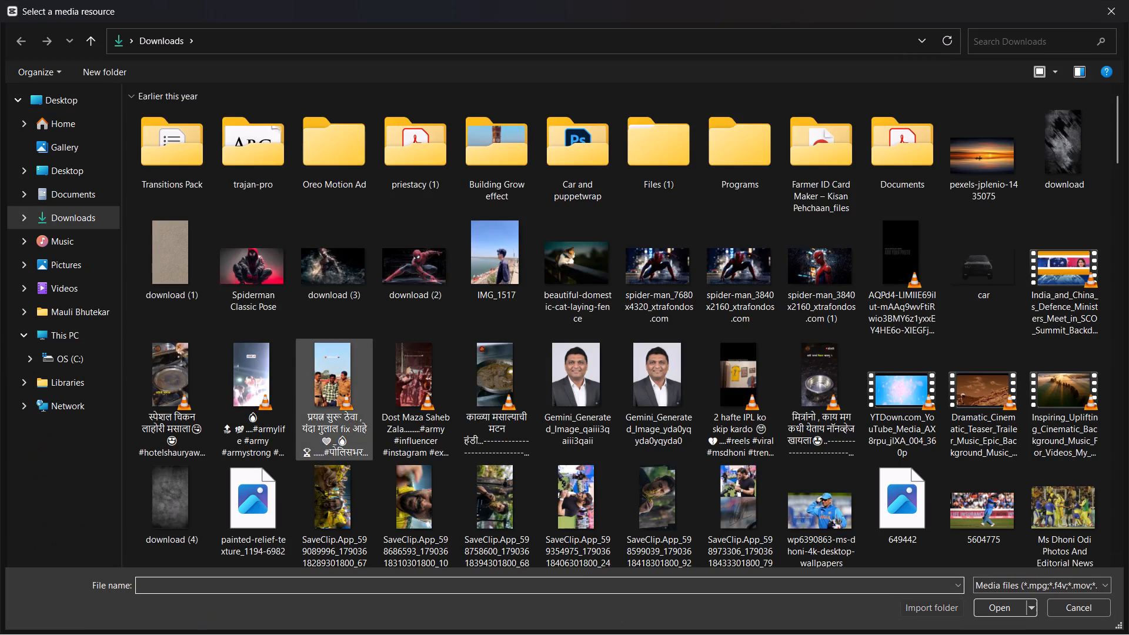
scroll(344, 343, down, 20)
scroll(344, 343, down, 20)
scroll(344, 343, down, 1)
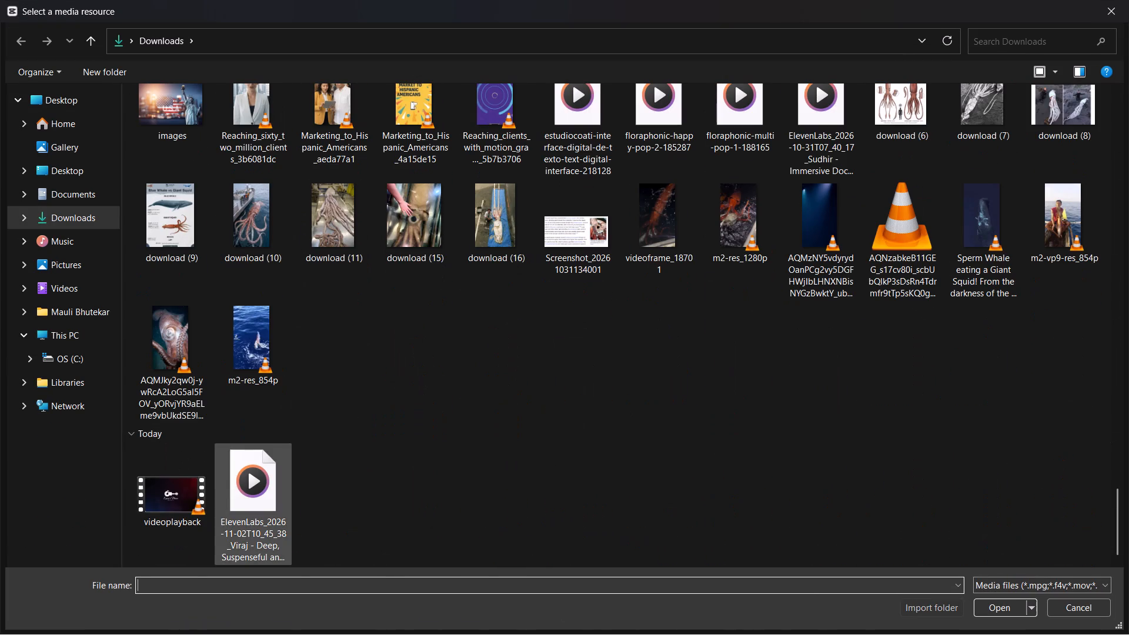
click(241, 487)
click(982, 600)
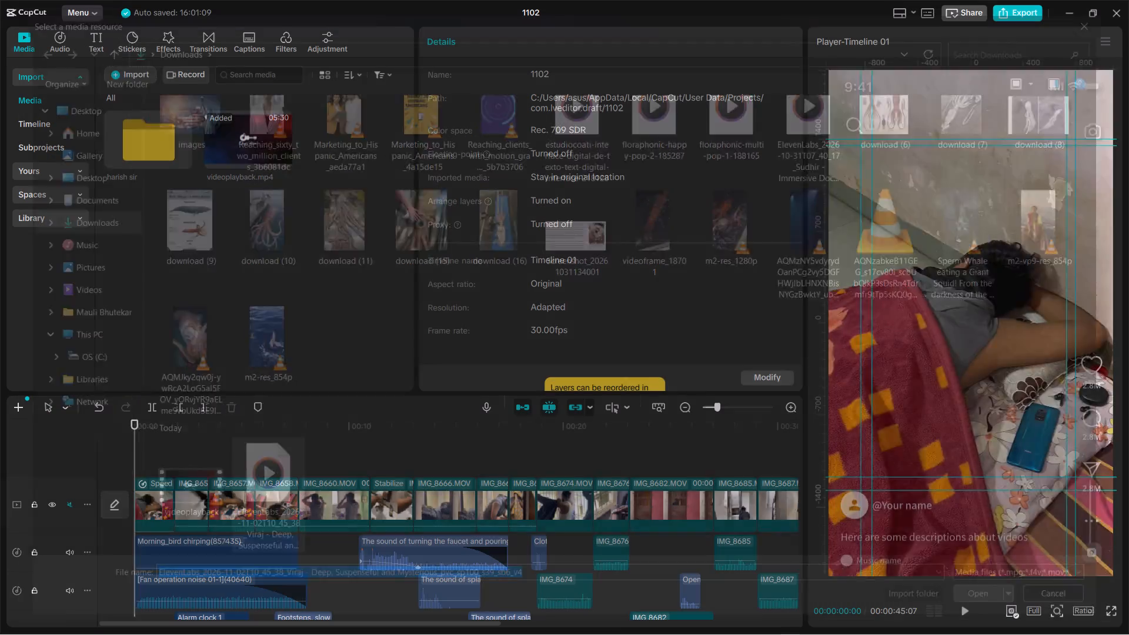
drag(330, 157, 134, 454)
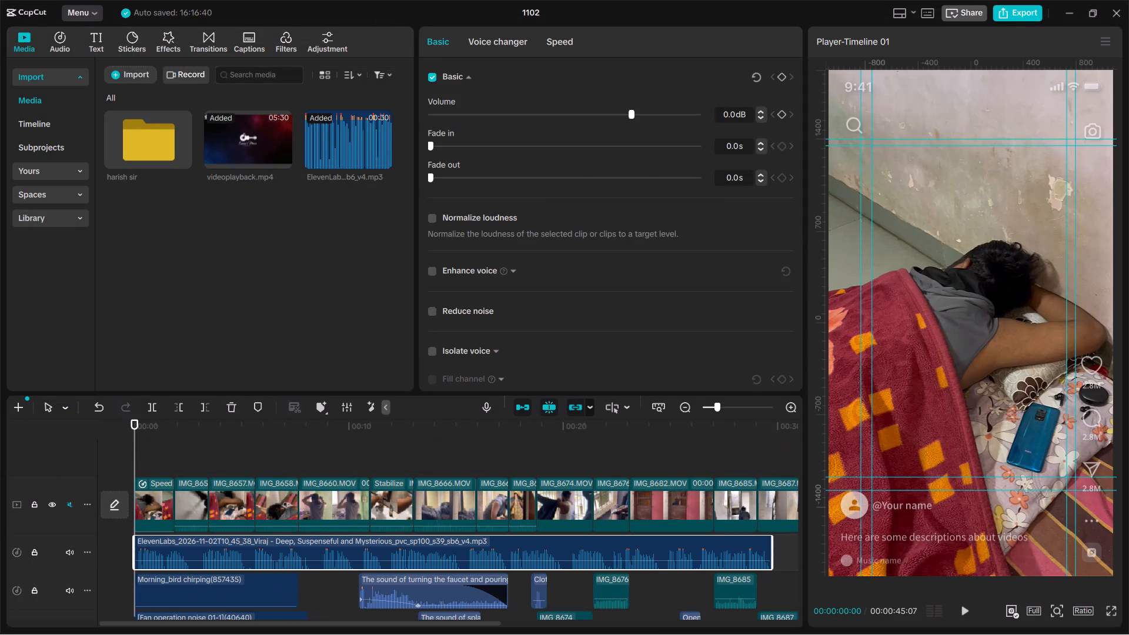
Split the Viraj narration at 00:00:02:27 and move the remainder to start at about 14 seconds.
key(space)
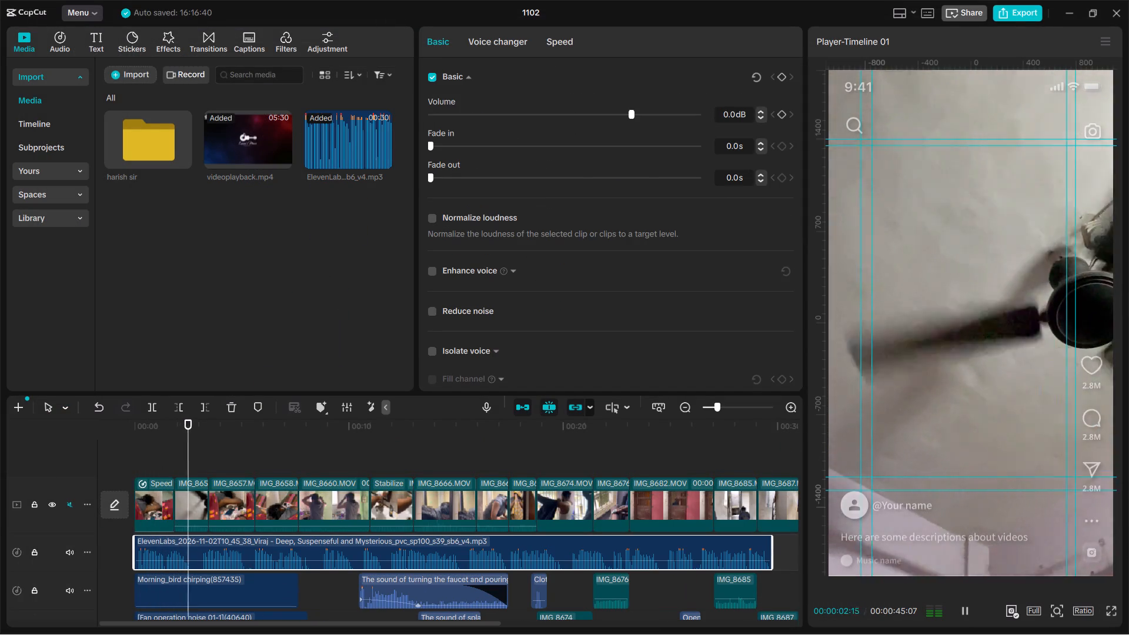
key(space)
key(space)
key(space)
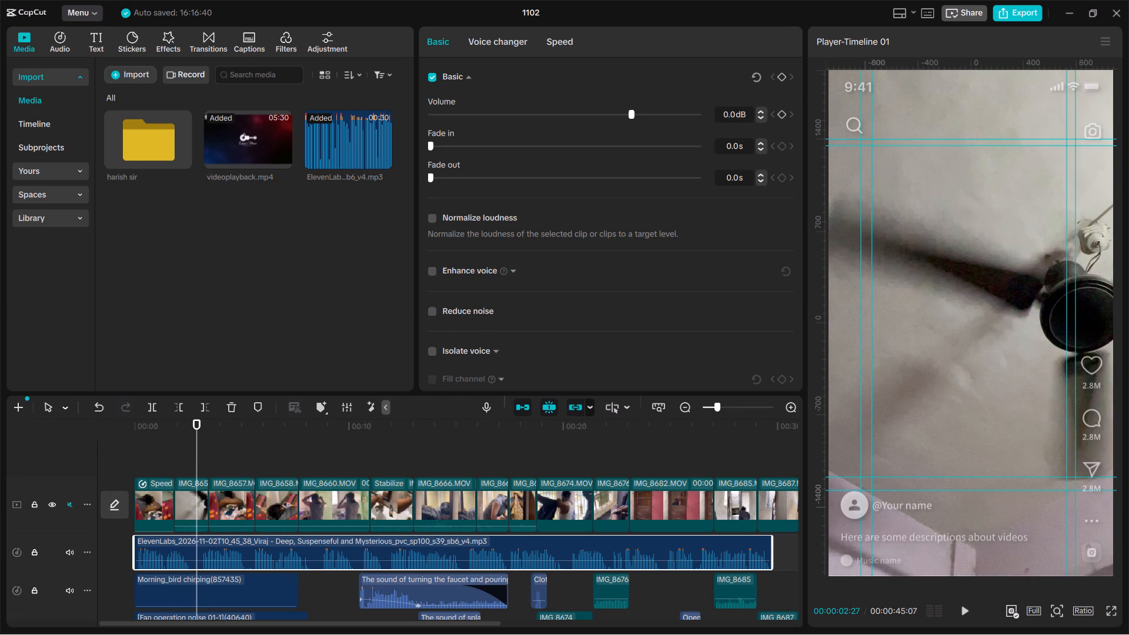
key(ctrl+b)
drag(313, 542, 462, 526)
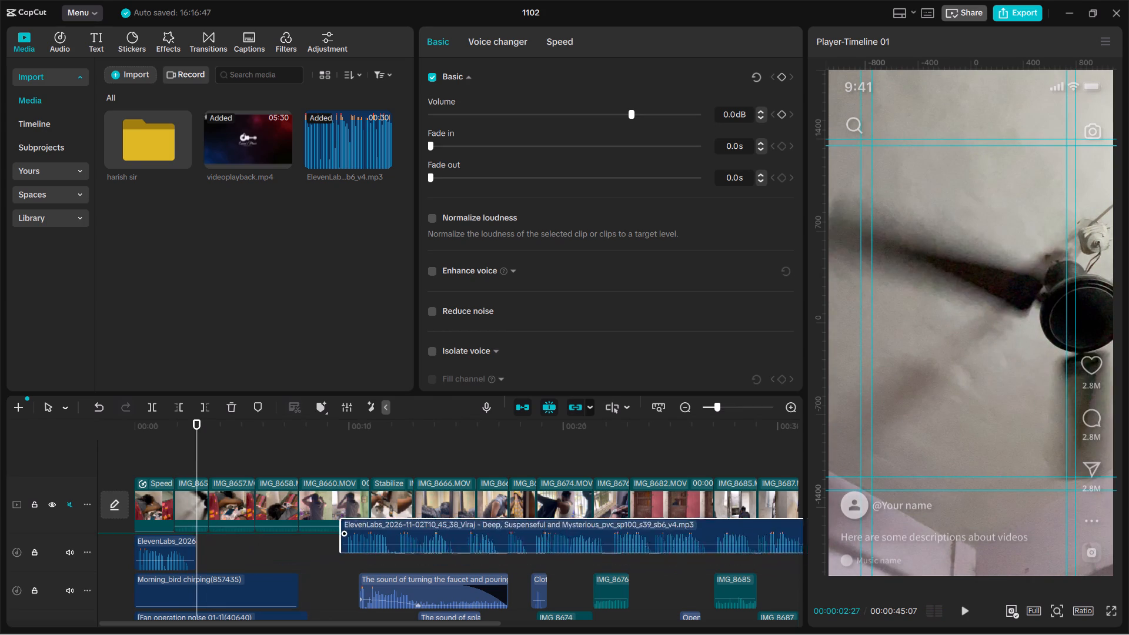
drag(462, 526, 560, 539)
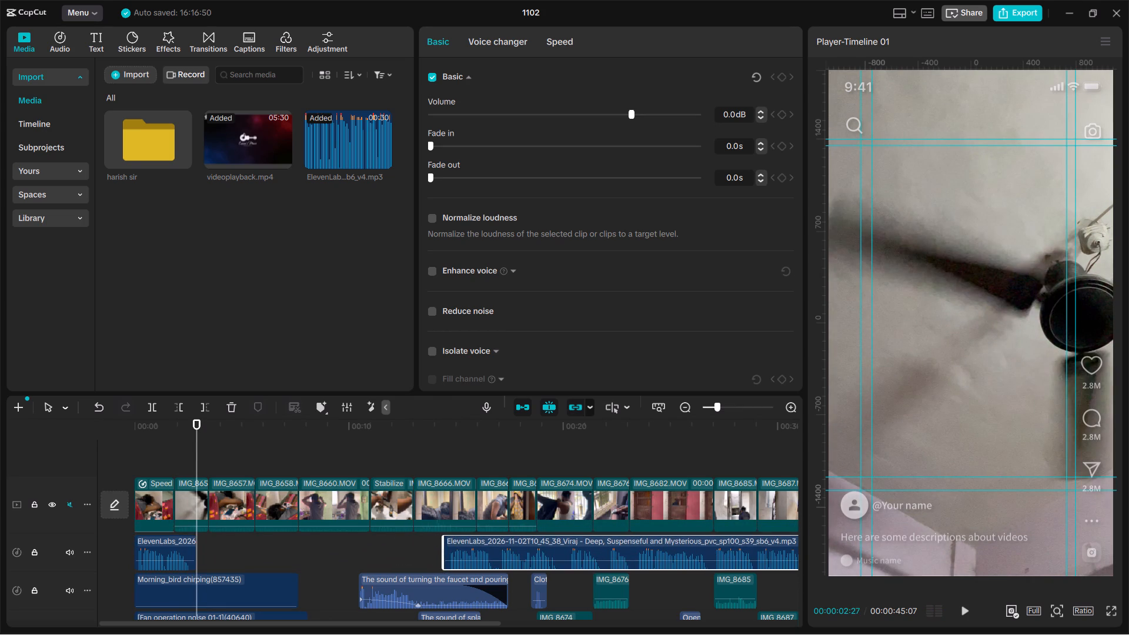
Shift the short opening narration piece to start at about 0.5 seconds and check its timing in playback.
drag(197, 417, 127, 439)
drag(157, 428, 103, 433)
key(space)
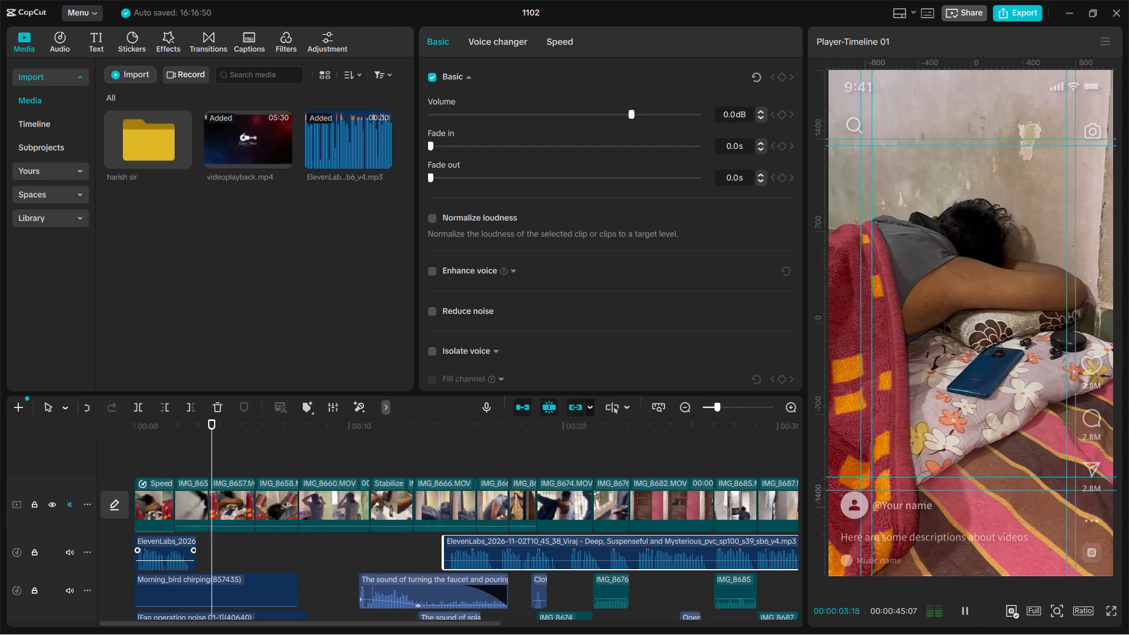
key(space)
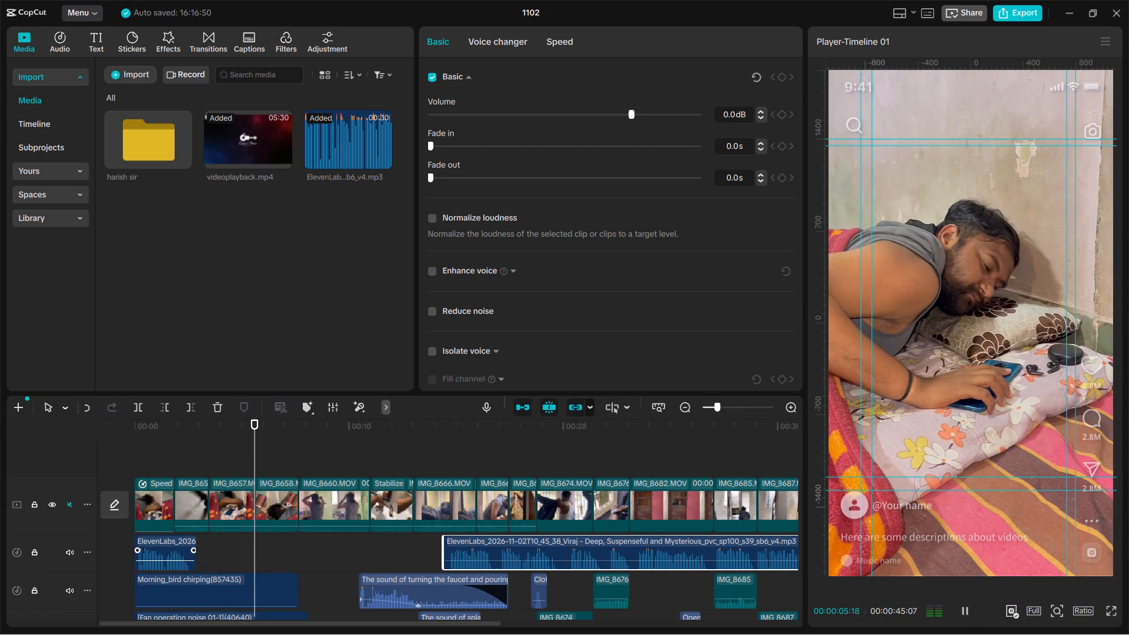
drag(178, 550, 191, 552)
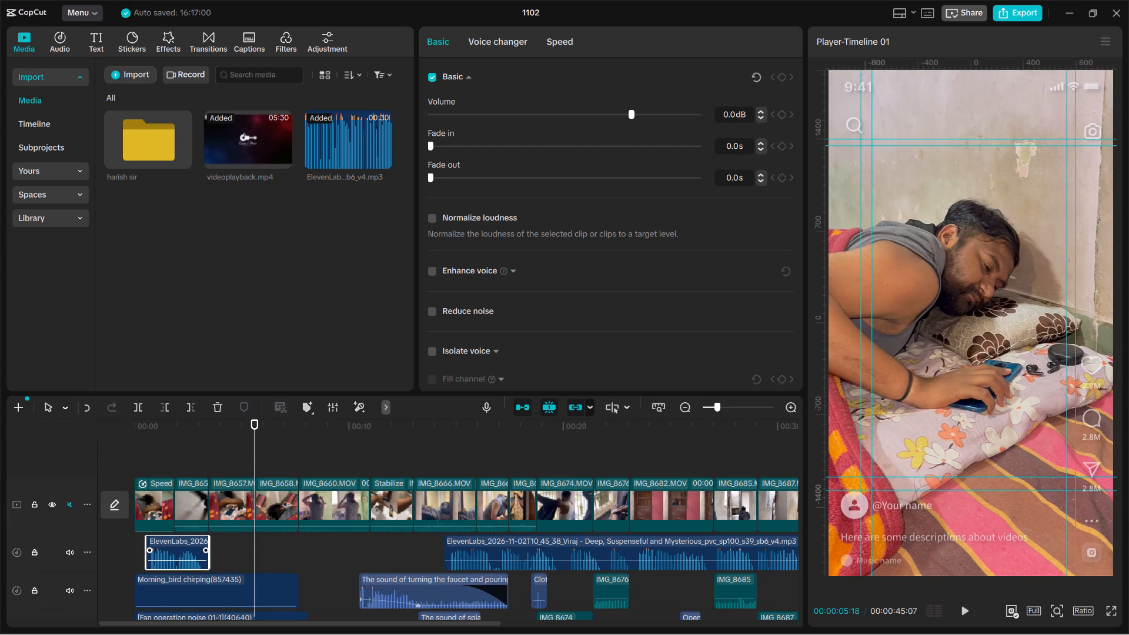
drag(207, 553, 224, 553)
drag(222, 436, 99, 441)
key(space)
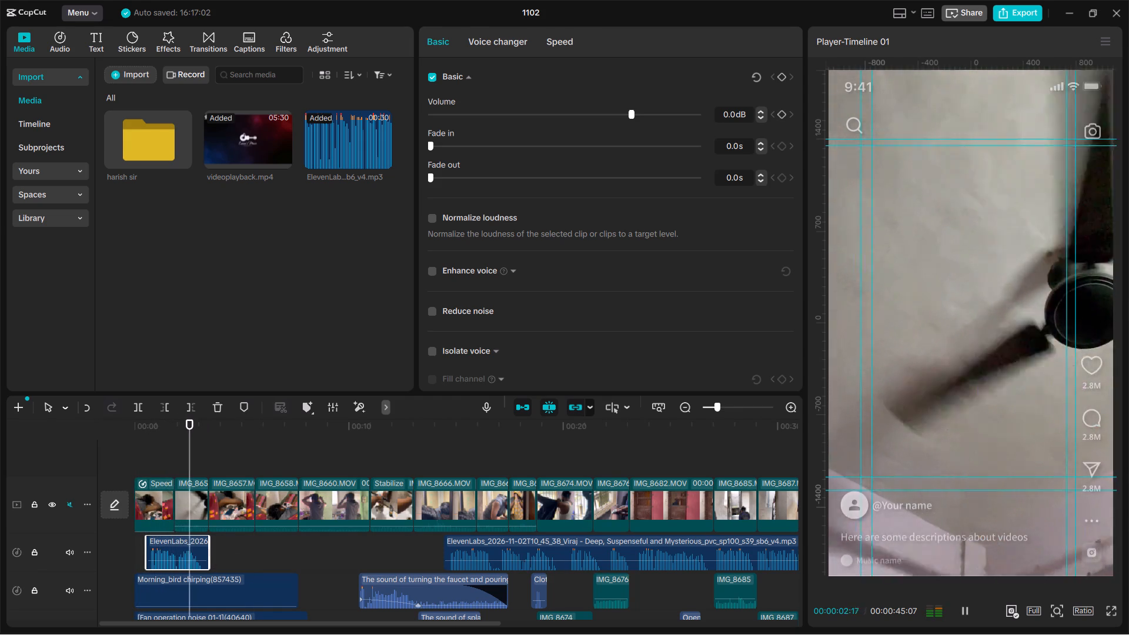
key(space)
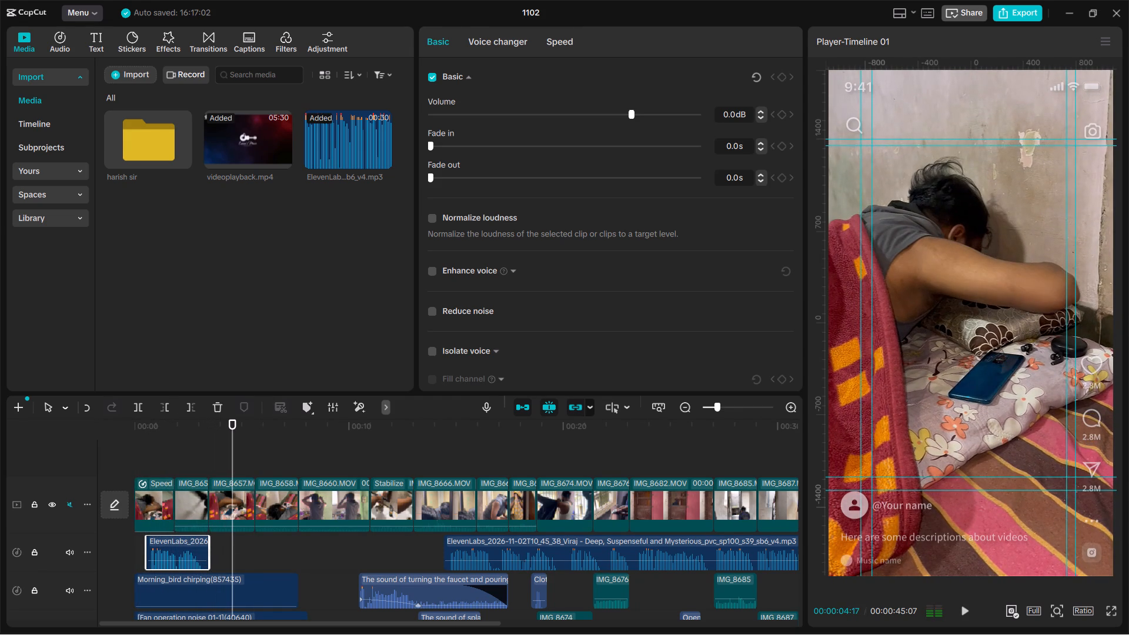
Listen to the remaining narration and split it at 00:00:19:27.
drag(295, 425, 463, 469)
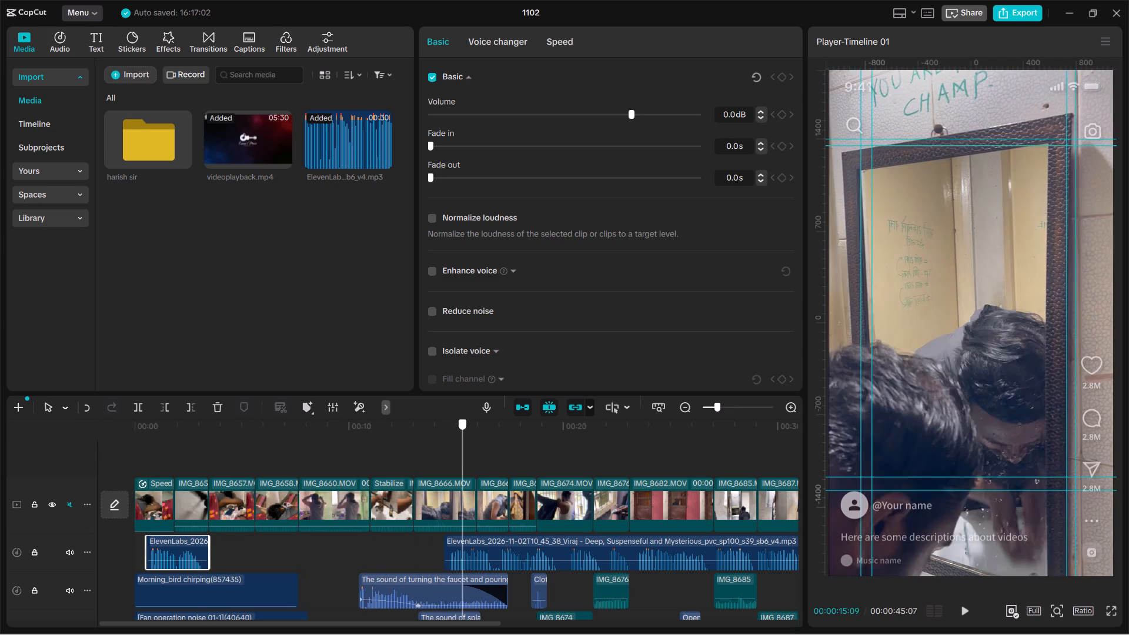
key(space)
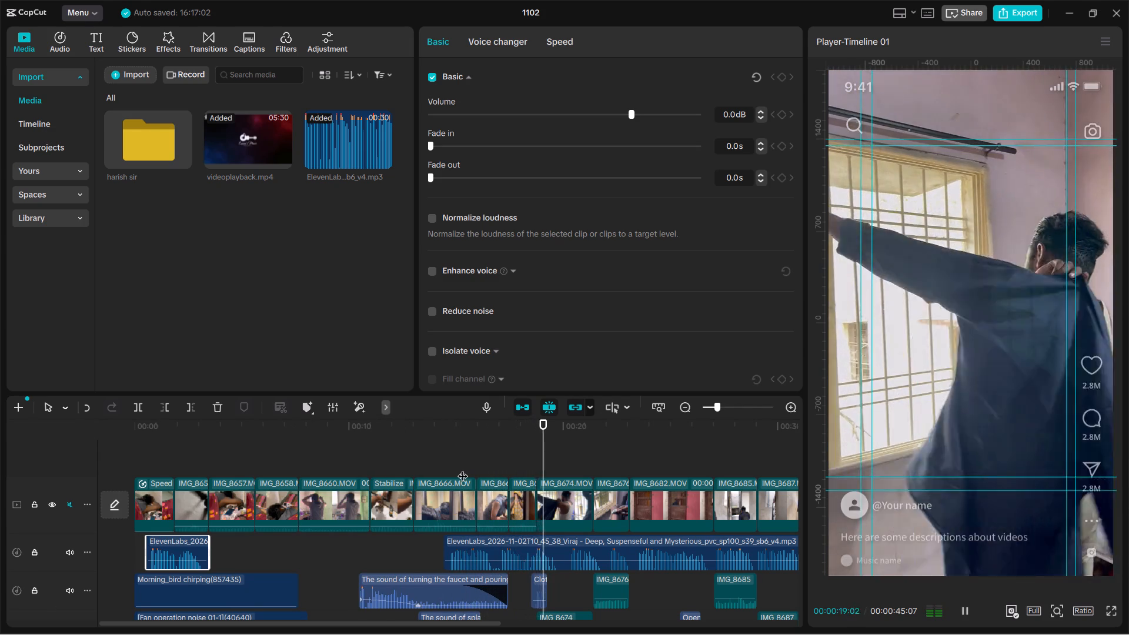
drag(567, 429, 446, 446)
key(space)
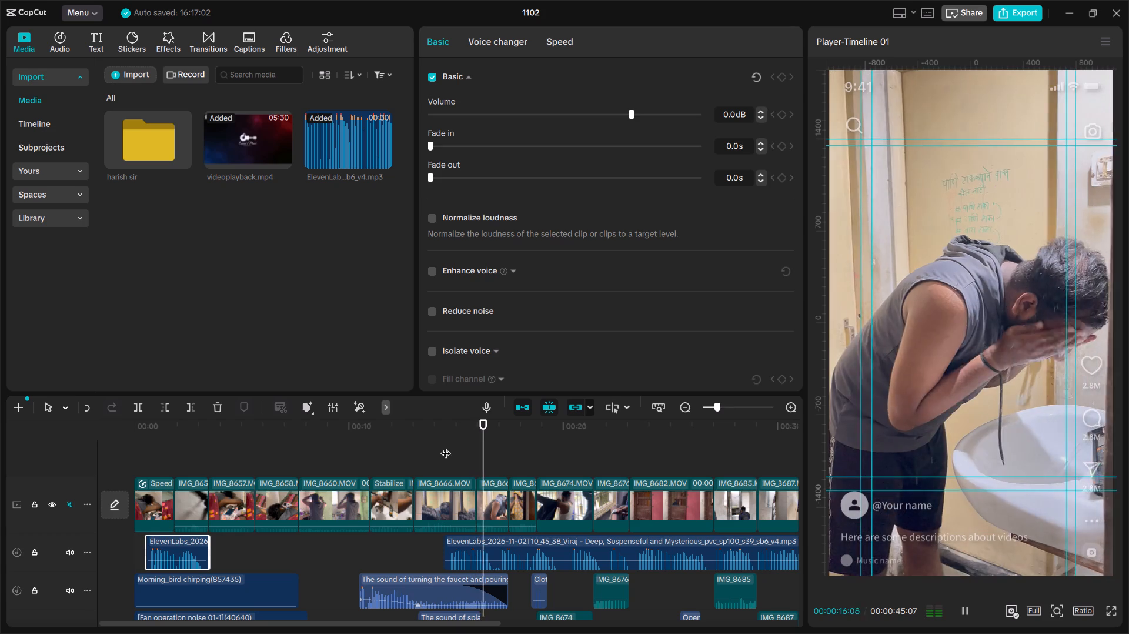
key(space)
key(space)
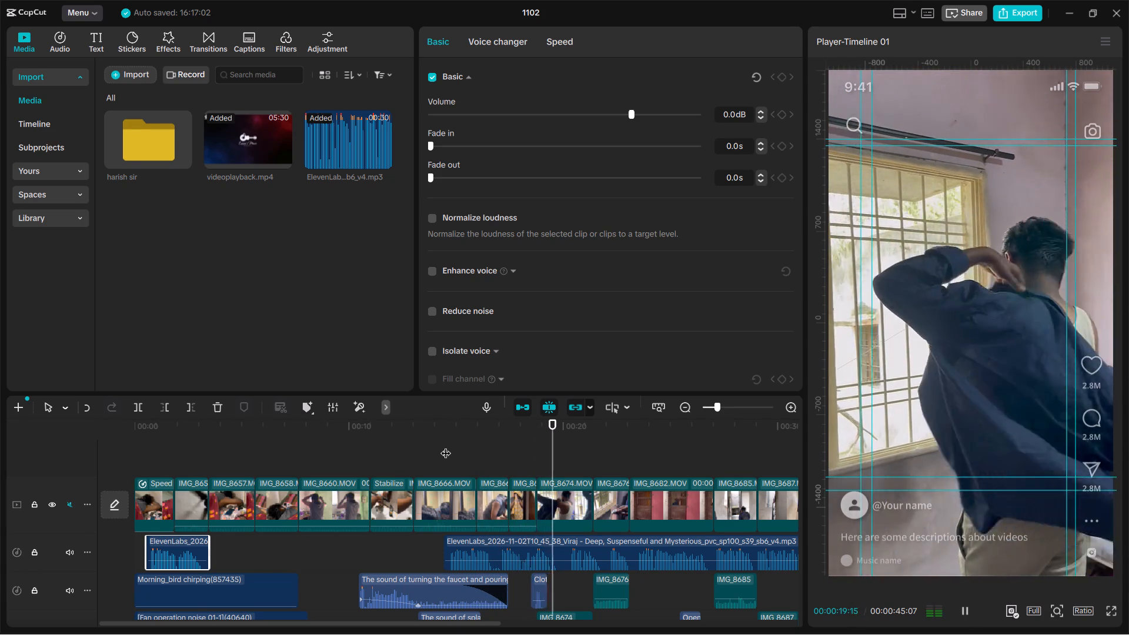
key(space)
key(ctrl+b)
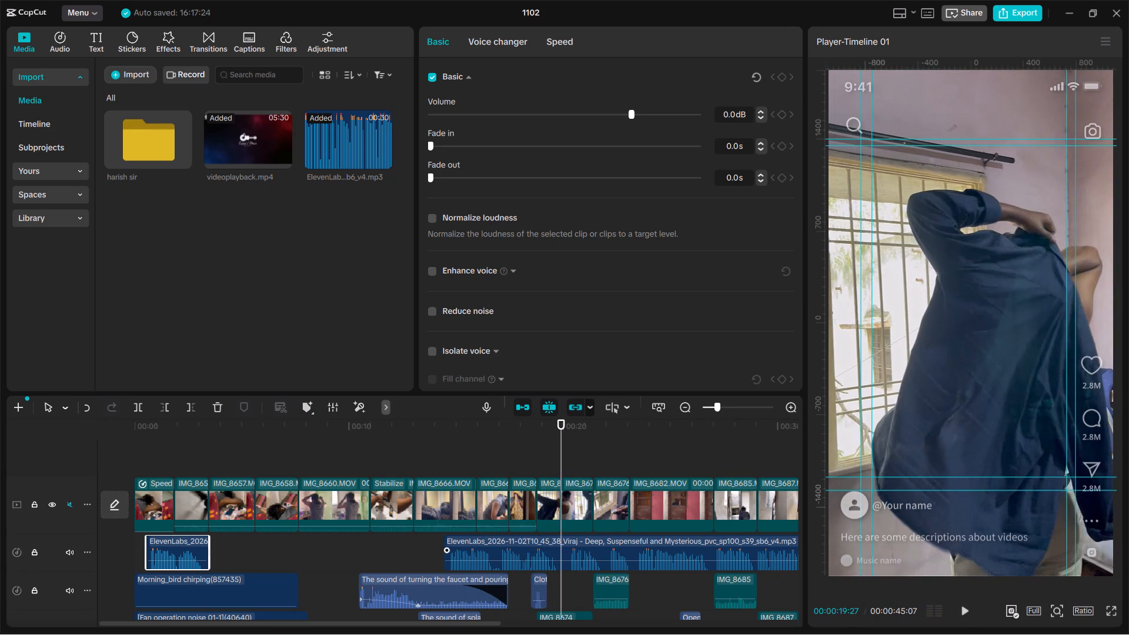
key(ctrl+z)
click(563, 559)
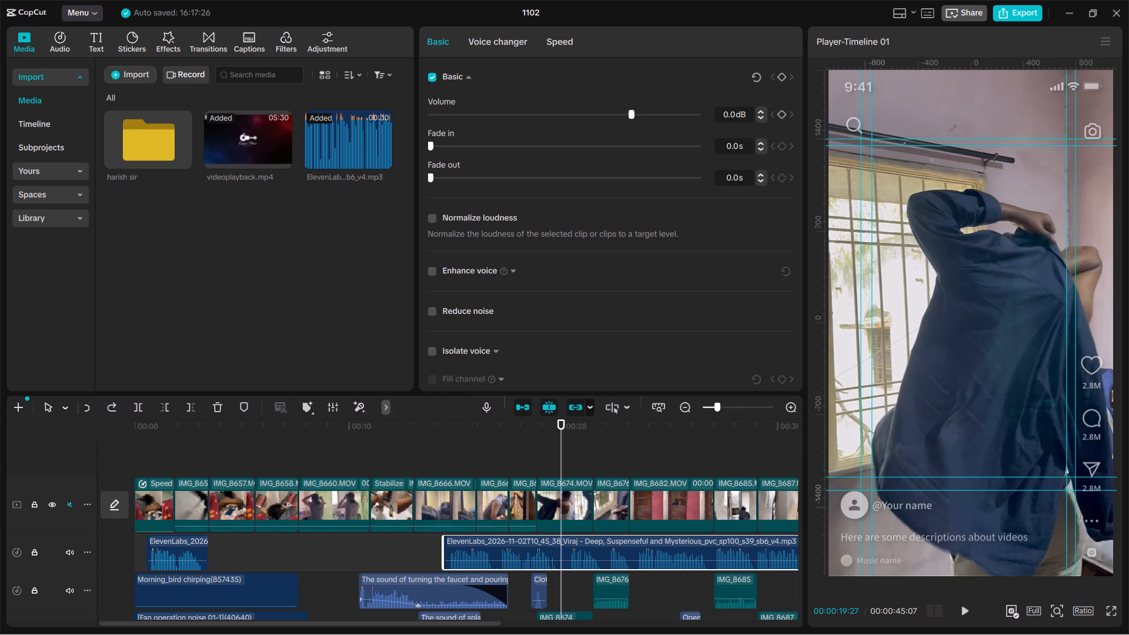
key(ctrl+b)
Move the second narration piece directly against the end of the opening piece, checking its timing against the video in playback.
drag(532, 549, 315, 552)
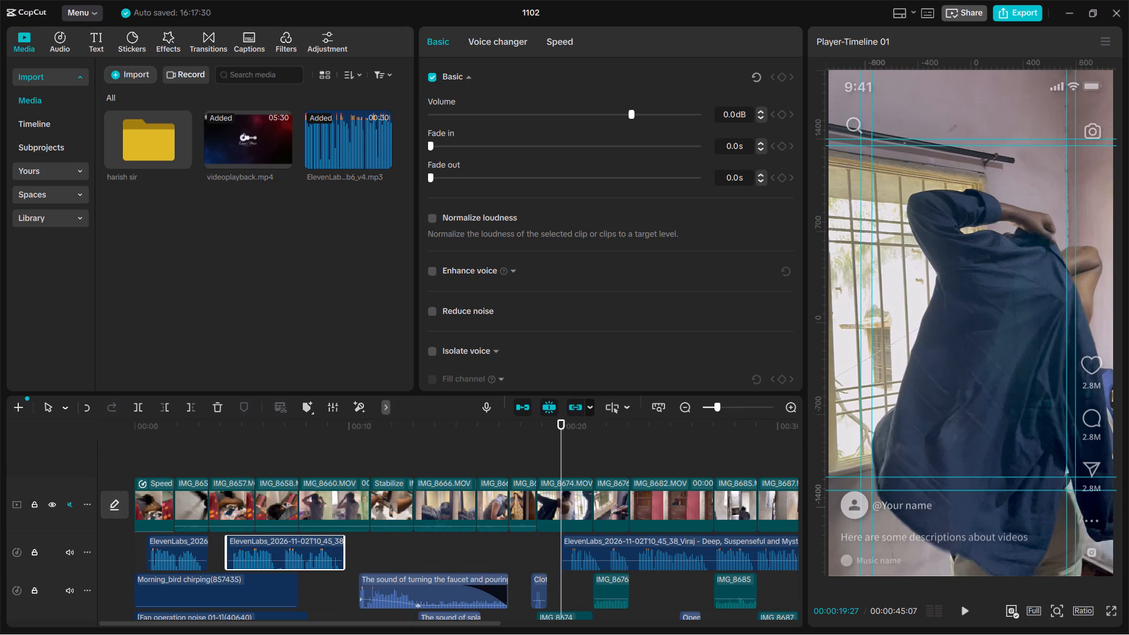
drag(266, 427, 208, 429)
key(space)
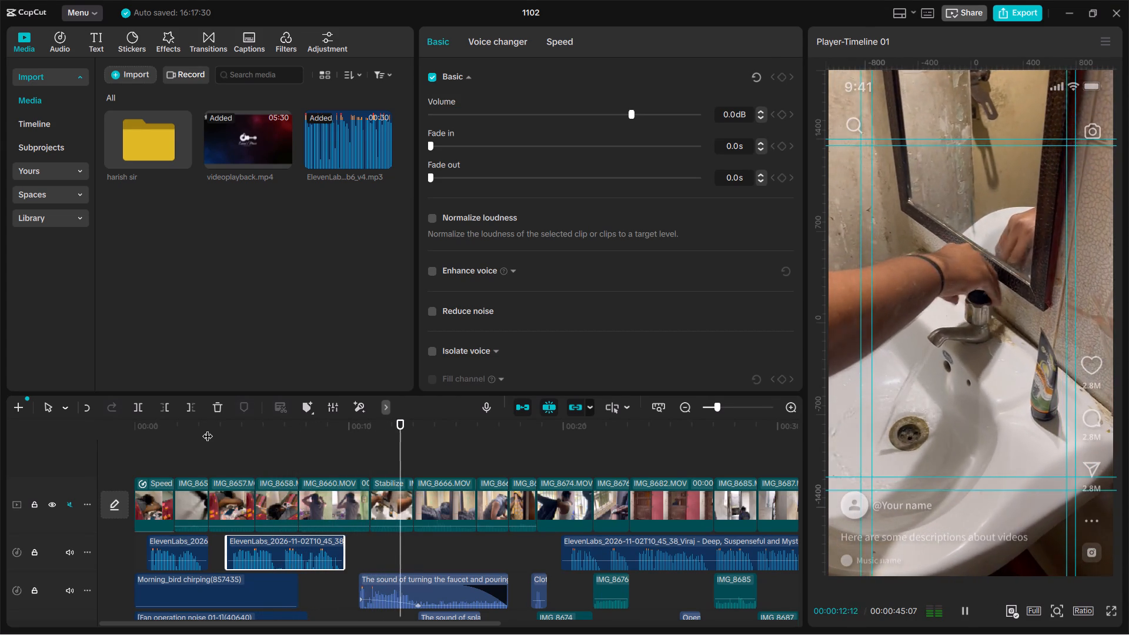
drag(286, 419, 268, 433)
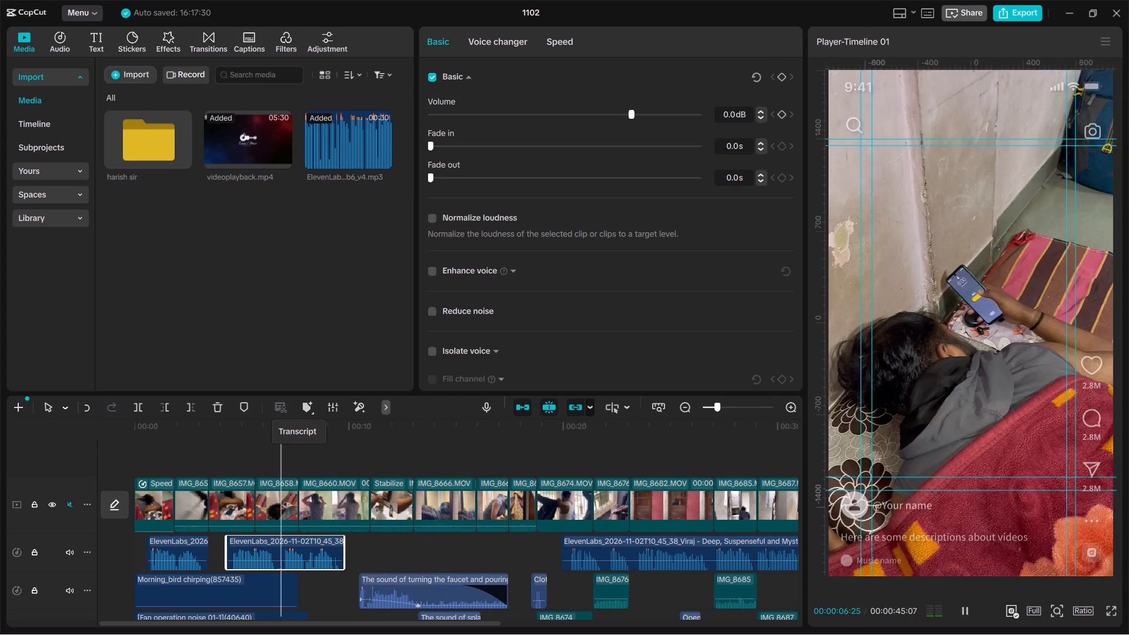
drag(268, 433, 135, 464)
key(space)
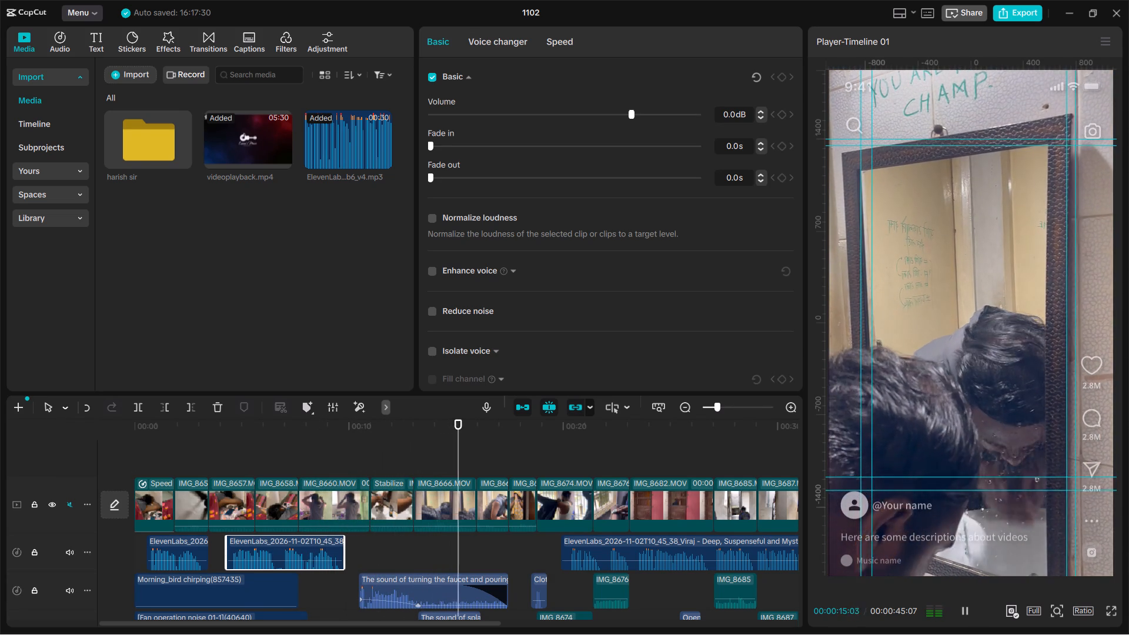
drag(296, 437, 227, 429)
drag(279, 553, 260, 557)
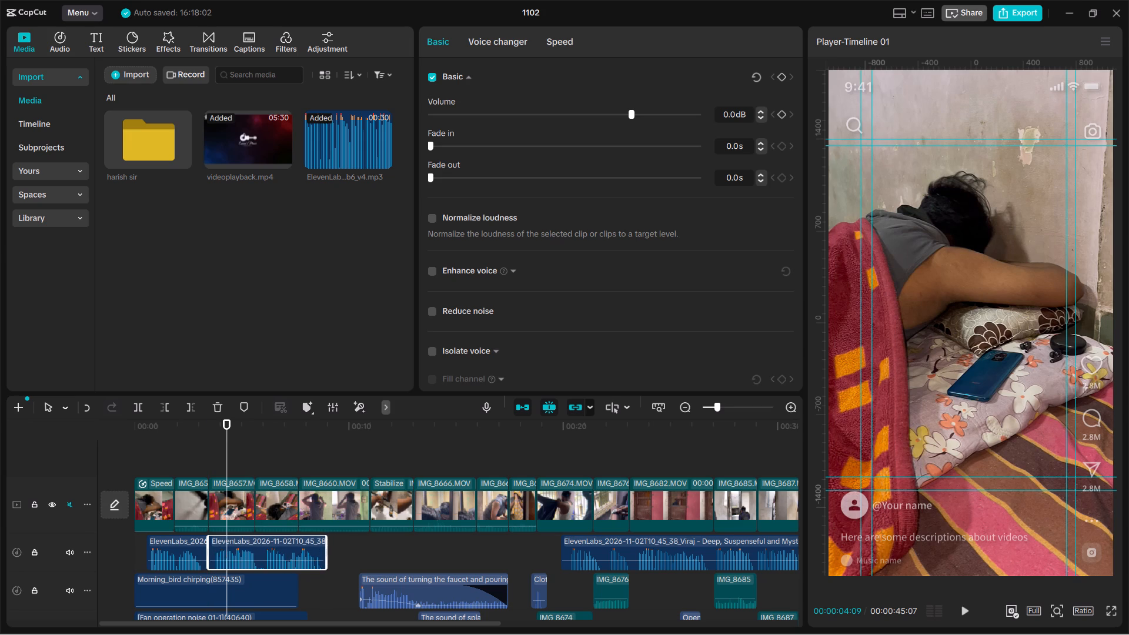
Play the timeline from the start and split the last narration piece at 00:00:27:01.
drag(219, 435, 106, 440)
key(space)
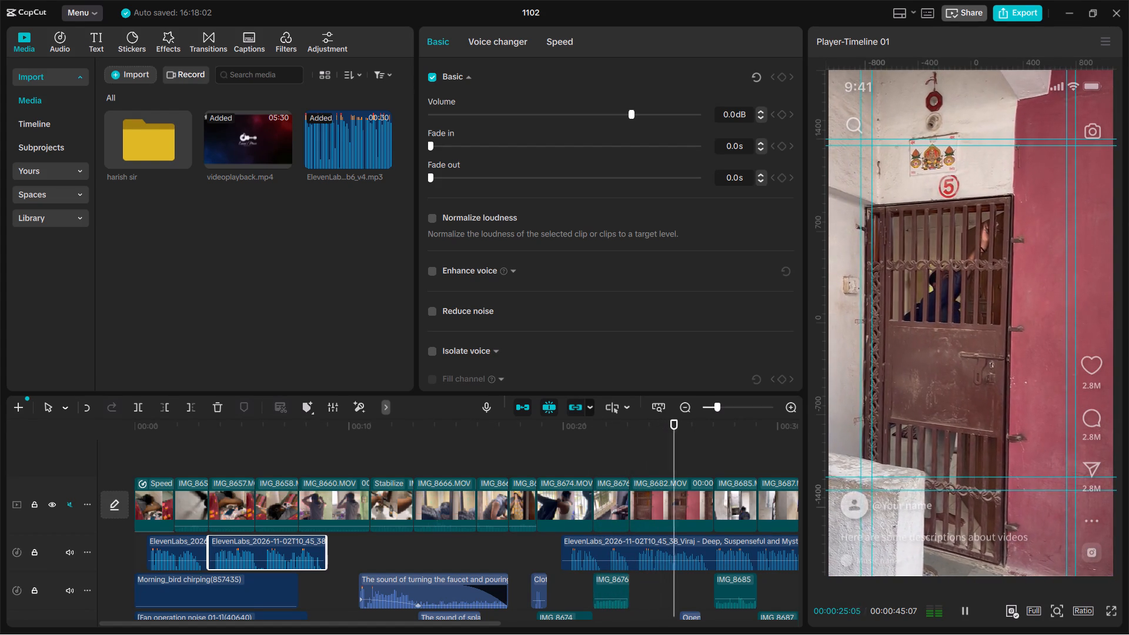
key(space)
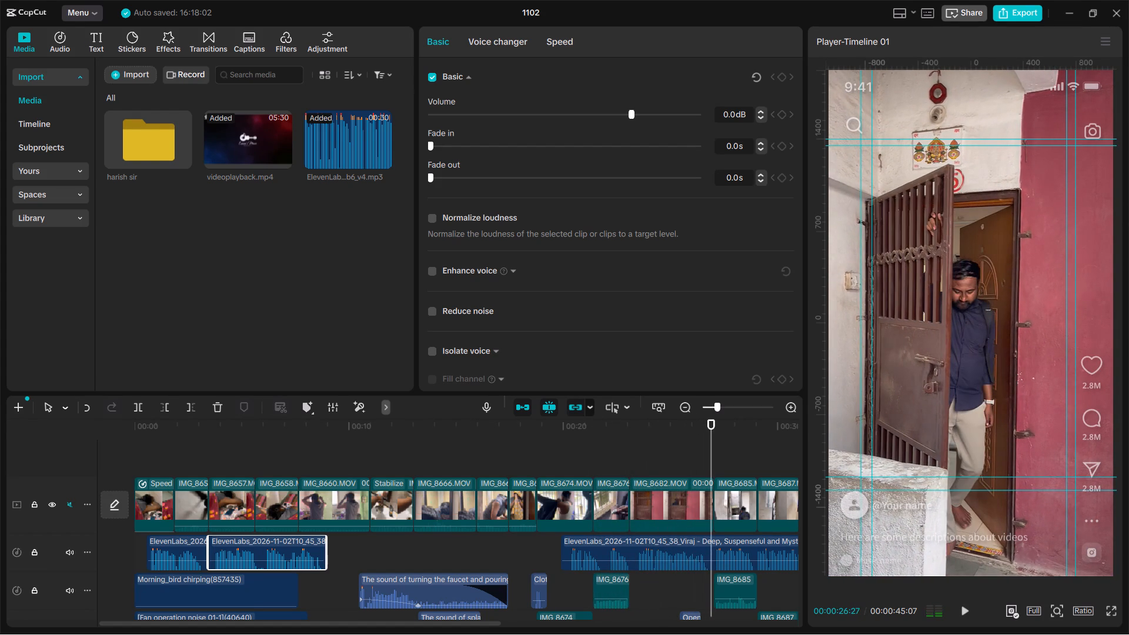
key(ctrl+b)
key(space)
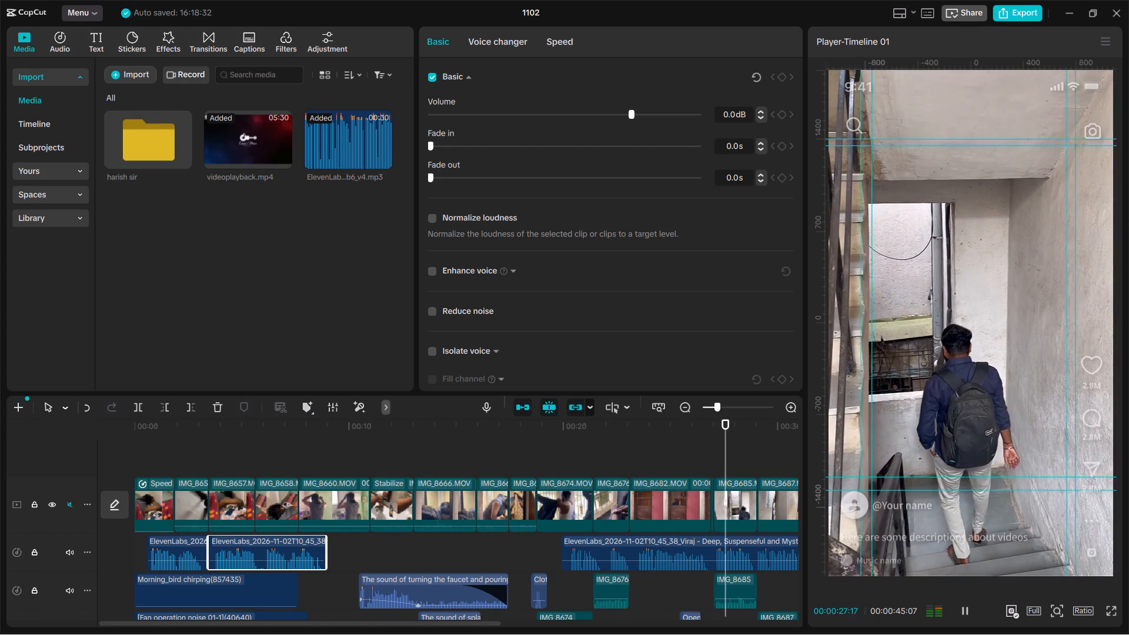
key(space)
key(ctrl+z)
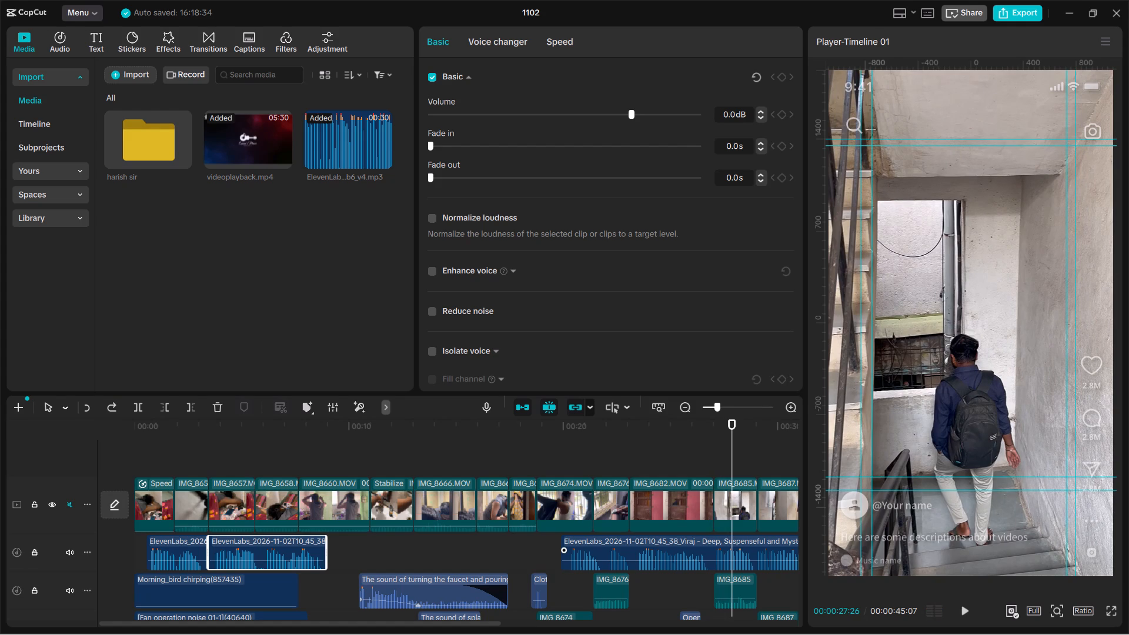
drag(718, 422, 710, 422)
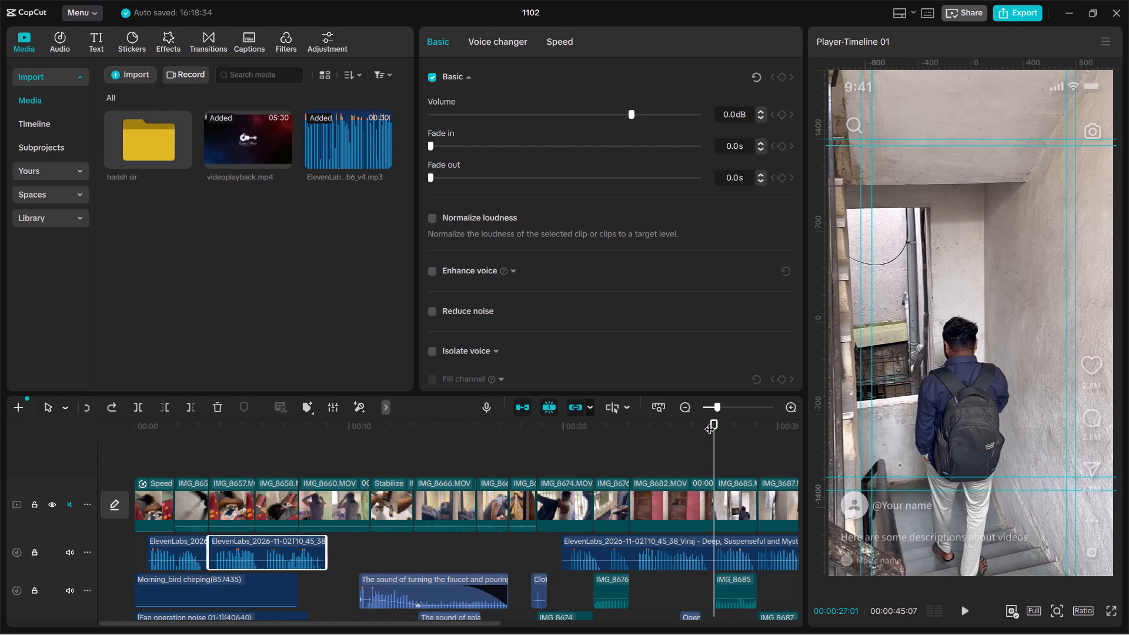
key(ctrl+b)
ctrl+click(710, 422)
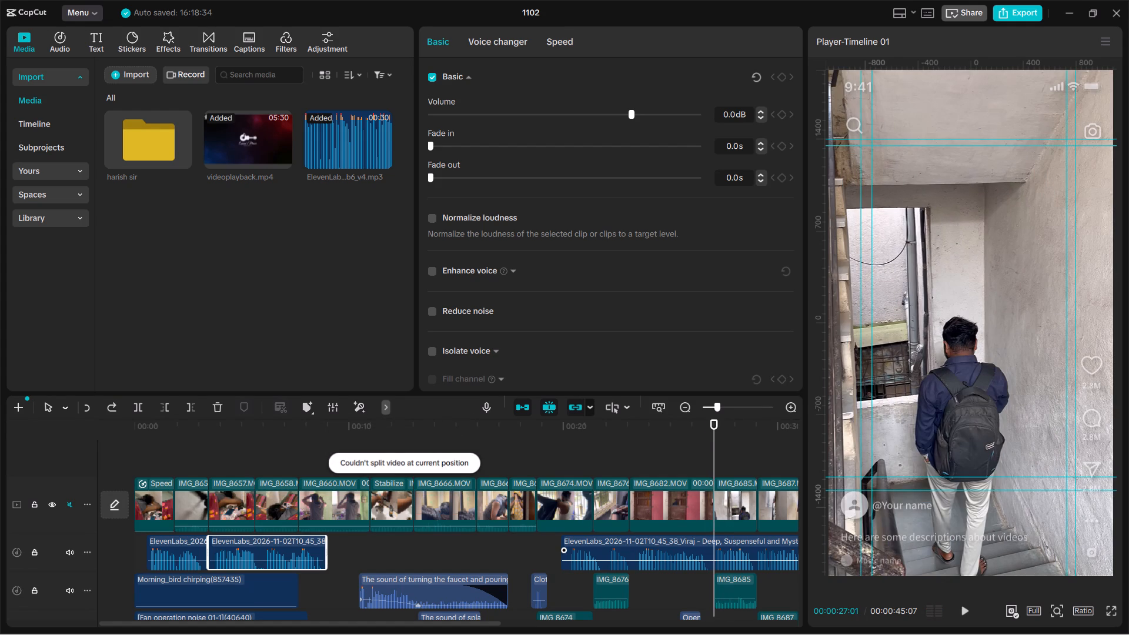
click(703, 550)
key(ctrl+b)
Play the rest of the timeline and replay it from the start to review the narration's timing.
key(space)
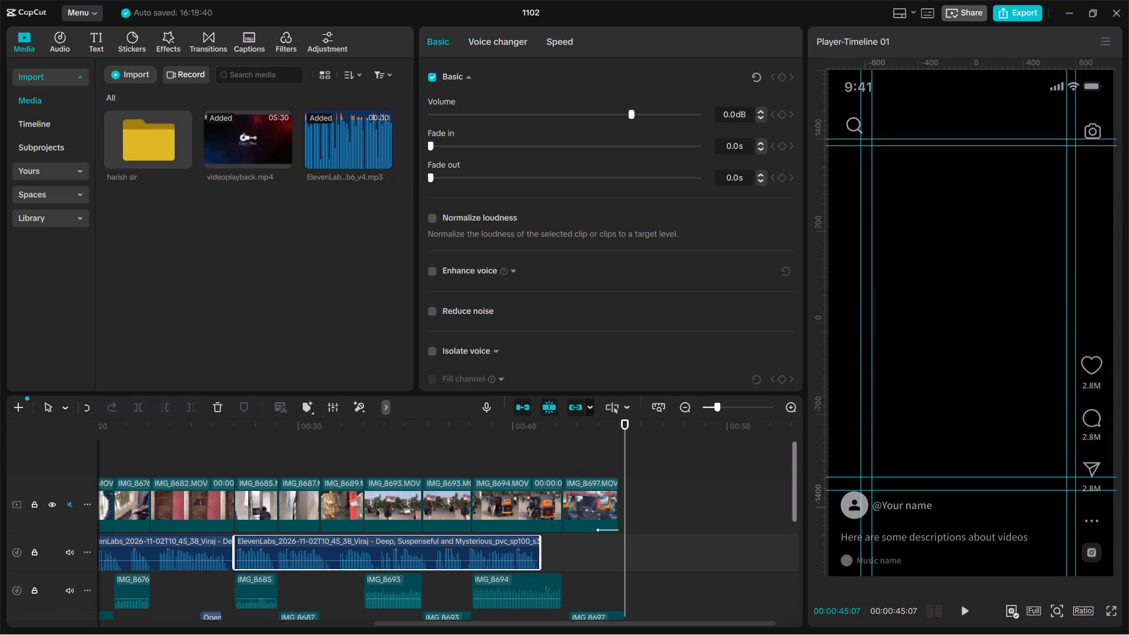
drag(579, 421, 0, 609)
key(space)
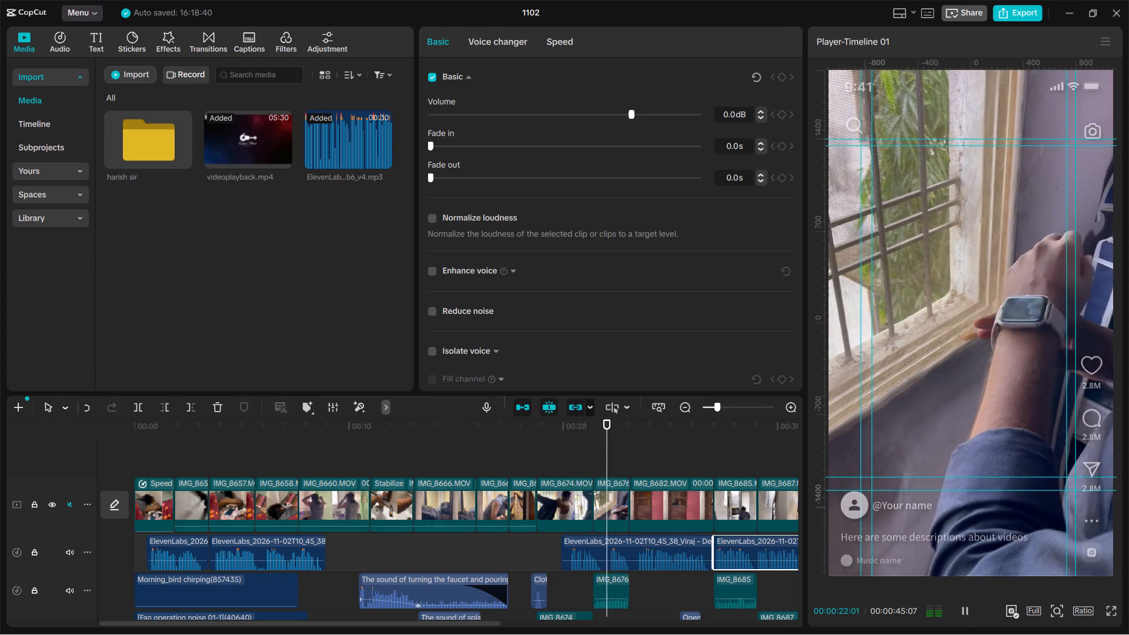
key(space)
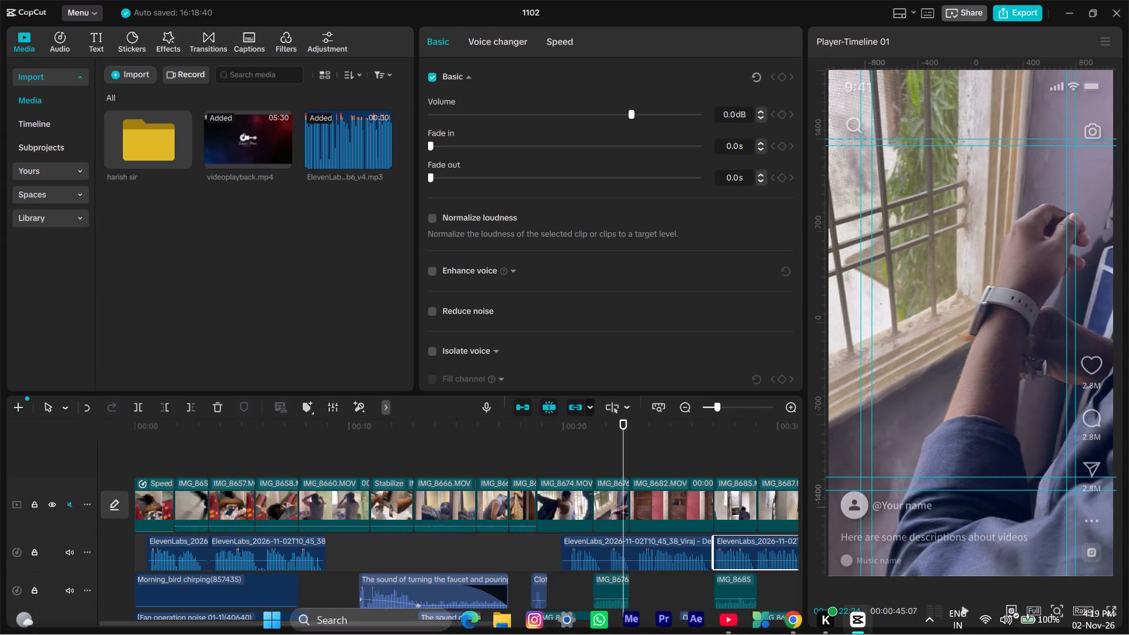
Replay the timeline from about 00:00:19 to 00:00:24 to check the narration over the watch and door shots.
drag(585, 435, 547, 435)
key(space)
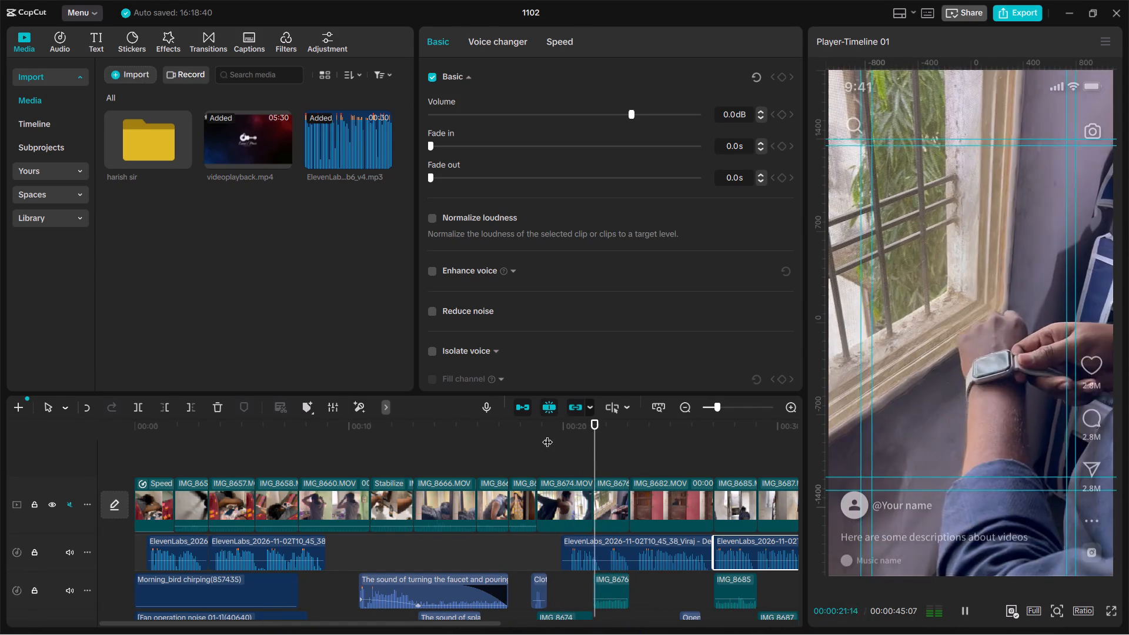
key(space)
key(space)
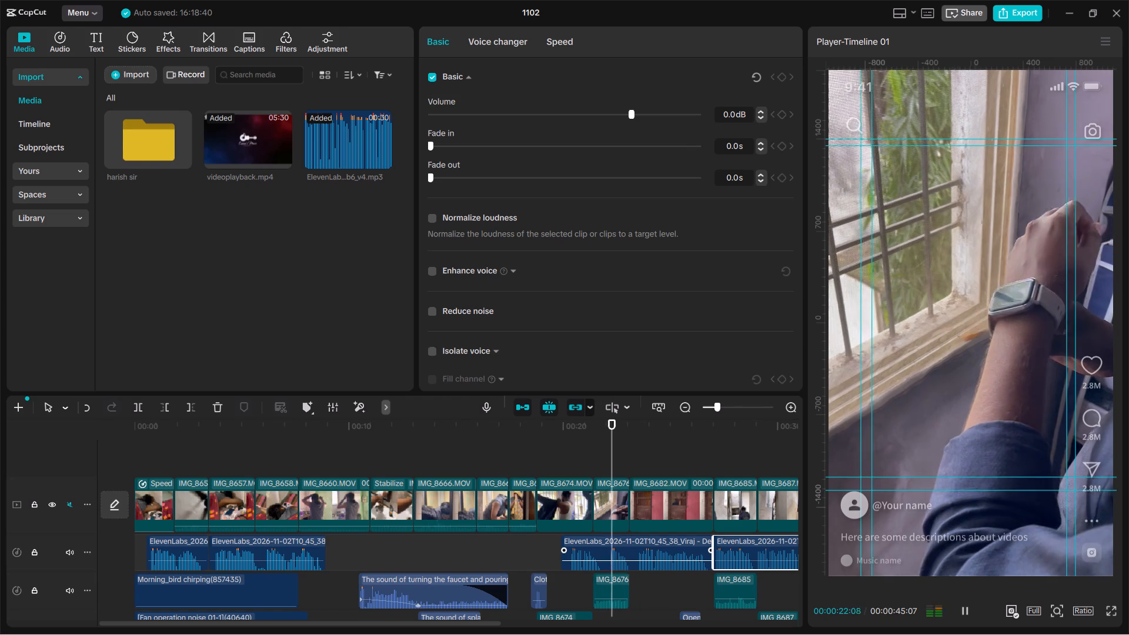
key(space)
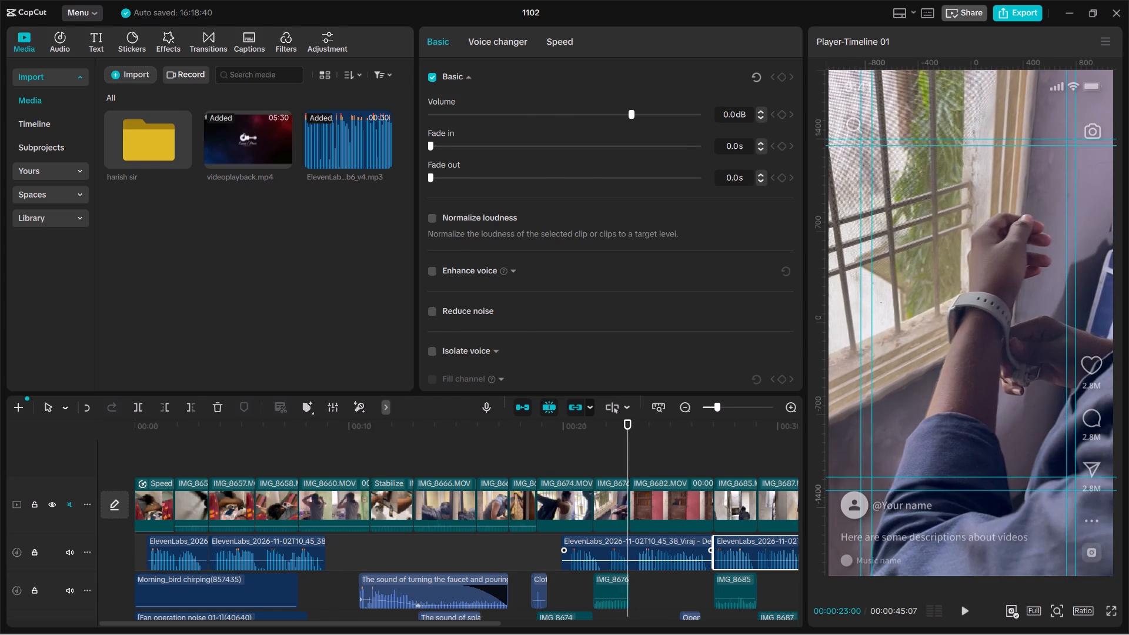
key(BackSpace)
key(ctrl+z)
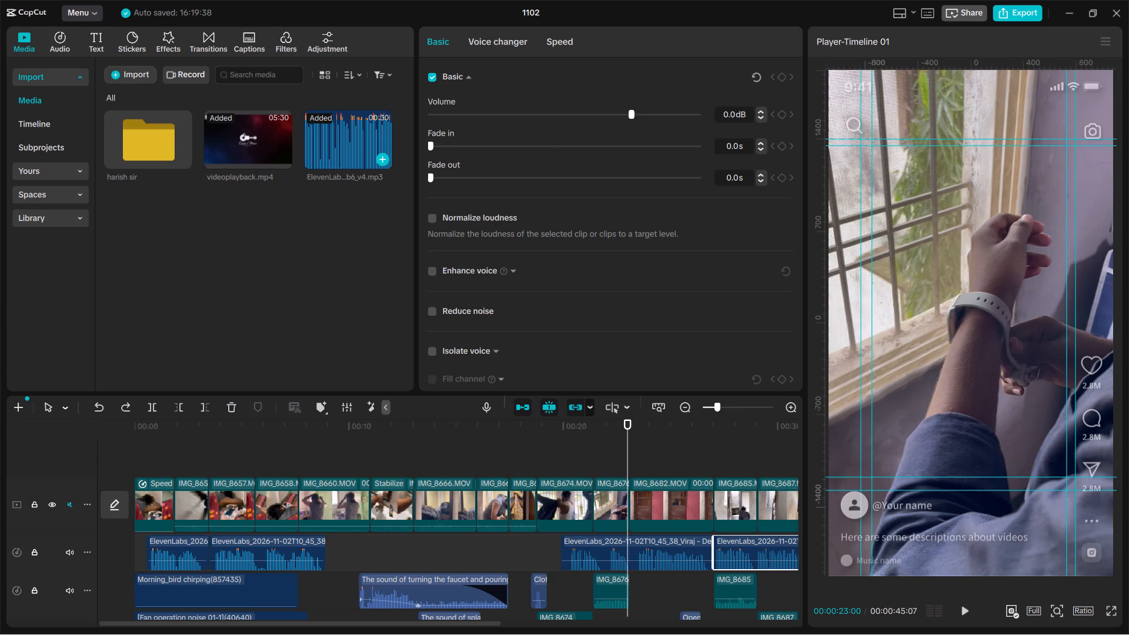
click(333, 117)
key(space)
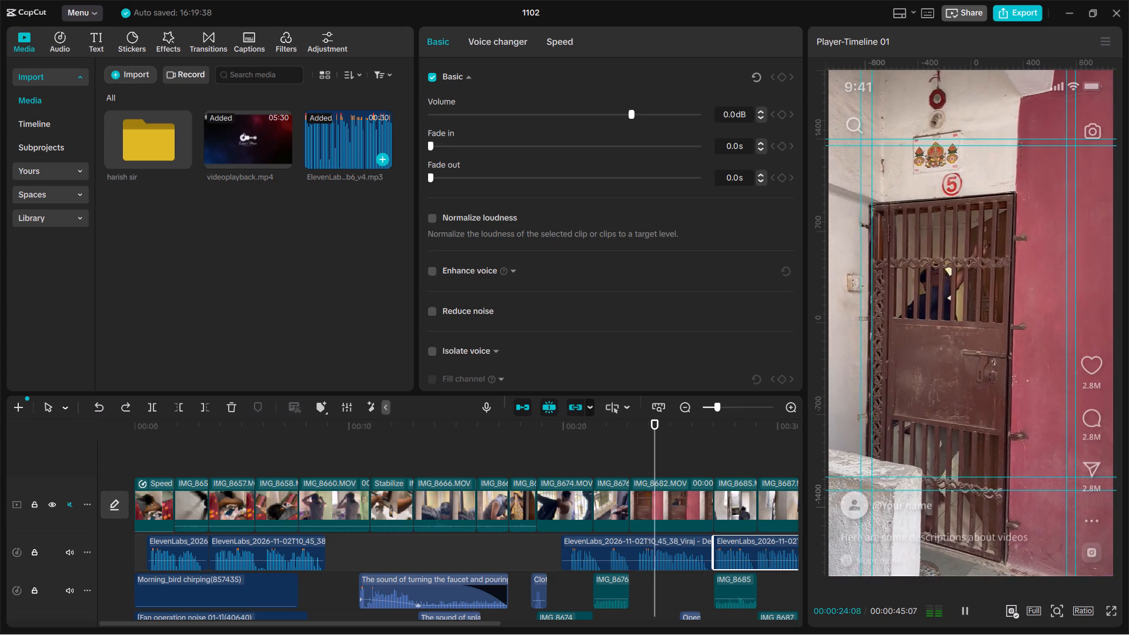
key(space)
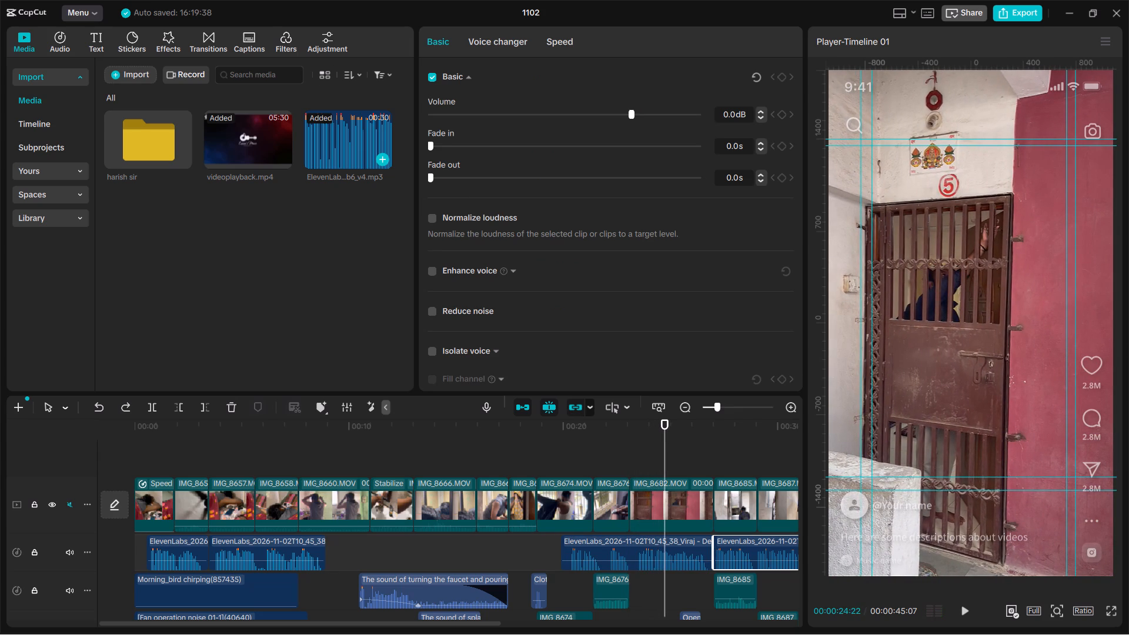
Replace the two later narration pieces with a fresh full copy of the ElevenLabs audio, starting at about 00:00:15 on the narration track.
drag(340, 124, 464, 435)
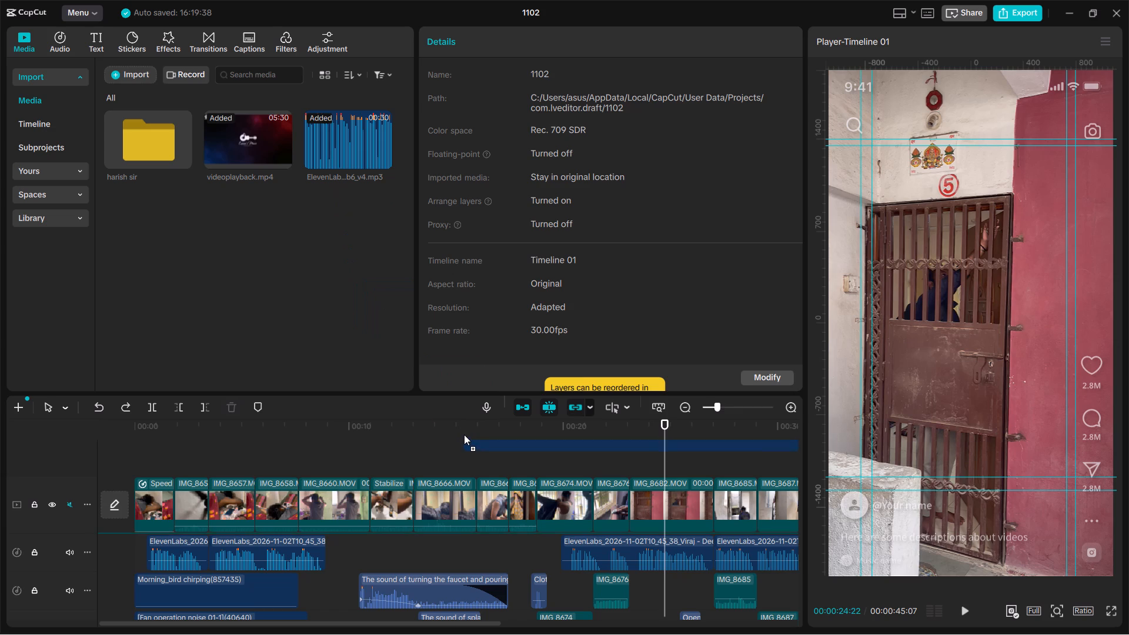
drag(464, 435, 464, 438)
click(623, 595)
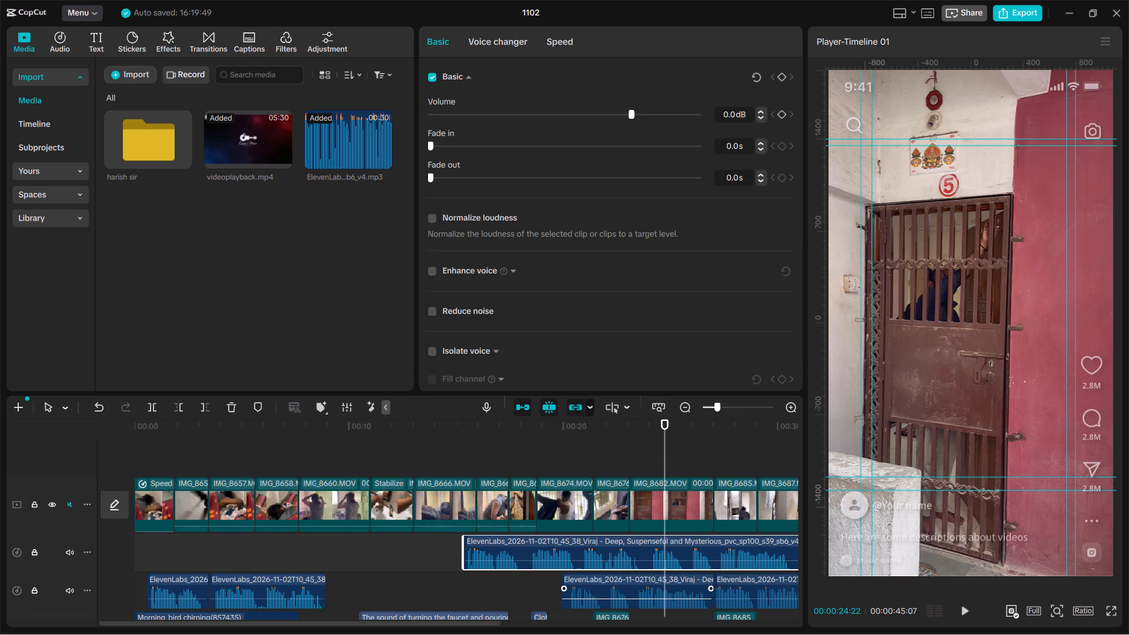
key(BackSpace)
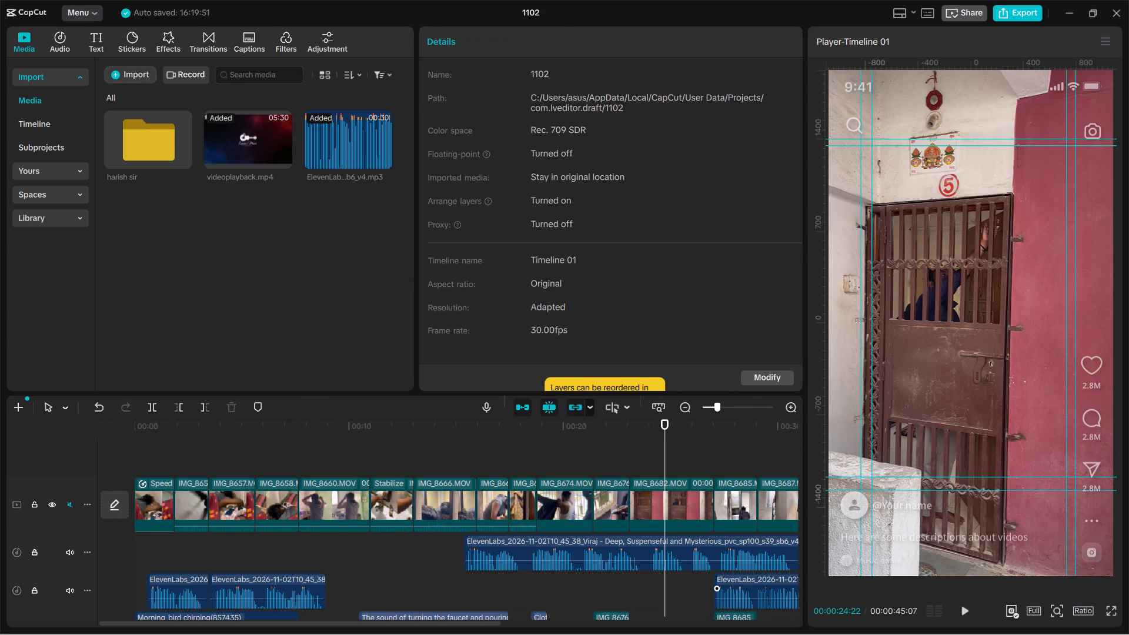
click(741, 589)
key(BackSpace)
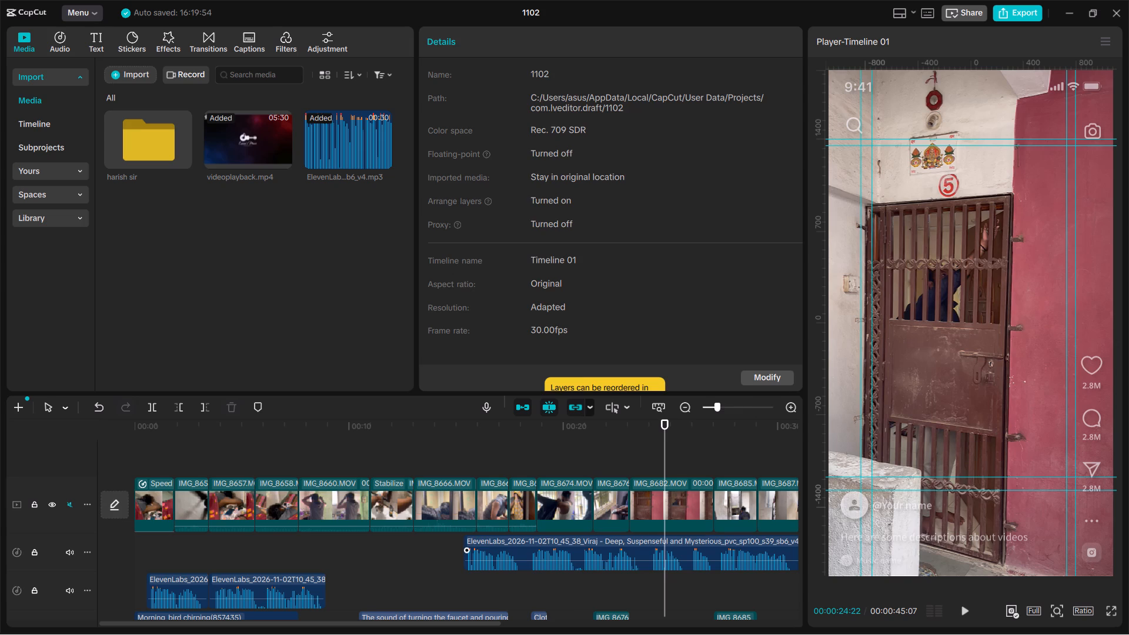
drag(645, 545, 646, 580)
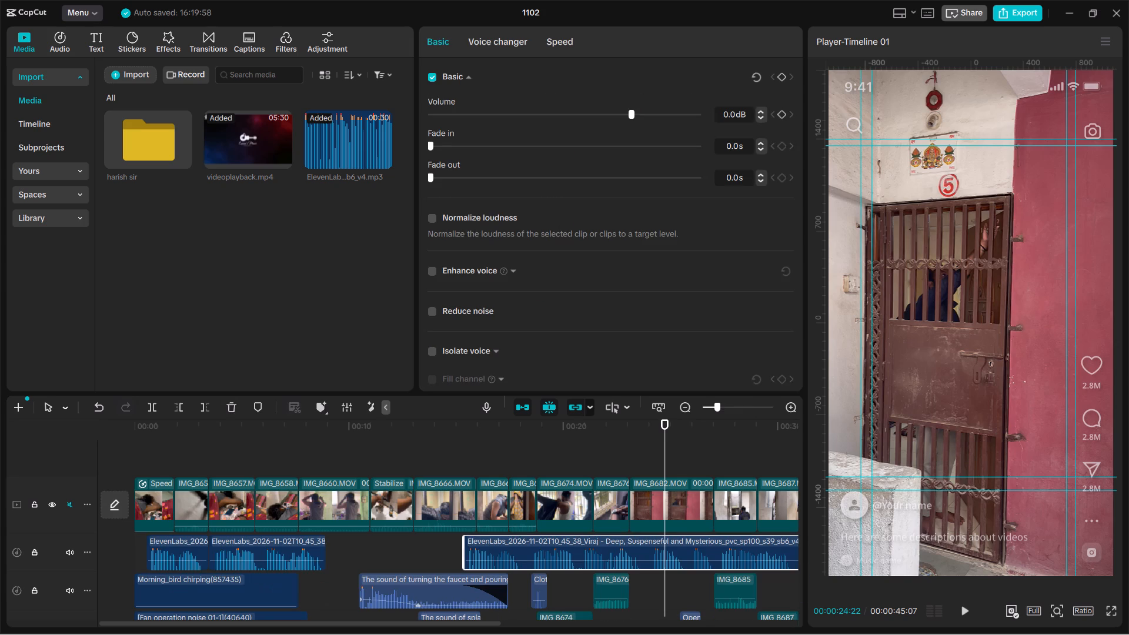
Listen to the new narration copy against the video, replaying it from about 00:00:22.
key(space)
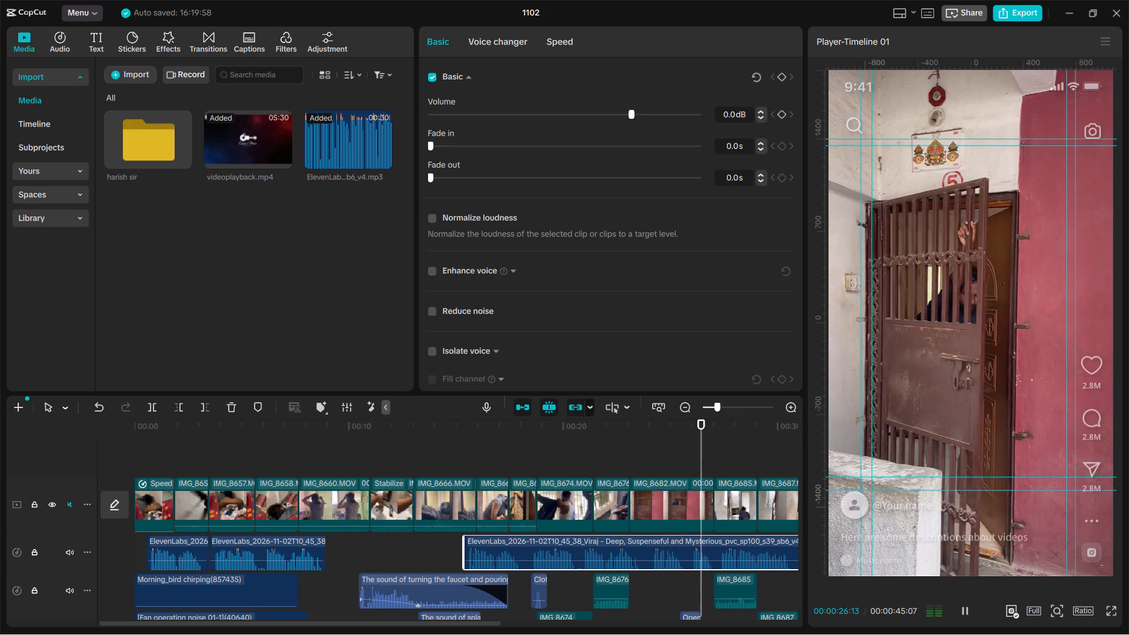
drag(720, 425, 617, 441)
key(space)
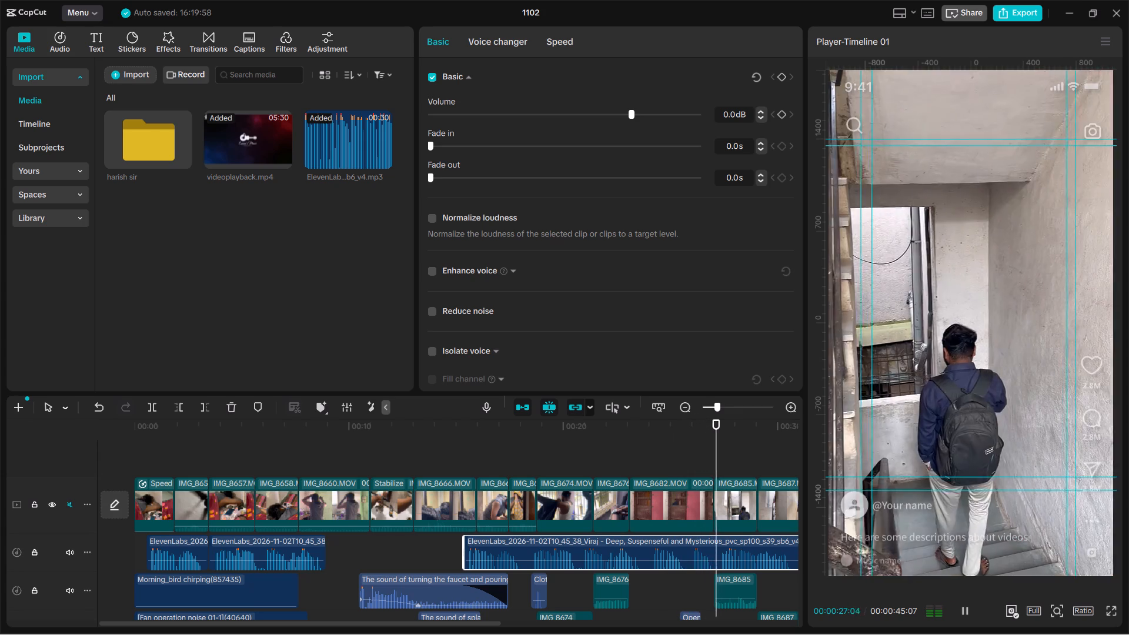
key(space)
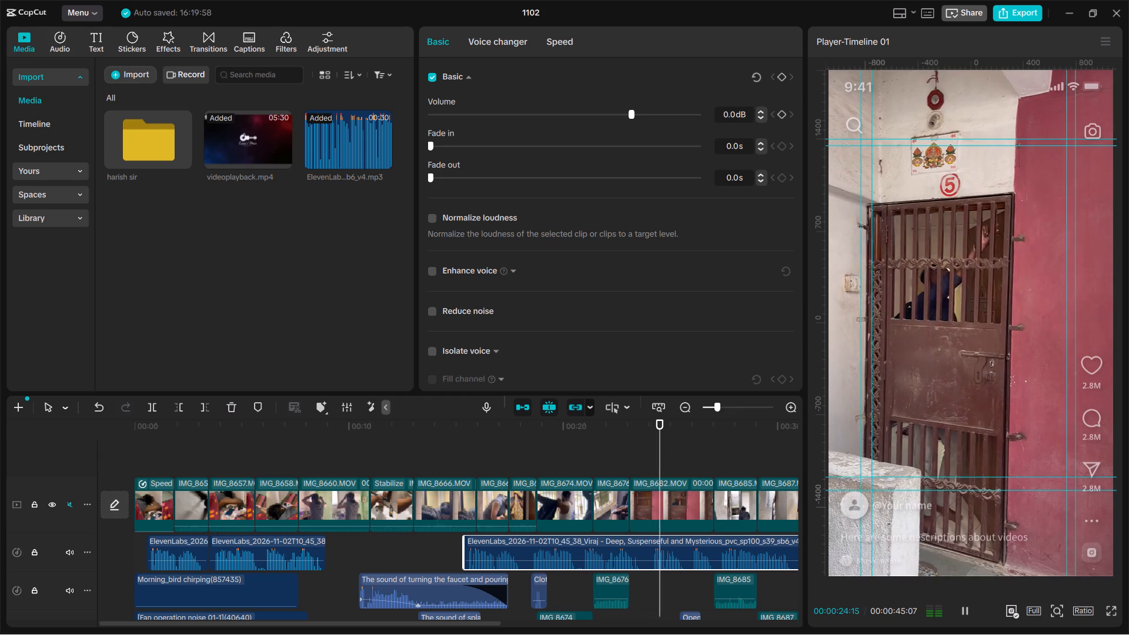
key(space)
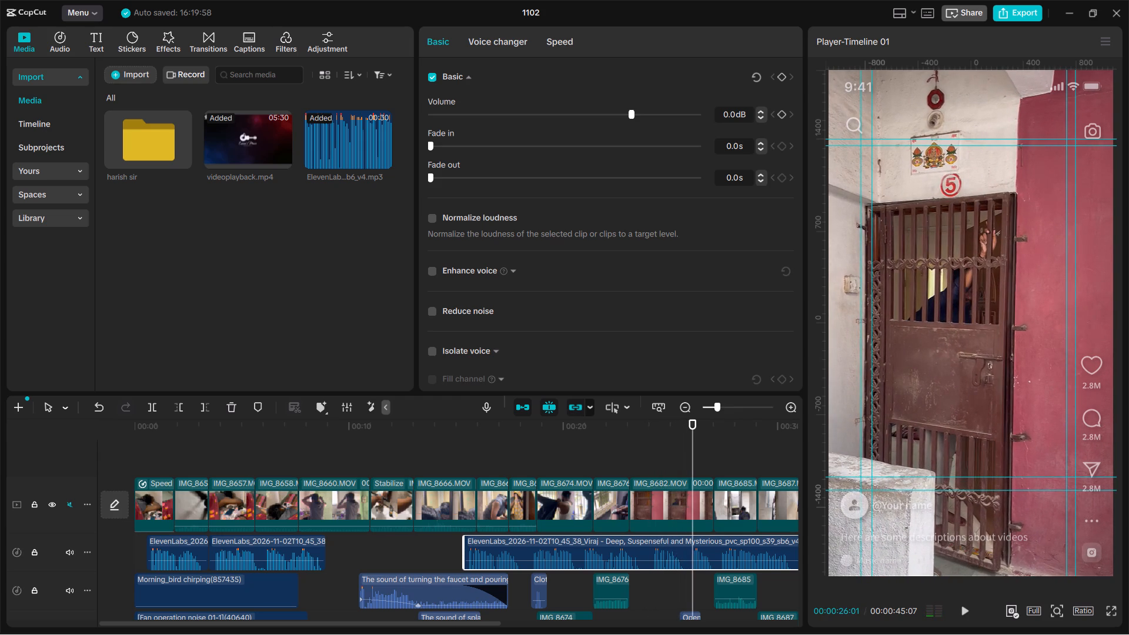
drag(687, 434, 669, 434)
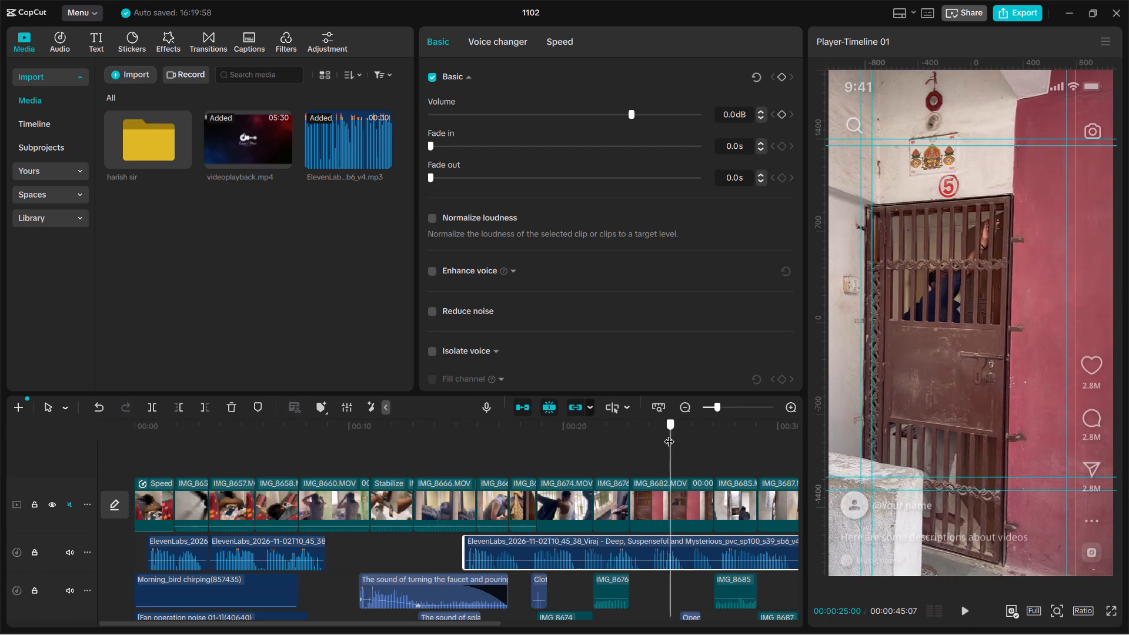
drag(669, 434, 650, 435)
click(650, 435)
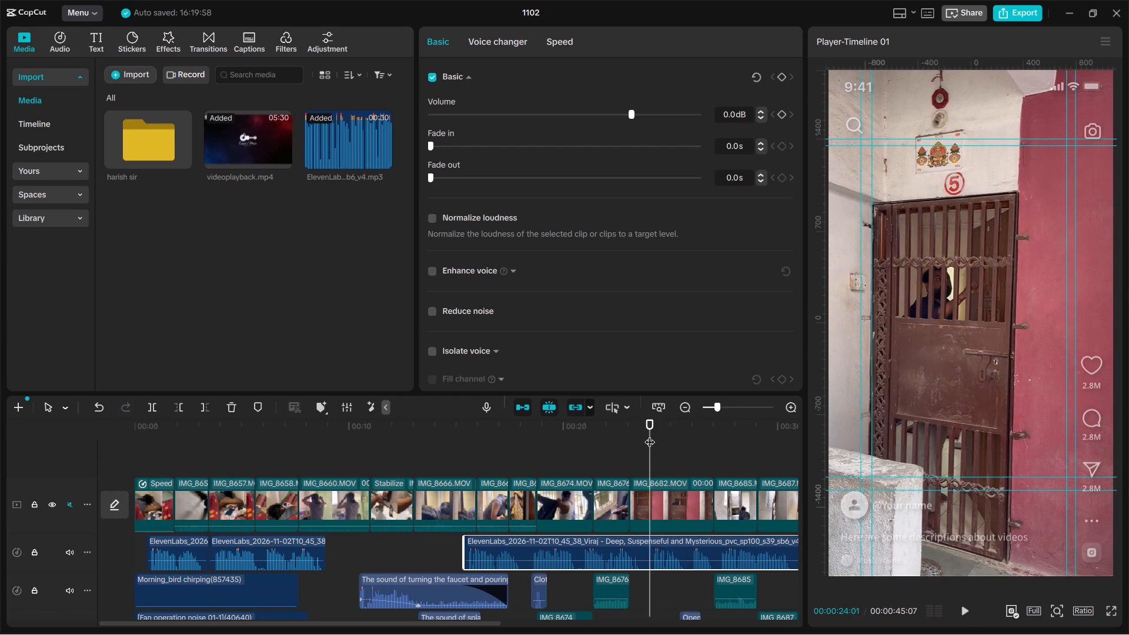
click(650, 435)
ctrl+click(650, 435)
key(ctrl+b)
click(584, 553)
key(BackSpace)
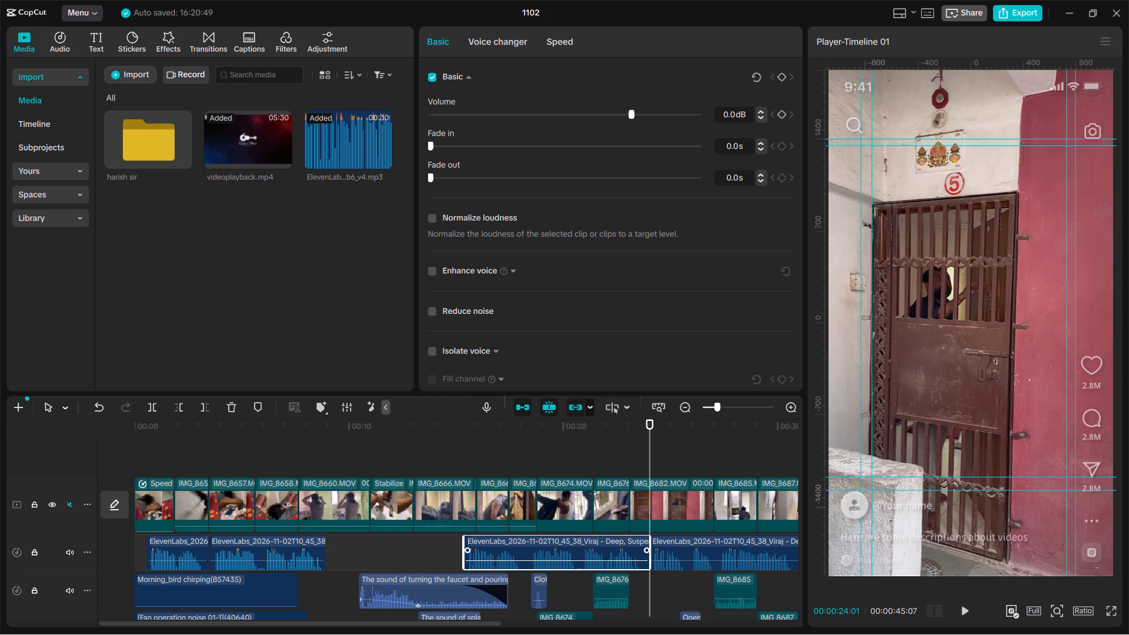
Move the remaining narration to start at about 00:00:19, near the beginning of clip IMG_8674, checking its timing in playback.
drag(703, 550, 563, 552)
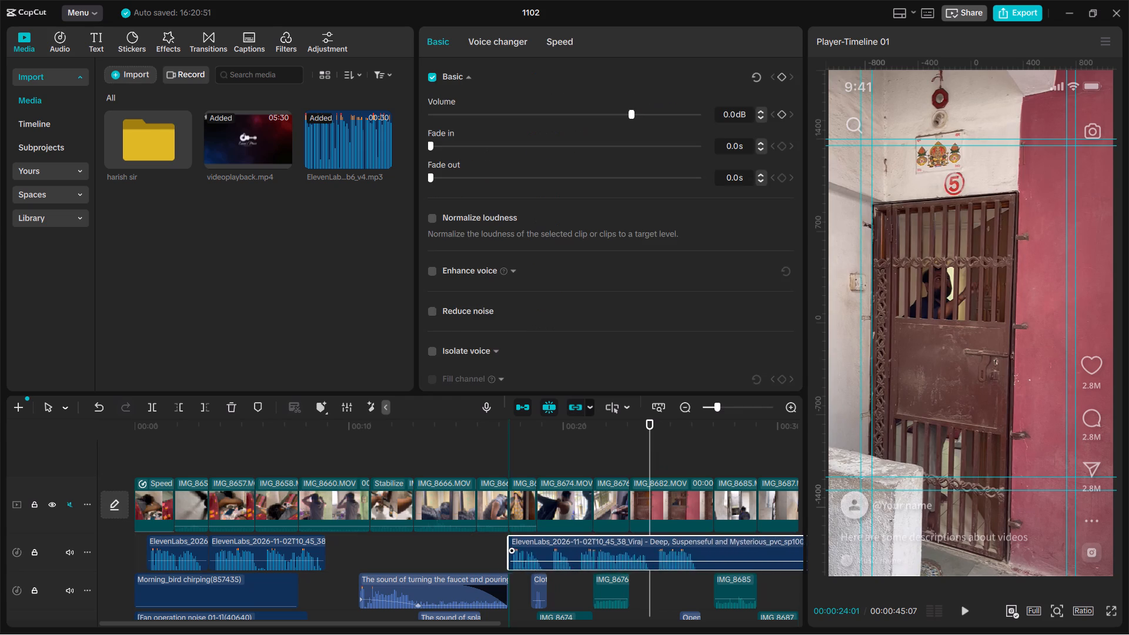
drag(563, 552, 560, 553)
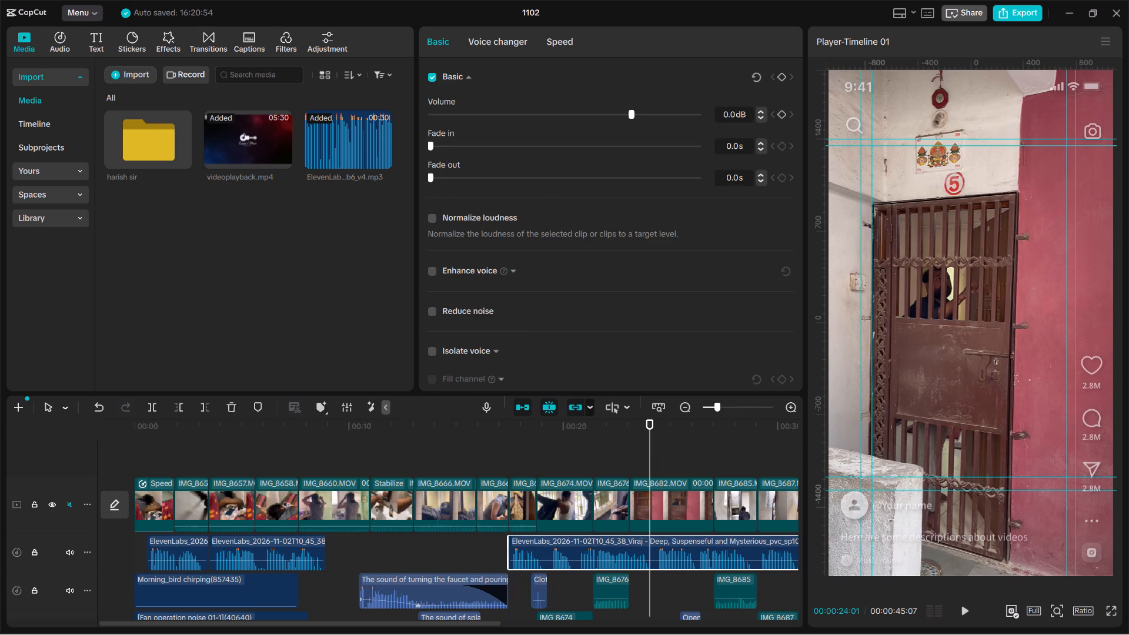
drag(561, 427, 492, 435)
key(space)
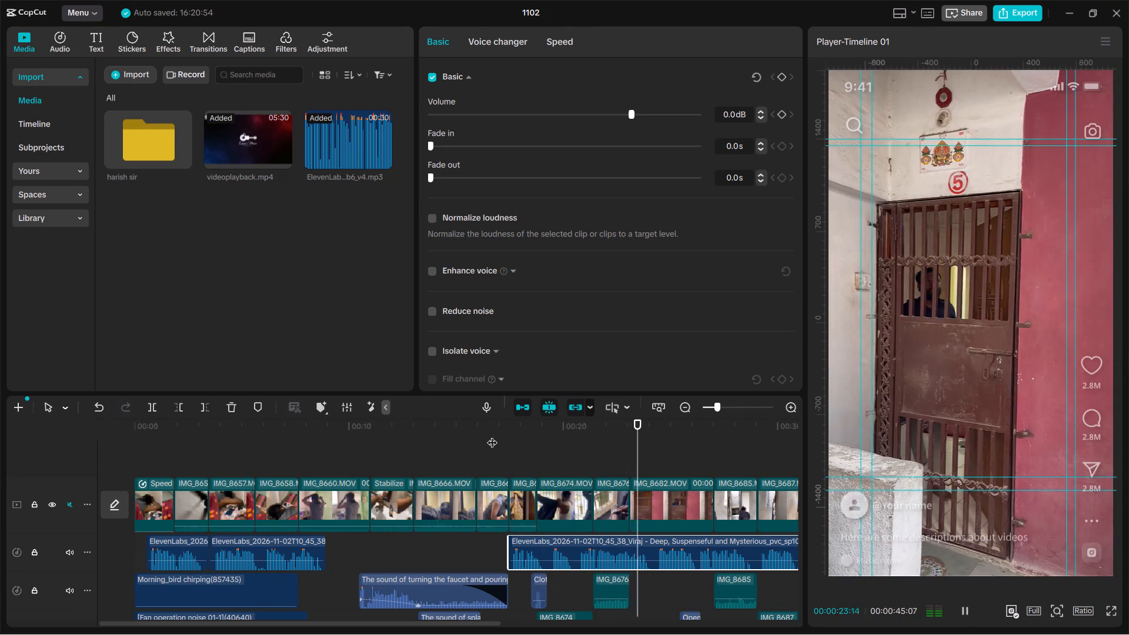
key(space)
drag(646, 423, 536, 439)
drag(553, 549, 585, 550)
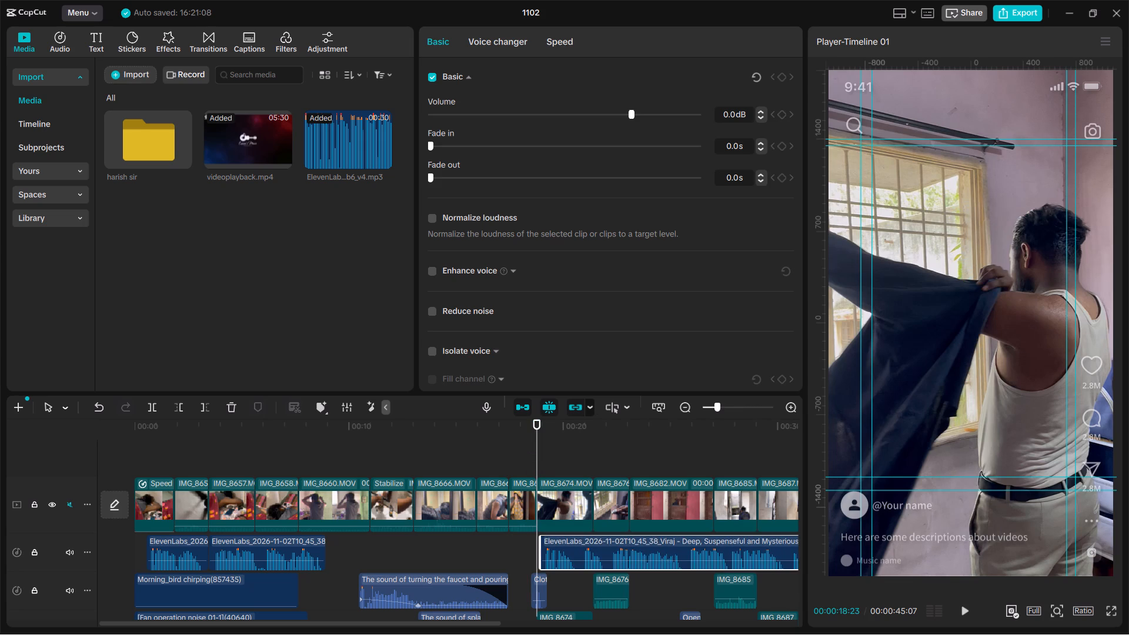
Play through the narration, split it at 00:00:35:00, and move the piece after the cut to start at about 38.5 seconds, over clip IMG_8694.
drag(530, 442, 512, 442)
click(512, 442)
key(space)
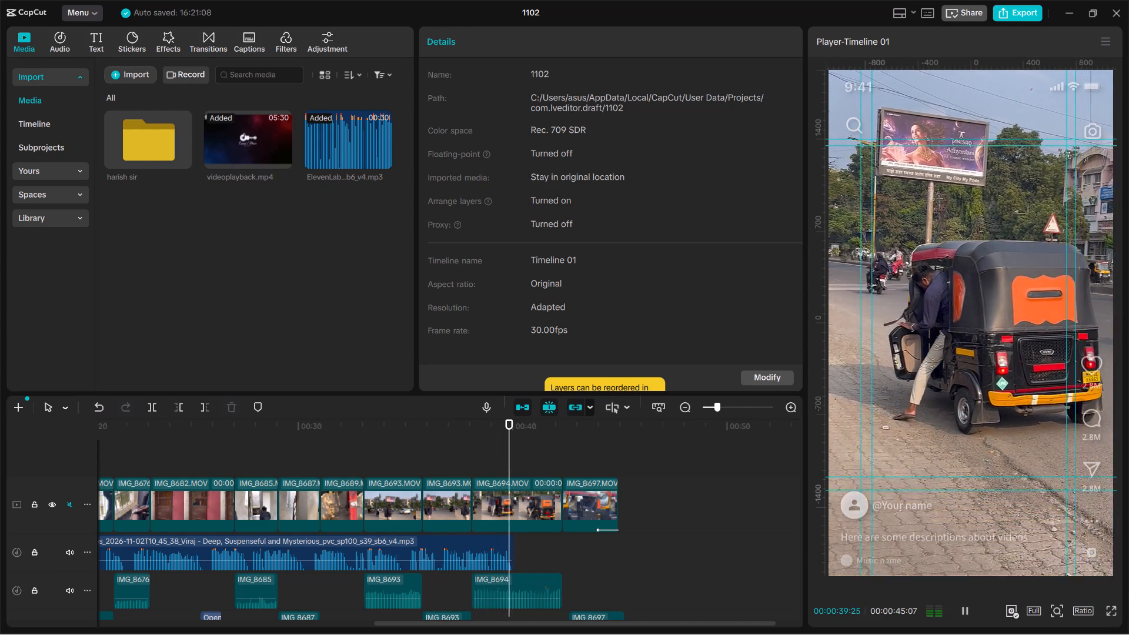
drag(549, 429, 406, 472)
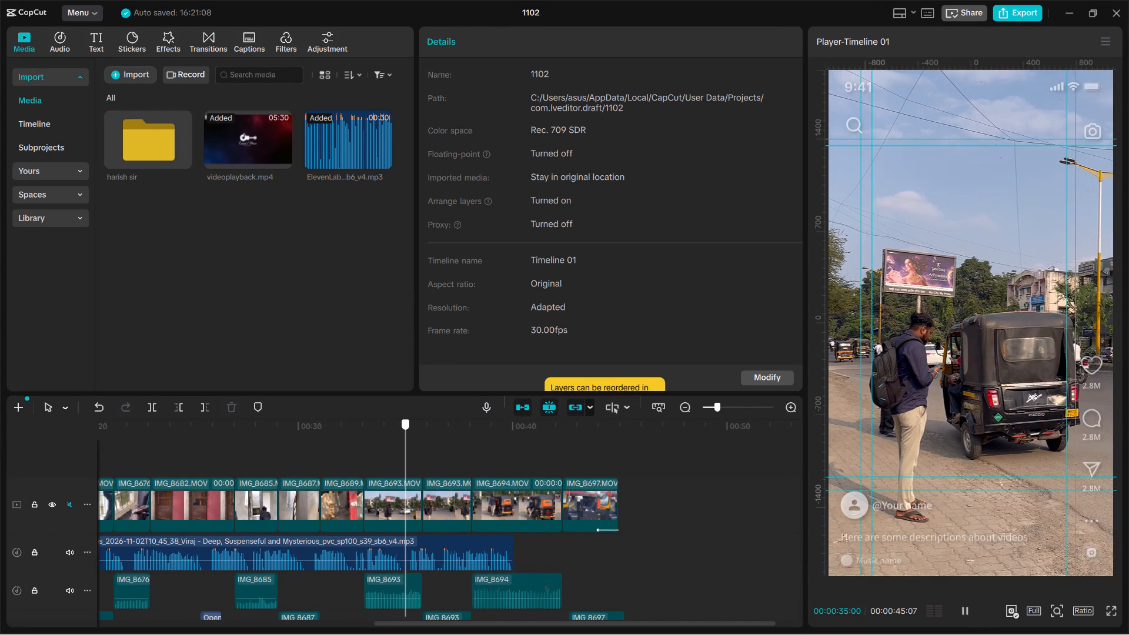
click(409, 560)
key(ctrl+b)
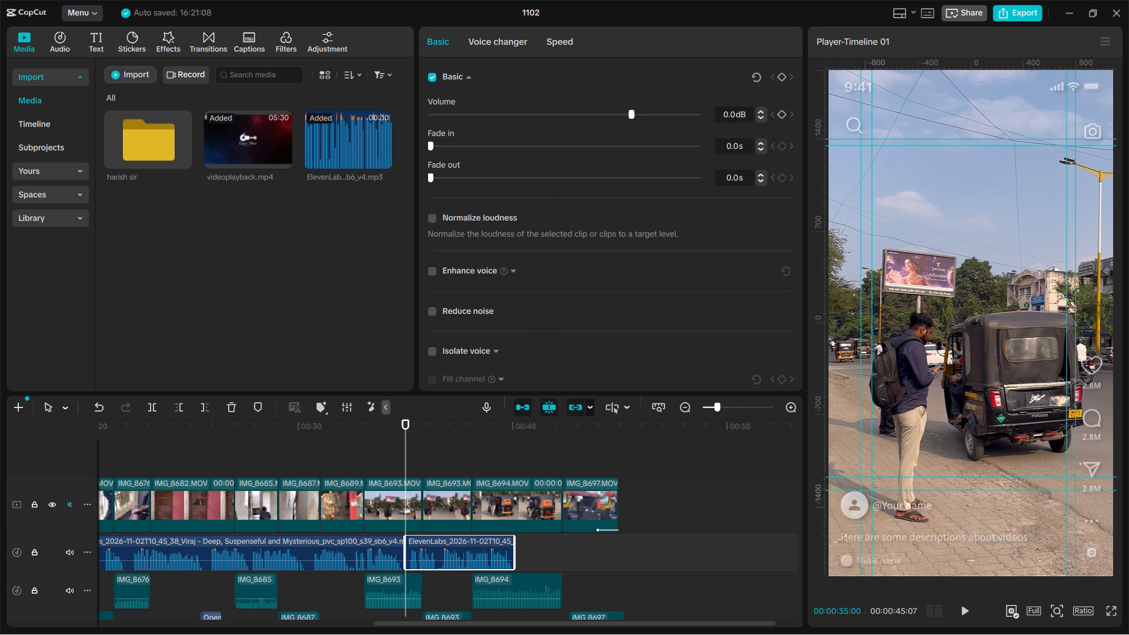
drag(470, 549, 548, 552)
Play back the narration over clips IMG_8682 to IMG_8689 and raise the long narration piece's volume to 3.4 dB.
drag(403, 433, 209, 429)
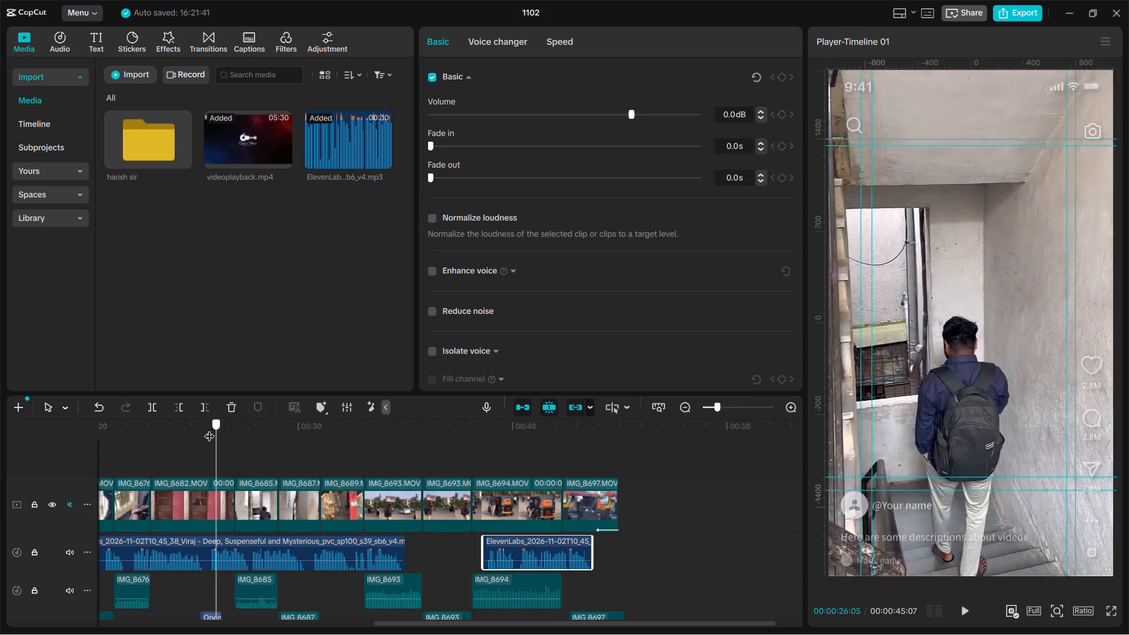
drag(209, 429, 174, 422)
key(space)
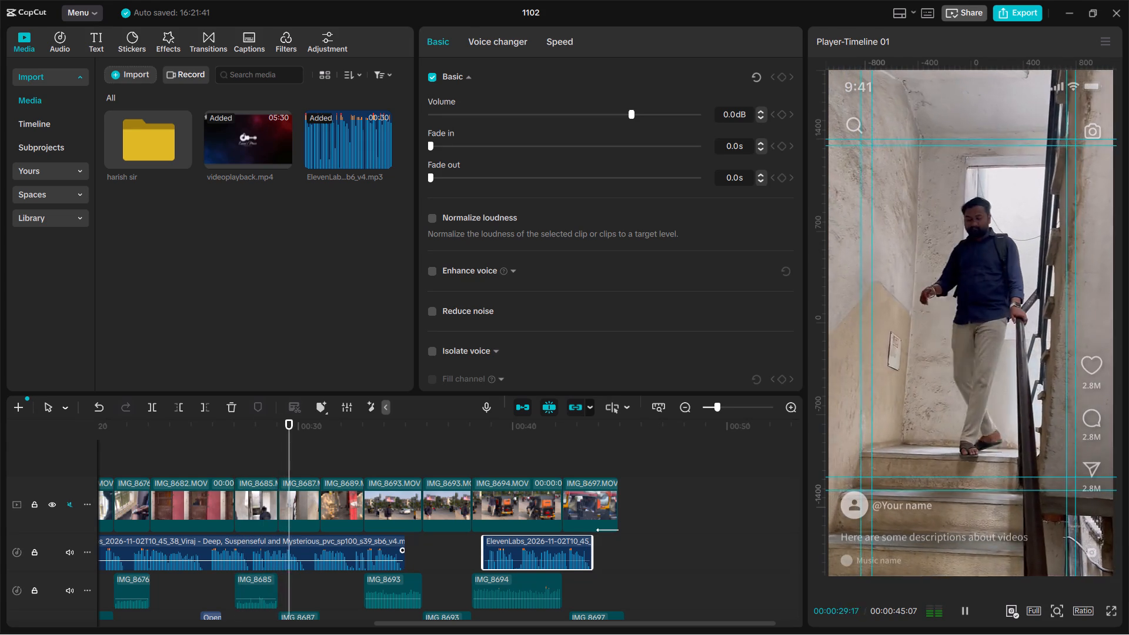
drag(363, 557, 364, 551)
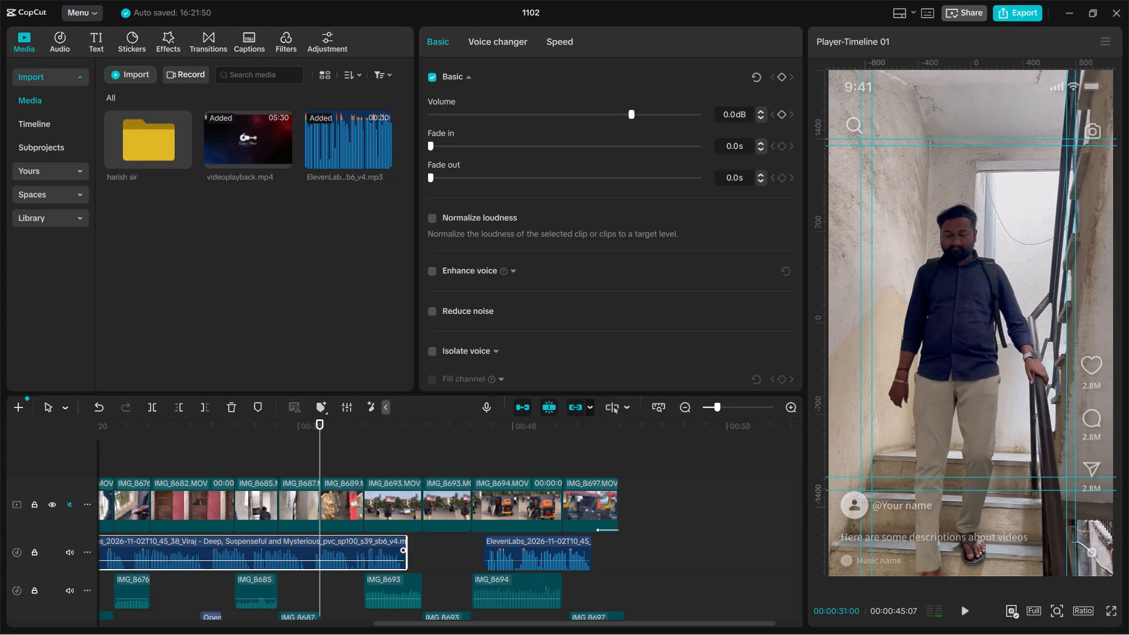
drag(634, 119, 642, 115)
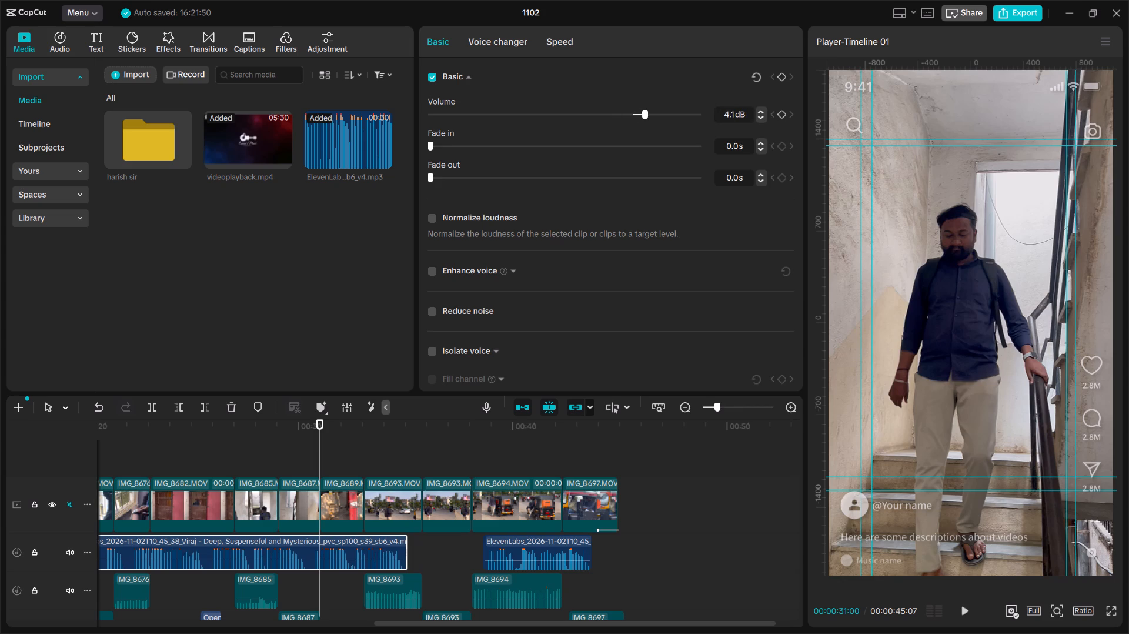
drag(642, 115, 640, 113)
drag(640, 113, 640, 115)
Replay the long narration piece into clip IMG_8694 and set the last narration piece's volume to 3.6 dB.
drag(324, 436, 295, 442)
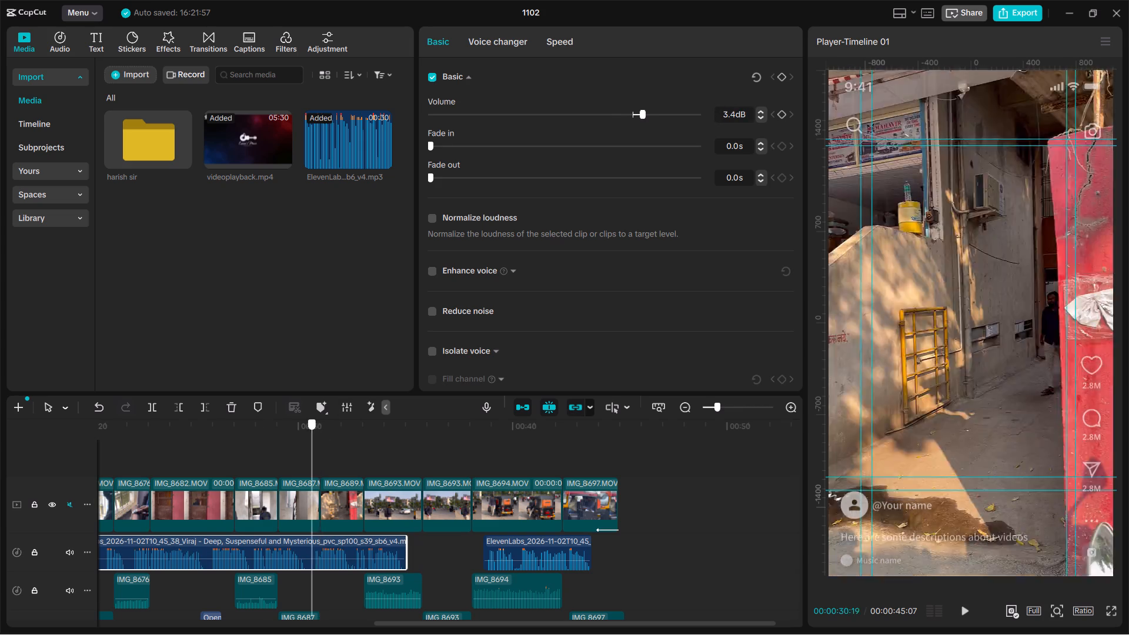
drag(295, 442, 116, 457)
key(space)
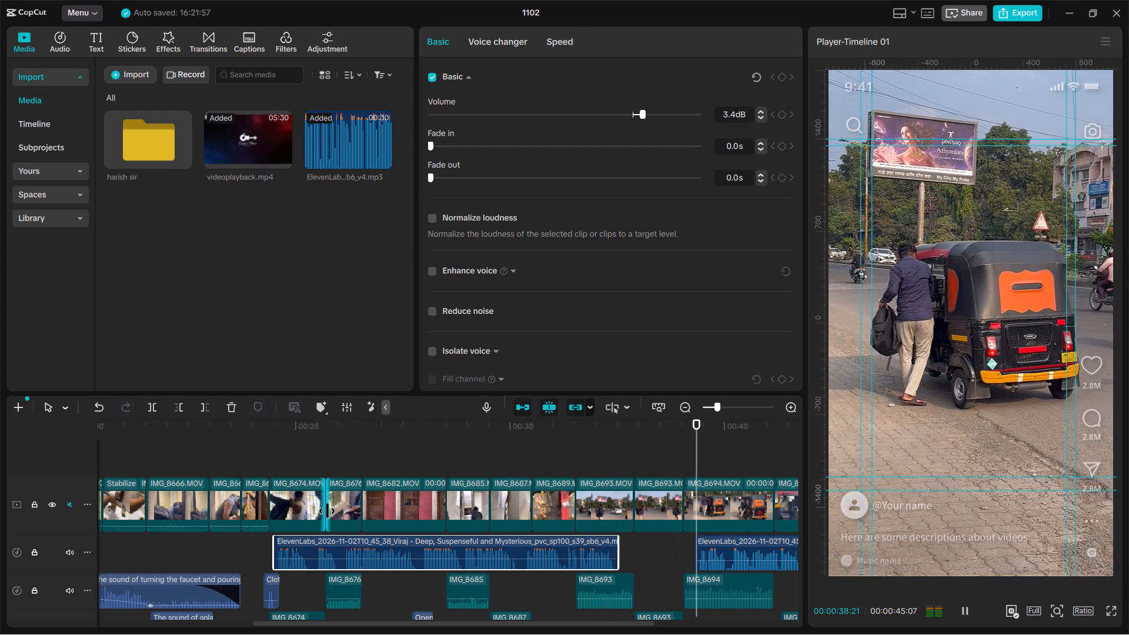
key(space)
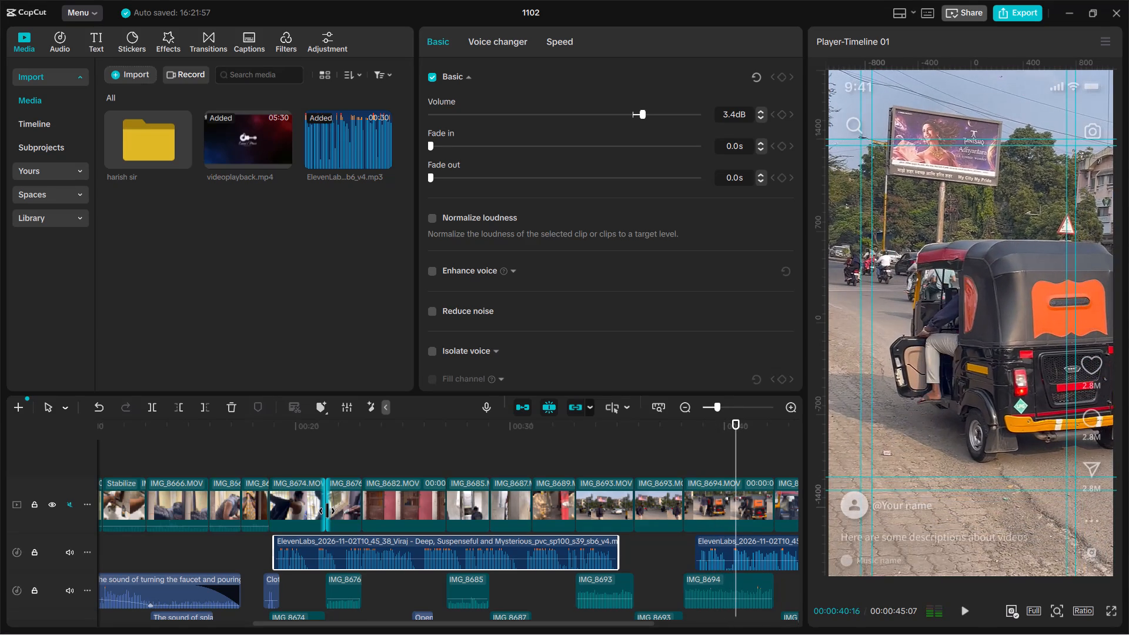
click(743, 550)
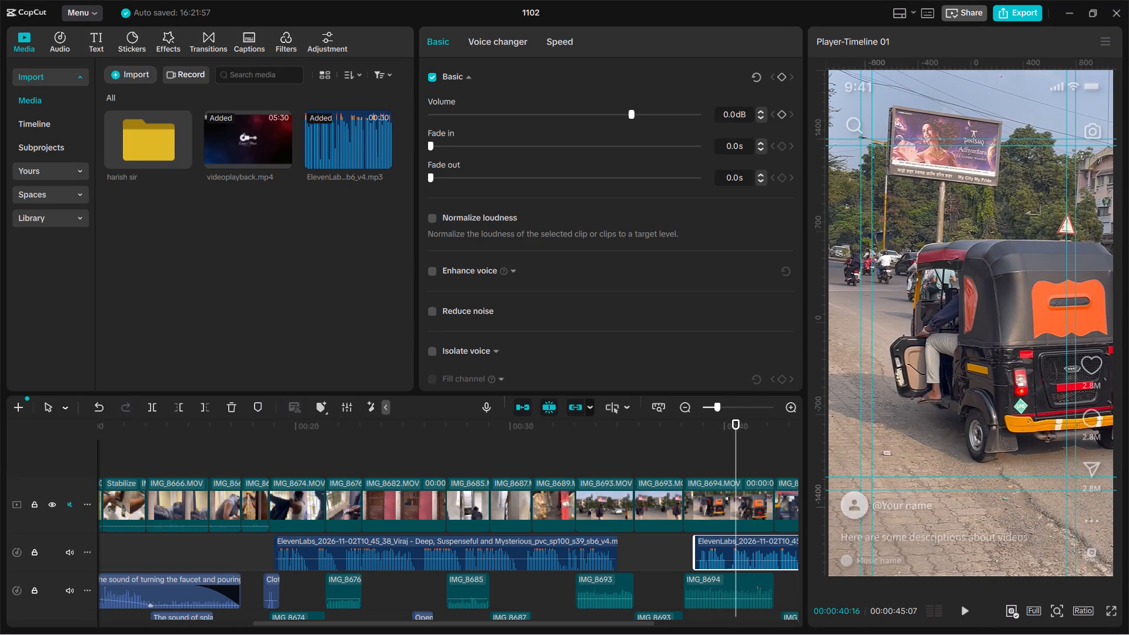
drag(633, 116, 640, 116)
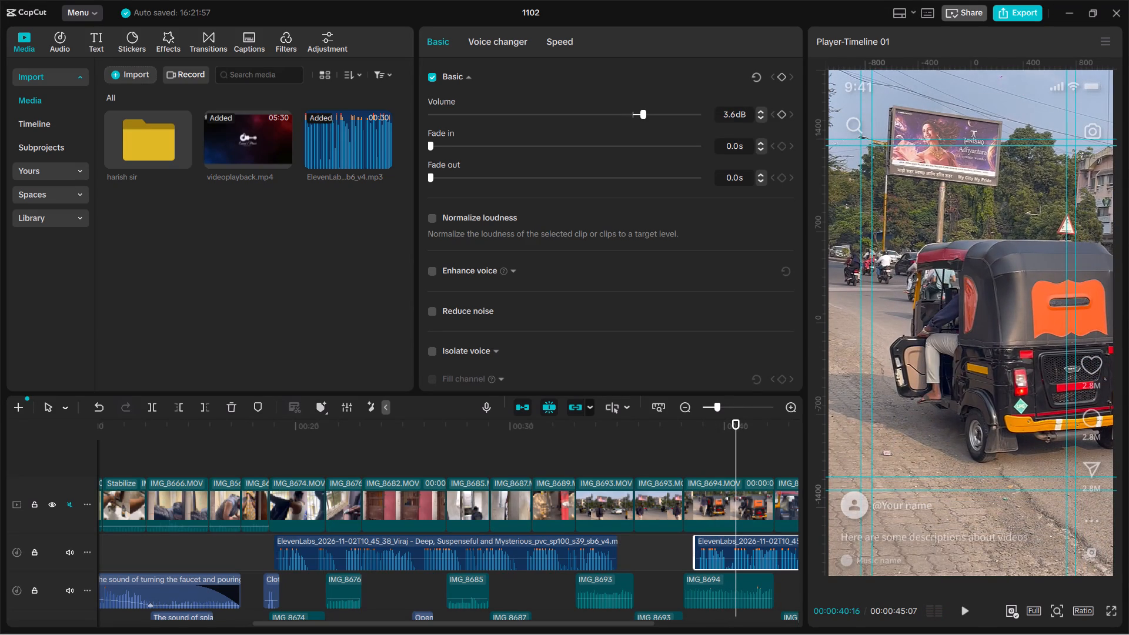
Play the last narration piece over clips IMG_8694 and IMG_8697 through to the end of the timeline.
click(730, 407)
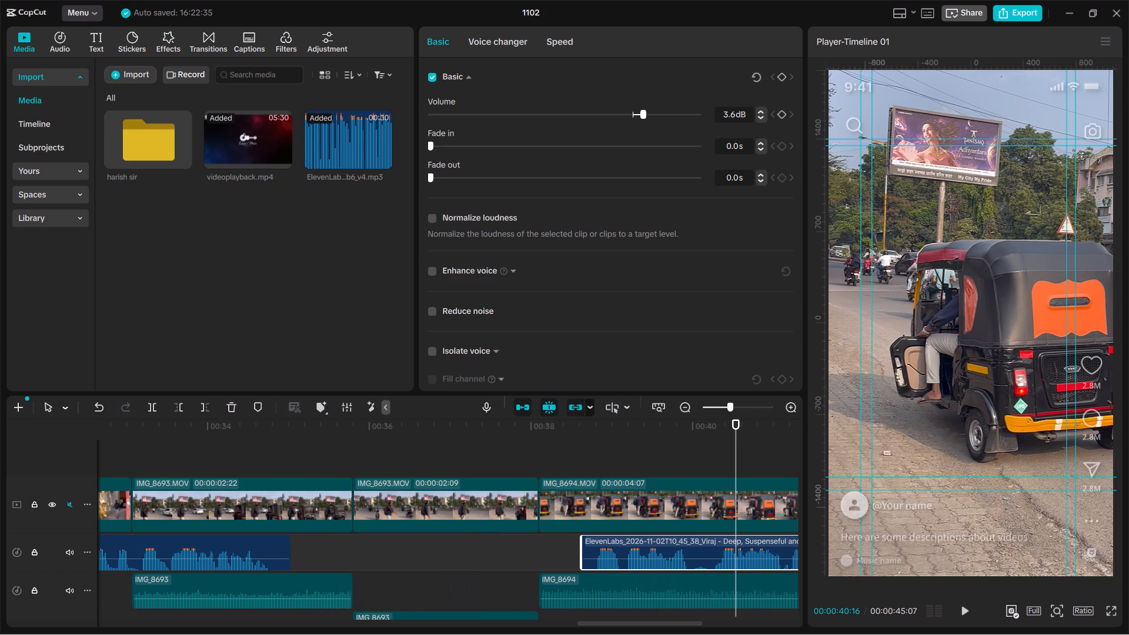
drag(730, 407, 726, 407)
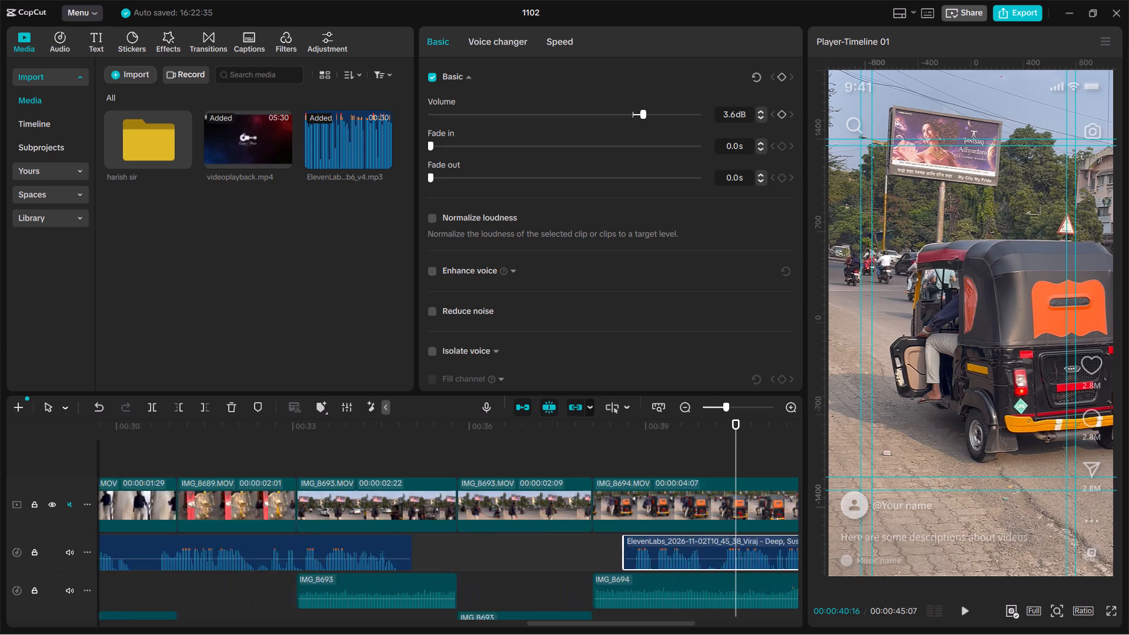
drag(726, 407, 720, 406)
click(720, 406)
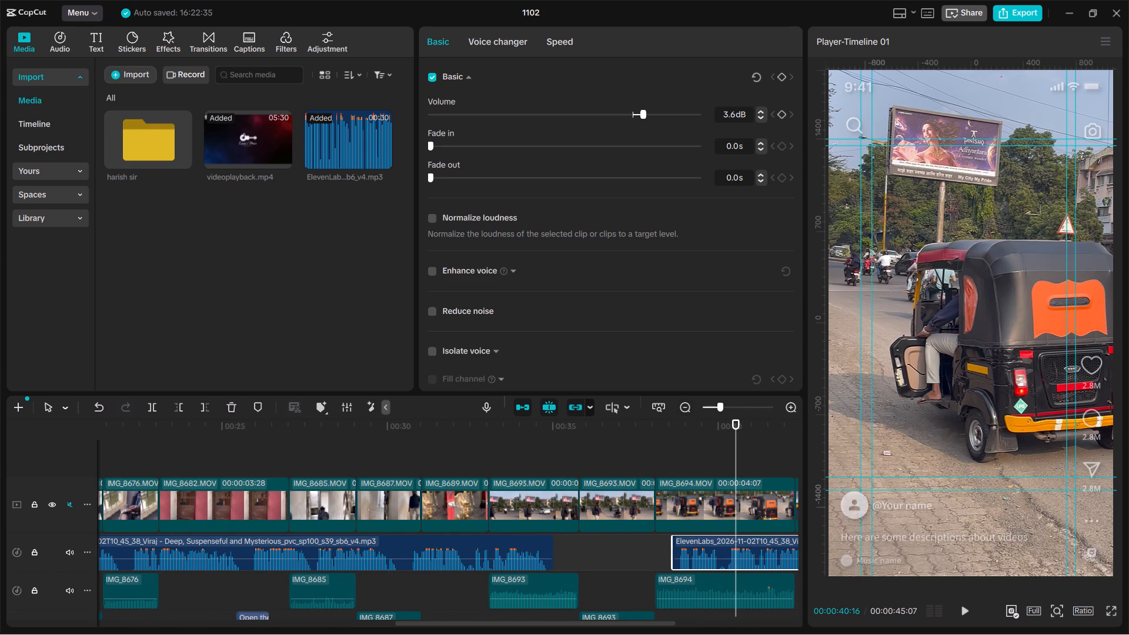
click(663, 406)
click(663, 406)
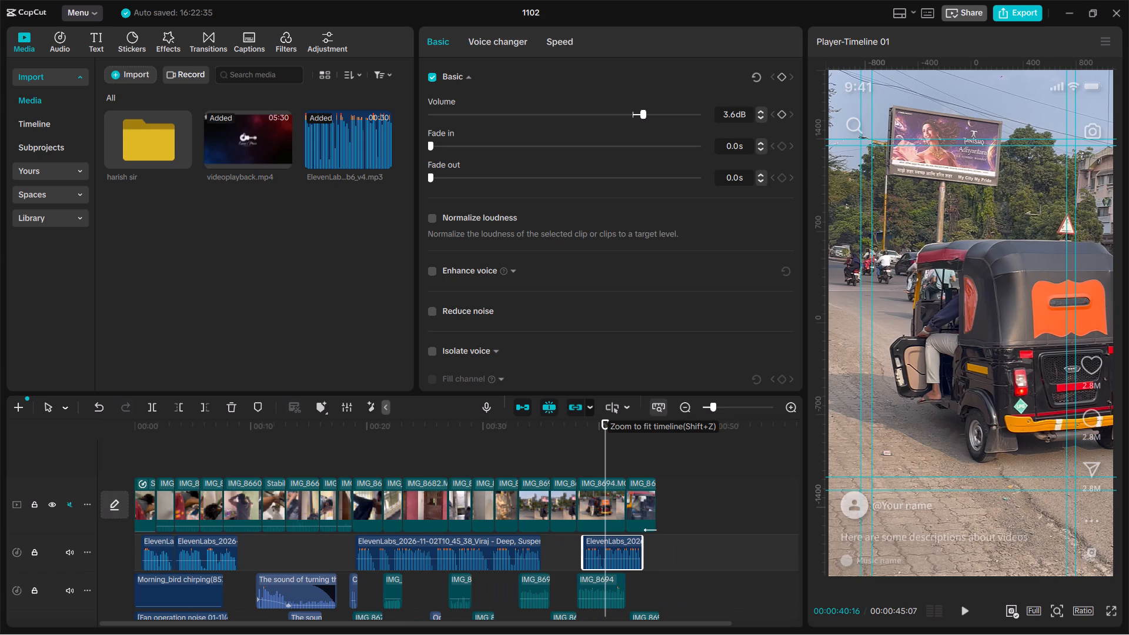
click(663, 406)
triple_click(663, 406)
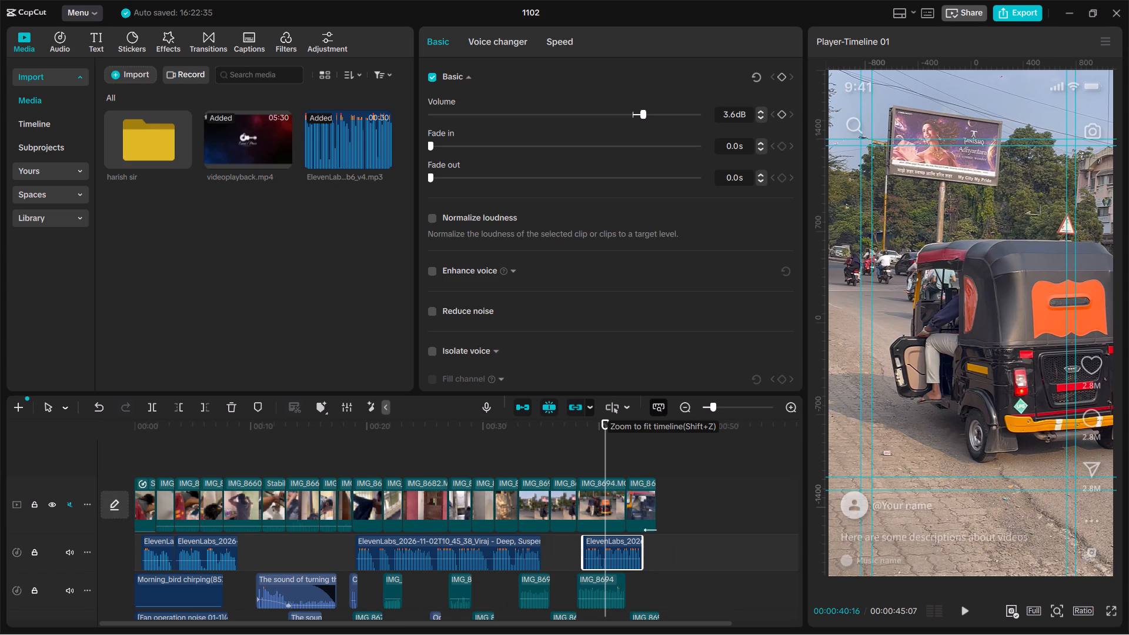
click(663, 406)
key(shift+z)
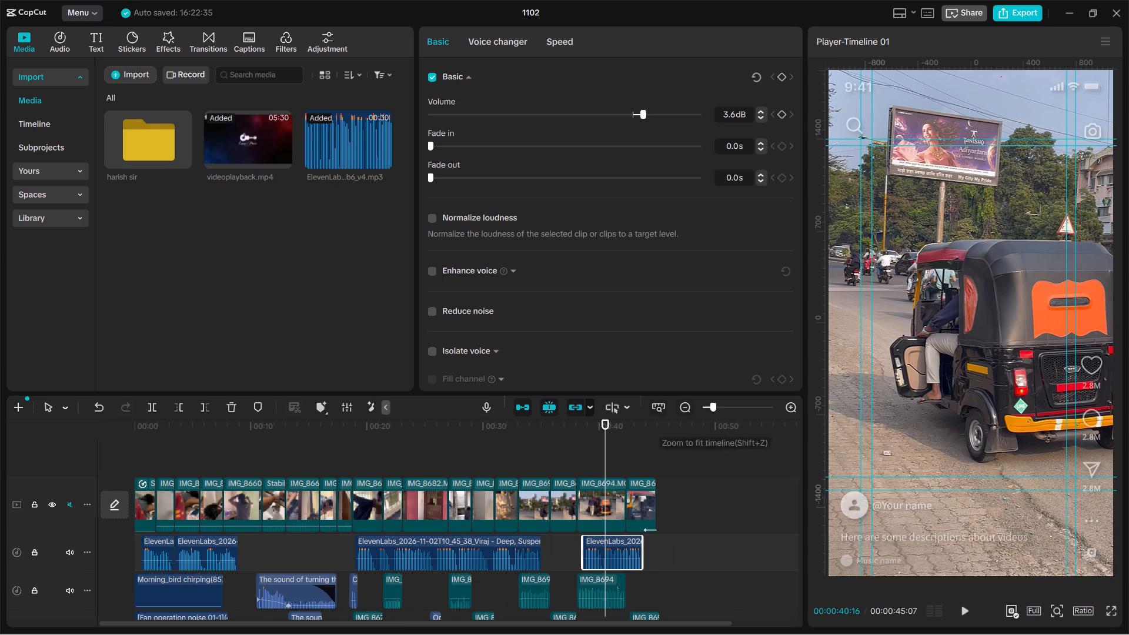
click(786, 405)
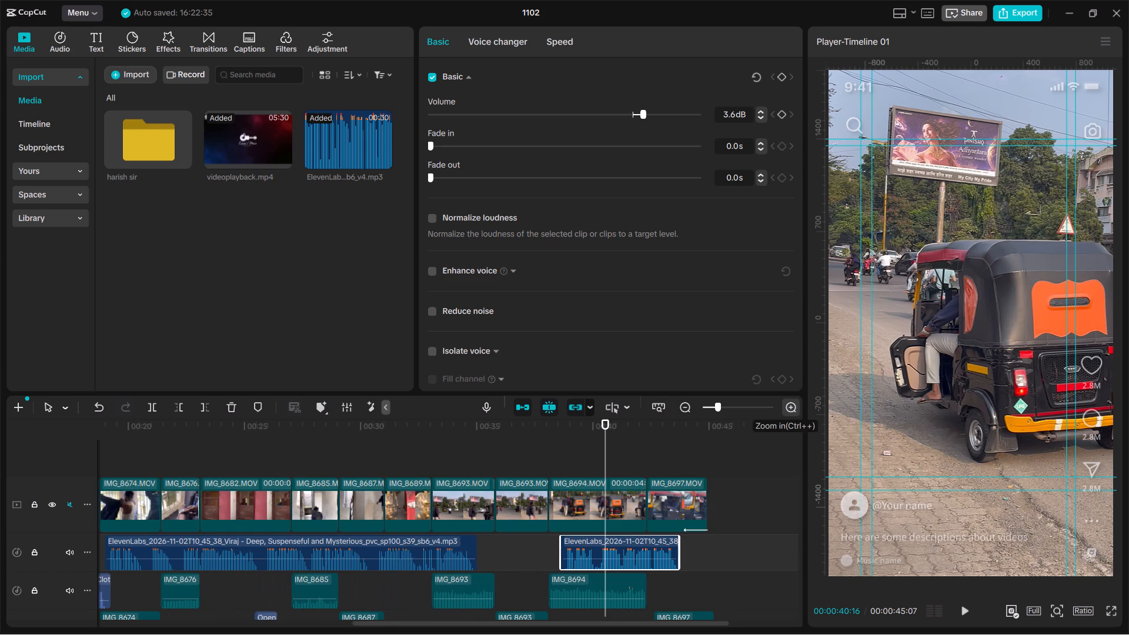
ctrl+scroll(577, 493, up, 9)
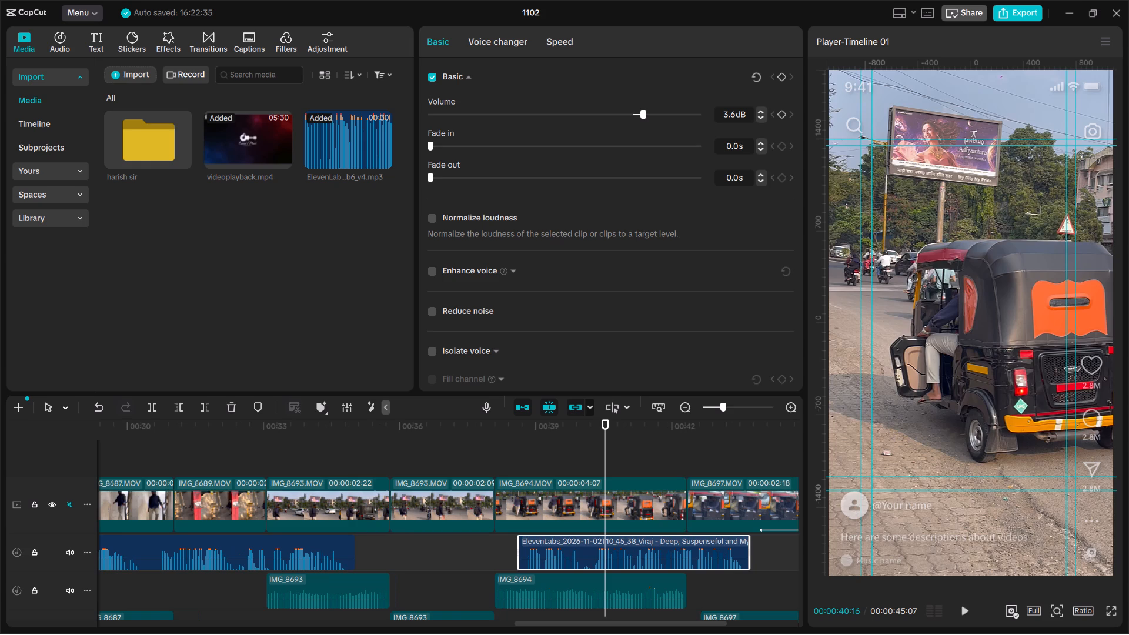
drag(609, 436, 527, 430)
key(space)
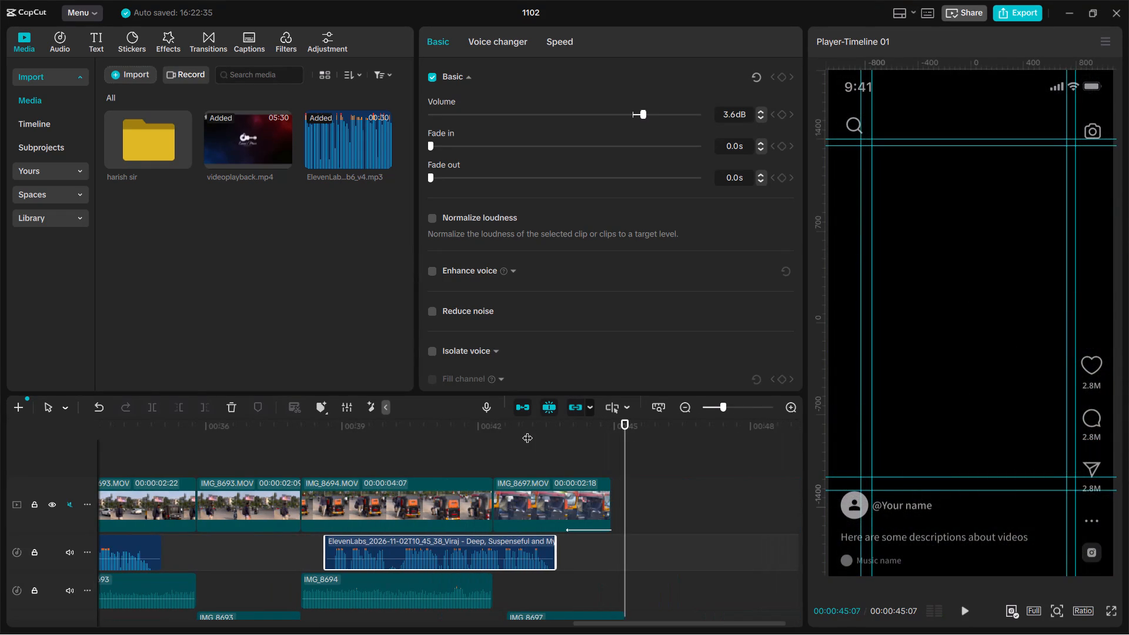
Trim the end of the IMG_8697 audio clip to finish with the video at 00:00:44:28.
ctrl+scroll(602, 483, down, 6)
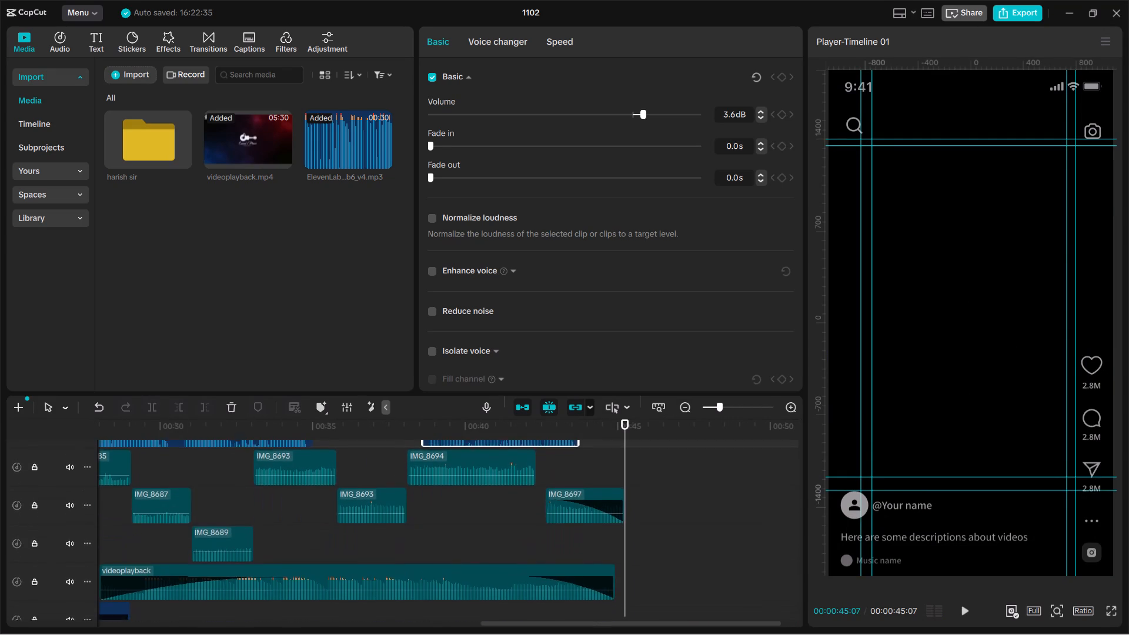
drag(603, 576, 595, 576)
scroll(598, 619, down, 1)
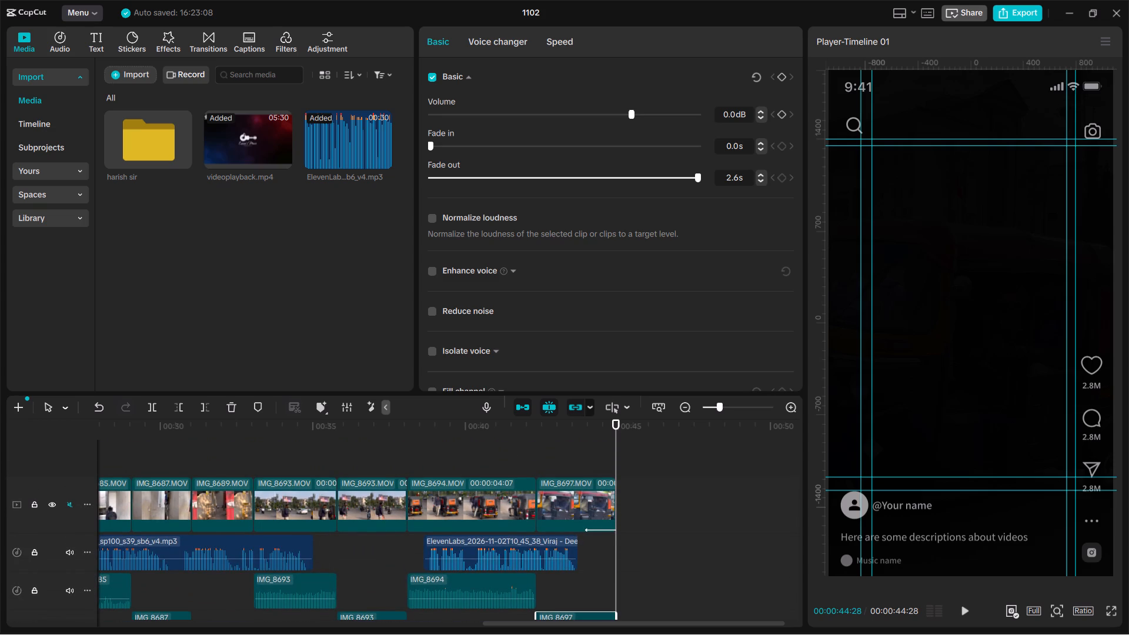
Play the timeline from the start and set the volume of the second narration piece, starting over clip IMG_8657, to 3.2 dB.
drag(600, 419, 0, 446)
key(space)
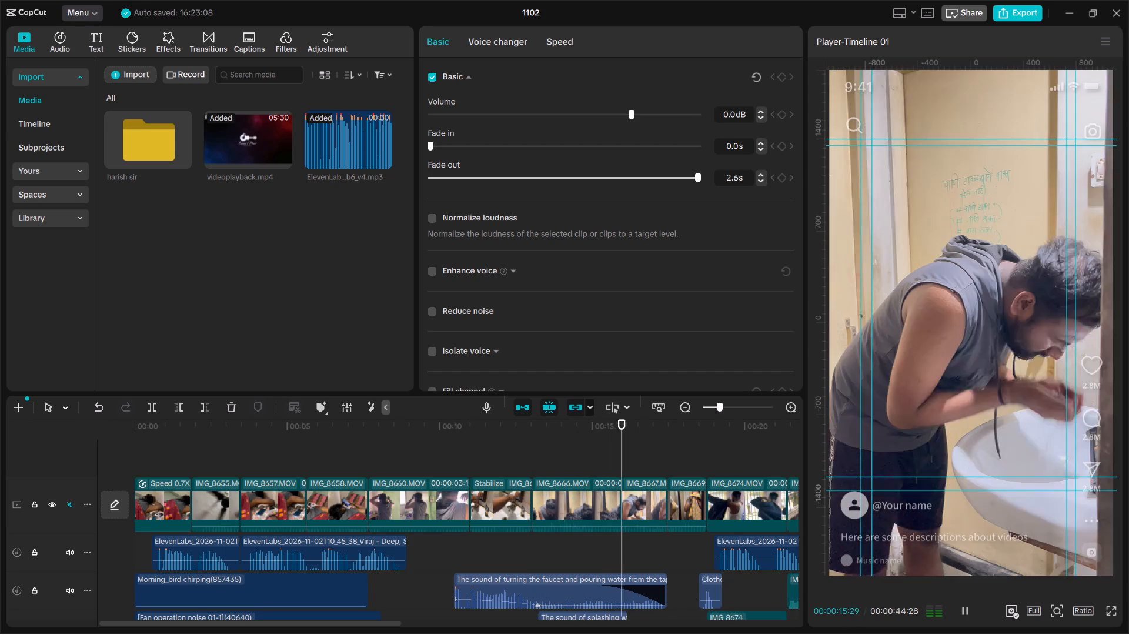
key(space)
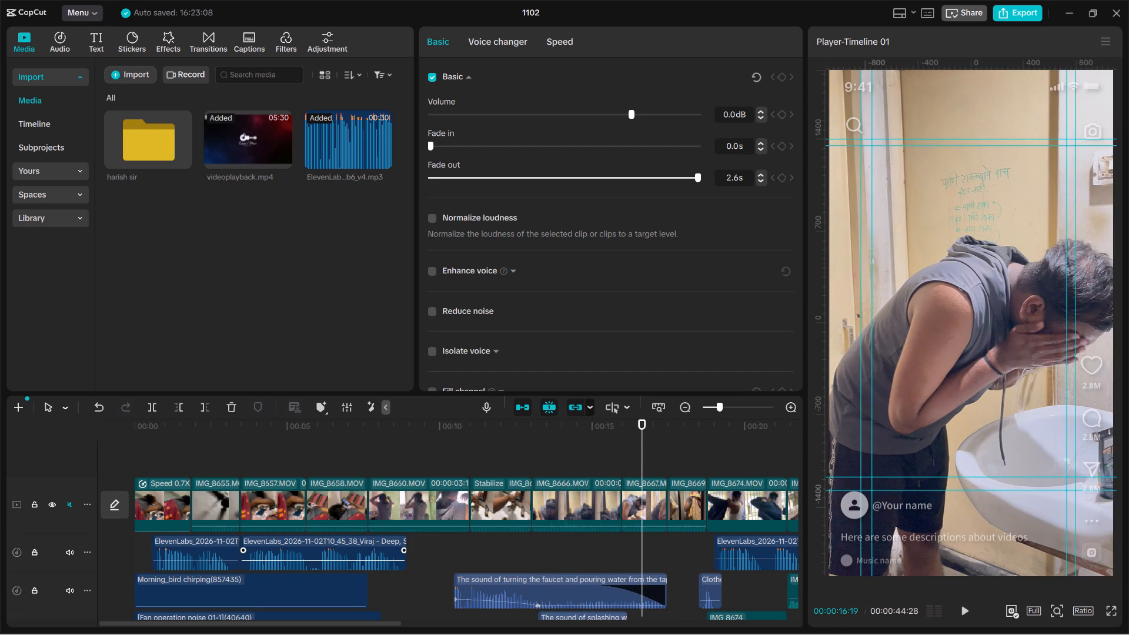
click(306, 563)
drag(633, 112, 639, 115)
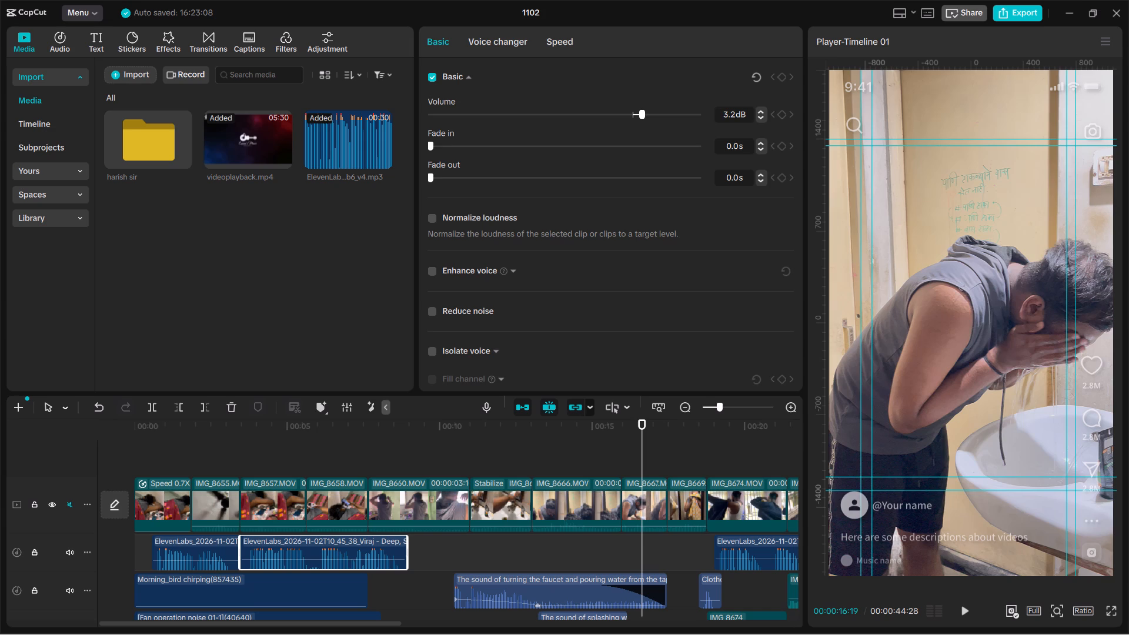
Set the first narration piece's volume to 3.2 dB.
click(215, 547)
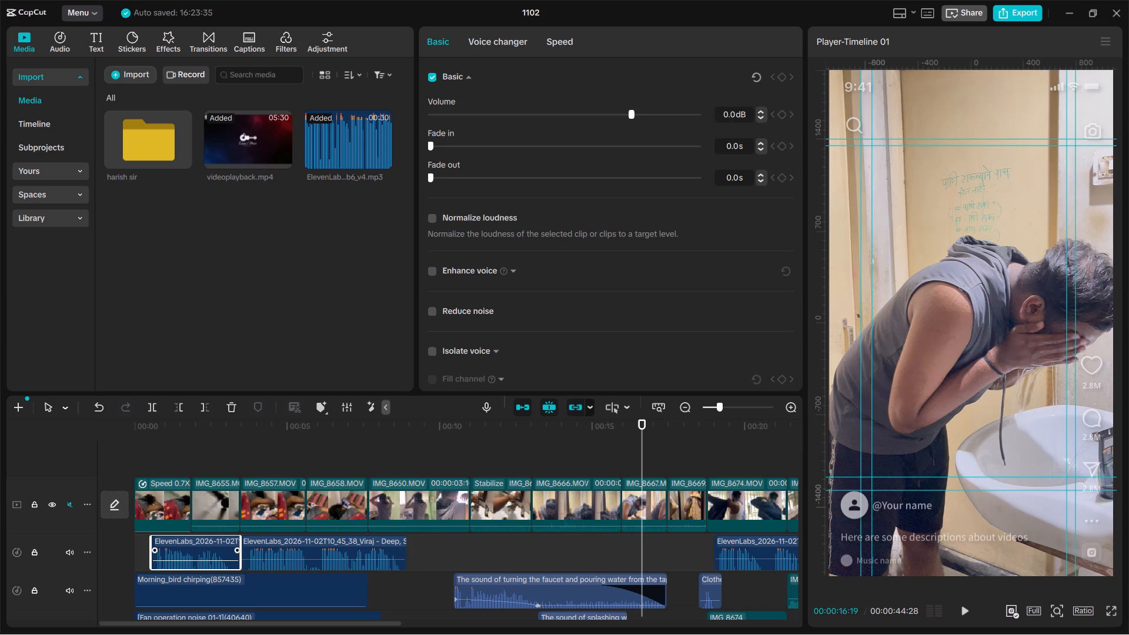
drag(630, 113, 641, 116)
drag(641, 116, 639, 117)
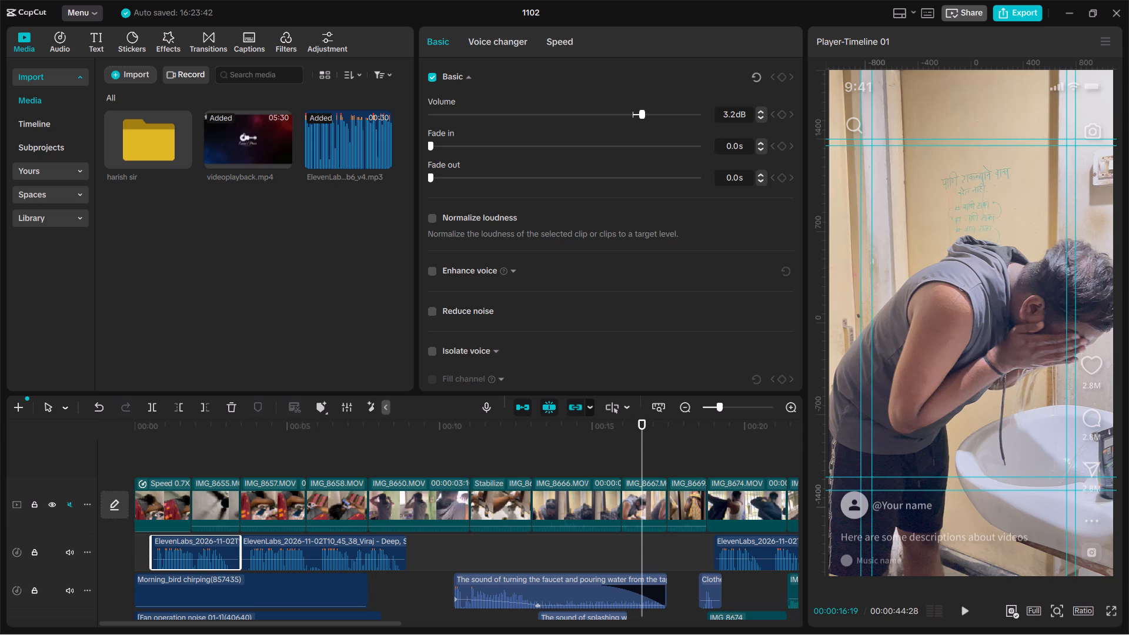
Turn on Isolate voice with Keep vocal for the first narration piece.
scroll(487, 230, down, 1)
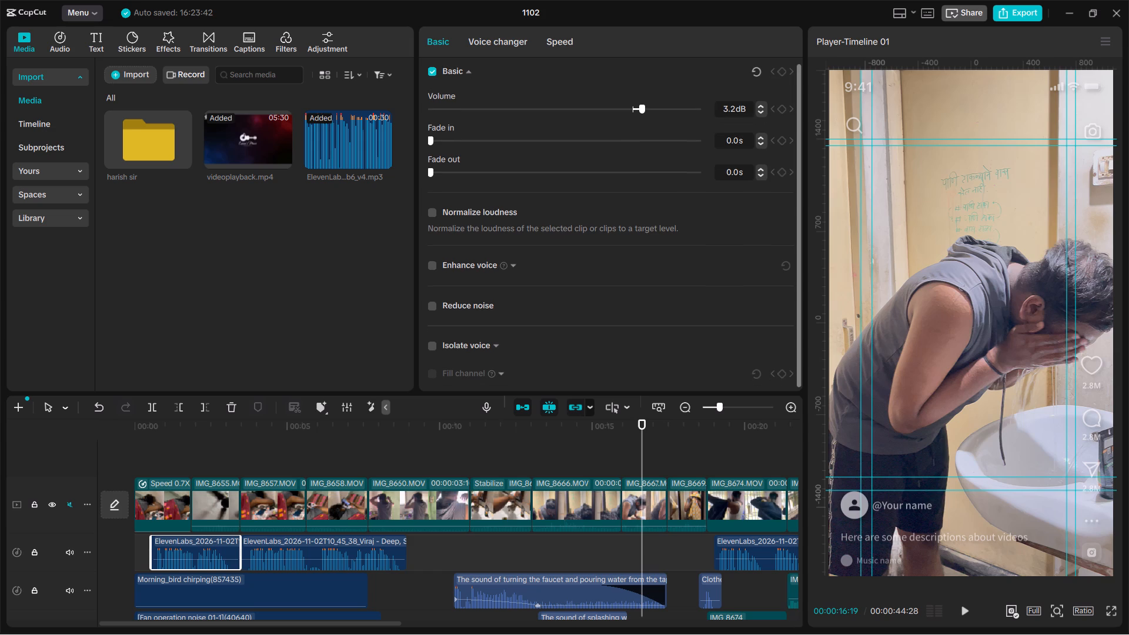
click(435, 346)
scroll(477, 352, down, 1)
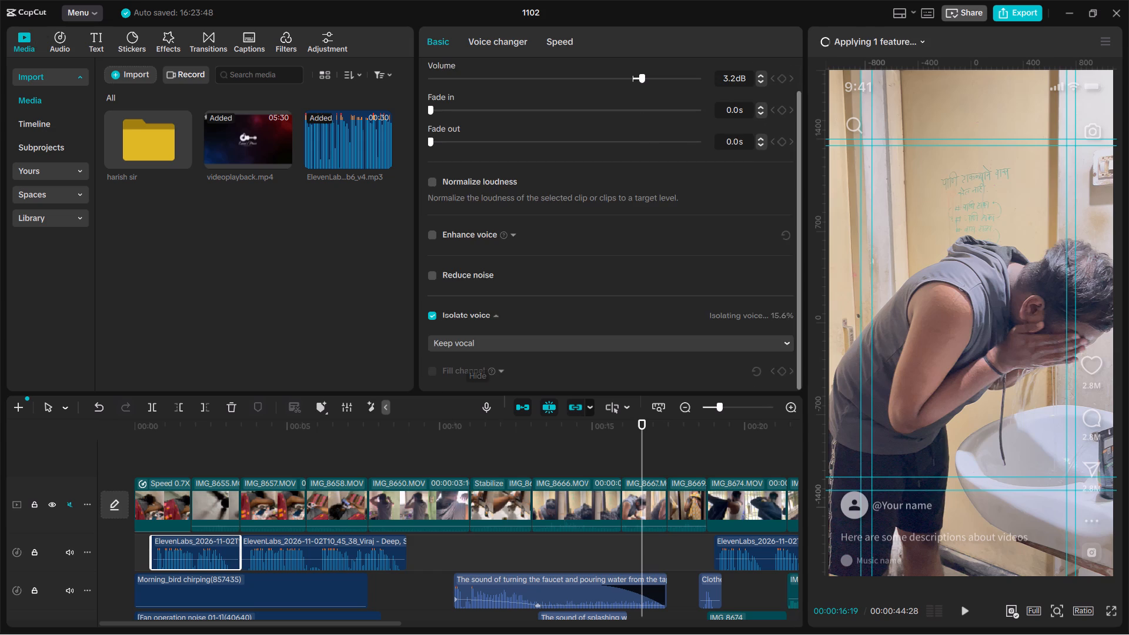
scroll(477, 352, down, 1)
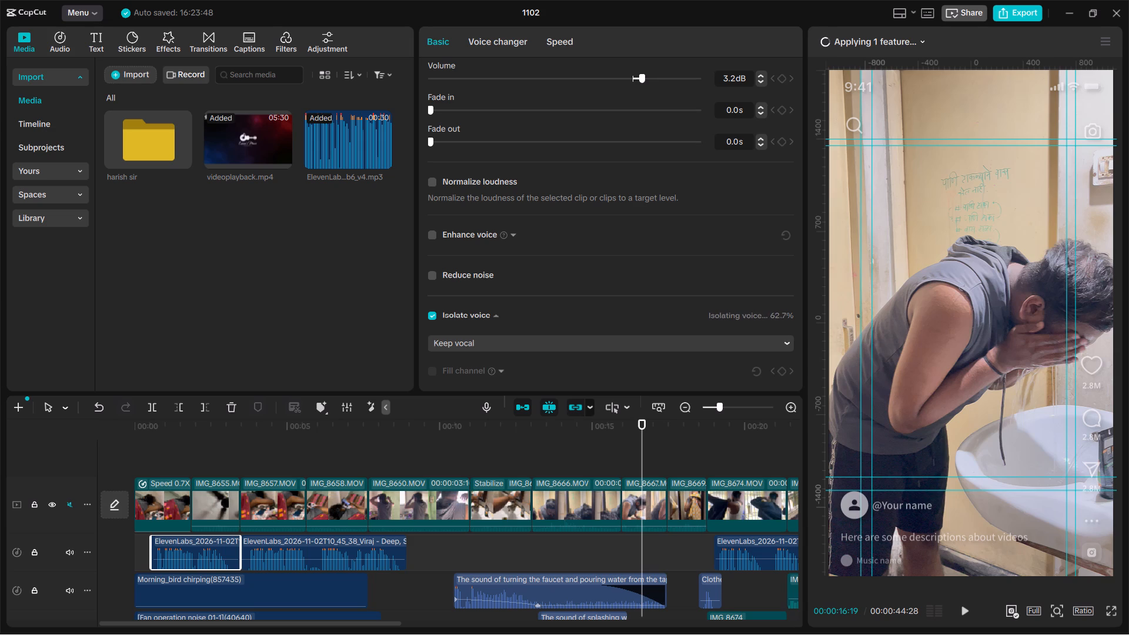
Look through the voice changer and speed options for the first narration piece, and play the timeline from the start.
drag(353, 426, 320, 420)
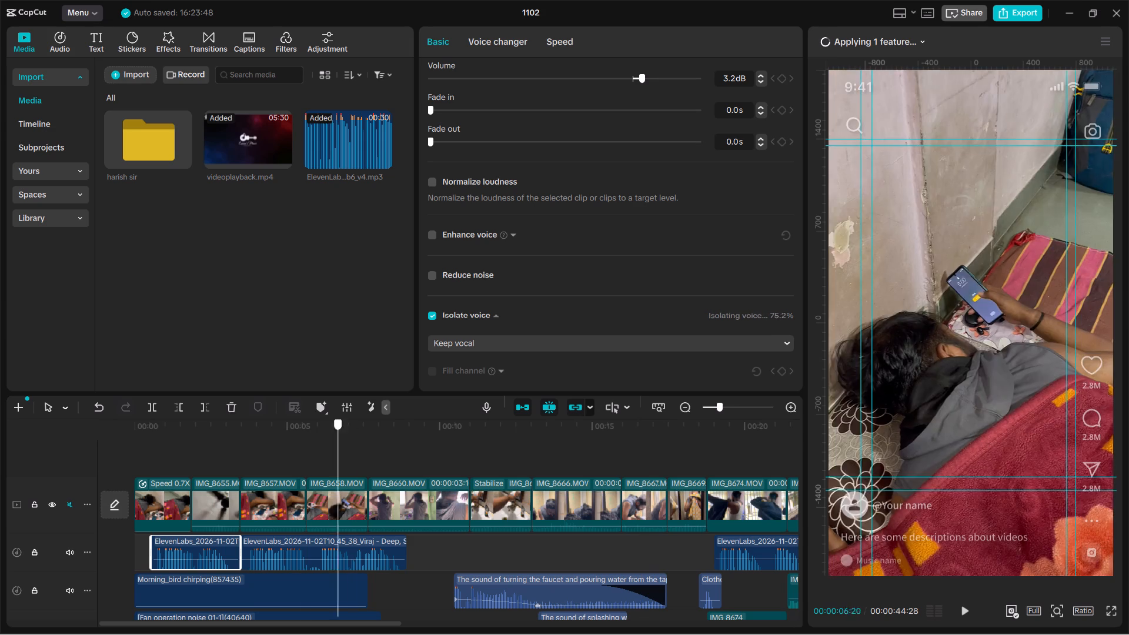
drag(320, 420, 126, 384)
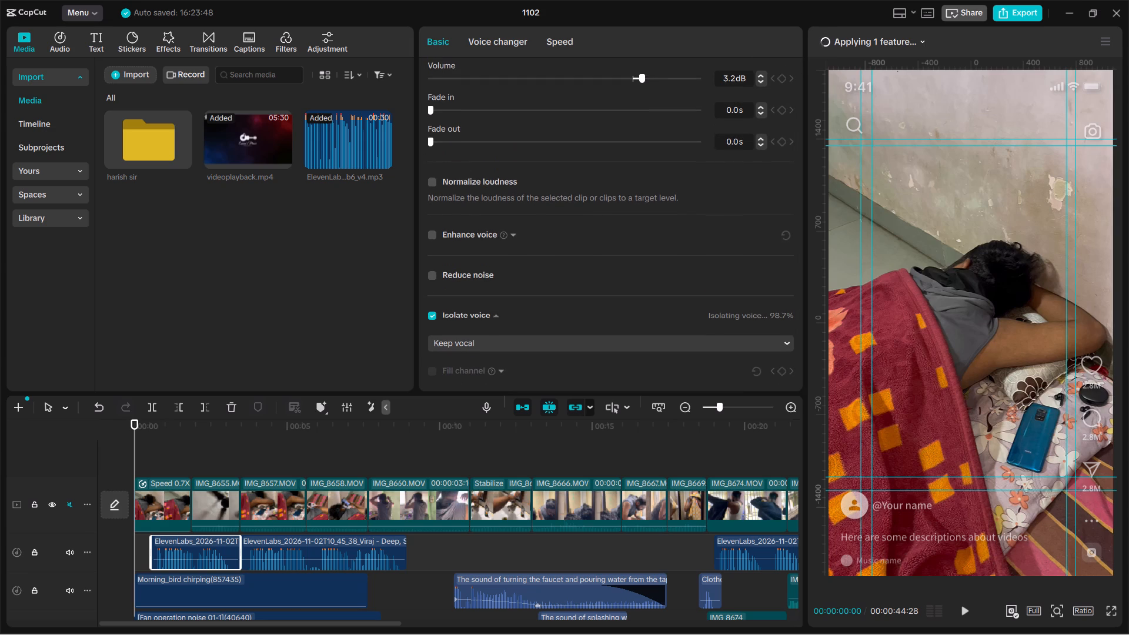
click(507, 38)
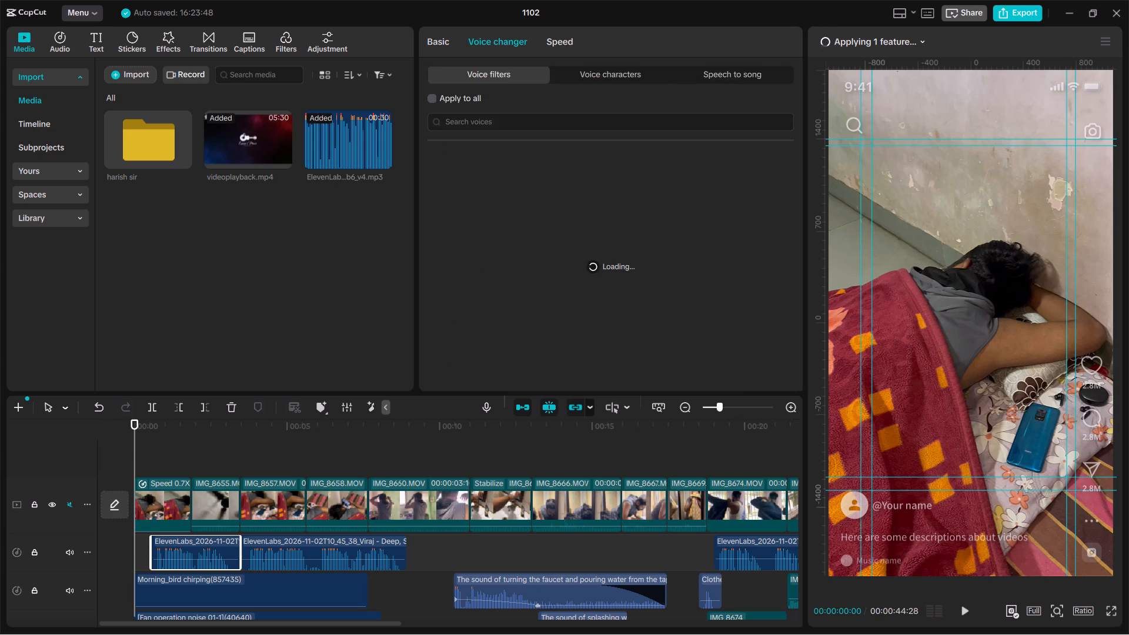
click(586, 73)
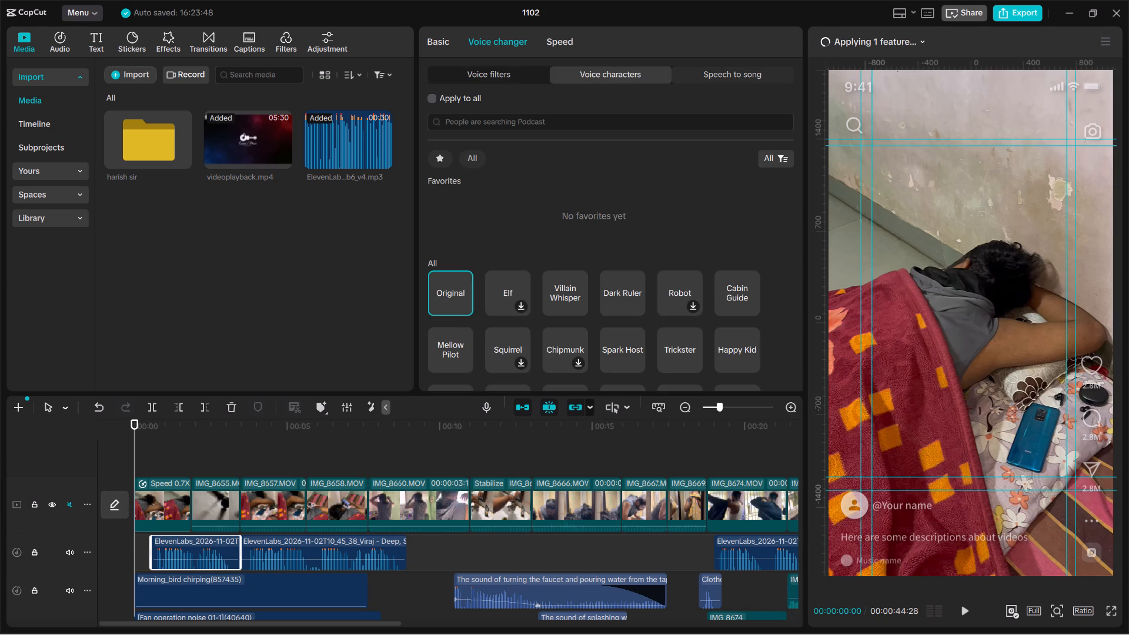
click(683, 77)
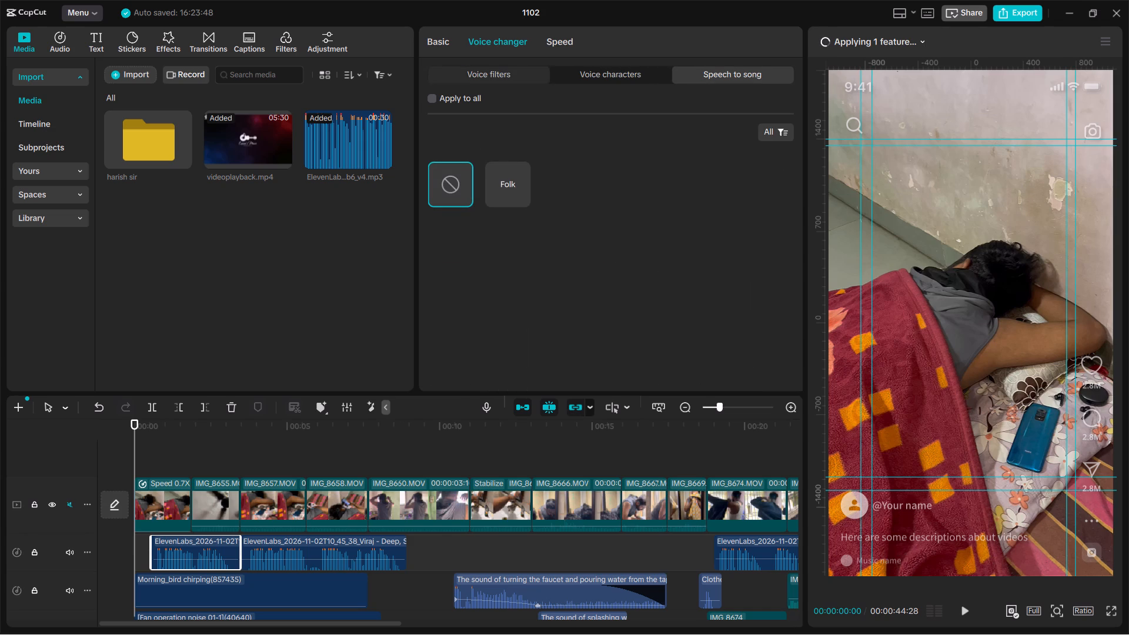
click(560, 41)
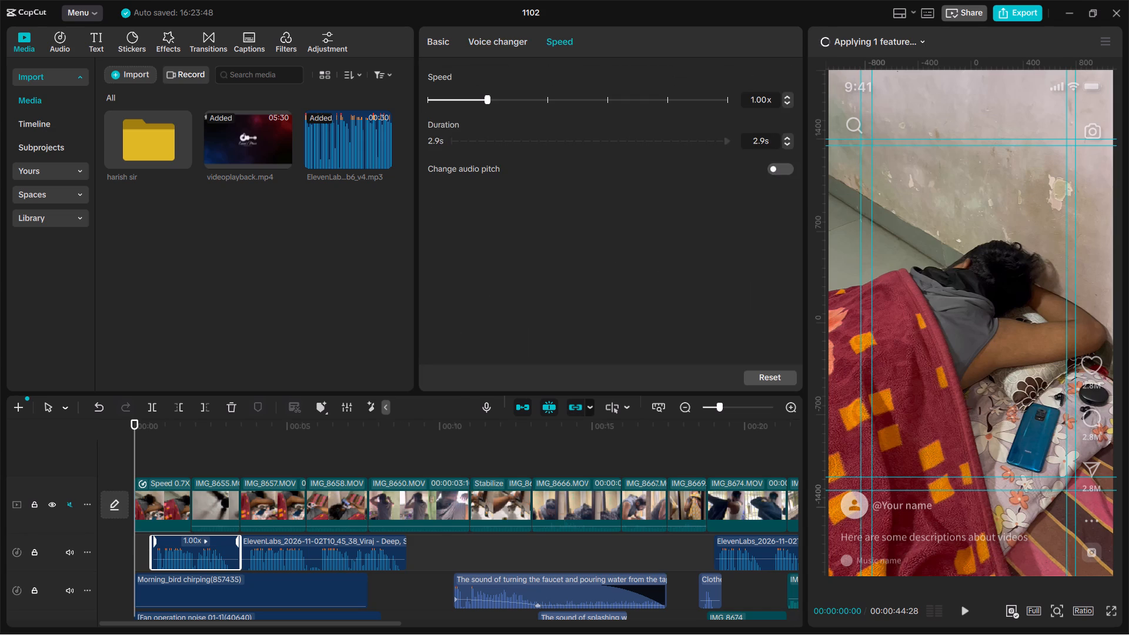
click(487, 44)
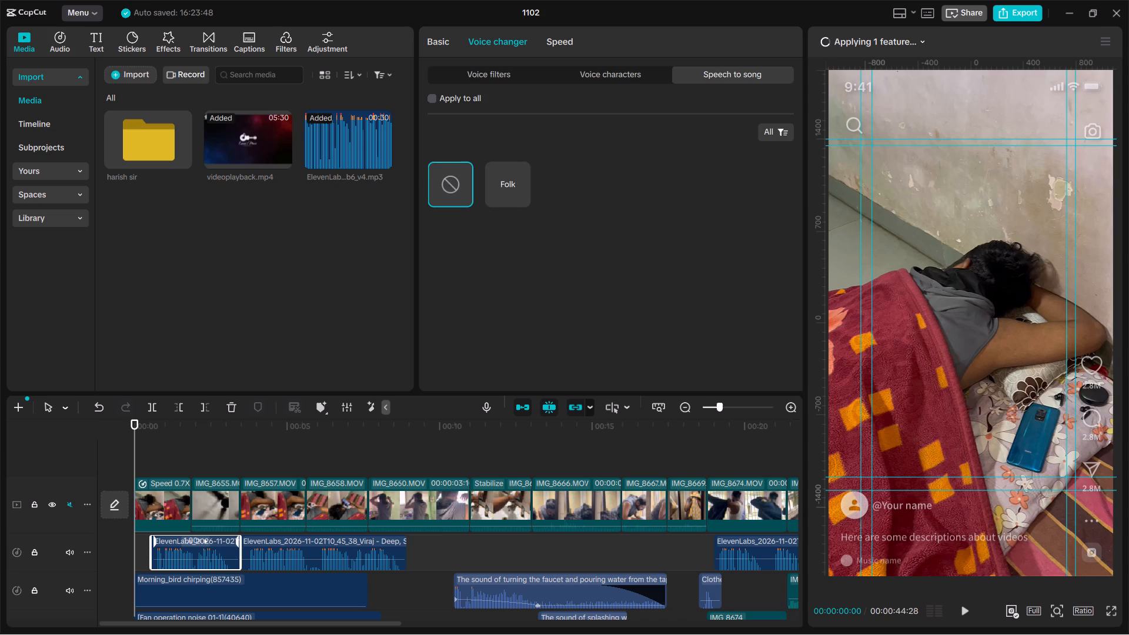
click(443, 44)
scroll(543, 298, down, 1)
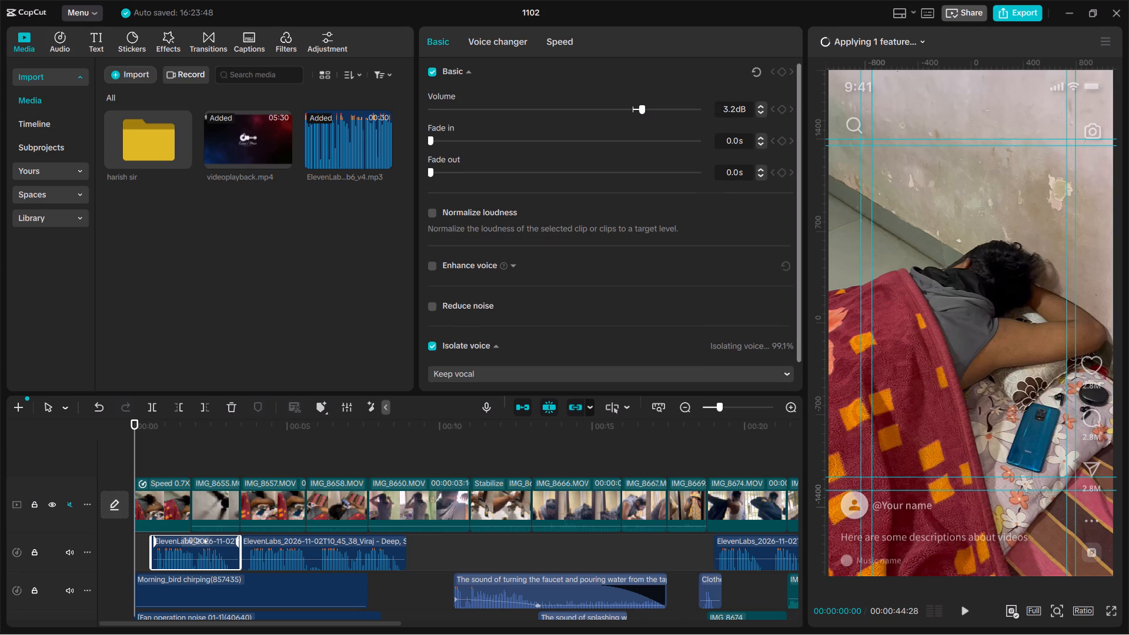
scroll(543, 298, down, 1)
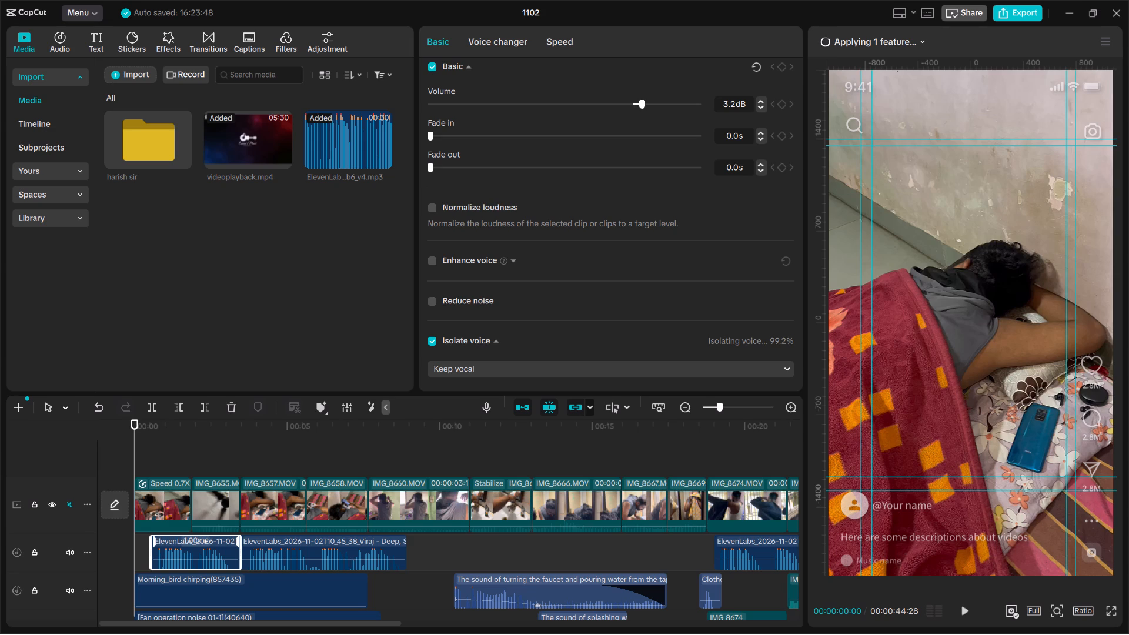
key(space)
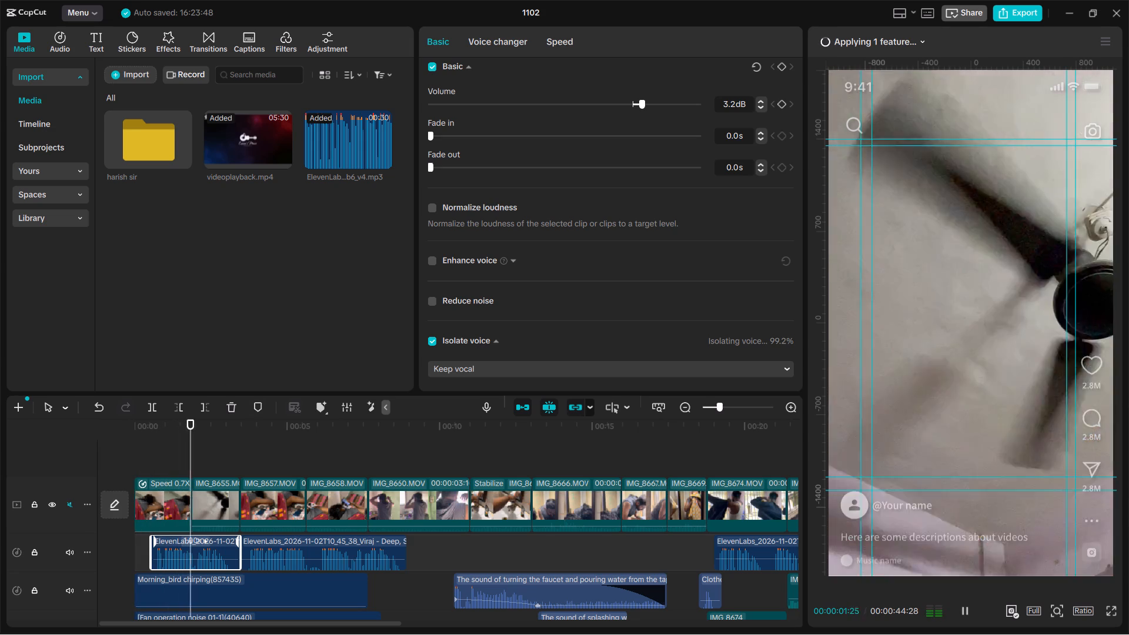
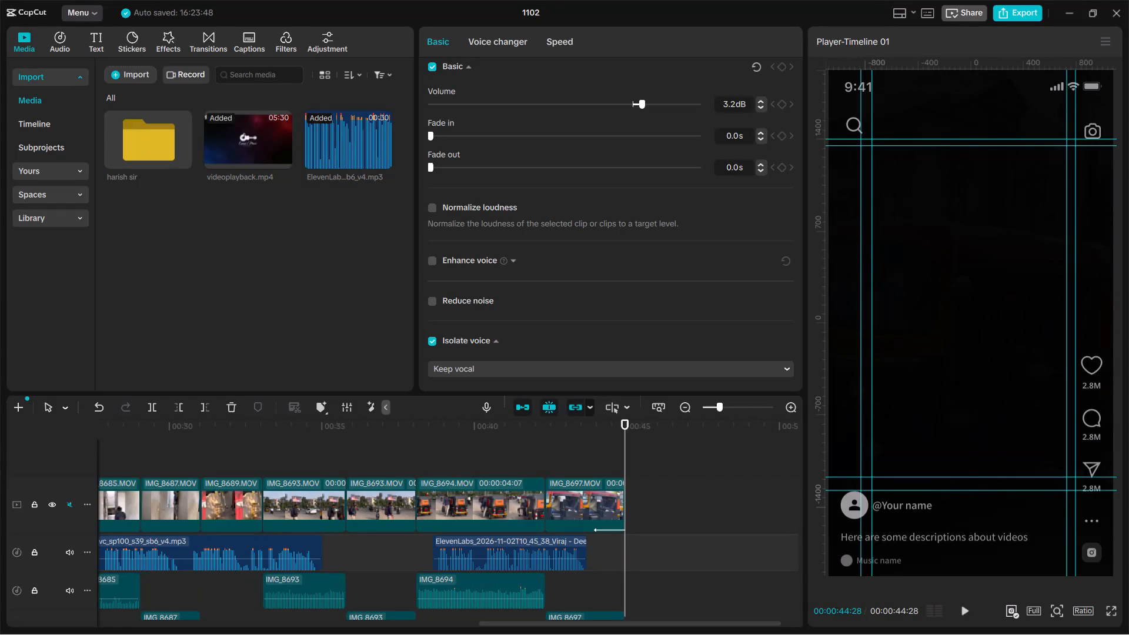
Return the playhead to the start of the timeline and play it to check the first narration piece against the video.
drag(598, 427, 0, 502)
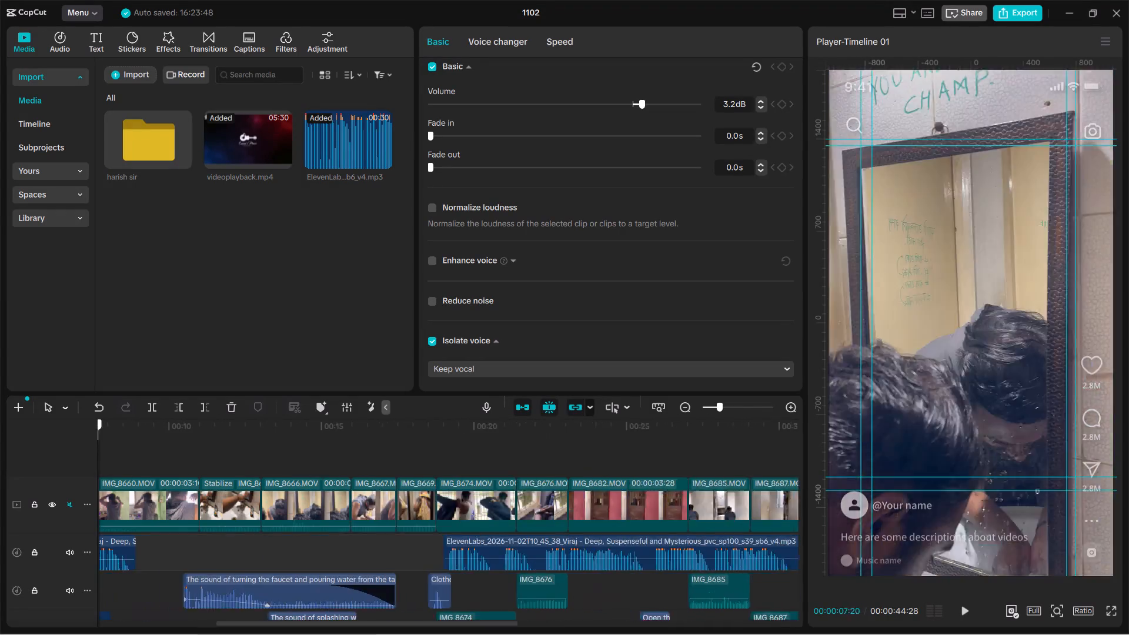
drag(0, 502, 0, 505)
key(space)
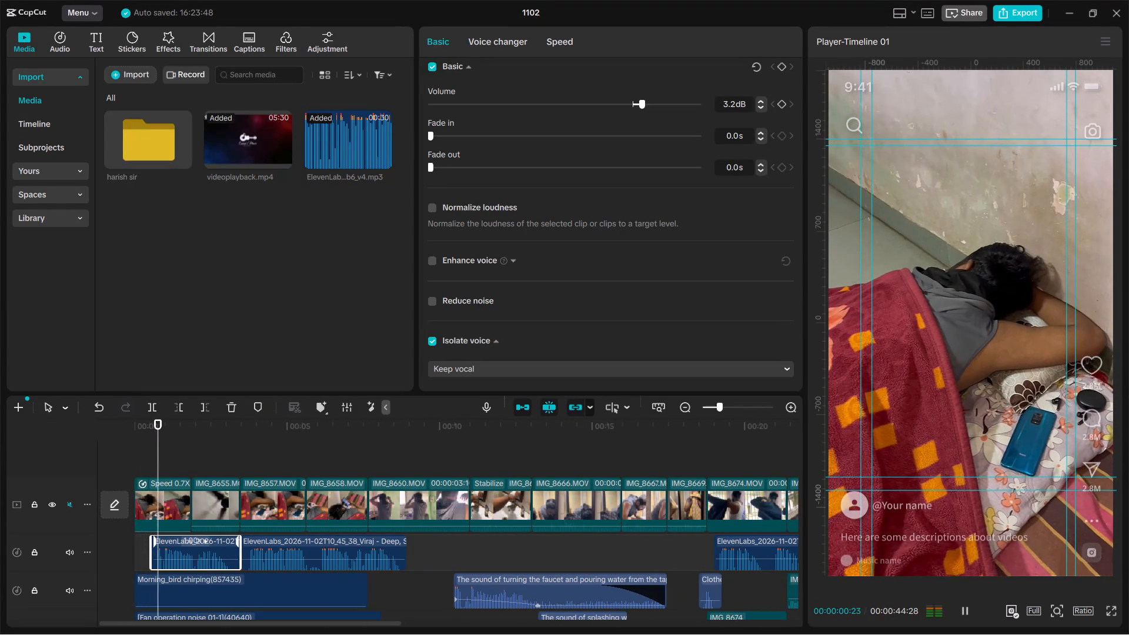
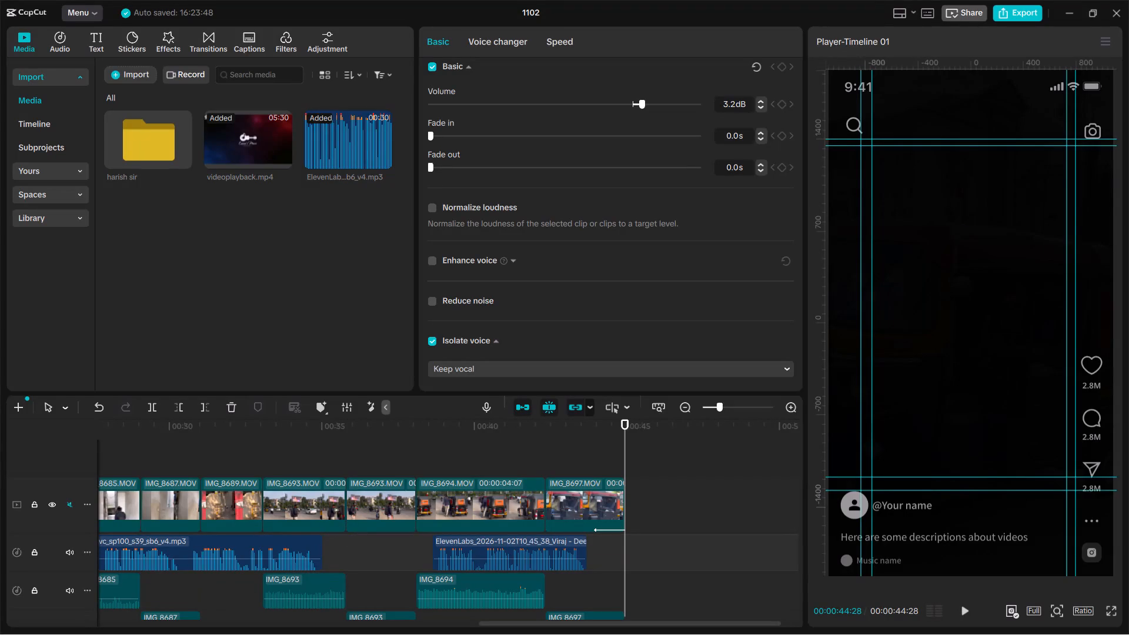
Return the playhead to the timeline start, select the first narration piece and play through it into the second piece.
drag(425, 425, 0, 400)
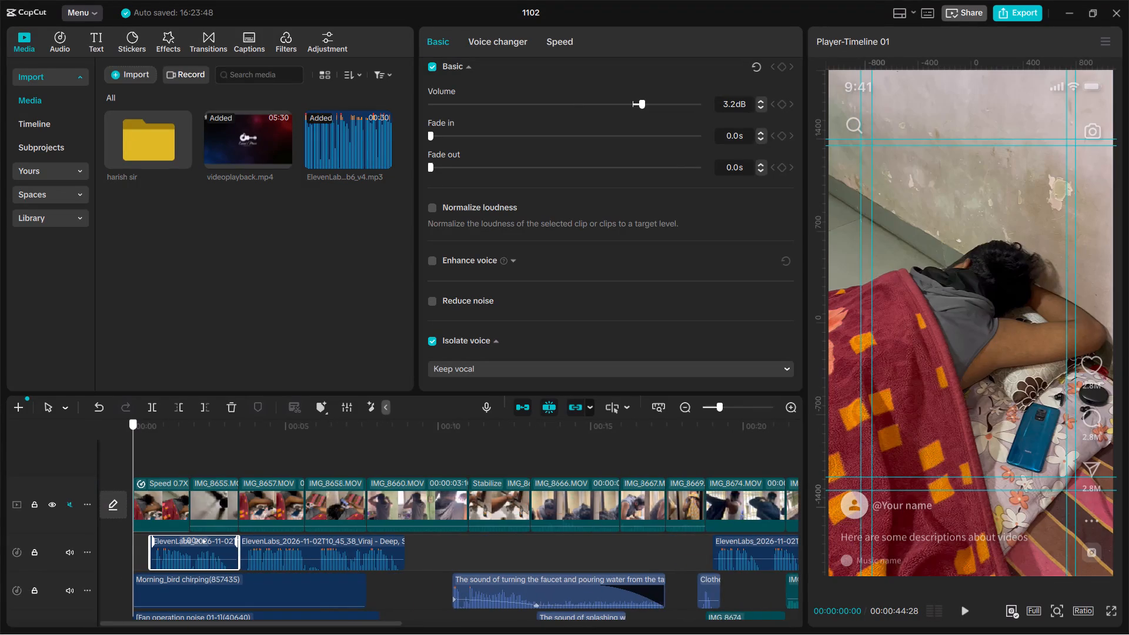
drag(0, 400, 0, 399)
click(202, 556)
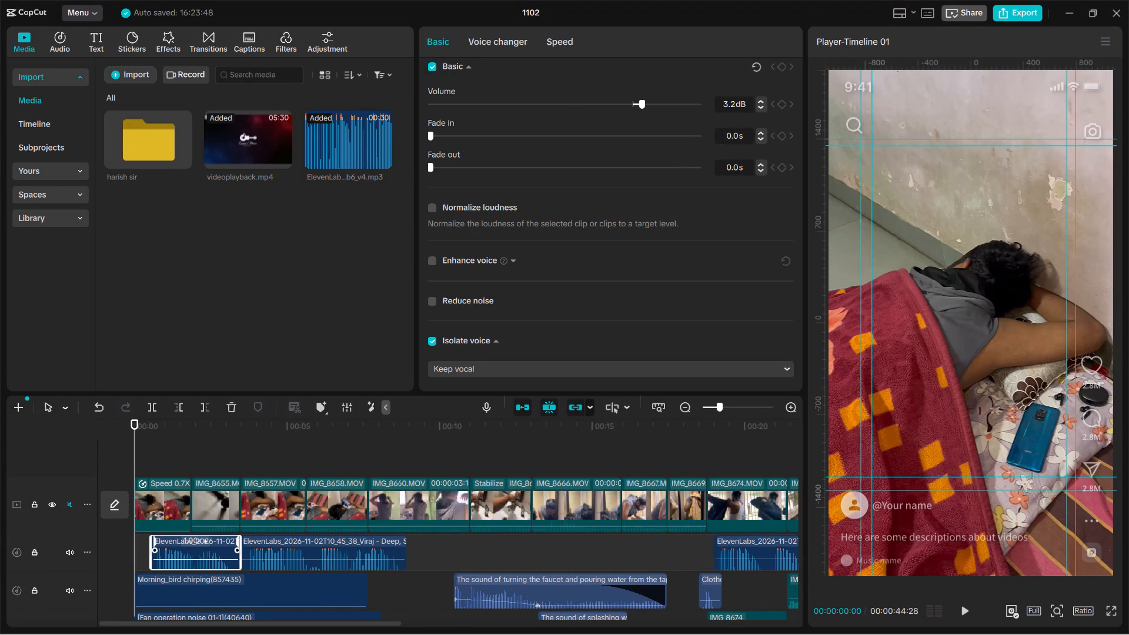
key(space)
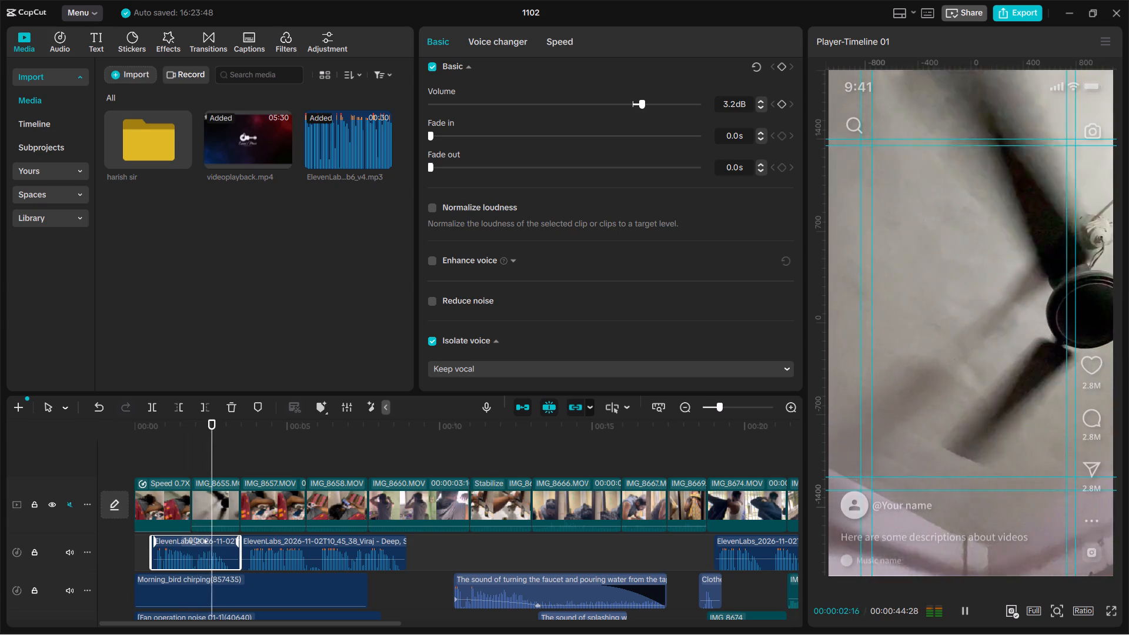
key(space)
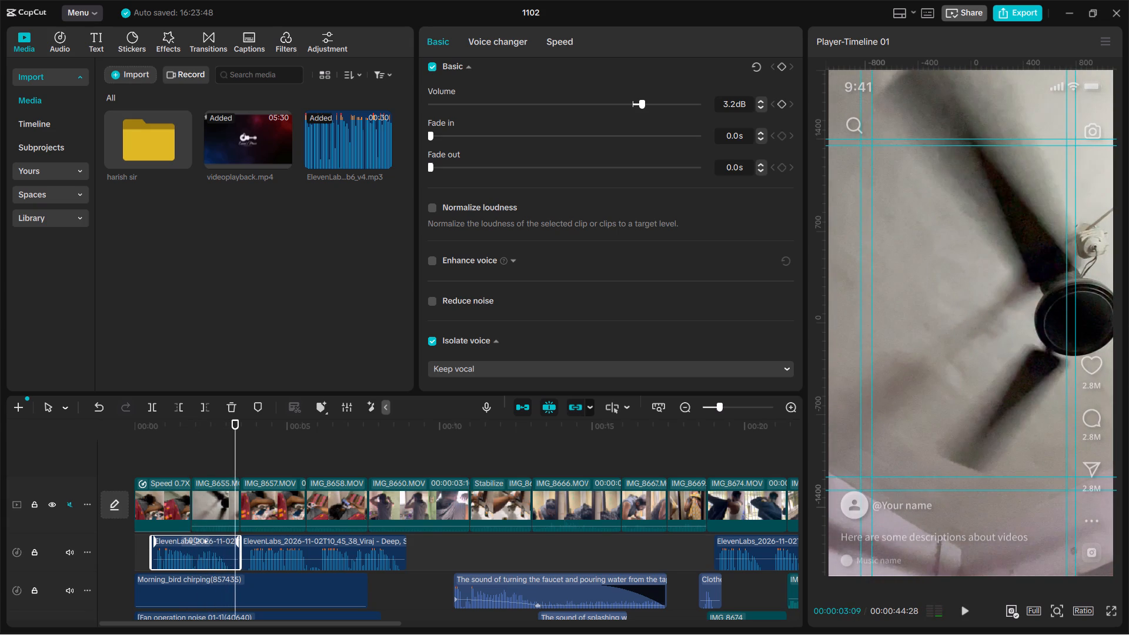
key(space)
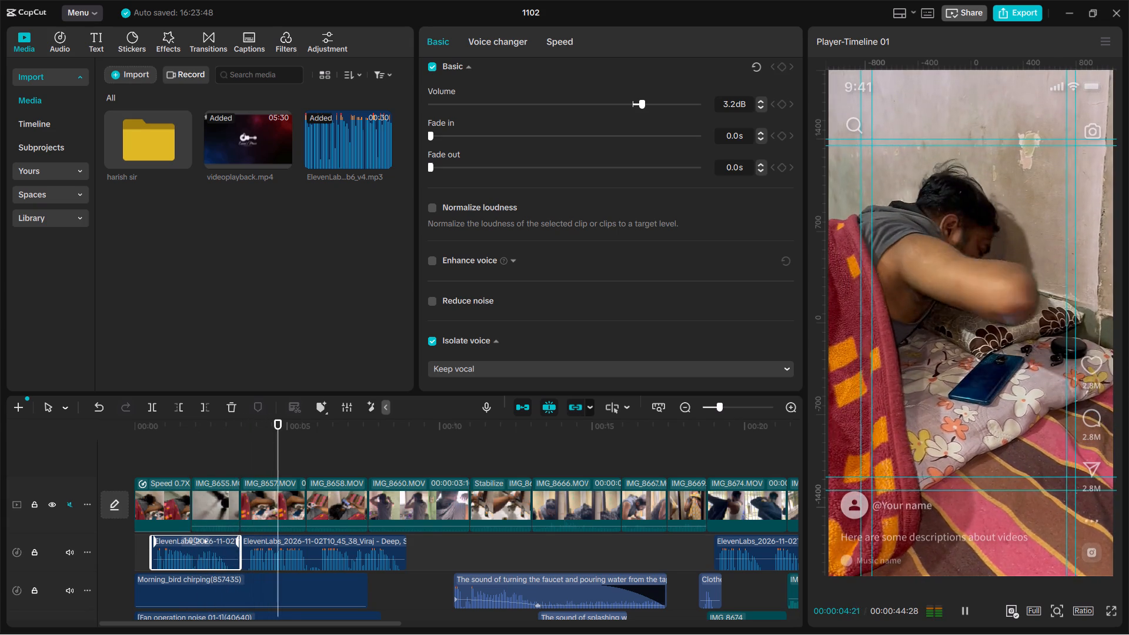
key(space)
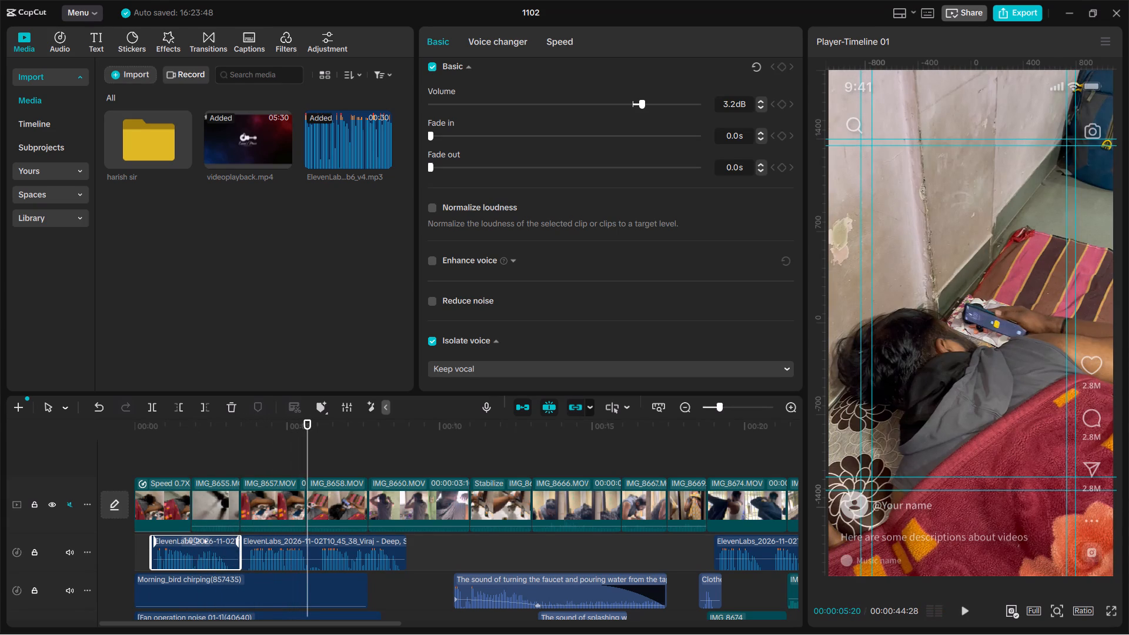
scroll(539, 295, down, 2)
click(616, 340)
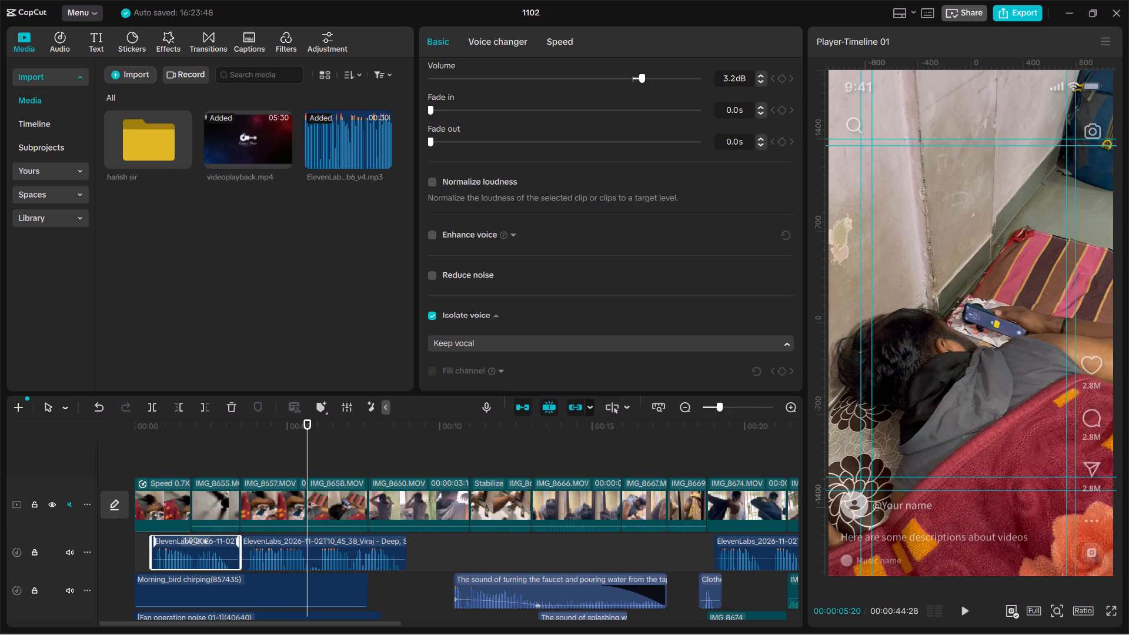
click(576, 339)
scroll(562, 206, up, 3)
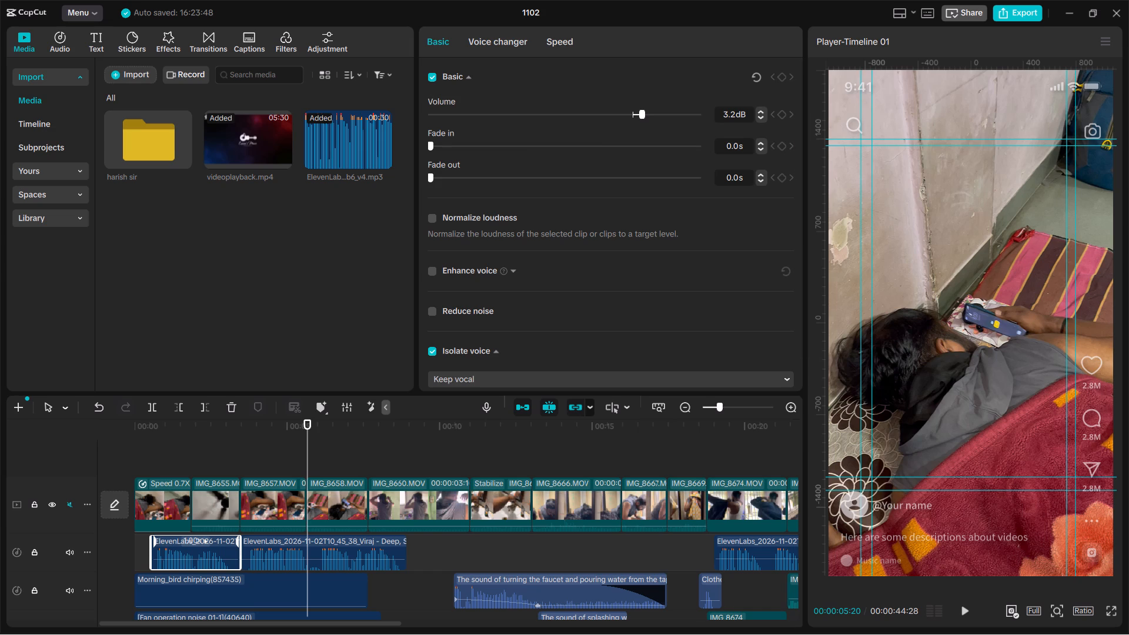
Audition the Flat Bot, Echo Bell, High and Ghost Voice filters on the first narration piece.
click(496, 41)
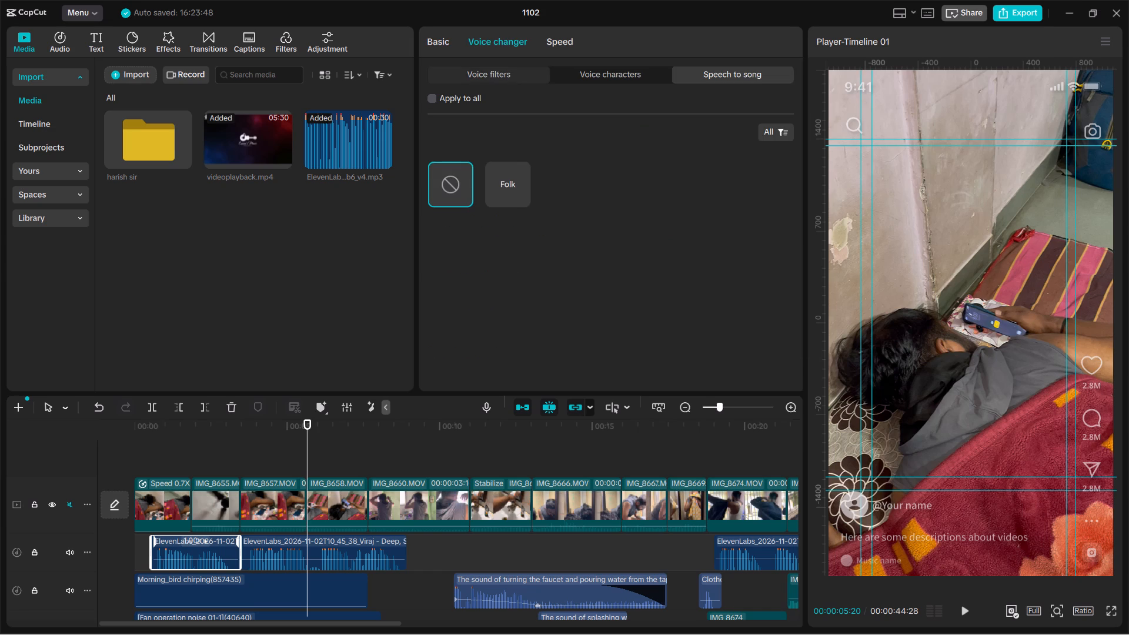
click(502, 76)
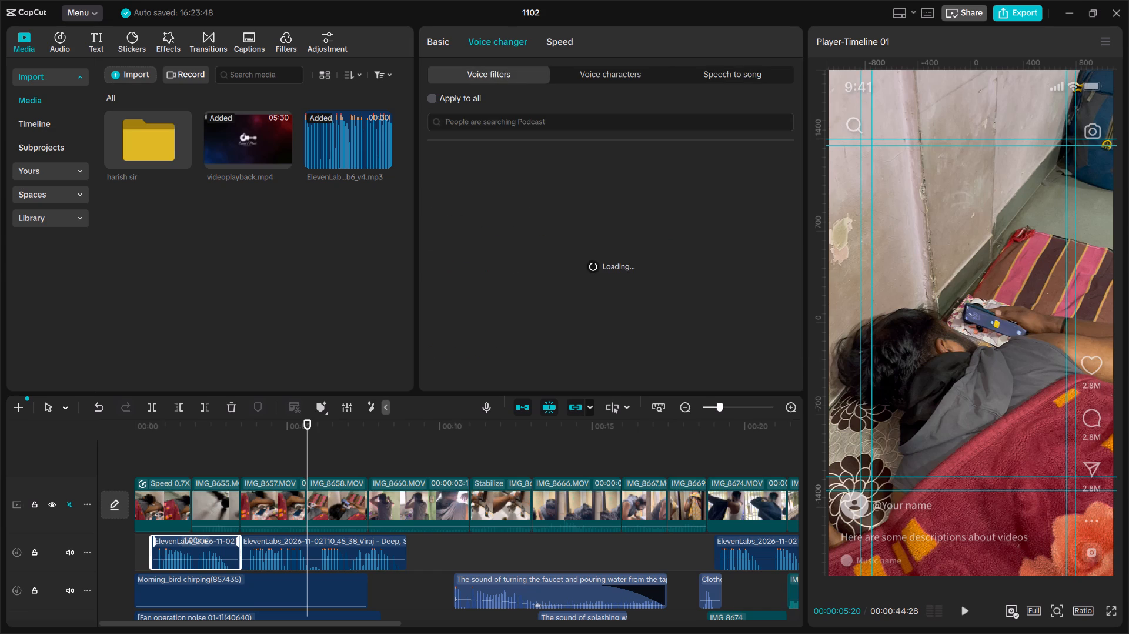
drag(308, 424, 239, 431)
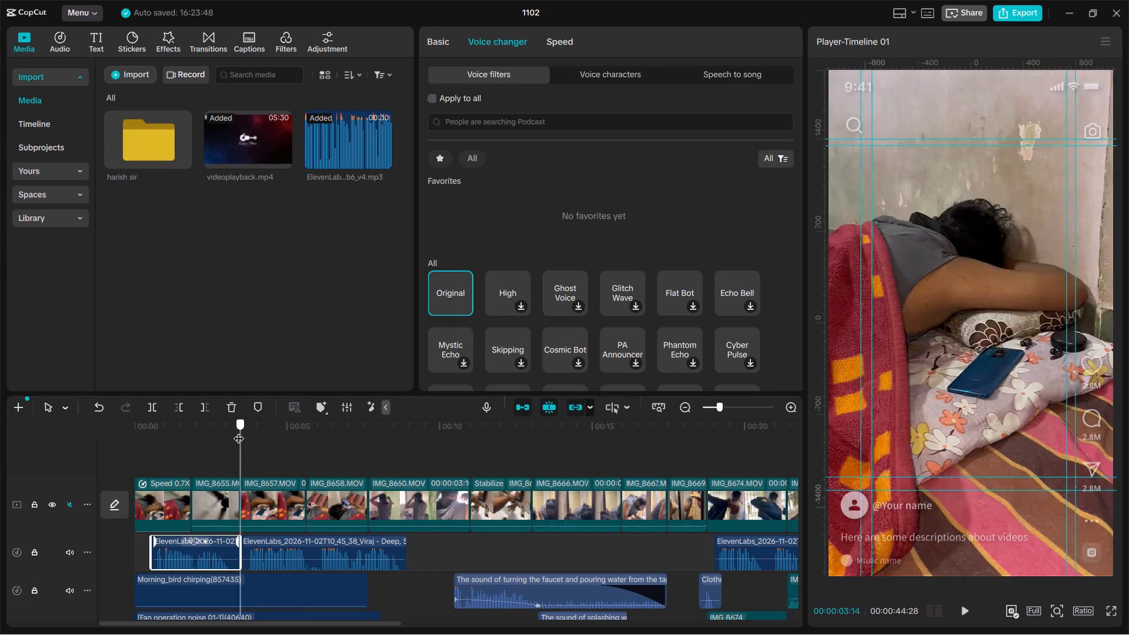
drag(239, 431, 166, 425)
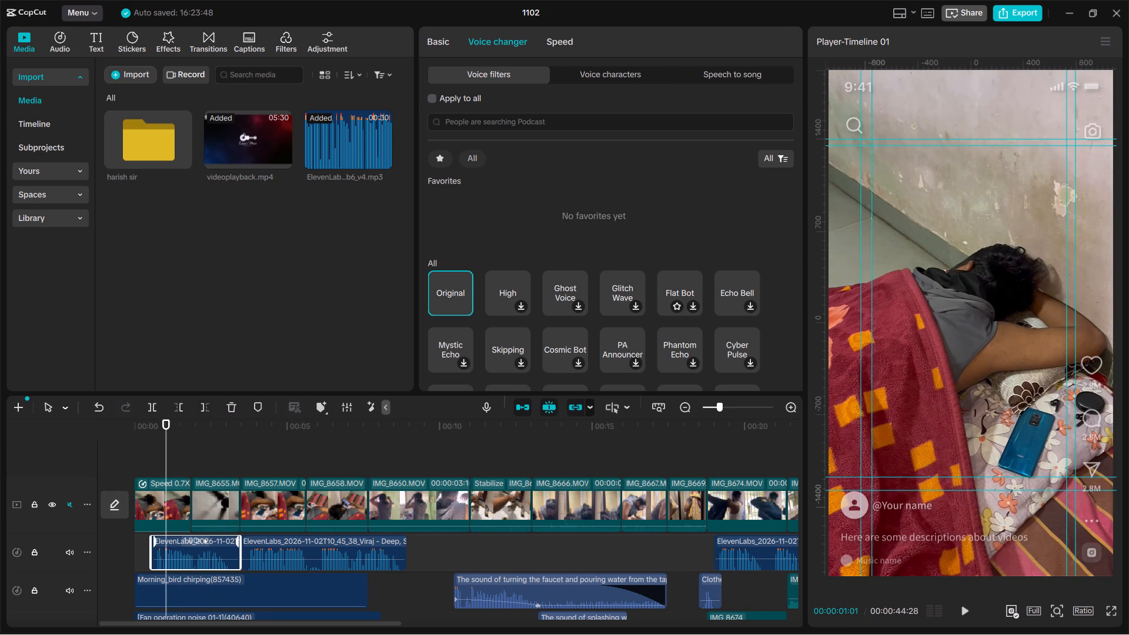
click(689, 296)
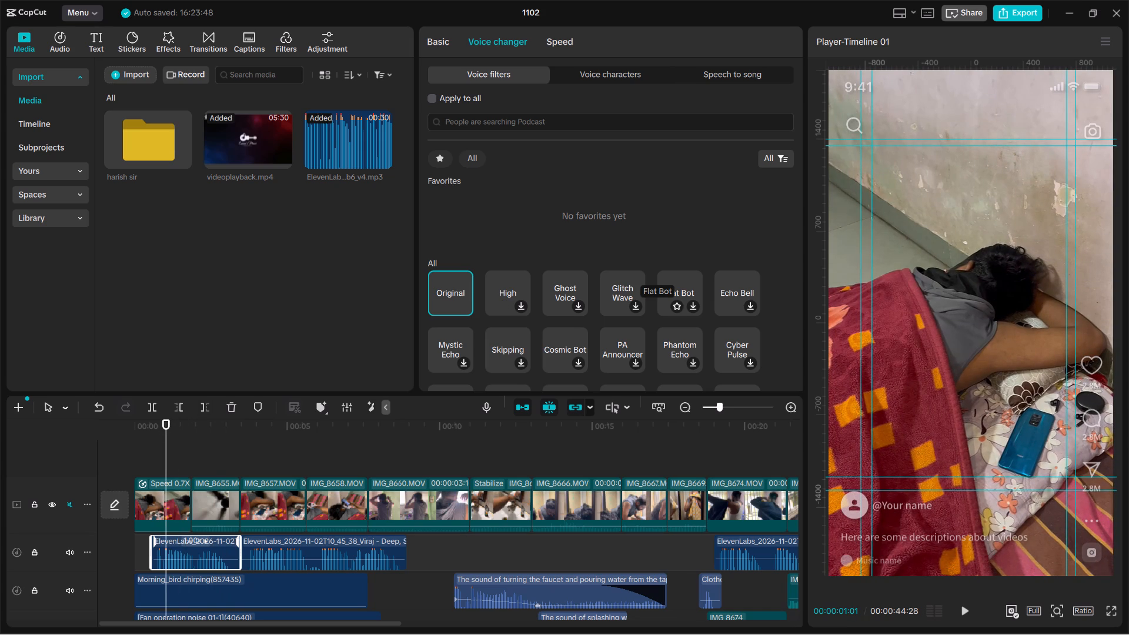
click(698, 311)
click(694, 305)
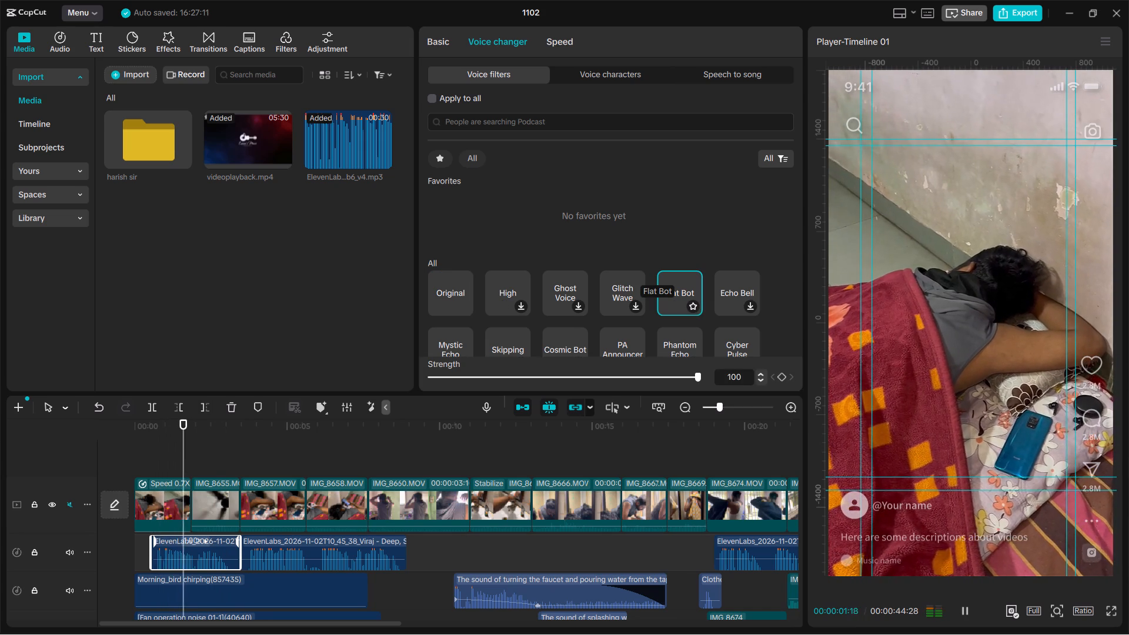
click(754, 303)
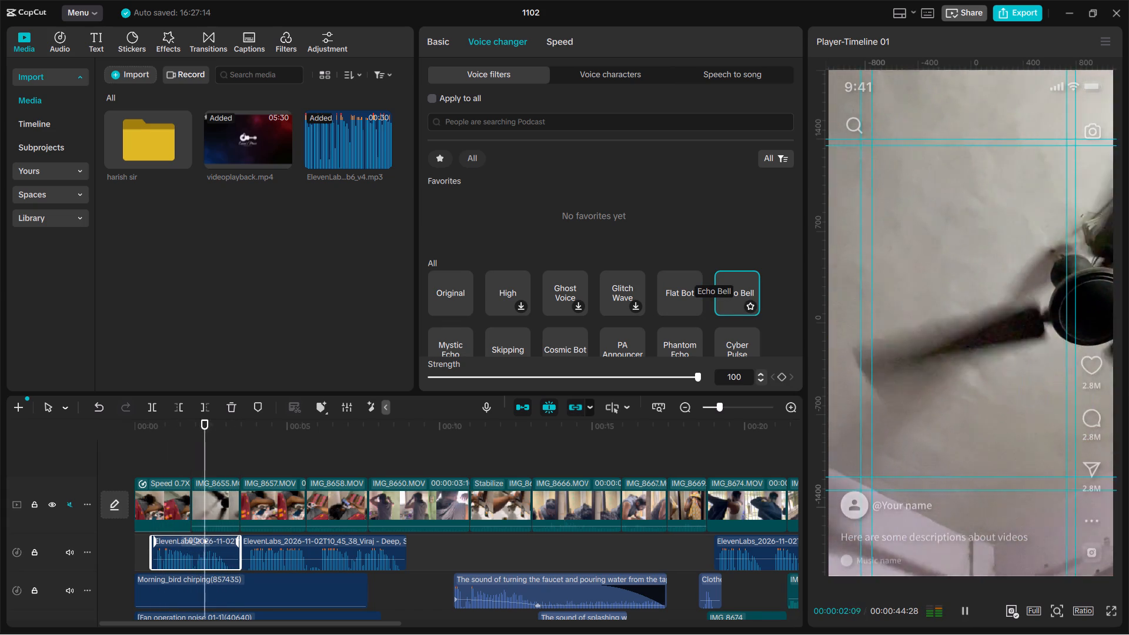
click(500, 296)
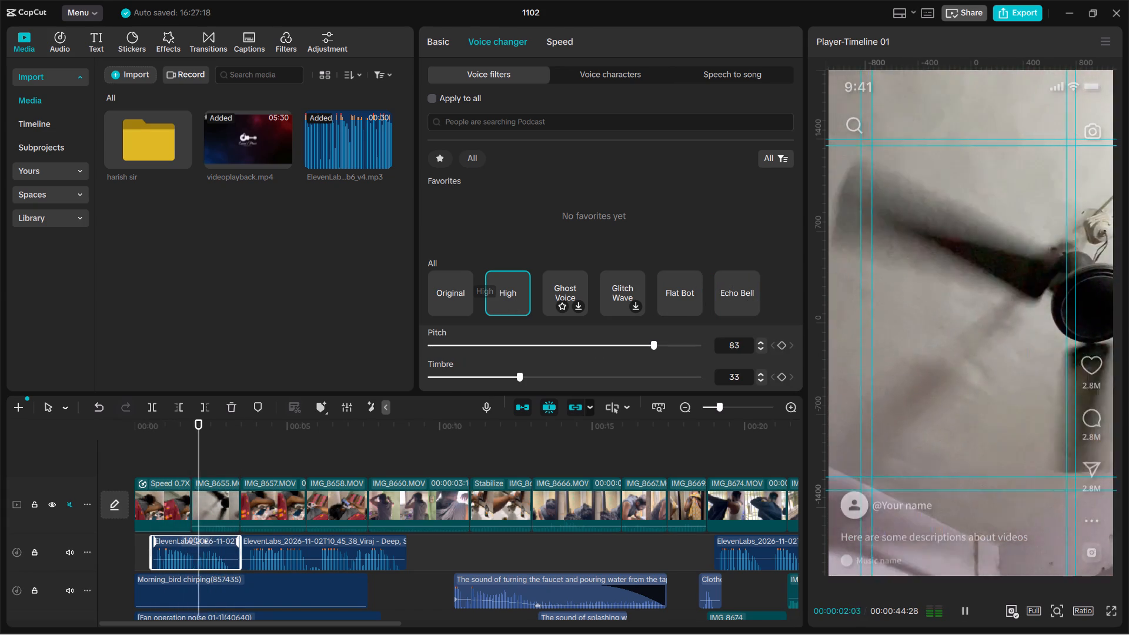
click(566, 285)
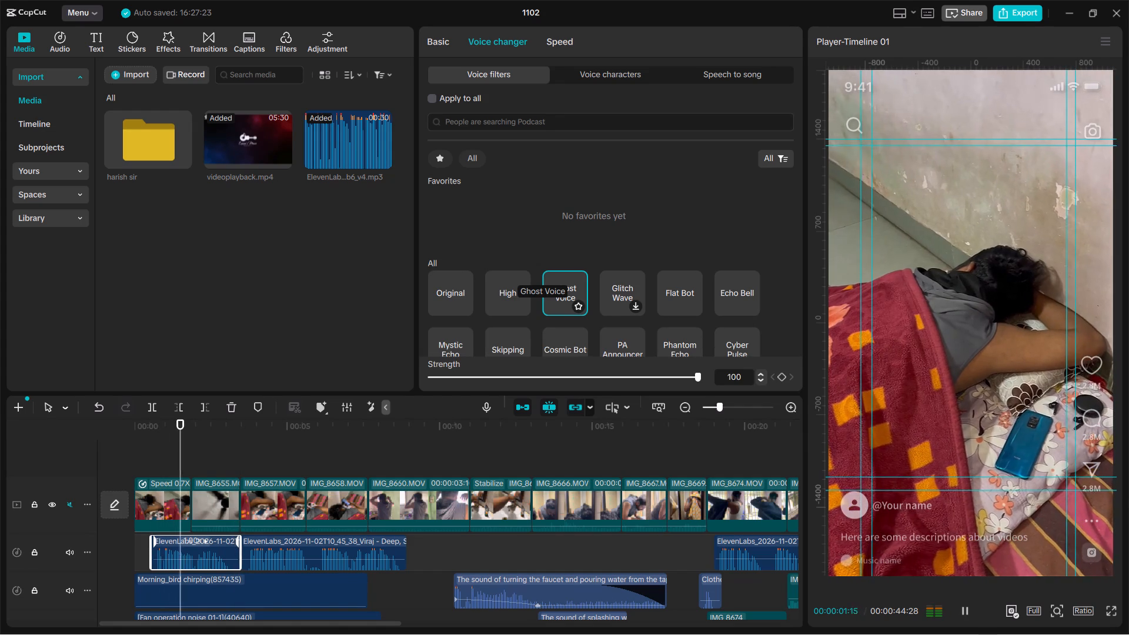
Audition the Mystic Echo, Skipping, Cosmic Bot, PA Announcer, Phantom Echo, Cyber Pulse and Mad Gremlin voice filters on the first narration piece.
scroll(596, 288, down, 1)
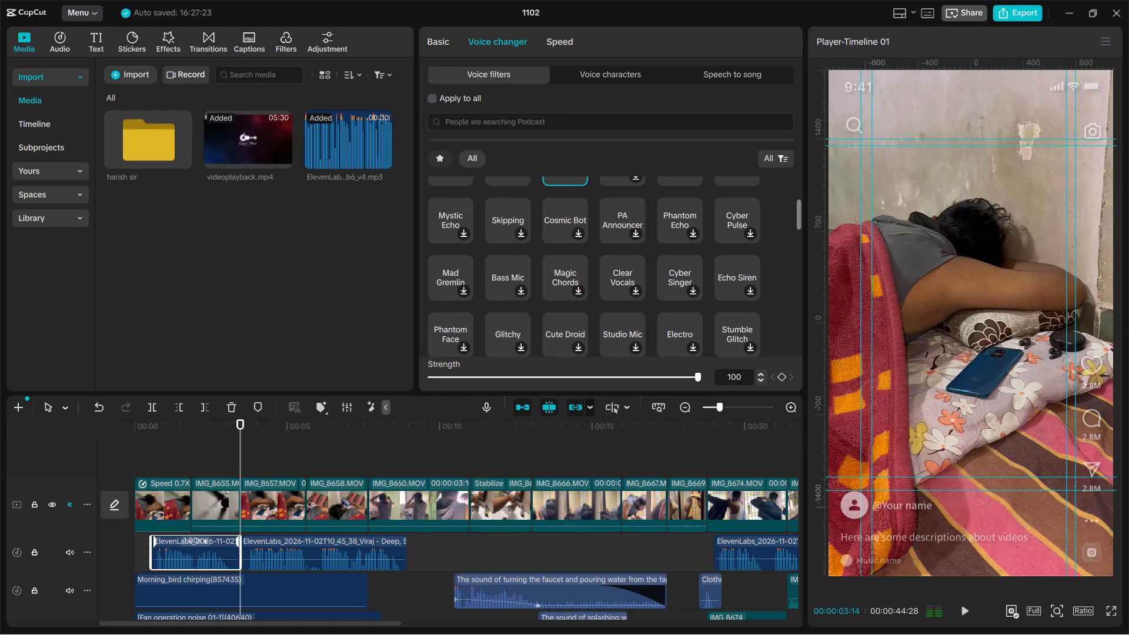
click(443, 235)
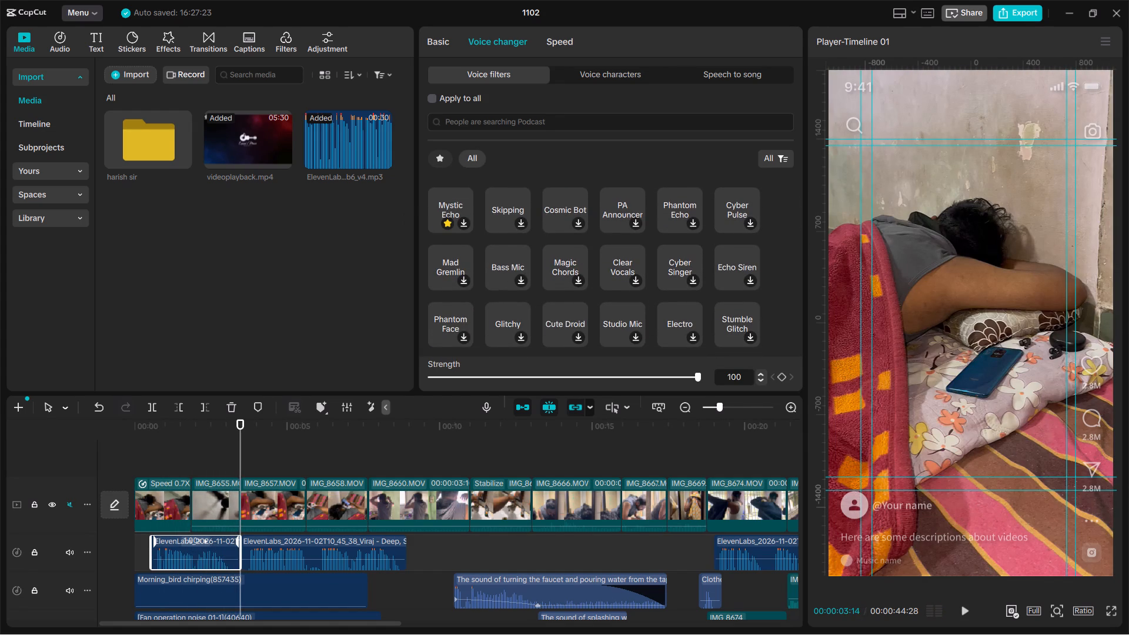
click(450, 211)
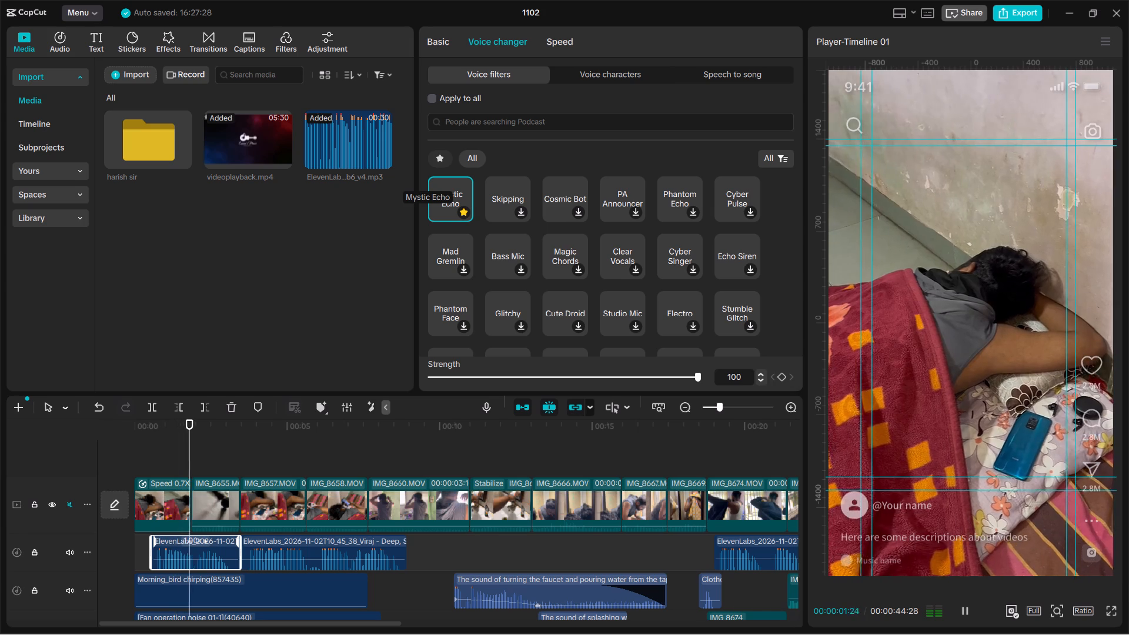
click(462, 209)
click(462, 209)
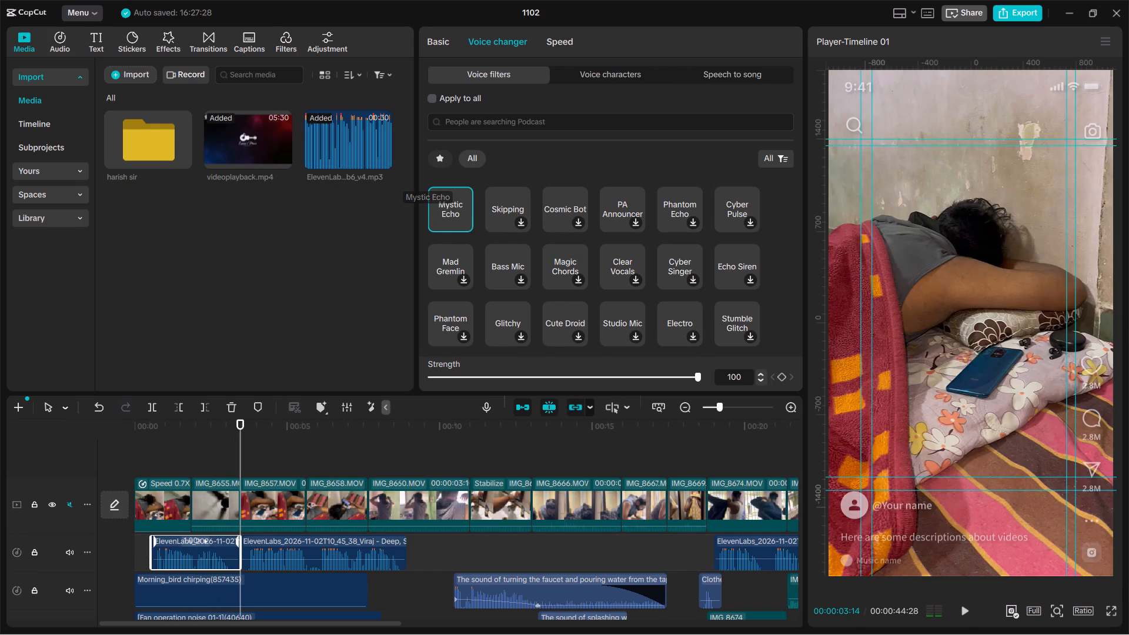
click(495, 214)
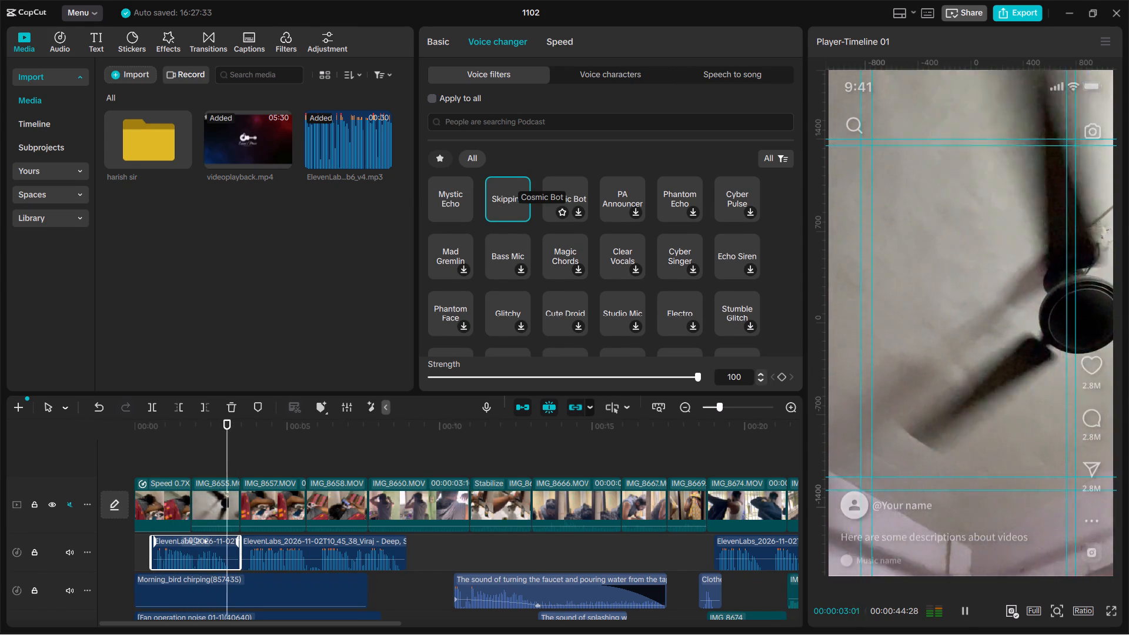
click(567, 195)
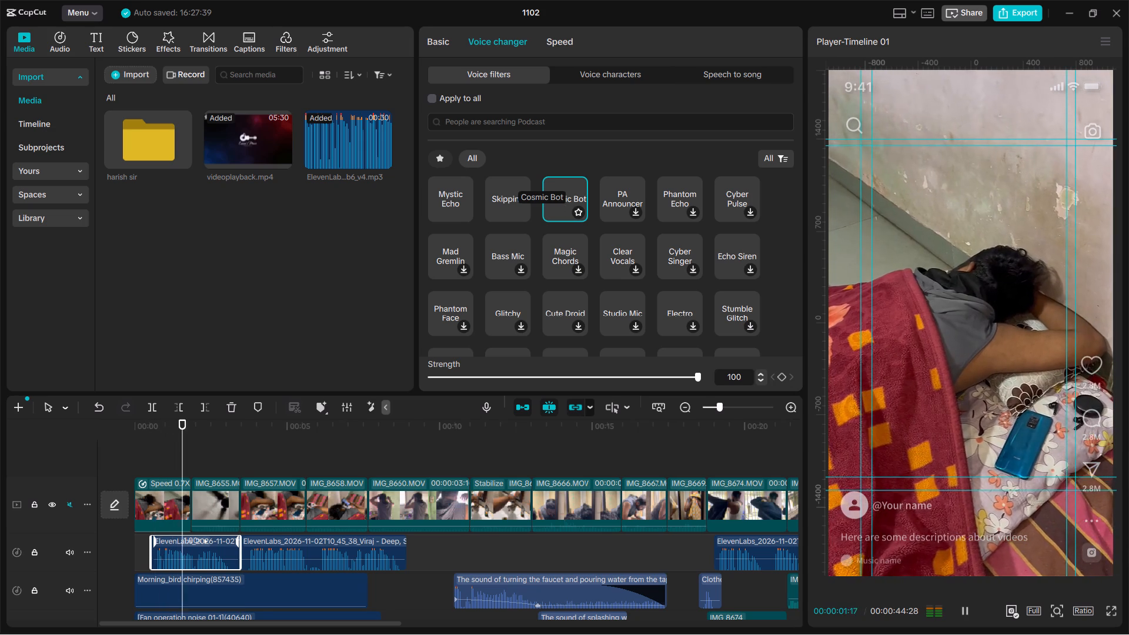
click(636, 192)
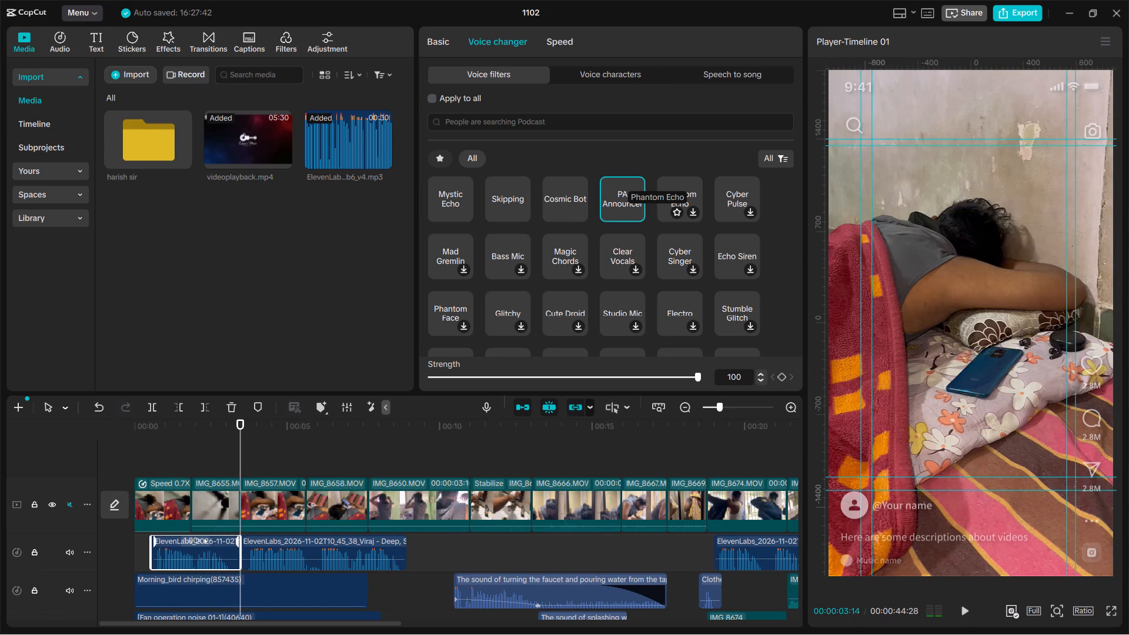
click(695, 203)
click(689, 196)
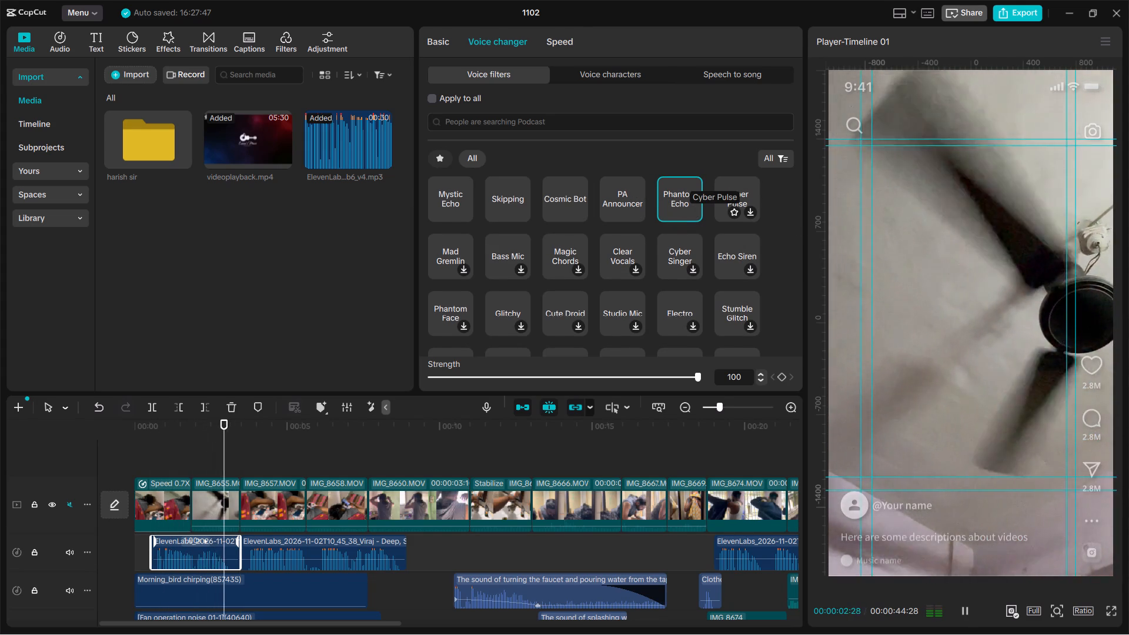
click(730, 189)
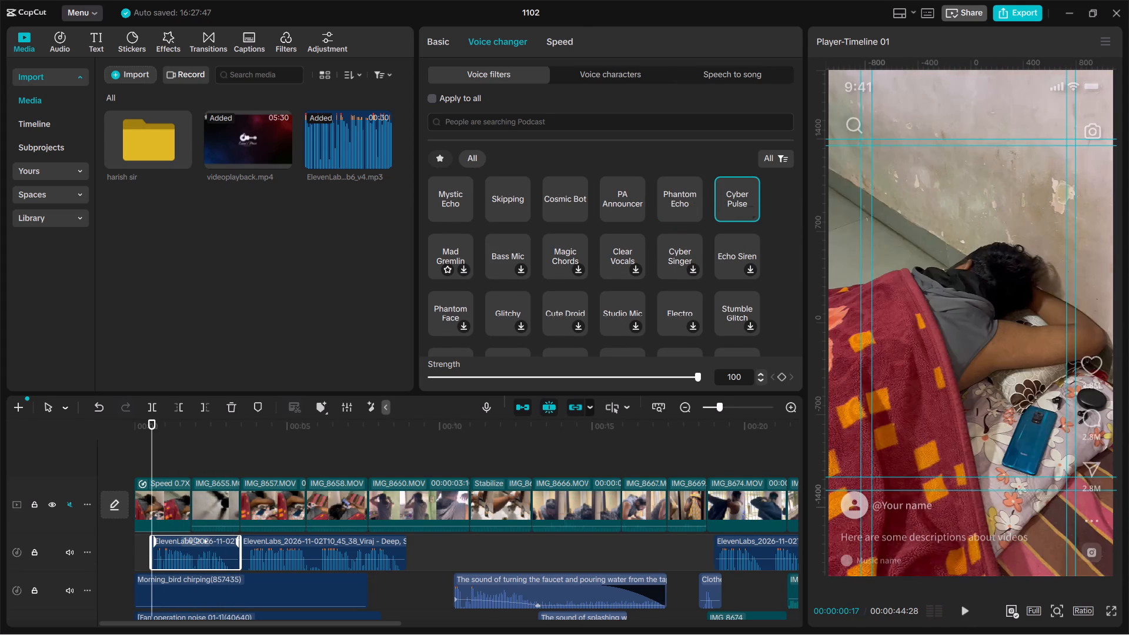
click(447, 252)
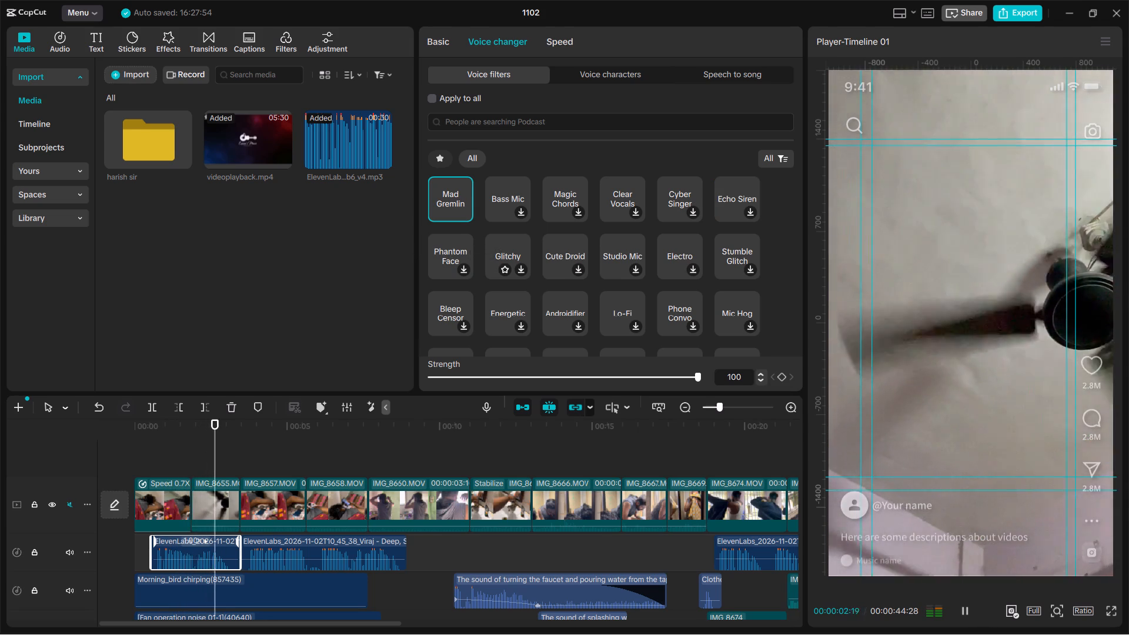
Apply the Bass Mic voice filter to the first narration piece.
click(509, 243)
click(499, 190)
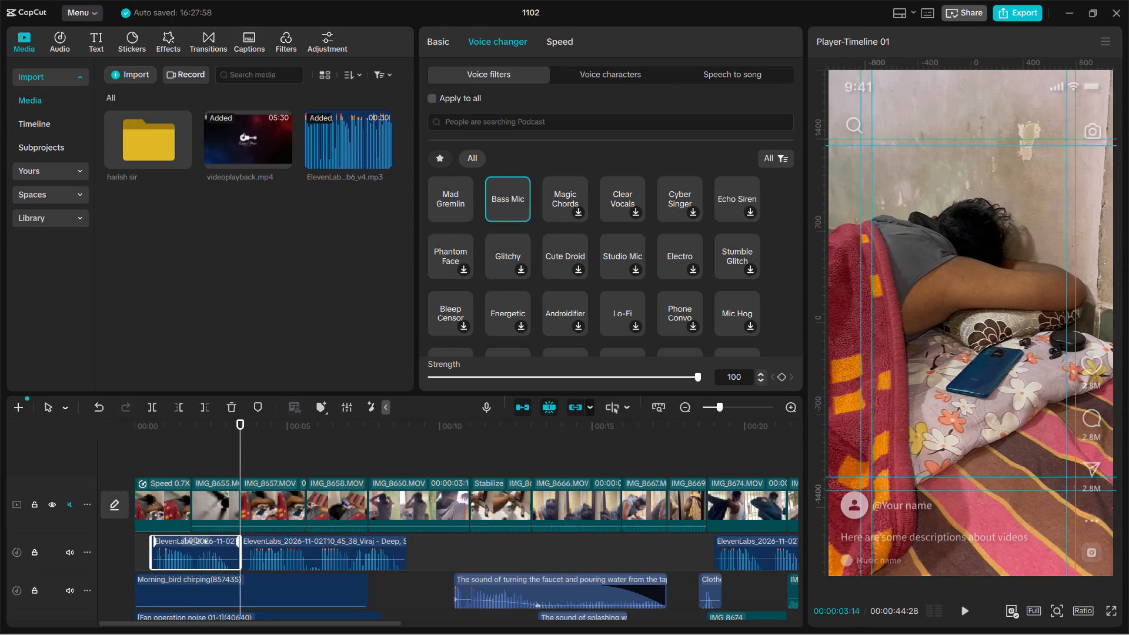
Deselect the narration piece and replay the opening from the timeline start to compare the first and second narration pieces.
click(333, 460)
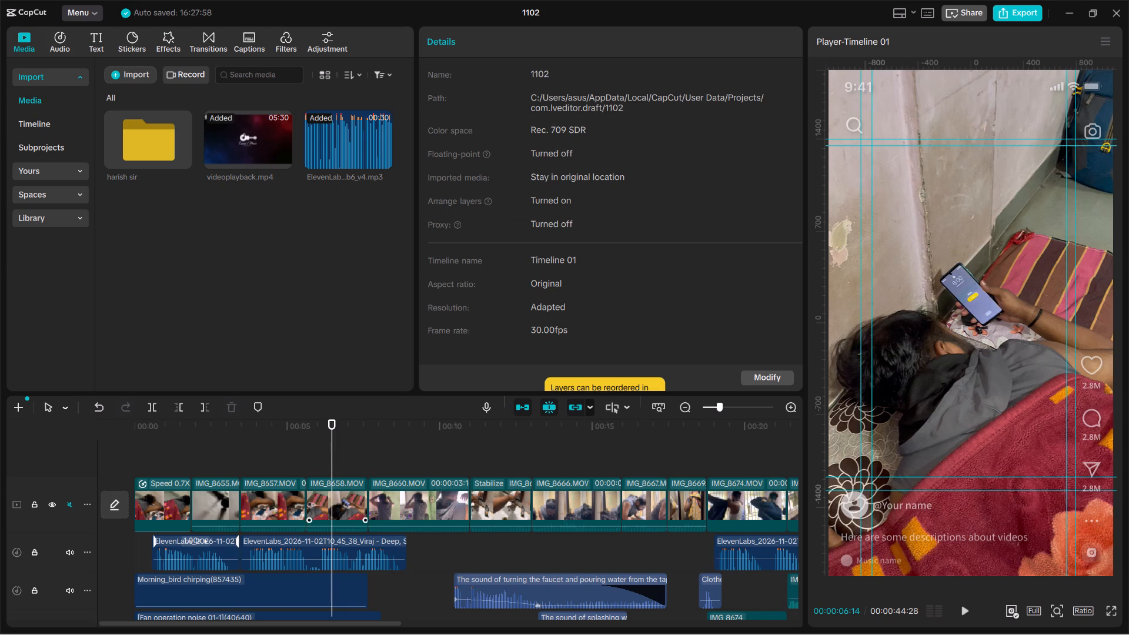
drag(313, 431, 131, 385)
key(space)
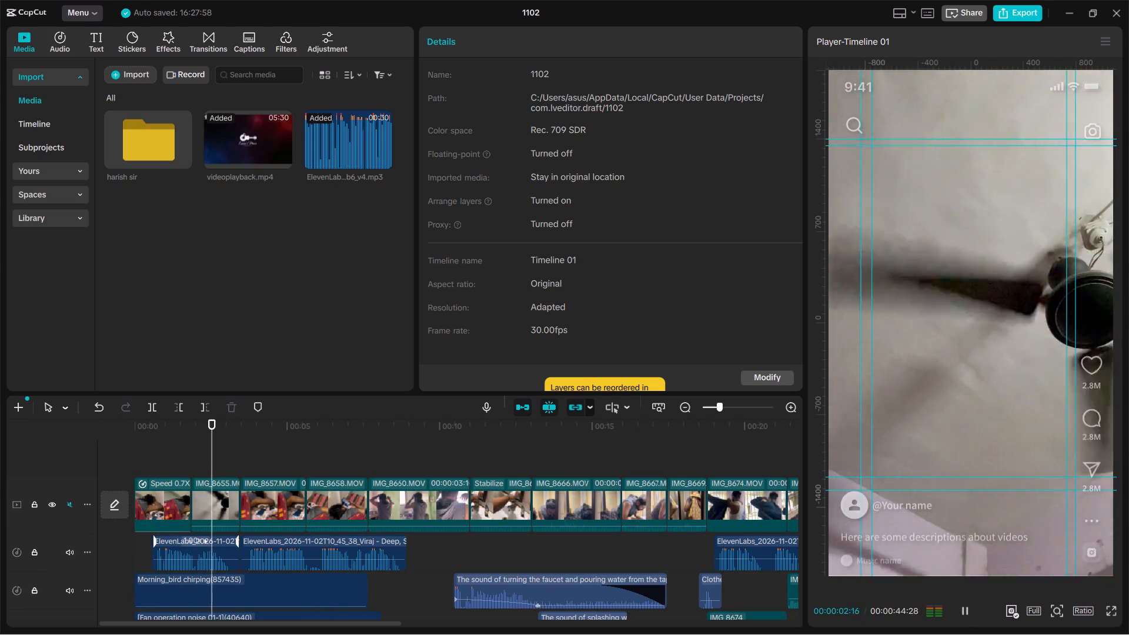
key(space)
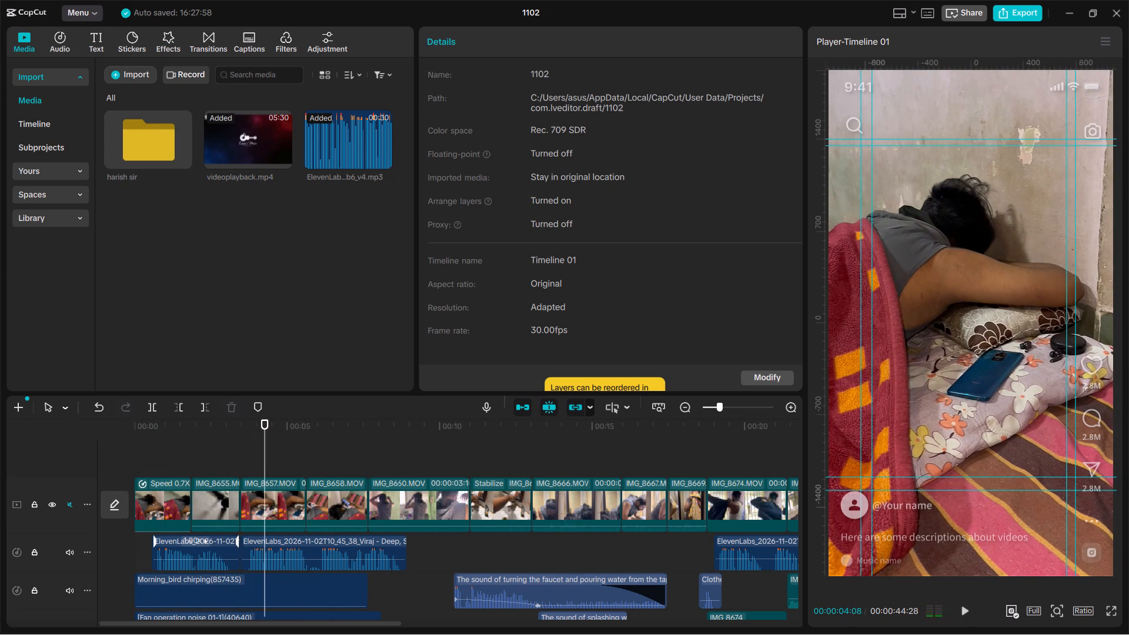
key(space)
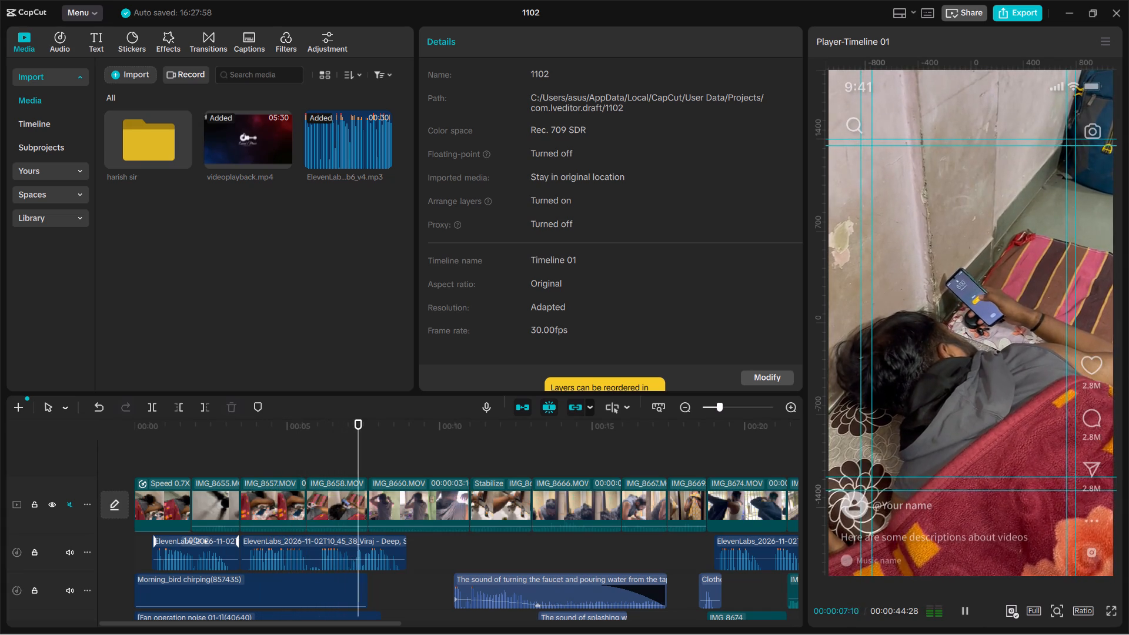
key(space)
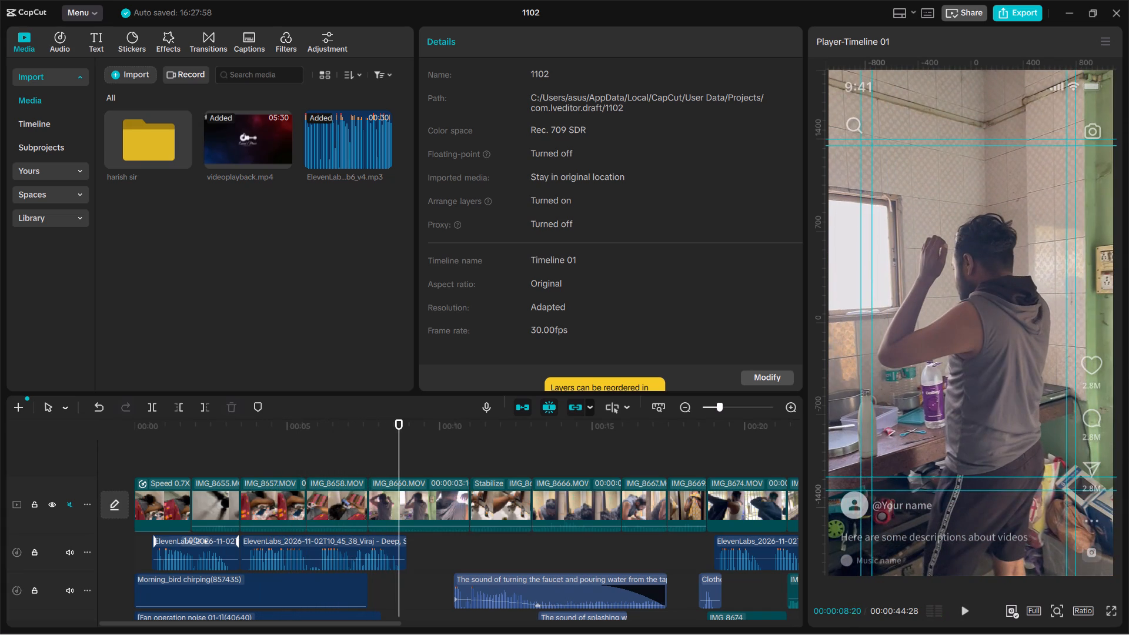
drag(386, 435, 89, 400)
key(space)
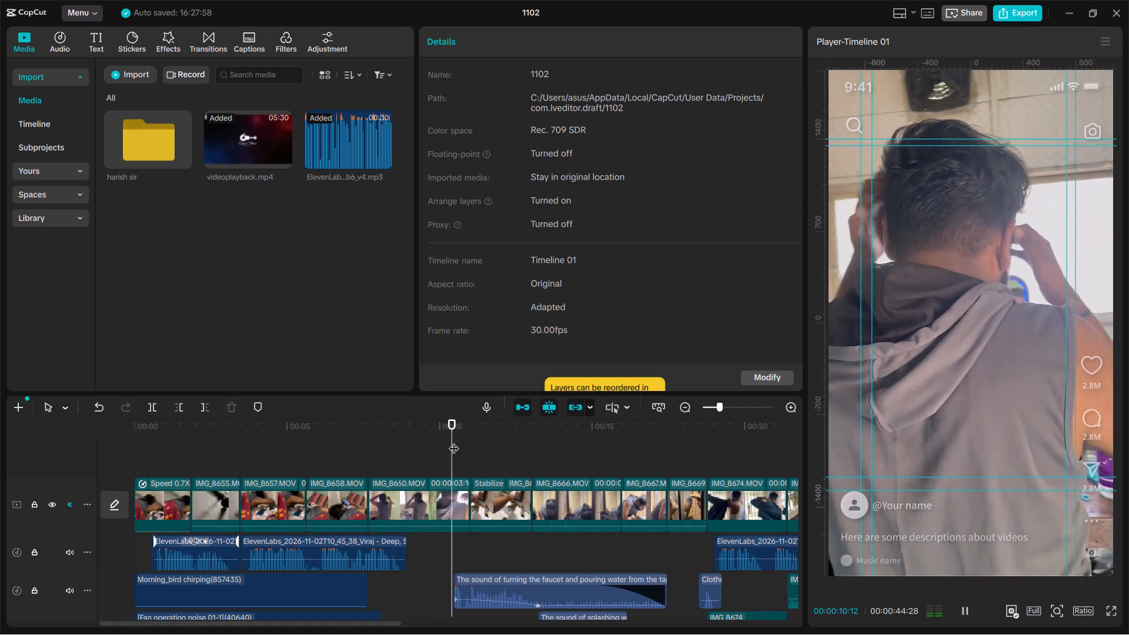
Split the long third narration piece at 00:00:30:15, at the pause between its phrases.
drag(452, 437, 470, 525)
click(403, 548)
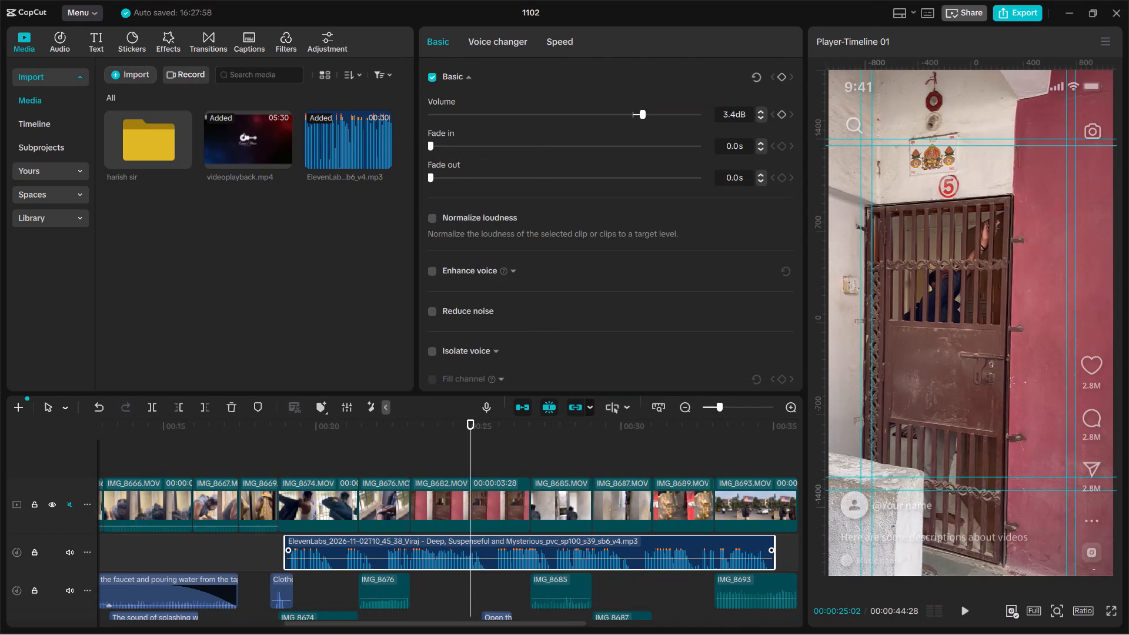
click(403, 548)
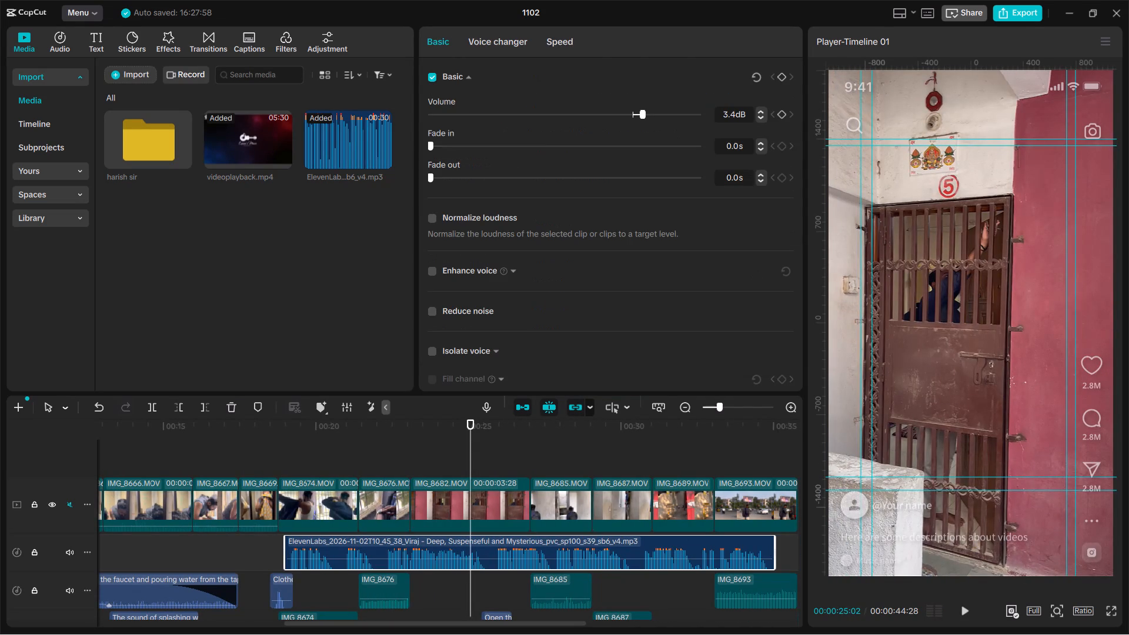
drag(465, 423, 630, 471)
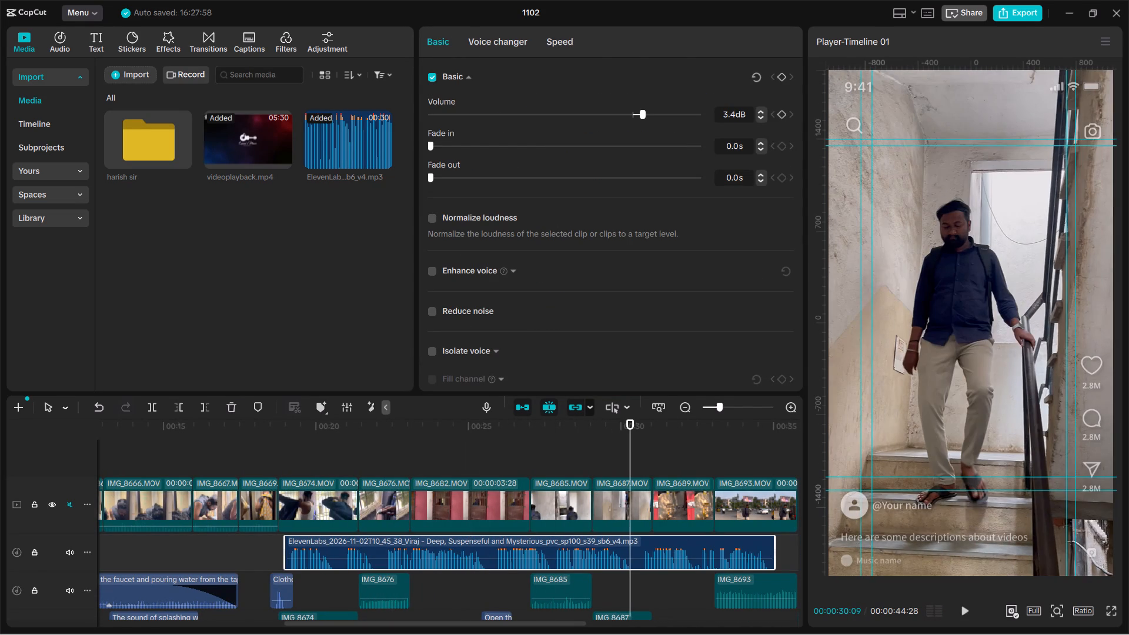
key(space)
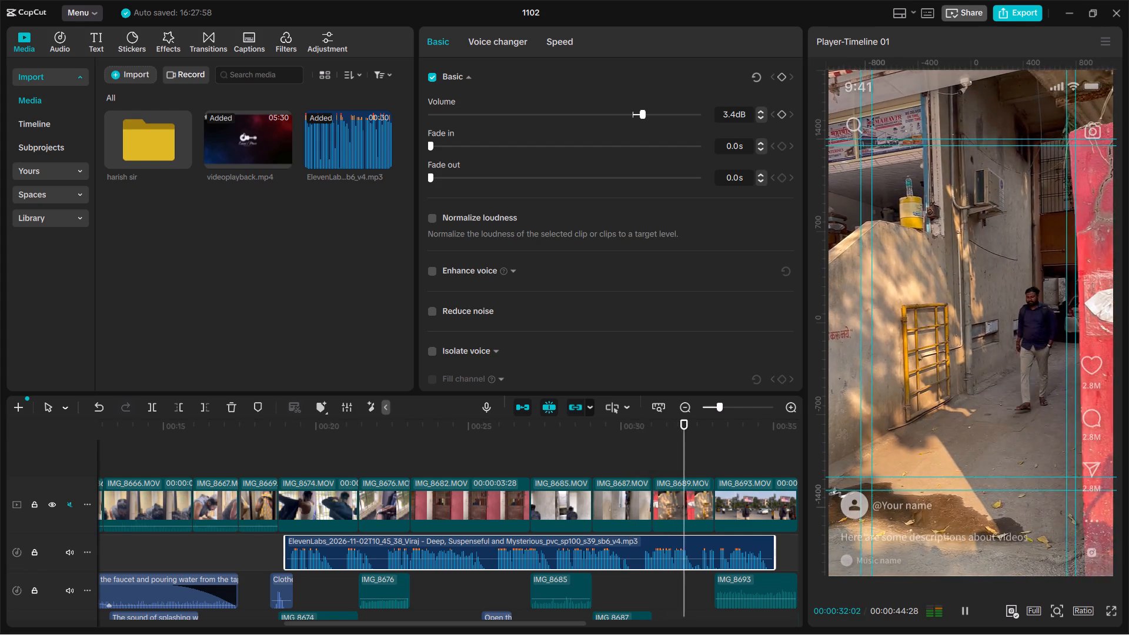
drag(690, 436, 636, 445)
key(ctrl+b)
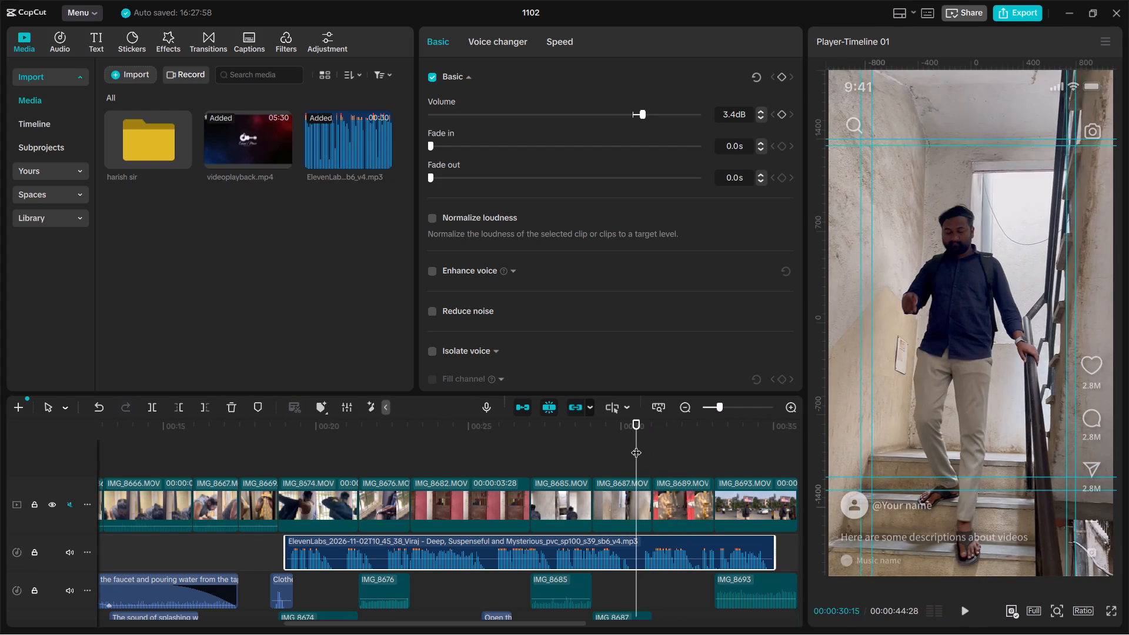
Apply the Bass Mic voice filter to the narration part before the split at 00:00:30:15.
click(485, 553)
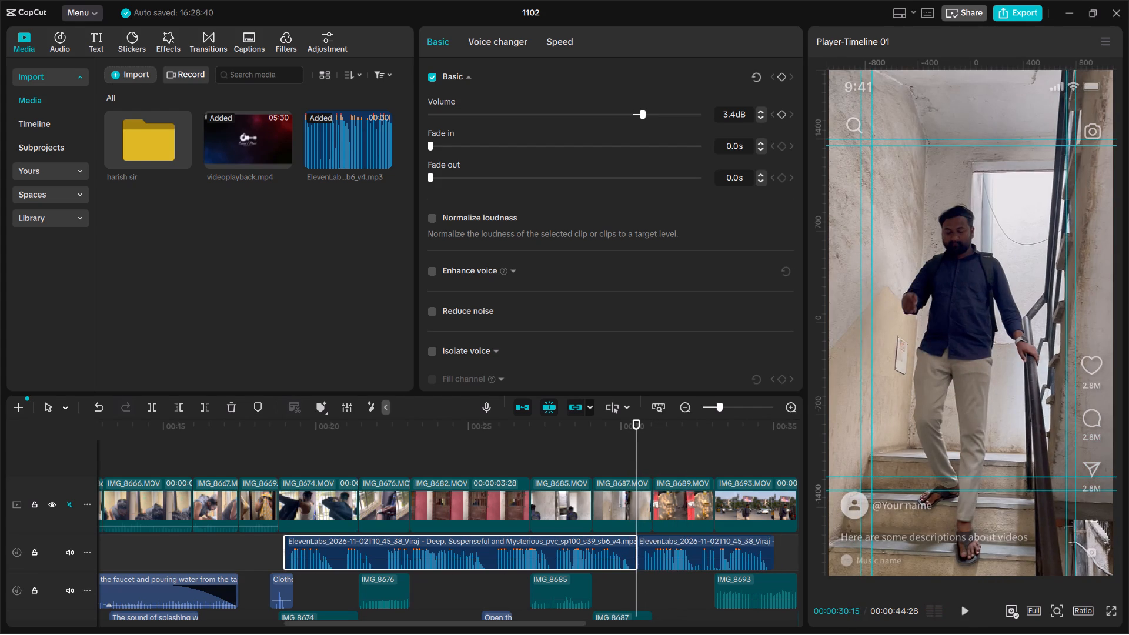
click(490, 40)
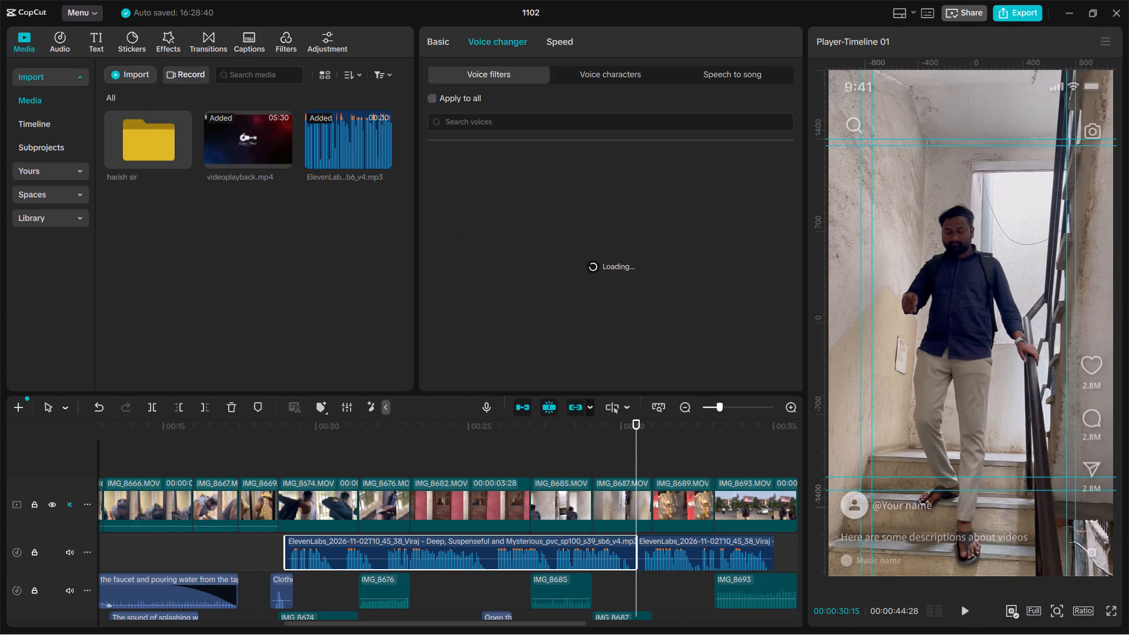
scroll(509, 227, down, 1)
scroll(509, 227, up, 1)
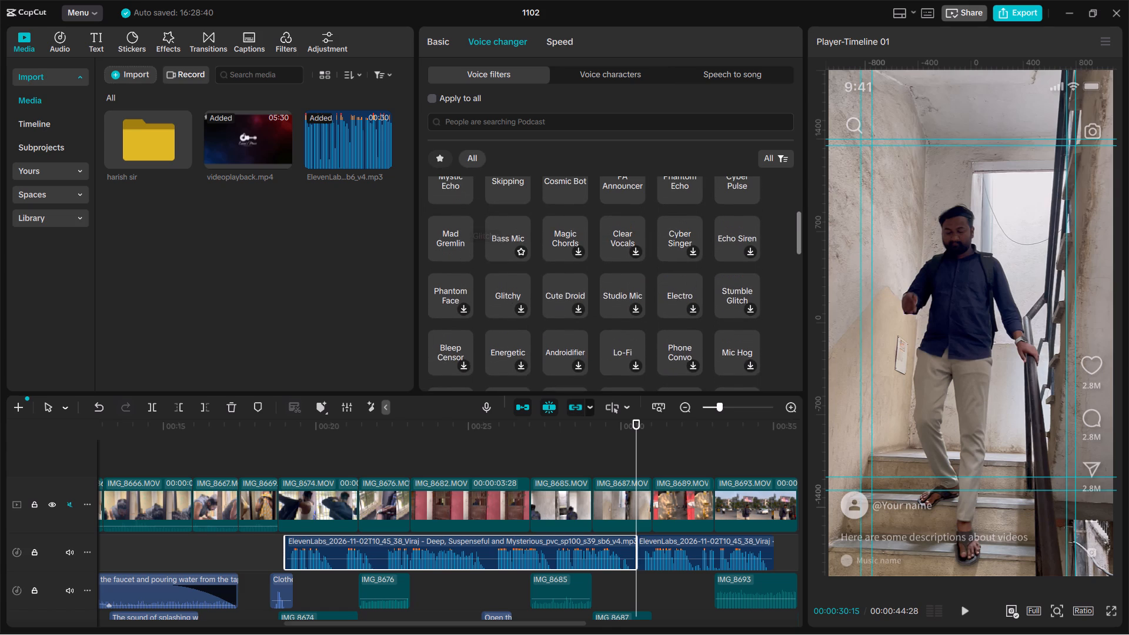
click(509, 227)
click(510, 237)
click(510, 237)
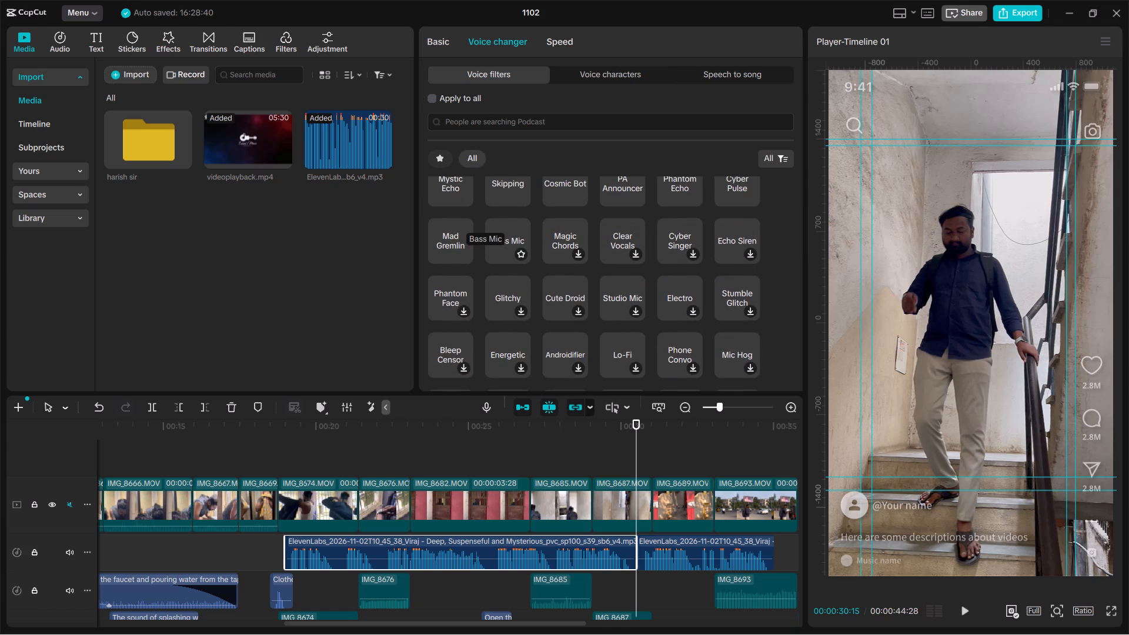
click(510, 237)
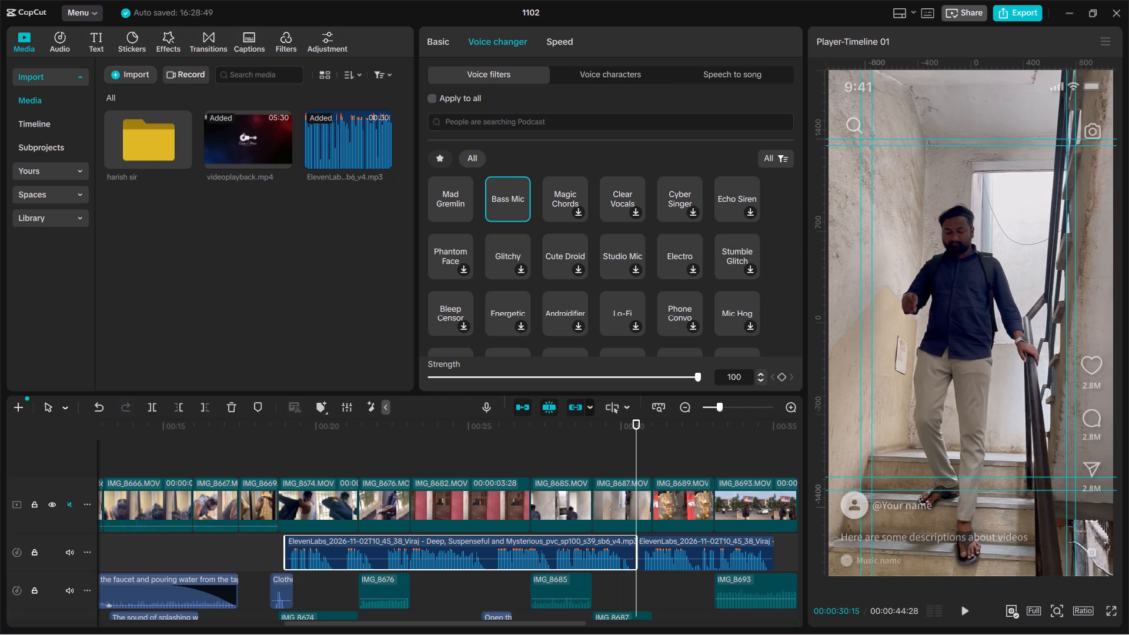
Deselect the narration and play the timeline from about 25 seconds to the end to hear the remaining pieces.
click(463, 442)
key(space)
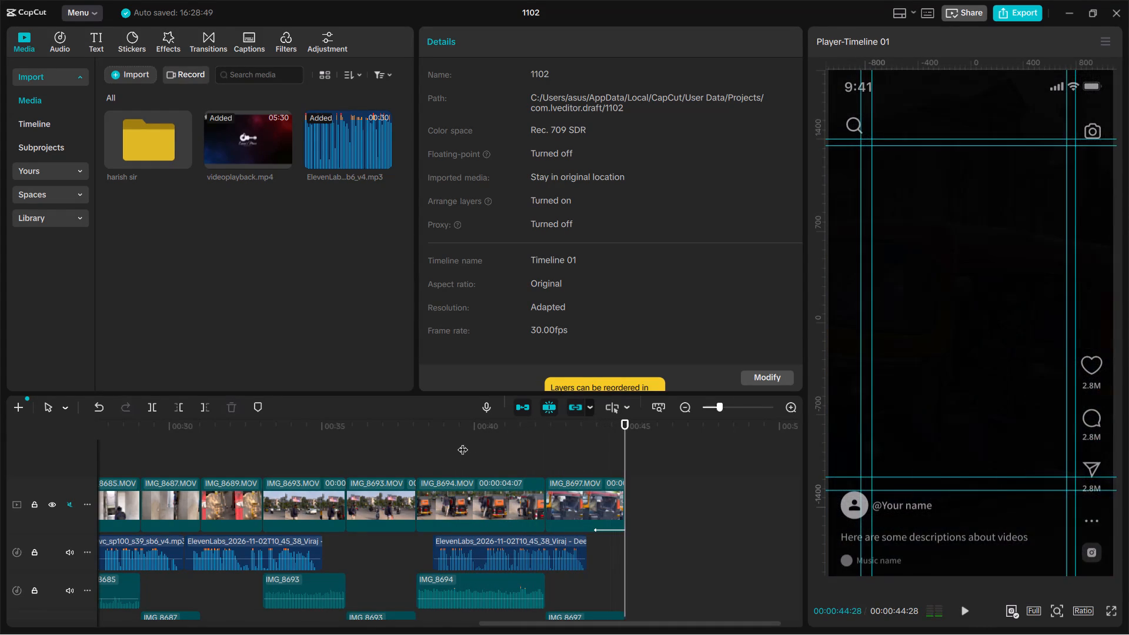
Apply the Bass Mic voice filter to the last narration piece over the IMG_8694 and IMG_8697 footage and listen to it.
click(484, 549)
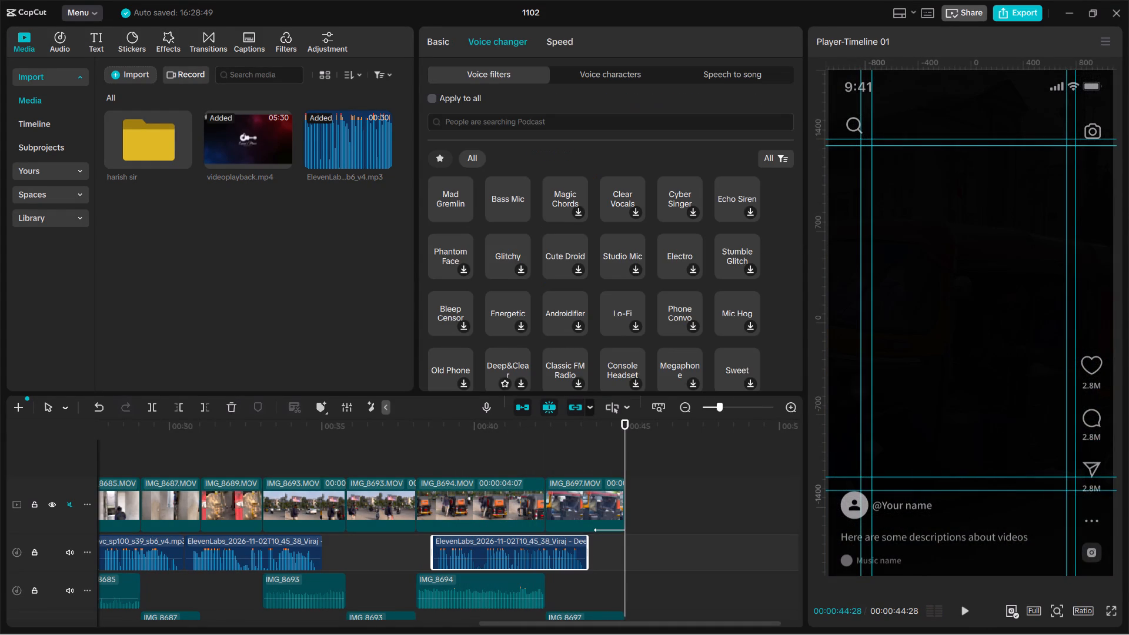
scroll(509, 327, down, 3)
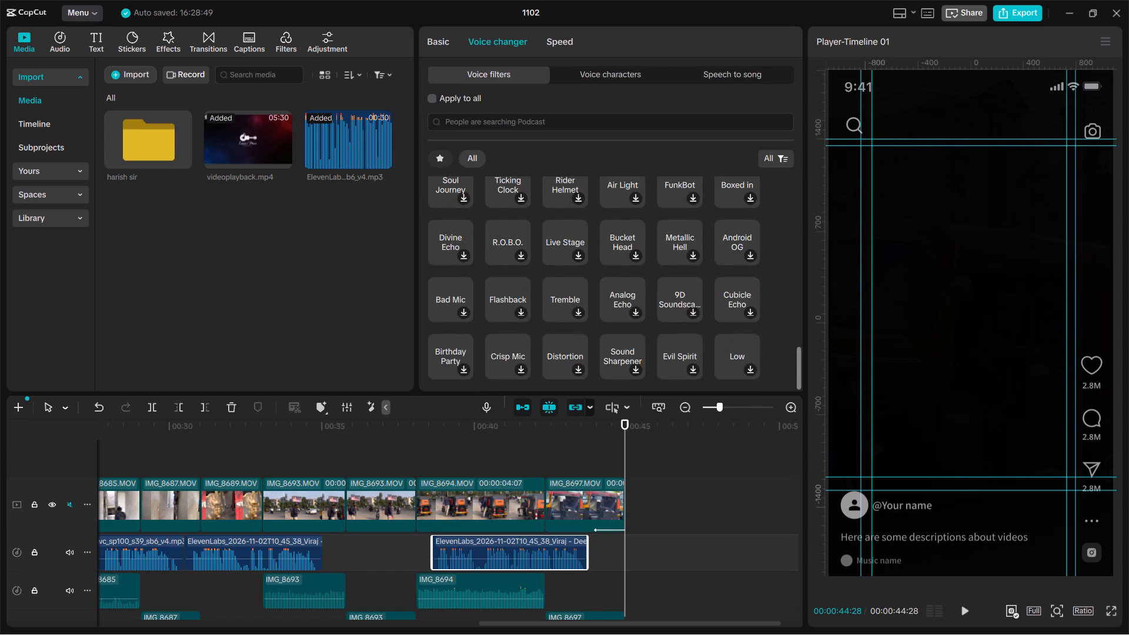
scroll(509, 327, up, 1)
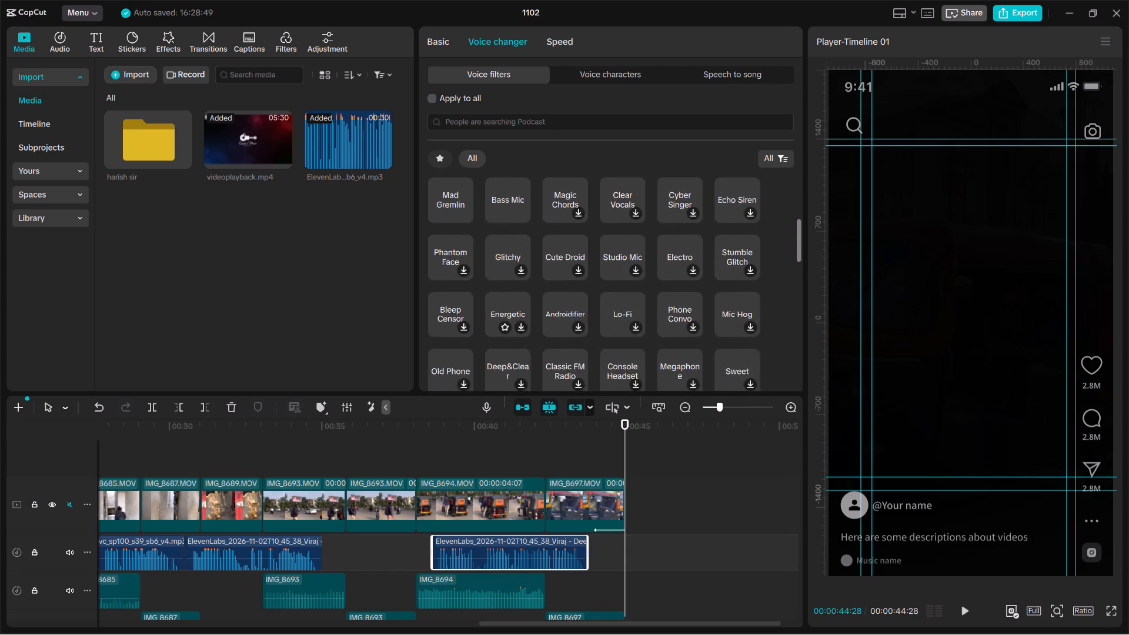
scroll(509, 327, up, 1)
click(508, 317)
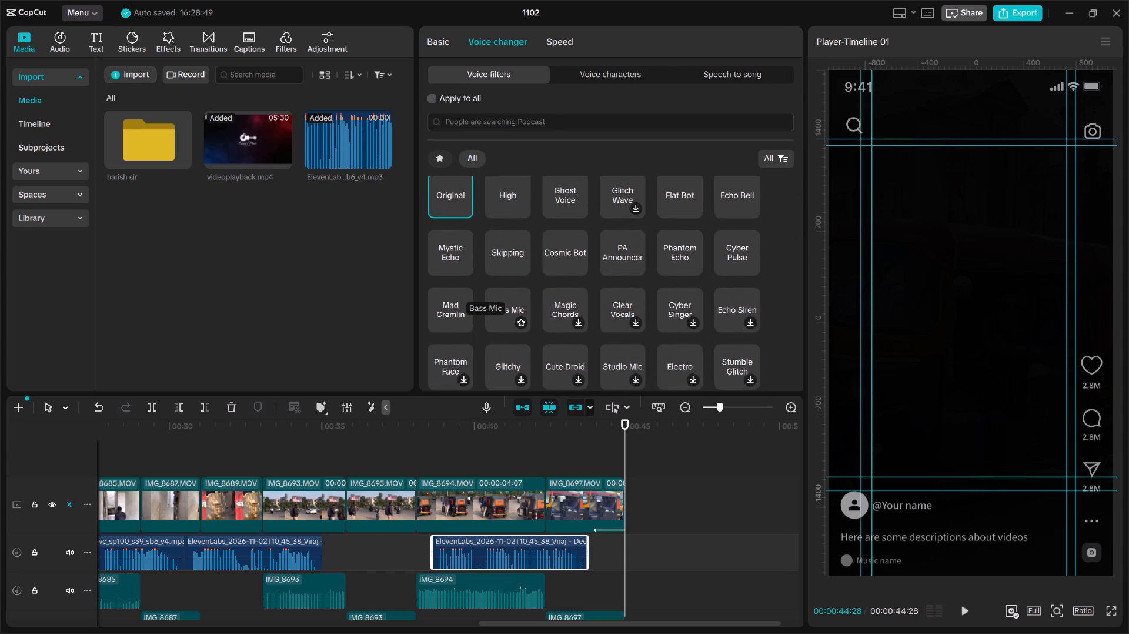
click(508, 317)
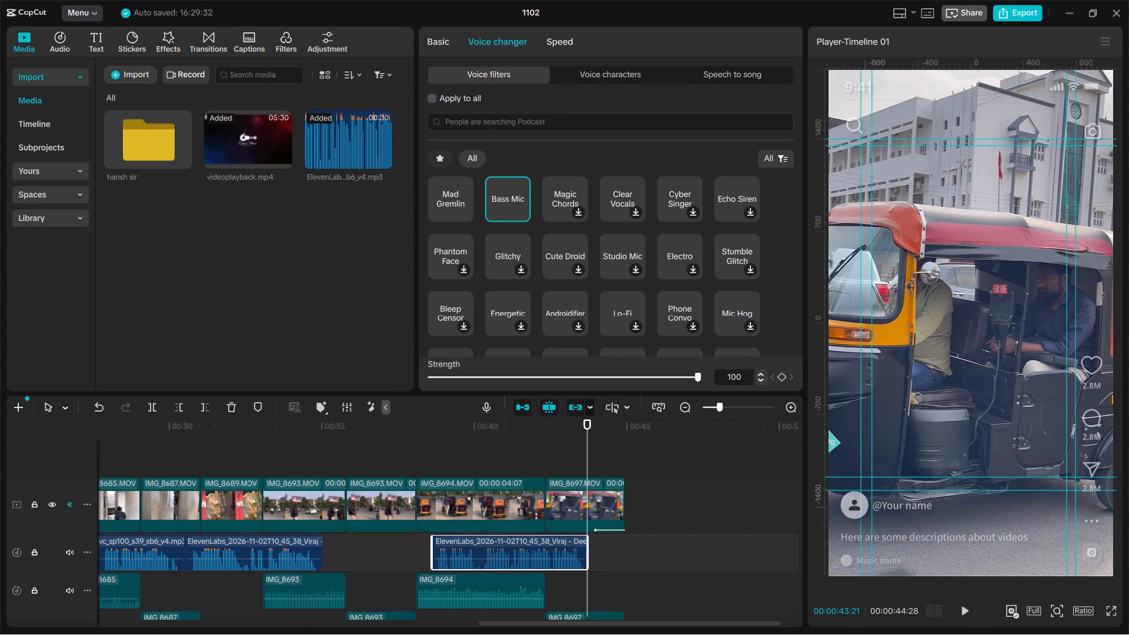
key(space)
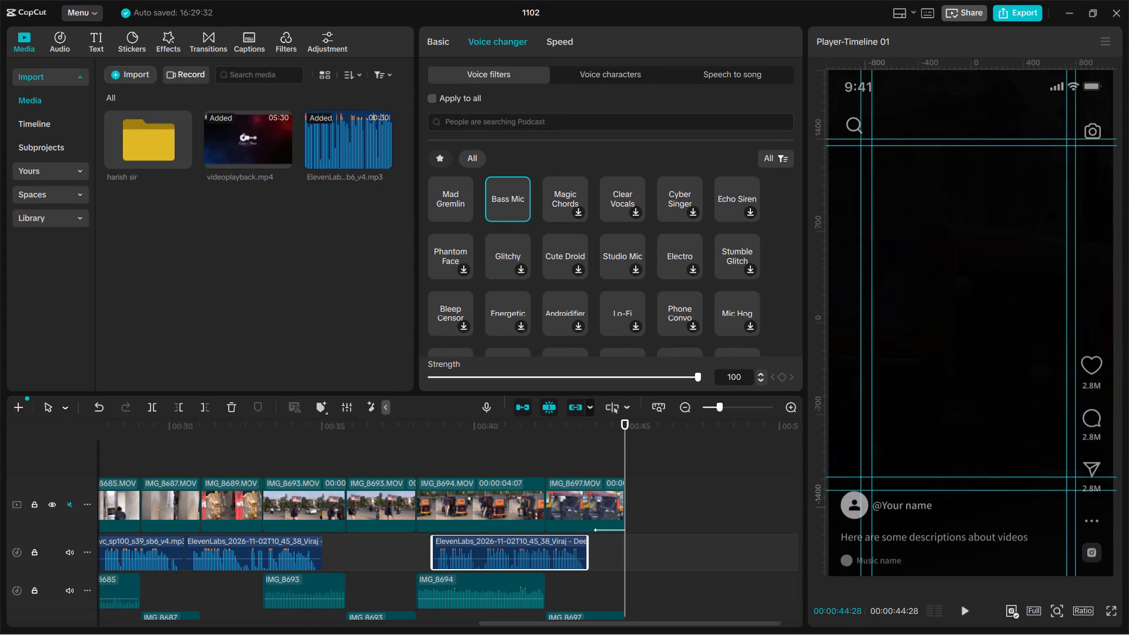
Replay the fourth narration piece, over the IMG_8689 and IMG_8693 footage, to judge its unfiltered voice.
drag(618, 439, 187, 493)
key(space)
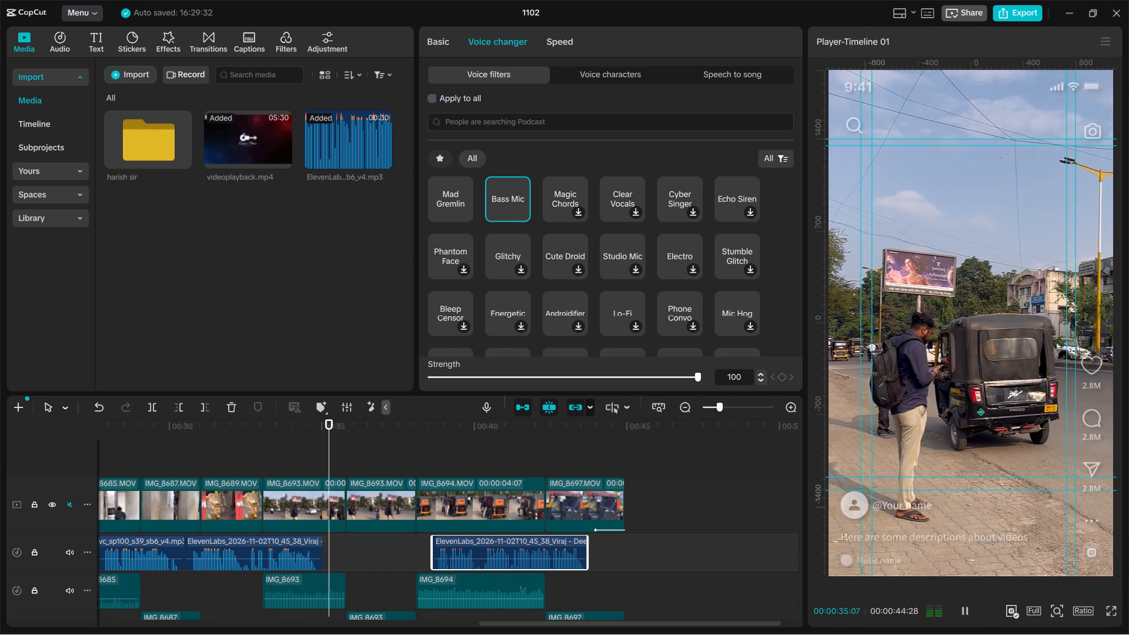
drag(290, 426, 118, 425)
key(space)
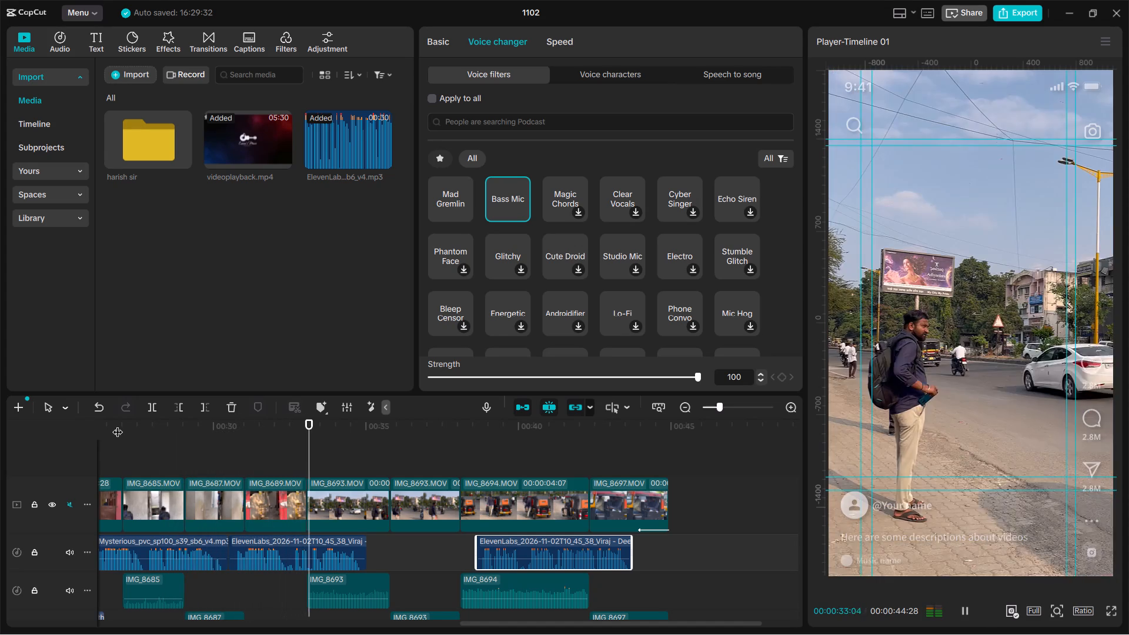
key(space)
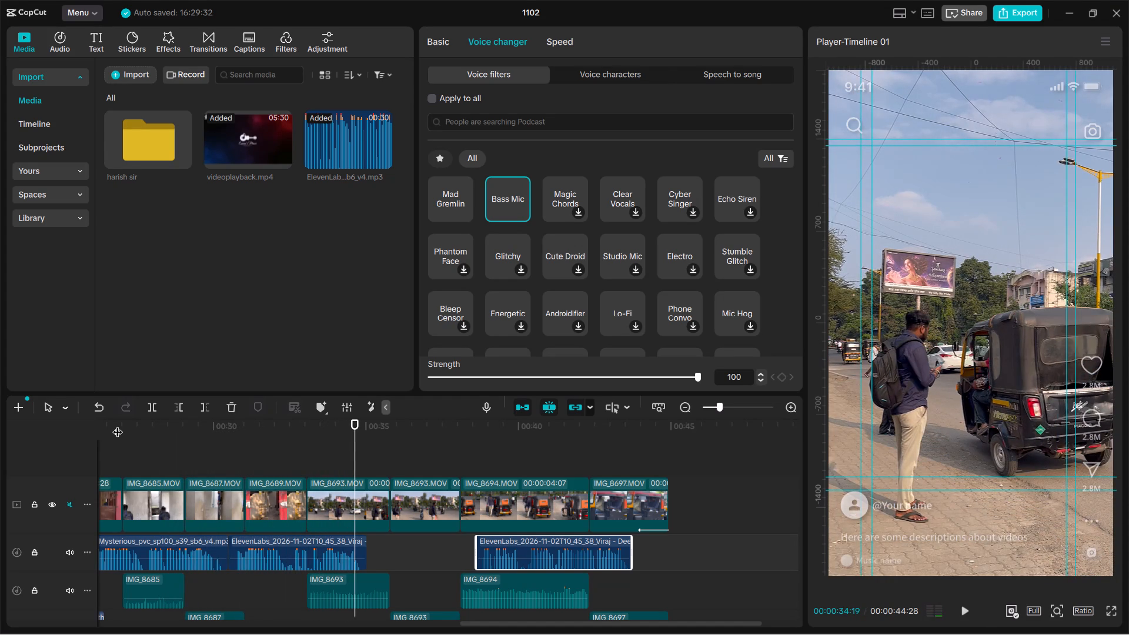
After trying Electro, give the fourth narration piece, starting at 00:00:30:15, the PA Announcer voice filter at strength 36.
click(316, 558)
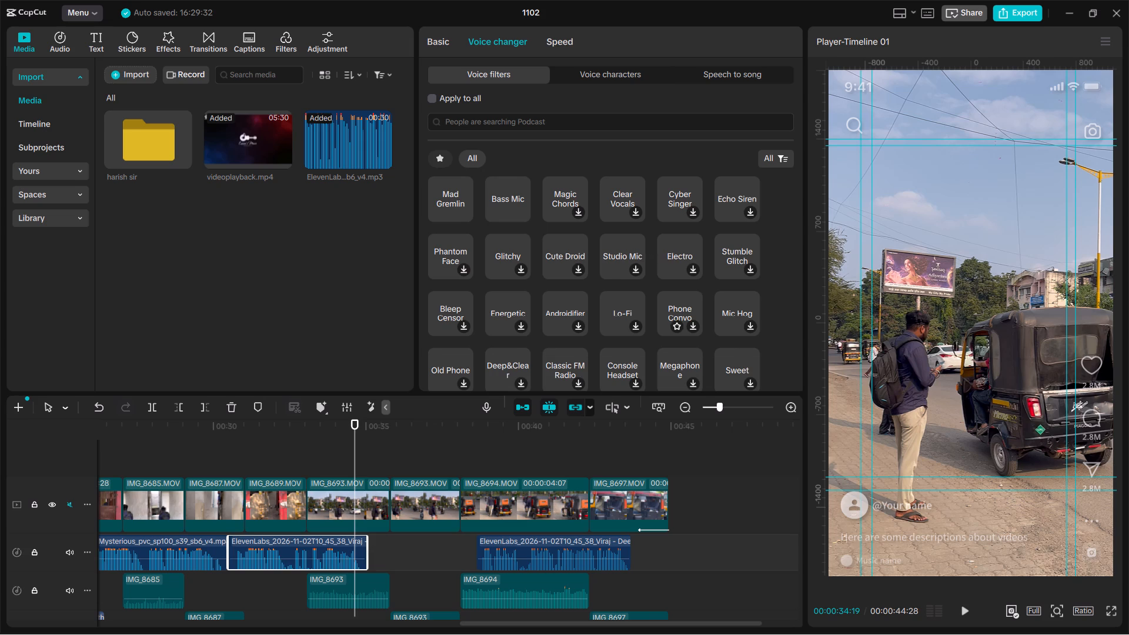
drag(682, 253, 682, 255)
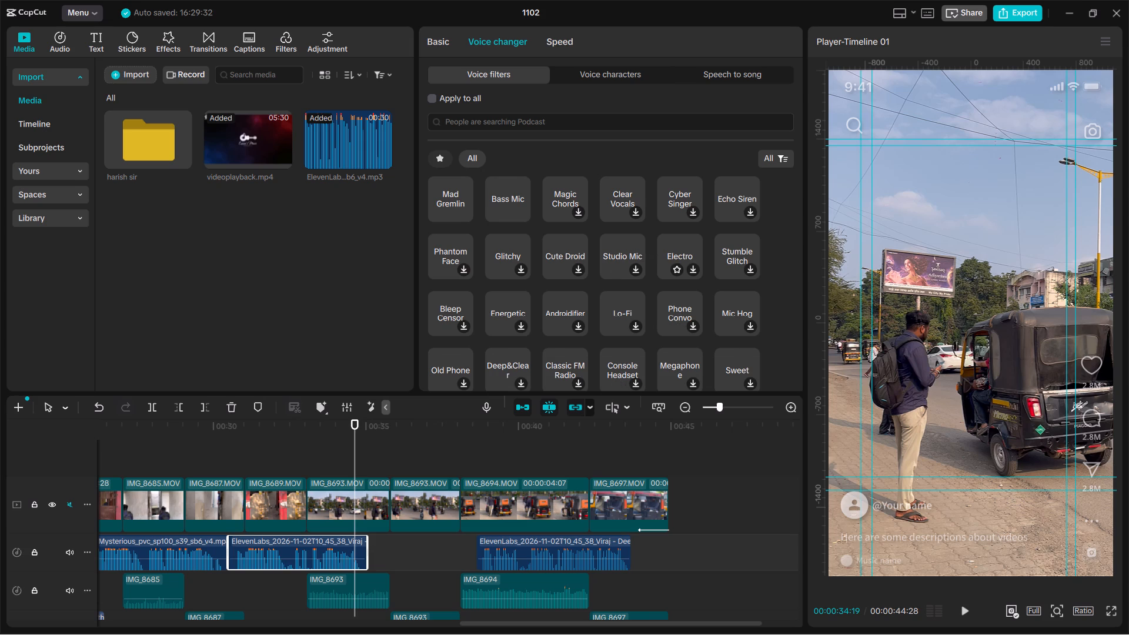
drag(682, 255, 678, 259)
click(678, 256)
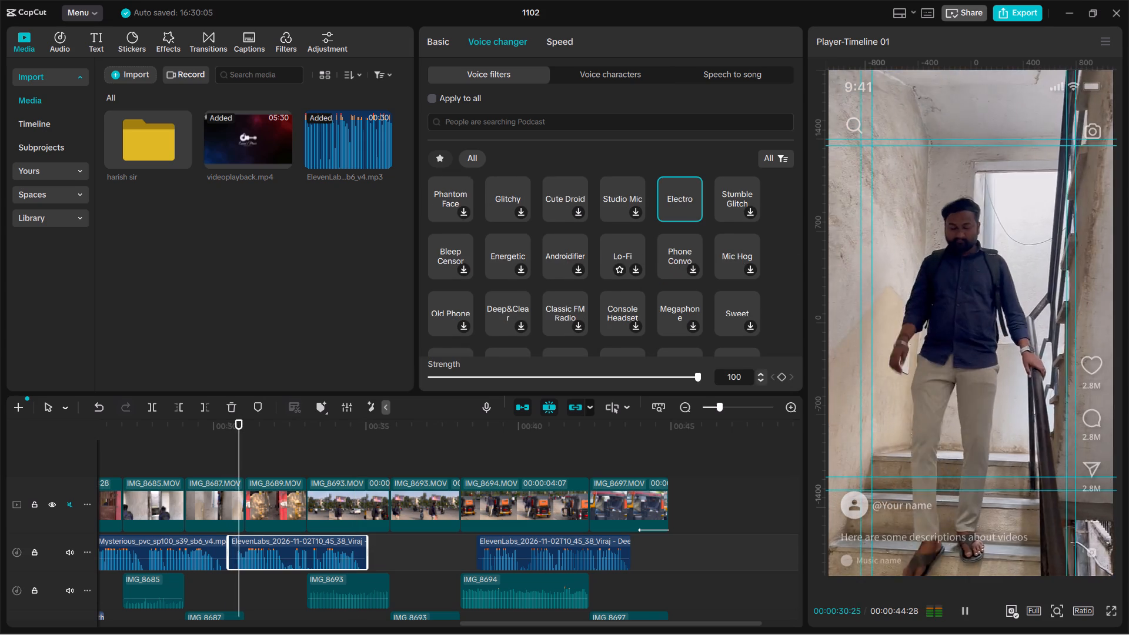
scroll(644, 250, up, 1)
click(624, 303)
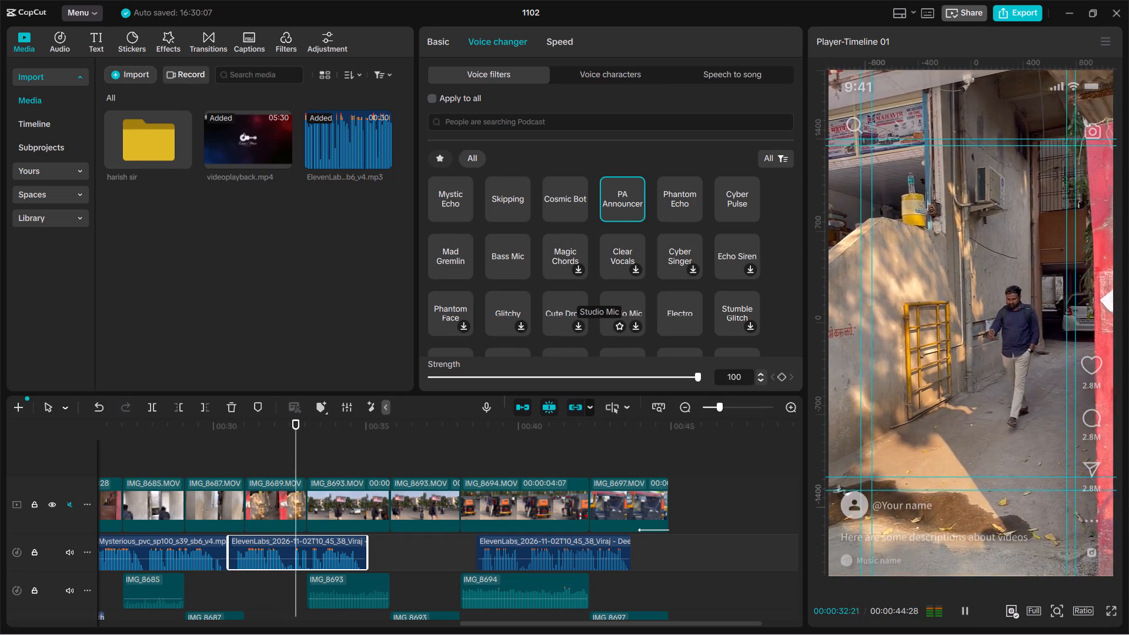
drag(684, 372, 527, 376)
Replay the fourth narration piece from around 30 seconds to check the PA Announcer filter against the preceding narration.
drag(373, 435, 266, 437)
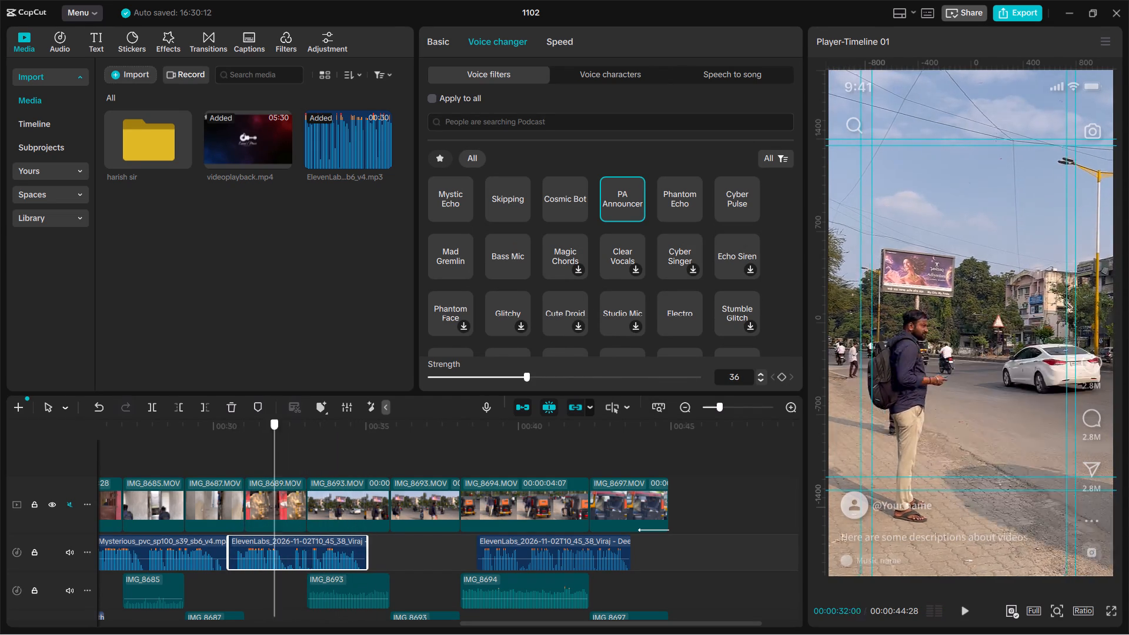
drag(266, 437, 248, 436)
key(space)
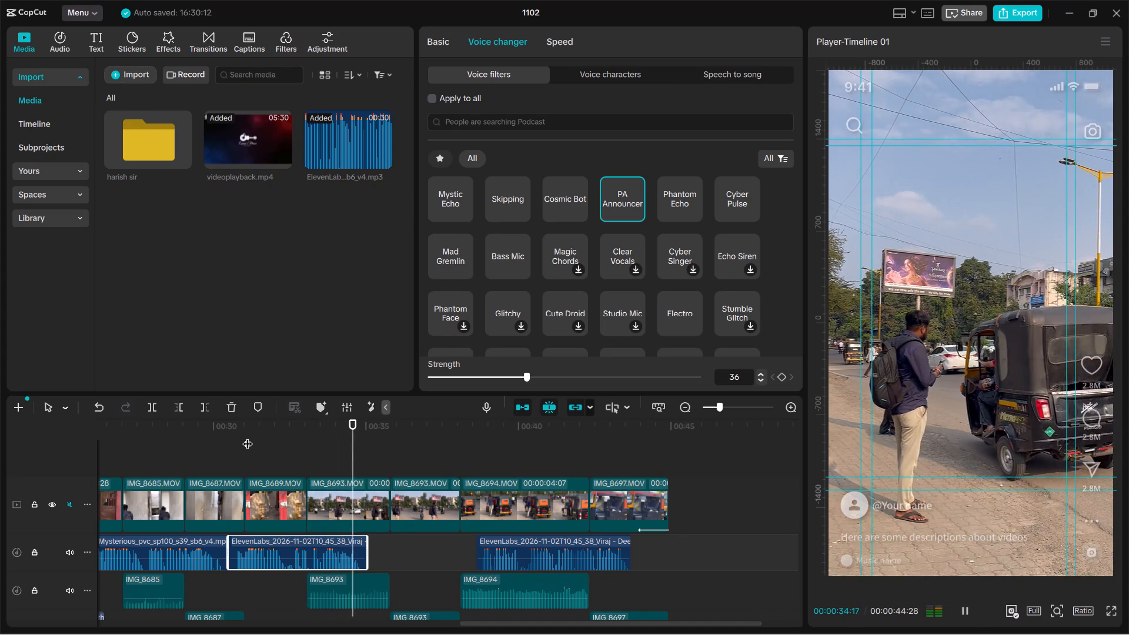
drag(306, 432, 195, 458)
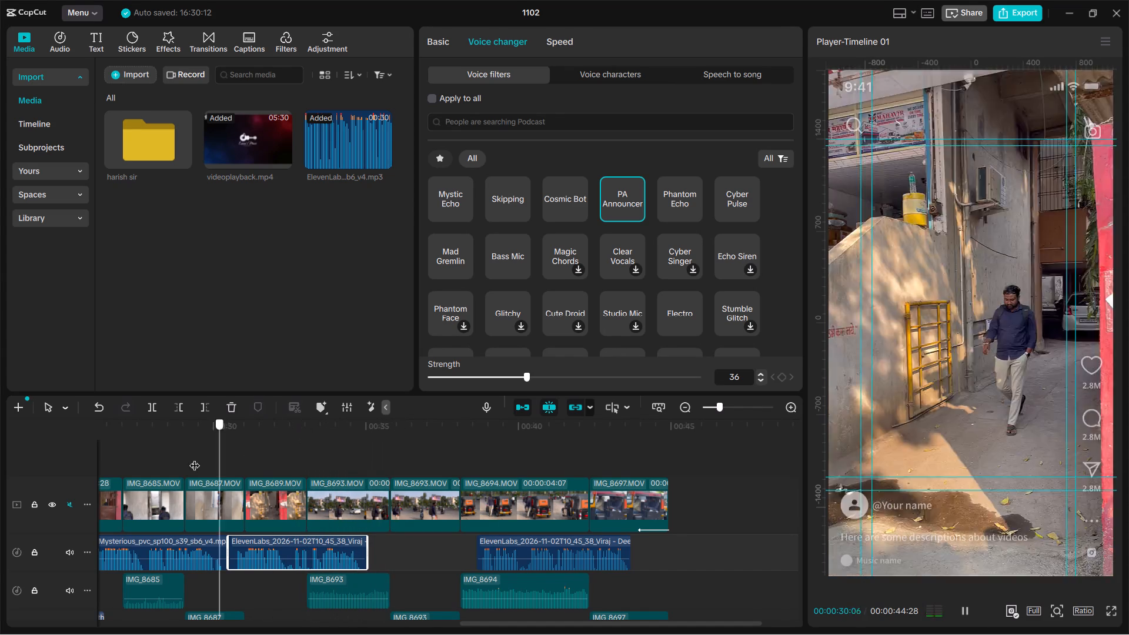
drag(195, 458, 166, 459)
key(space)
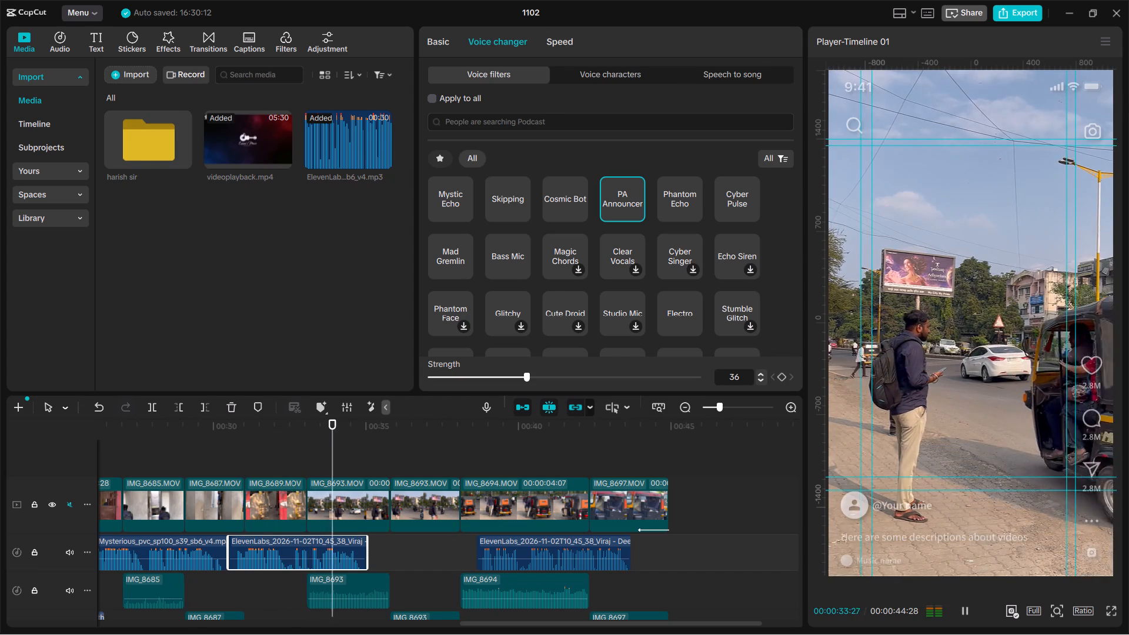
key(space)
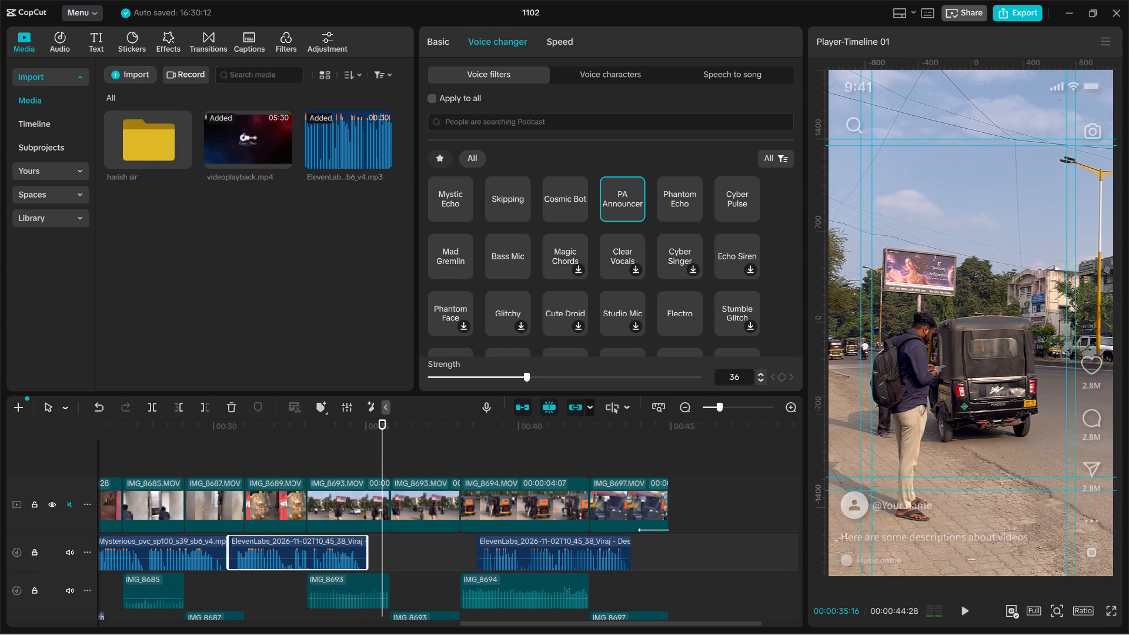
Add a fade-in across the whole IMG_8693 sound clip under the fourth narration piece and play it back.
drag(312, 588, 413, 564)
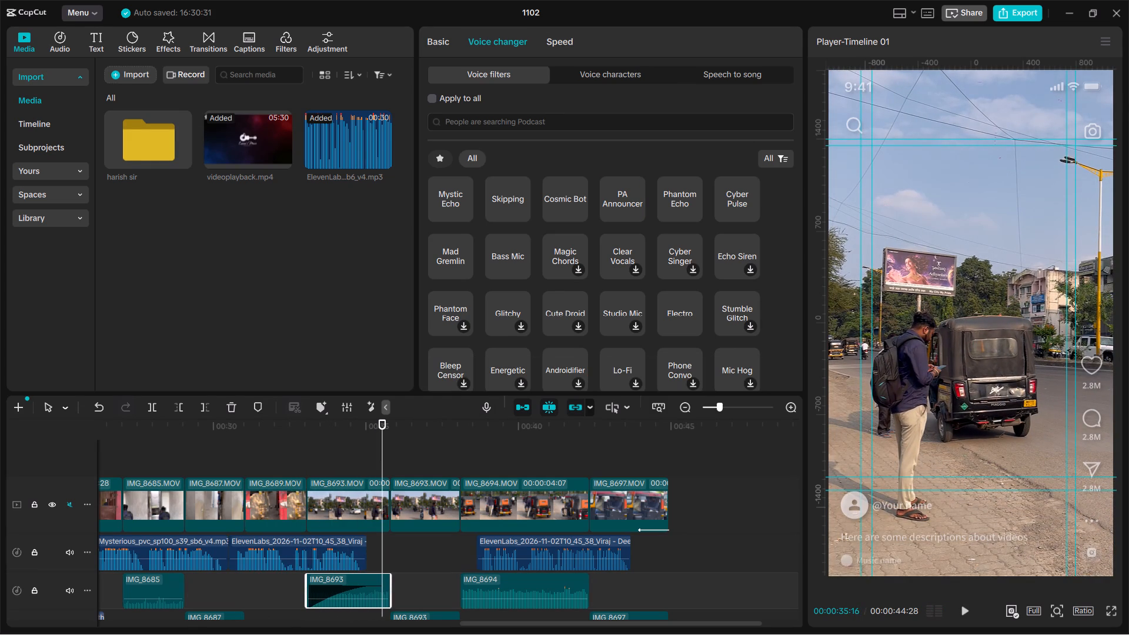
drag(361, 429, 276, 449)
key(space)
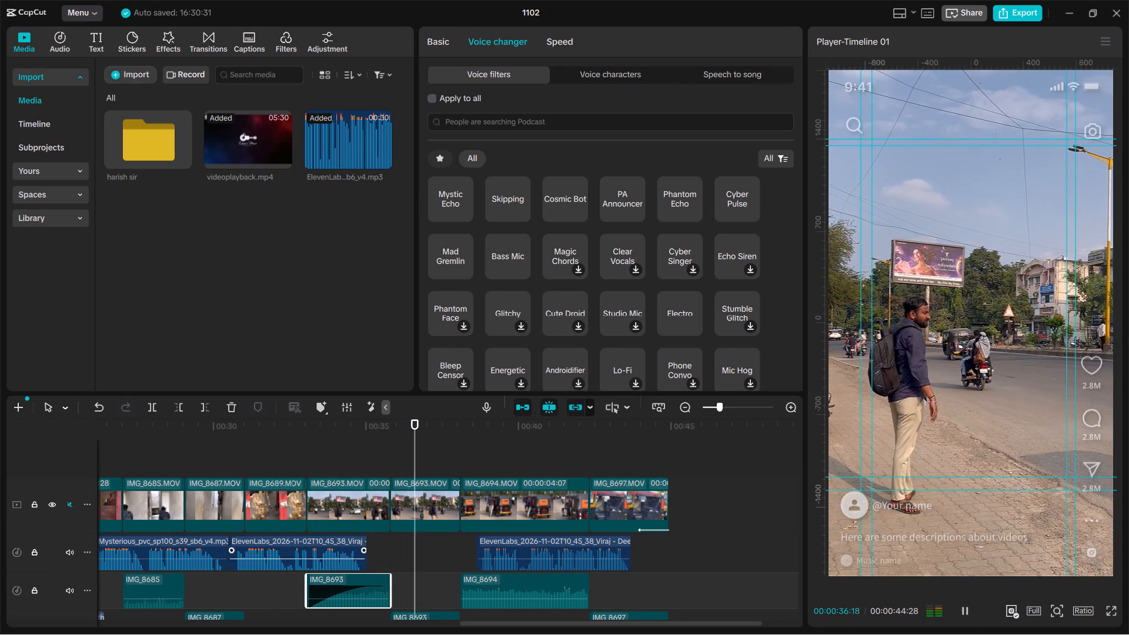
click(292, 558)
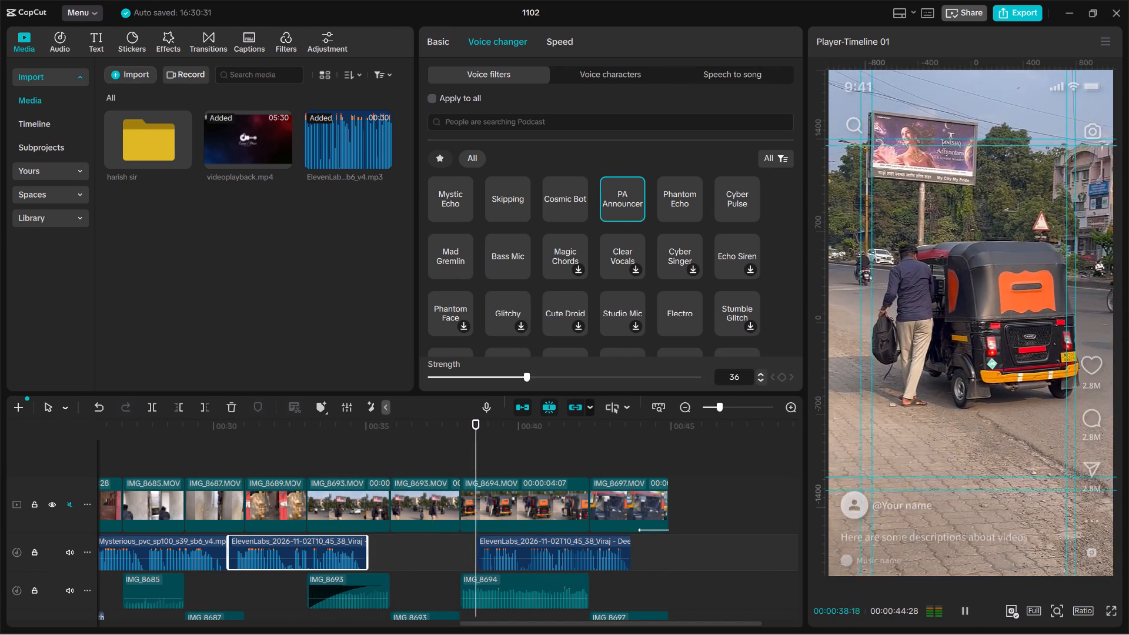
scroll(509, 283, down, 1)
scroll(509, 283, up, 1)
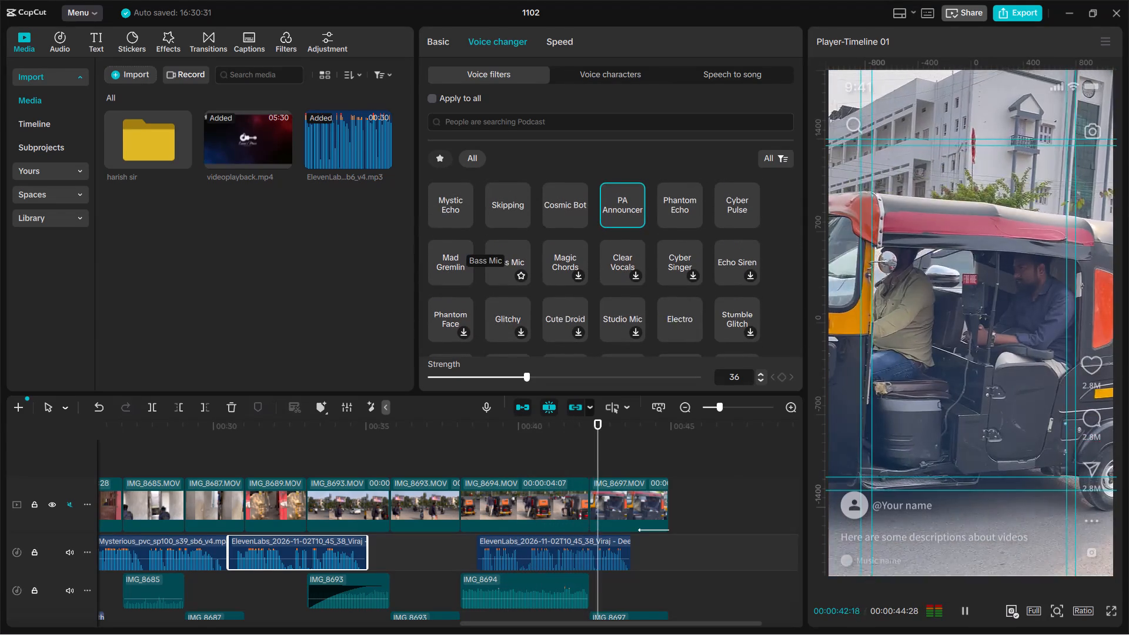
Deselect the narration piece and replay the timeline from the start to review the filtered voice-over.
click(494, 447)
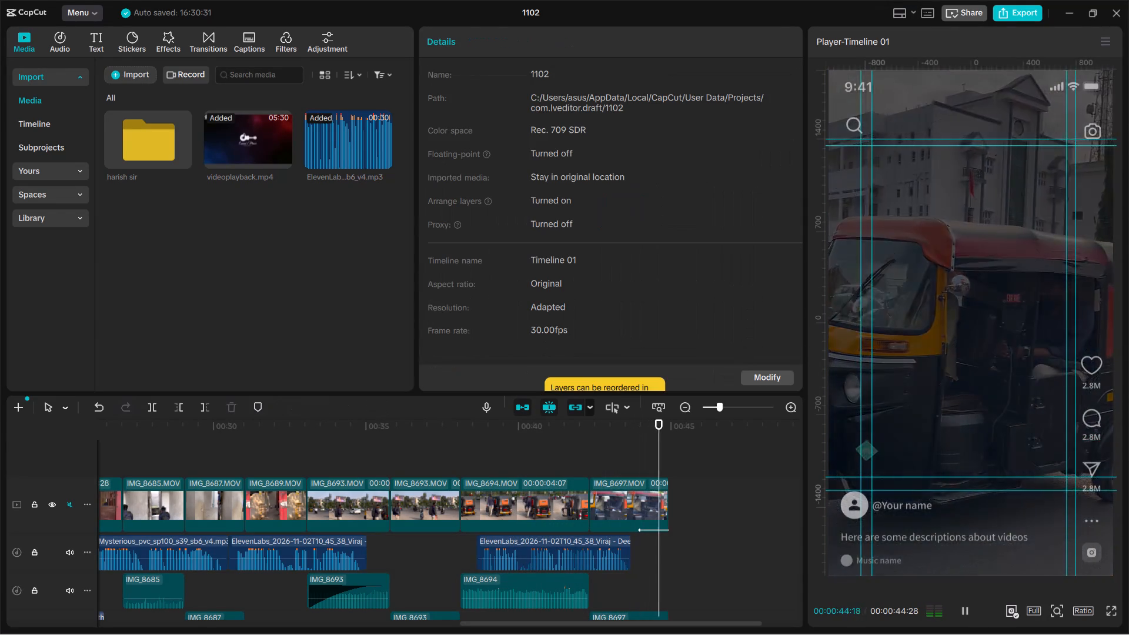
drag(494, 447, 0, 543)
key(space)
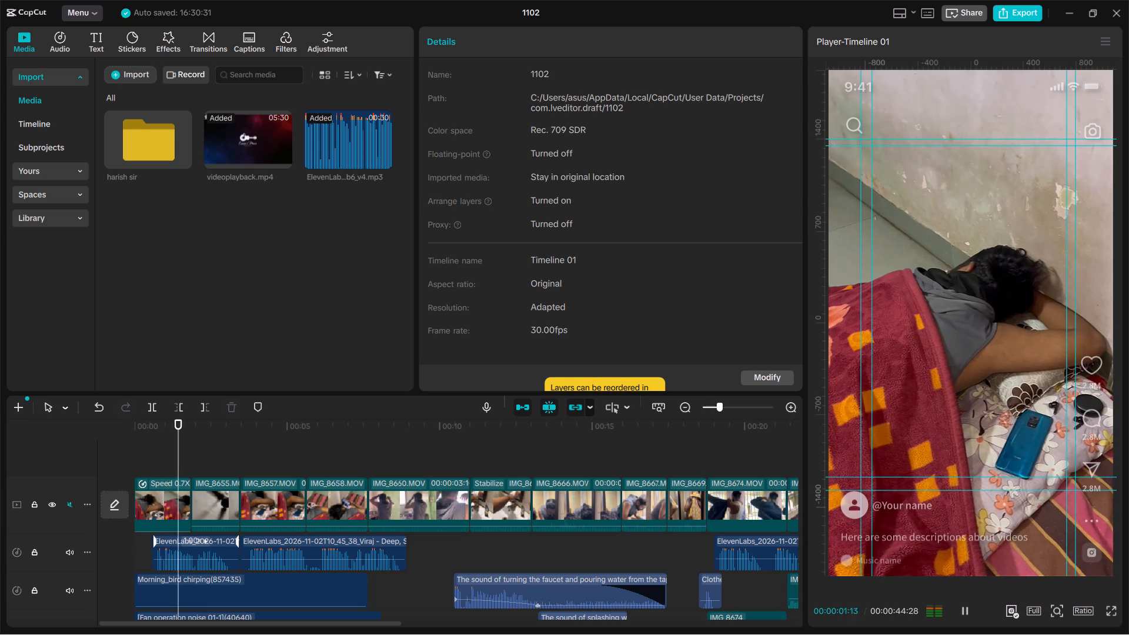
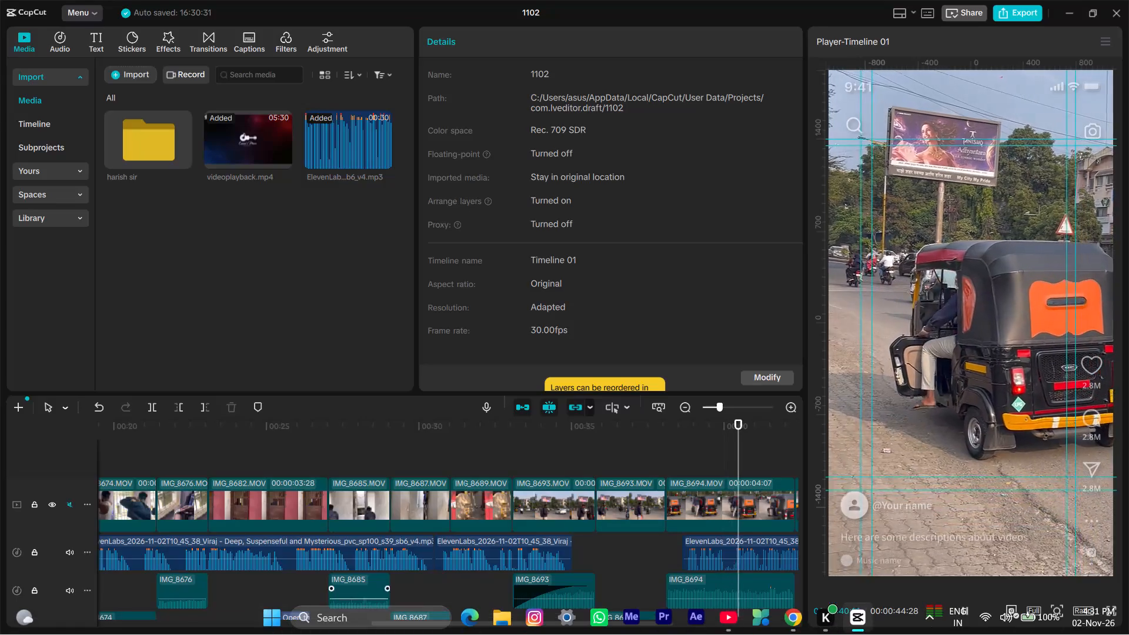
Change the fourth narration piece's voice filter to Bass Mic at strength 100 and play the timeline through to its end.
click(472, 551)
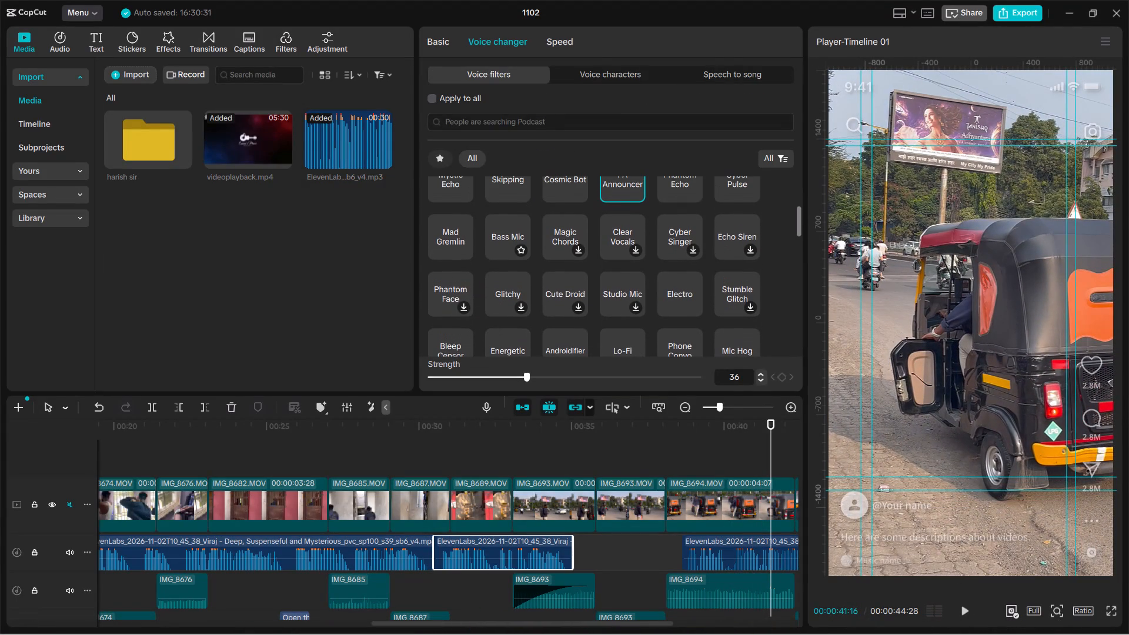
click(515, 224)
click(509, 234)
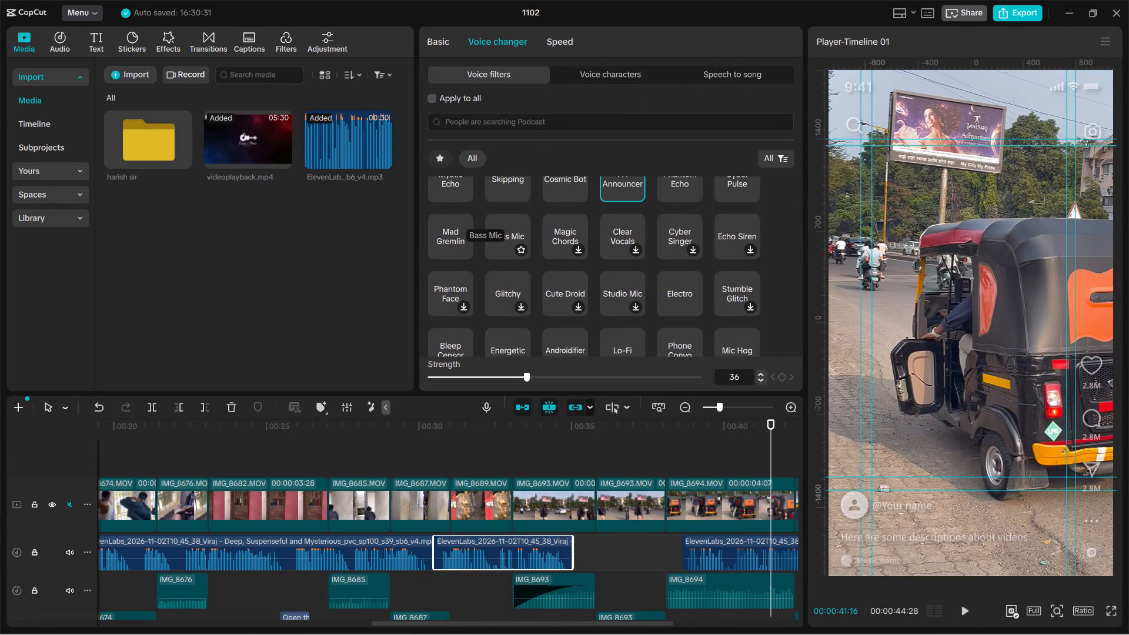
click(509, 234)
click(349, 265)
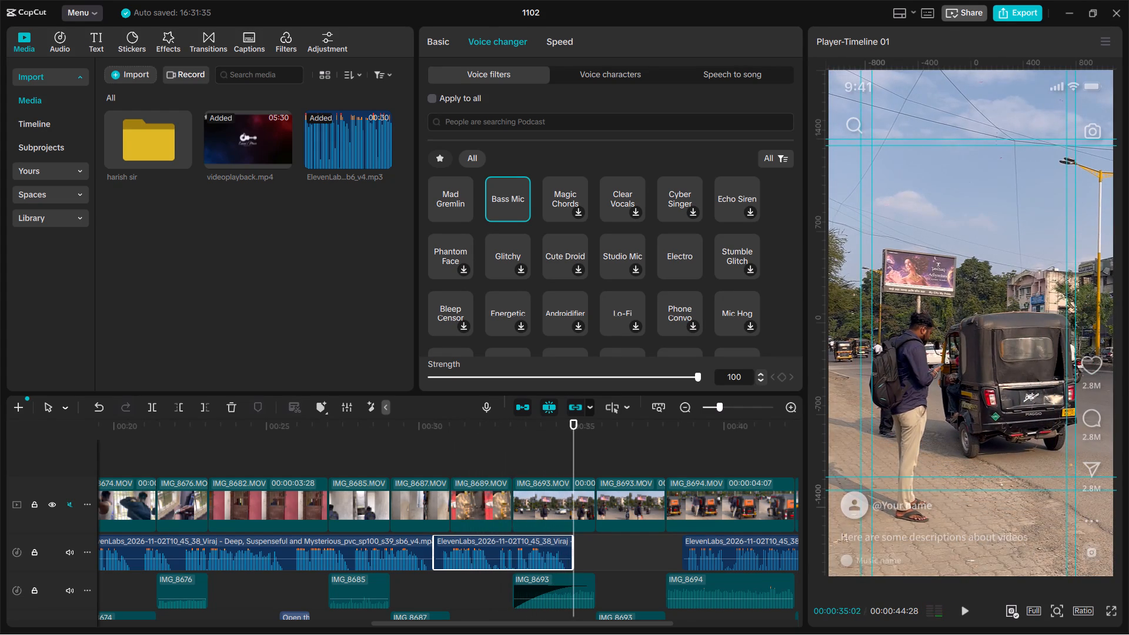
key(space)
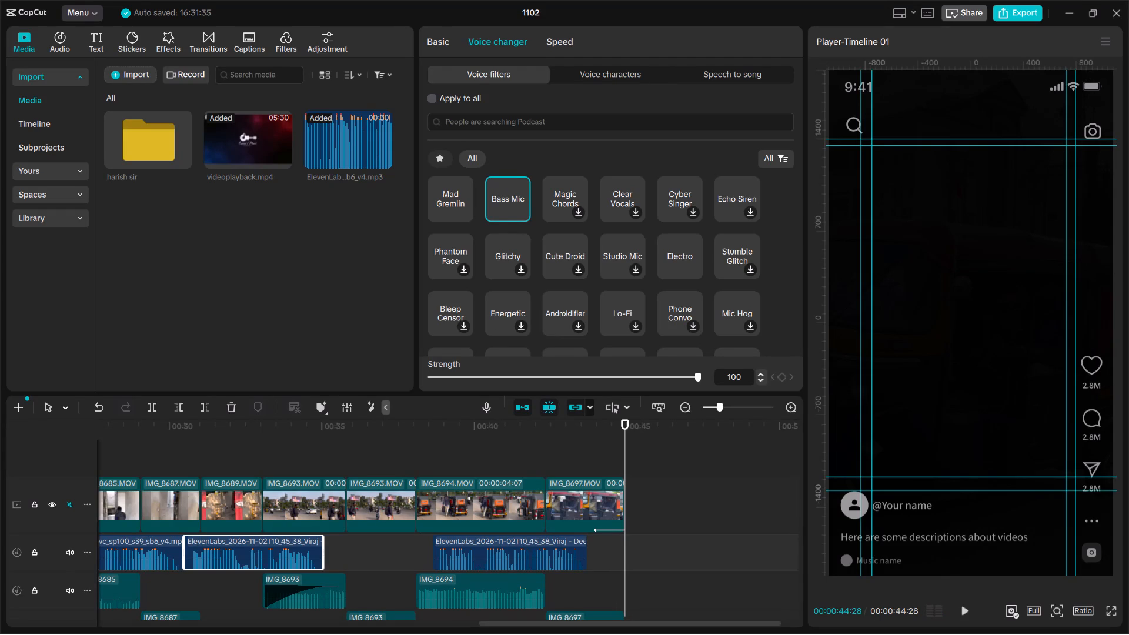
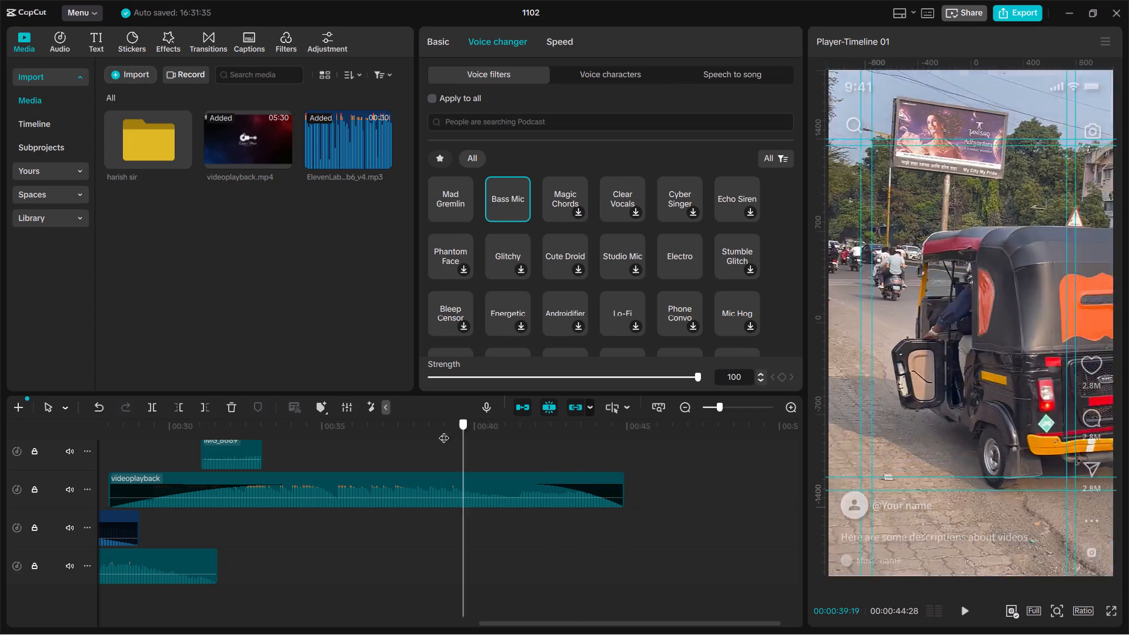
drag(444, 430, 54, 383)
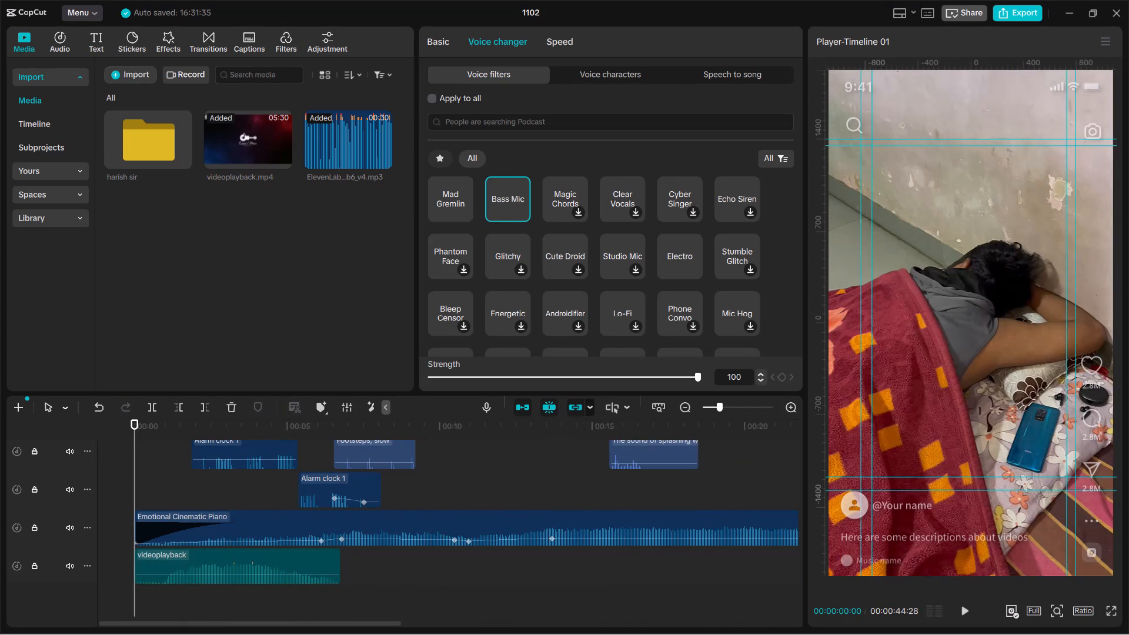
scroll(325, 532, up, 3)
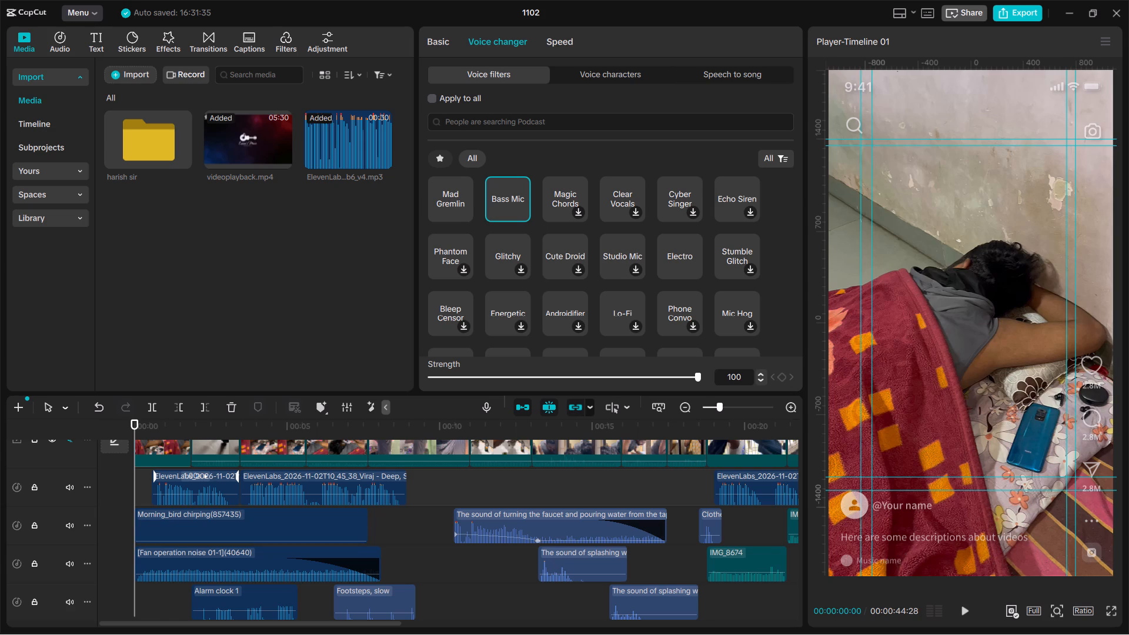
scroll(400, 570, down, 1)
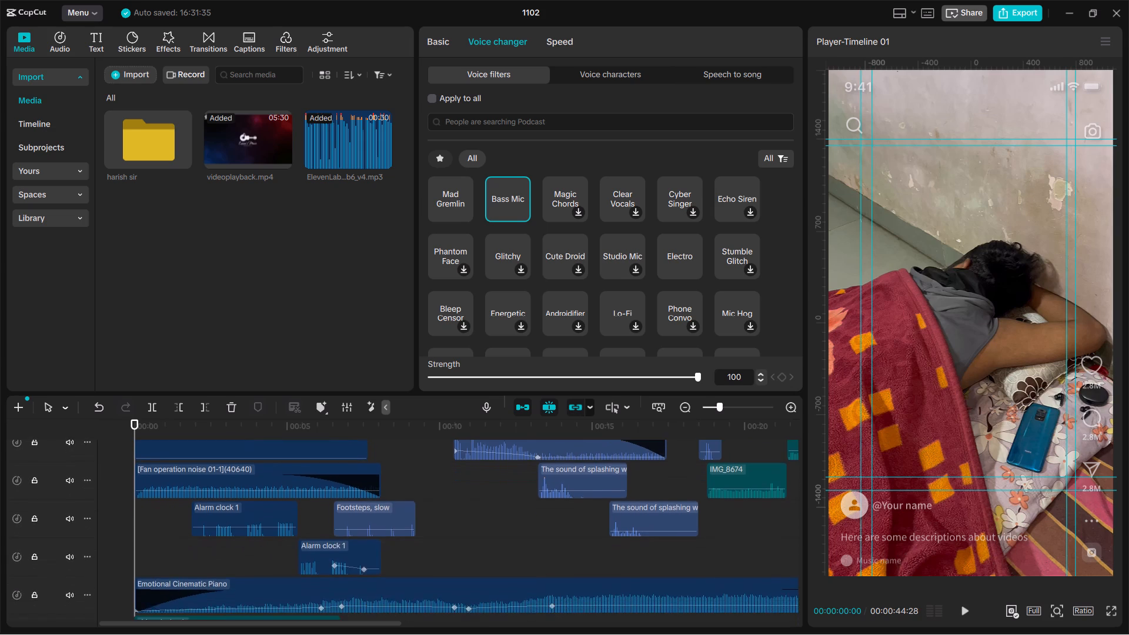
scroll(400, 570, down, 1)
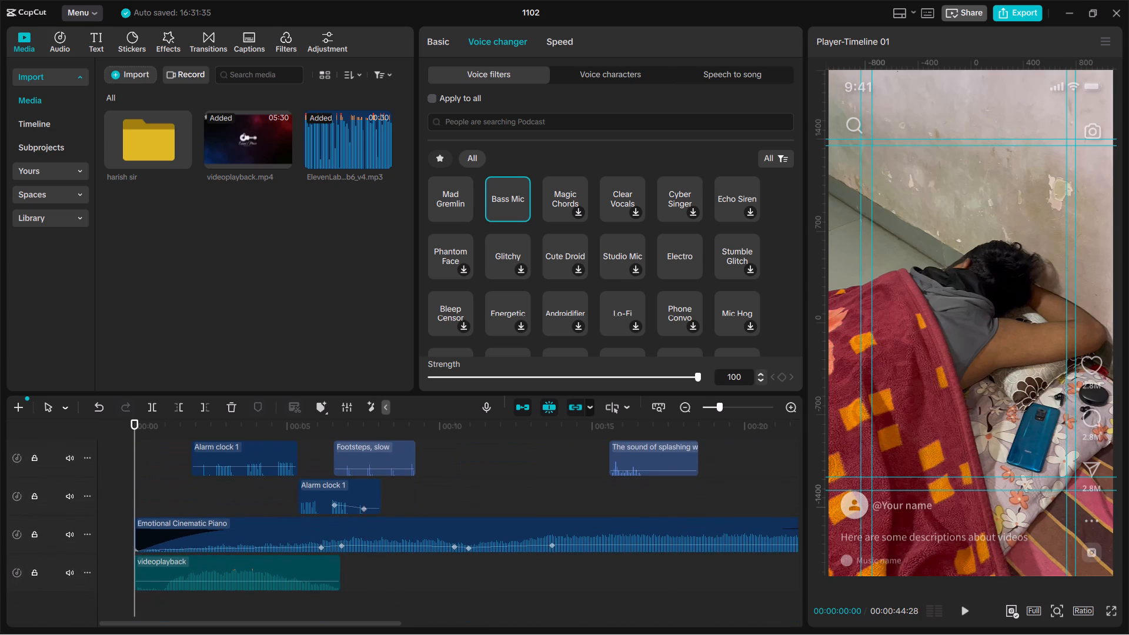
scroll(400, 570, up, 1)
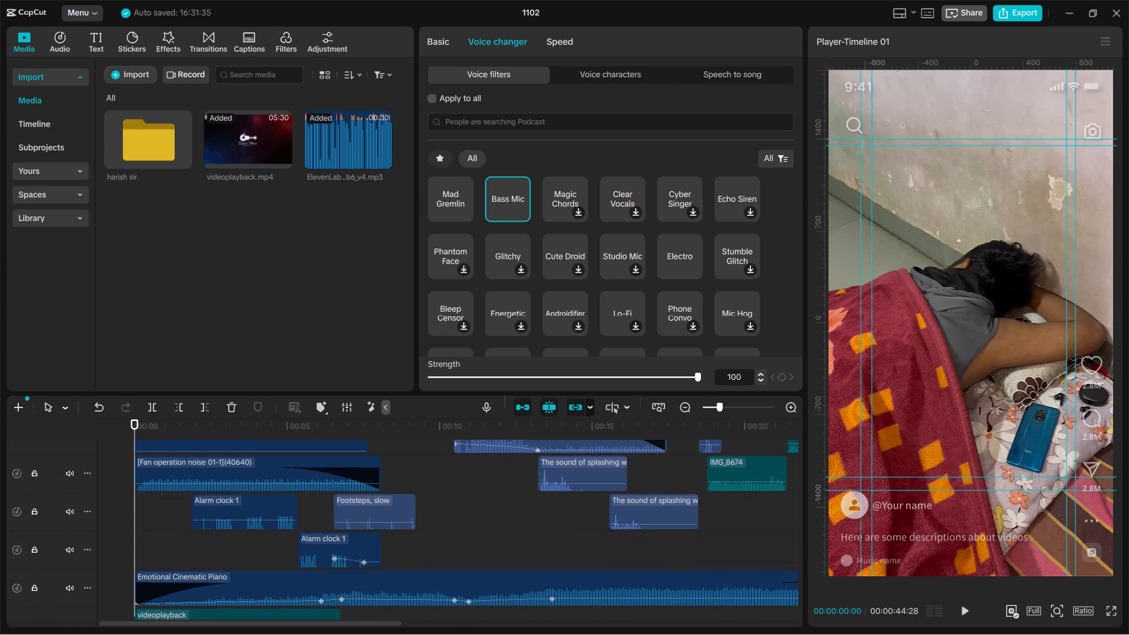
key(space)
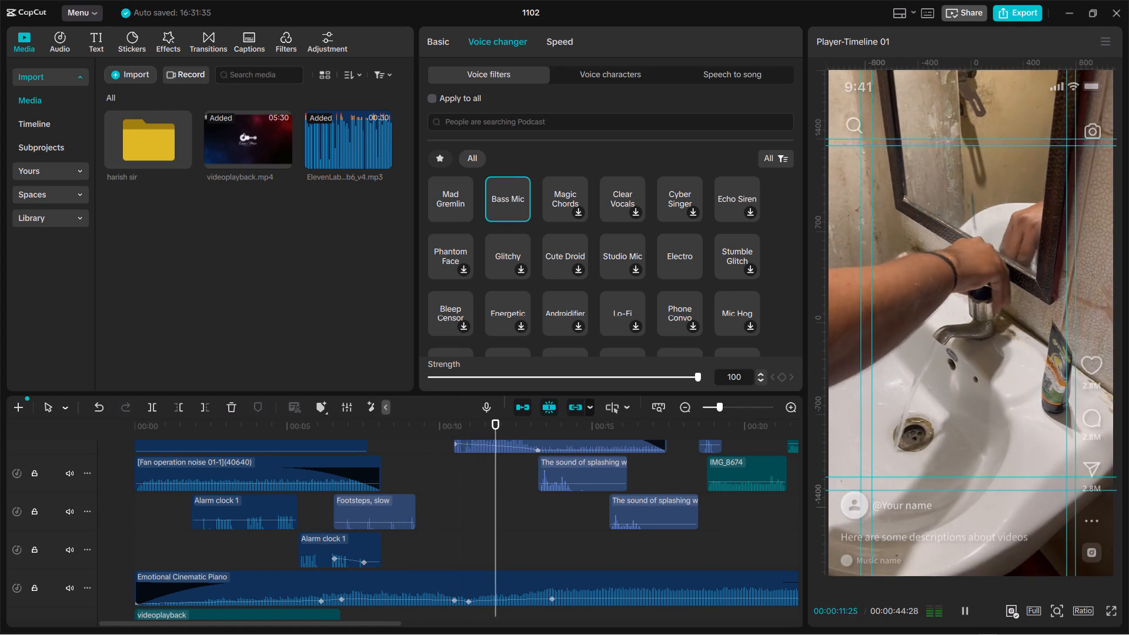
key(space)
scroll(400, 570, up, 1)
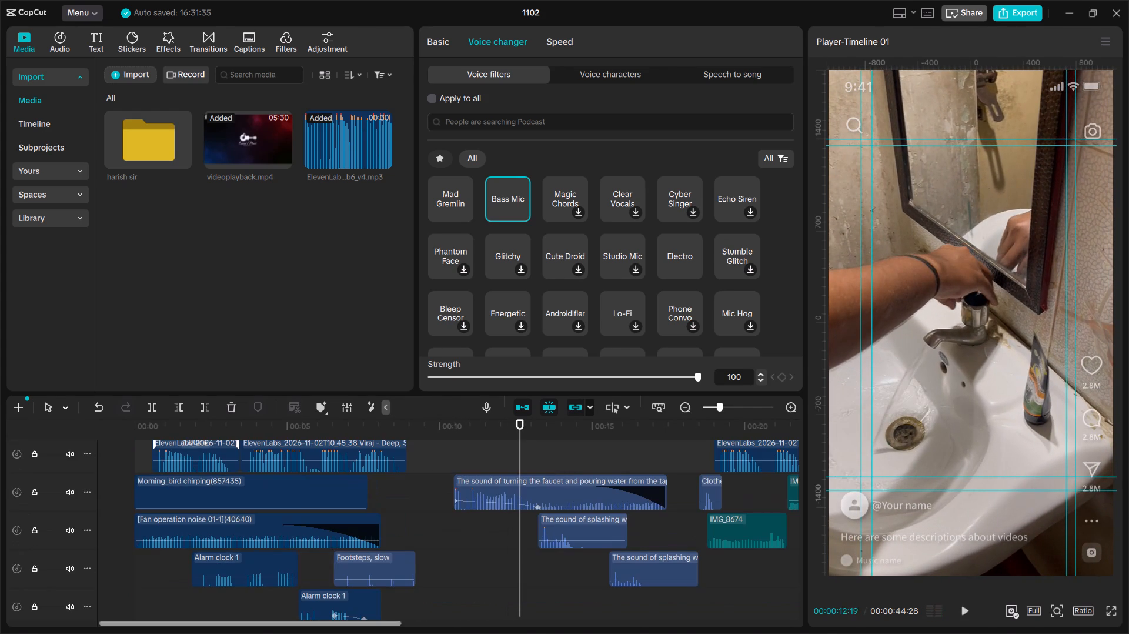
scroll(422, 634, down, 1)
scroll(429, 538, up, 3)
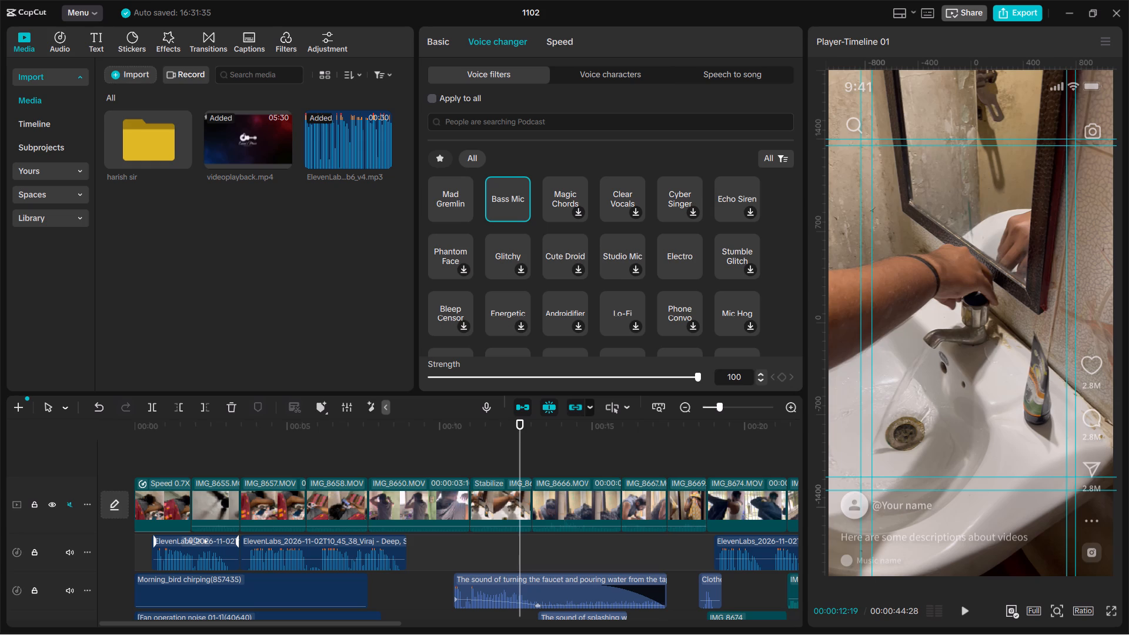
Return the playhead to the start and generate auto captions with Marathi as the spoken language.
drag(513, 440, 473, 441)
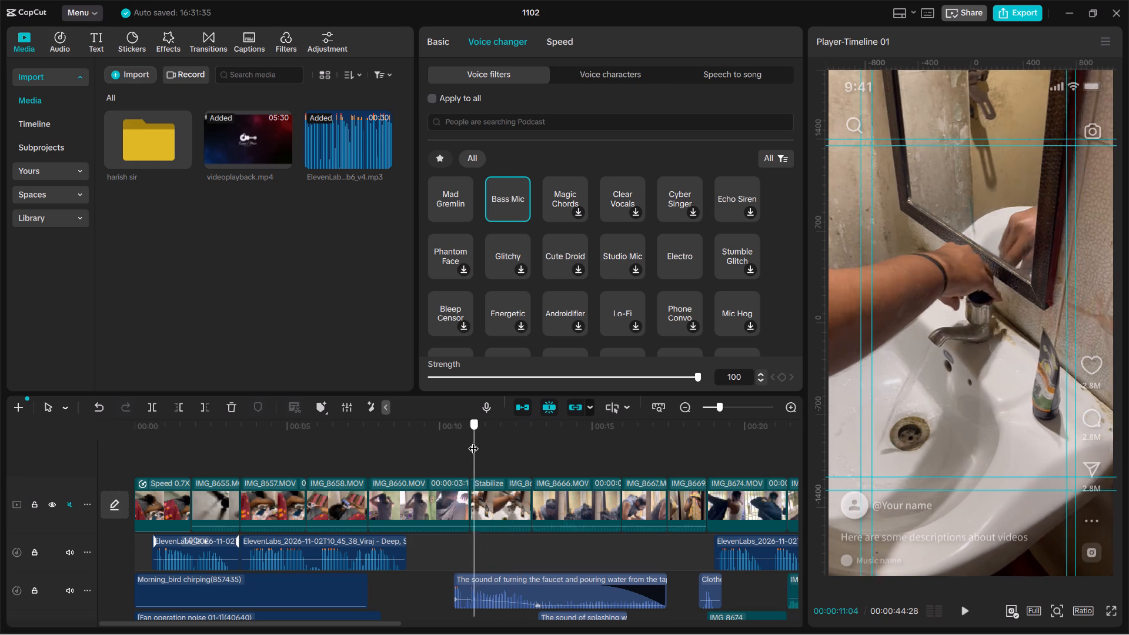
drag(473, 441, 66, 392)
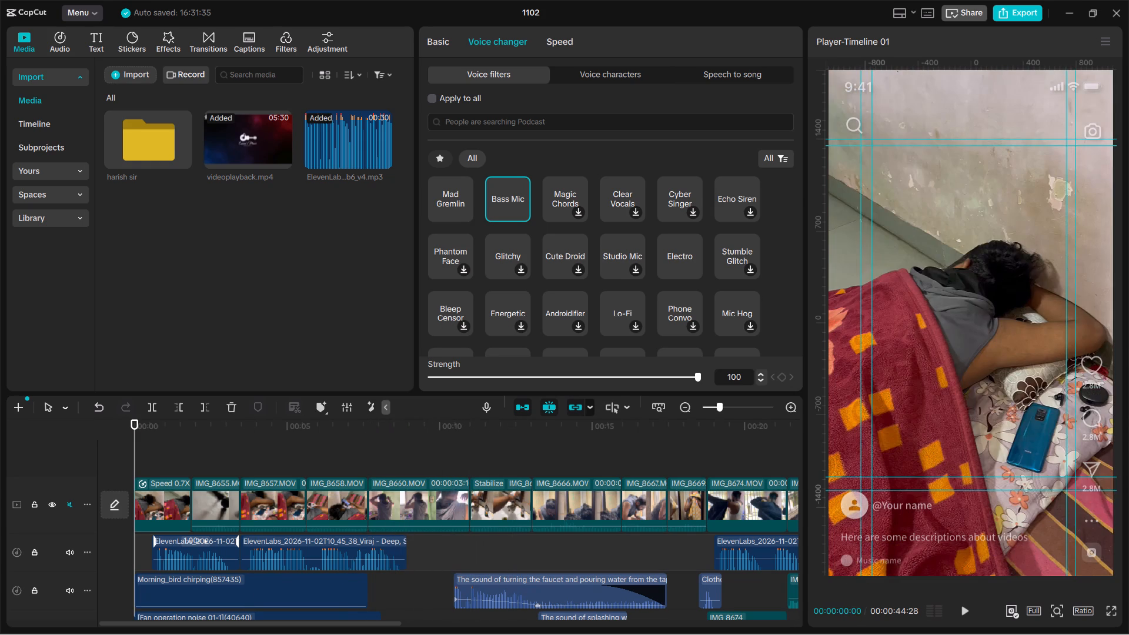
click(93, 41)
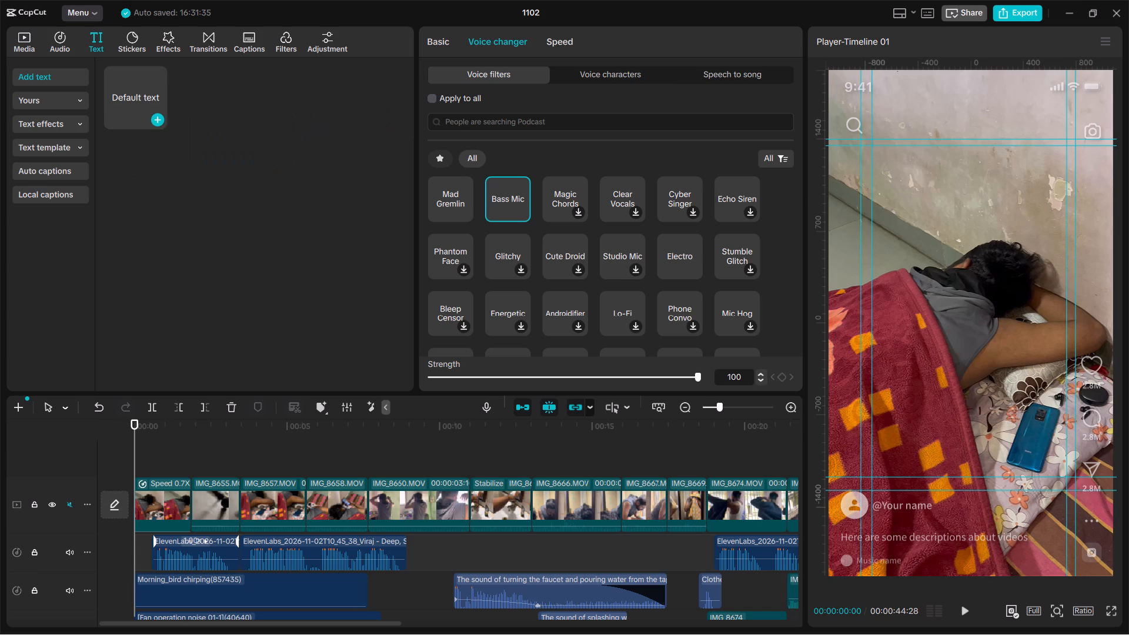
click(58, 178)
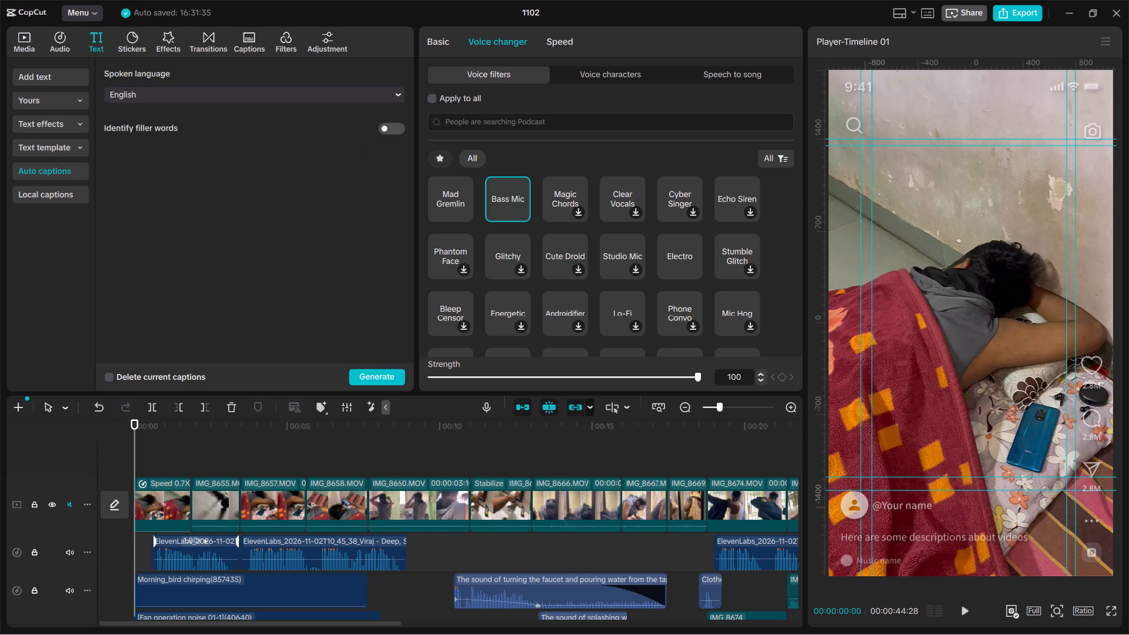
click(314, 91)
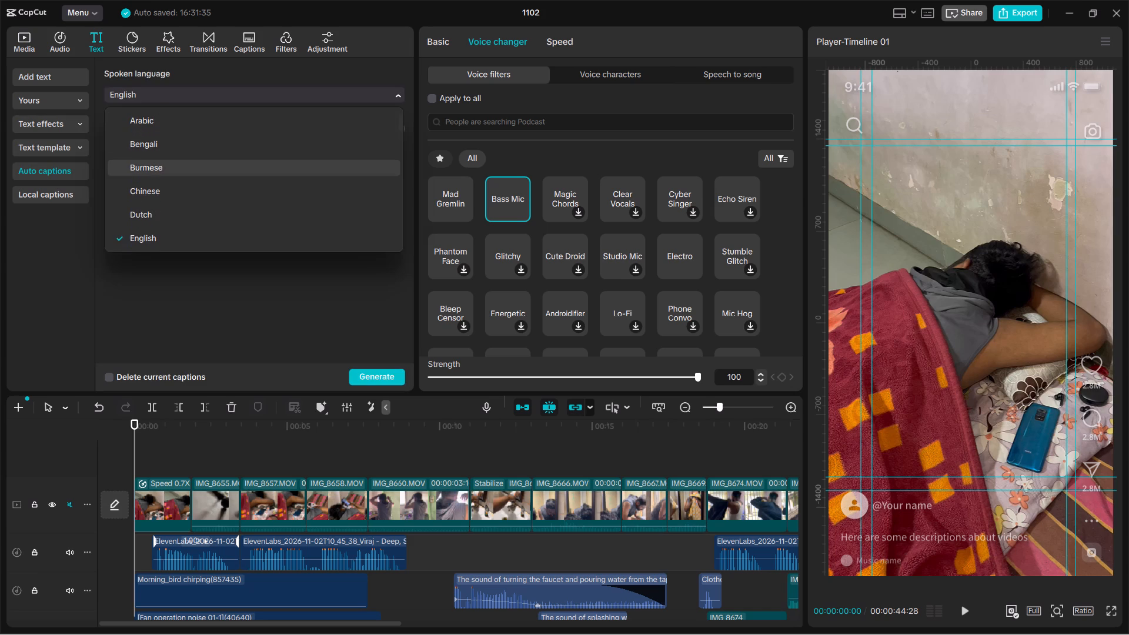
scroll(198, 171, down, 2)
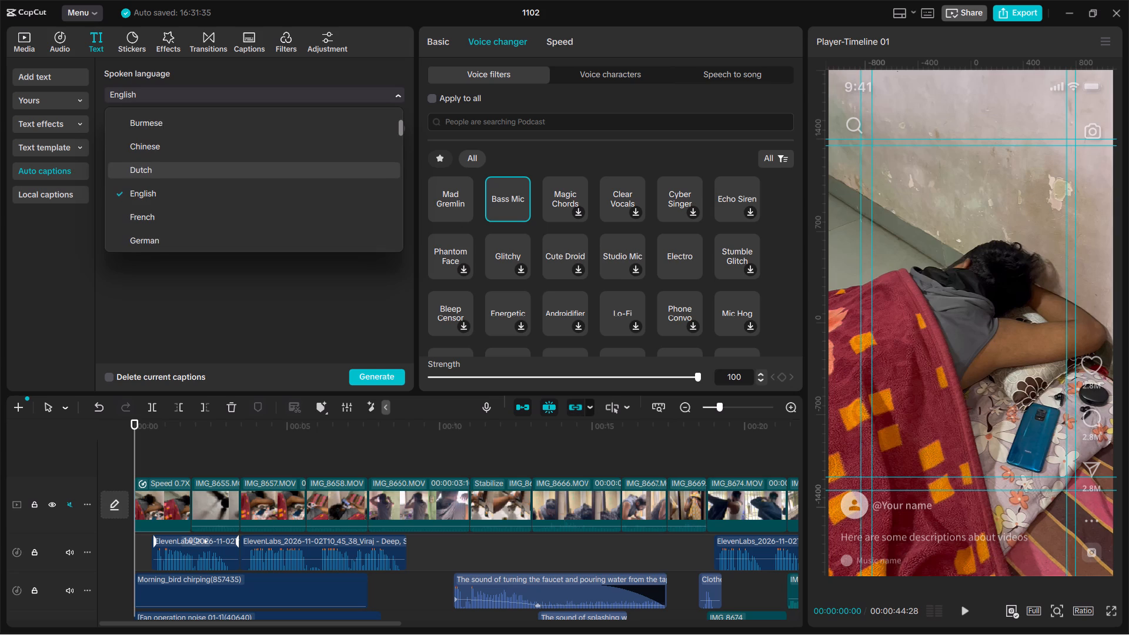
scroll(198, 171, down, 4)
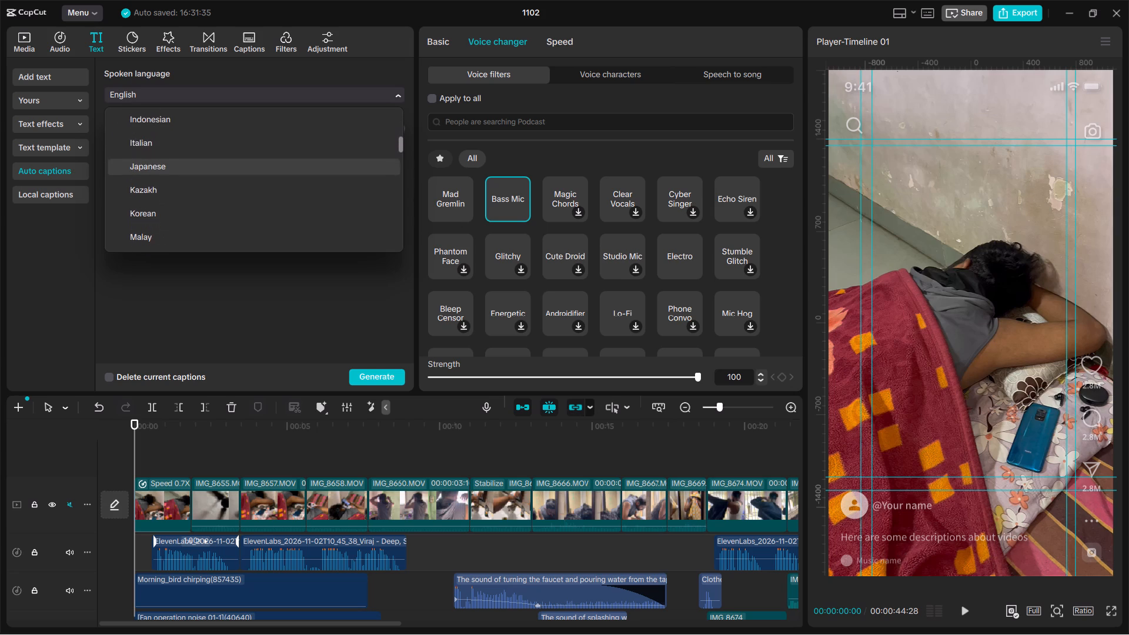
scroll(198, 171, down, 4)
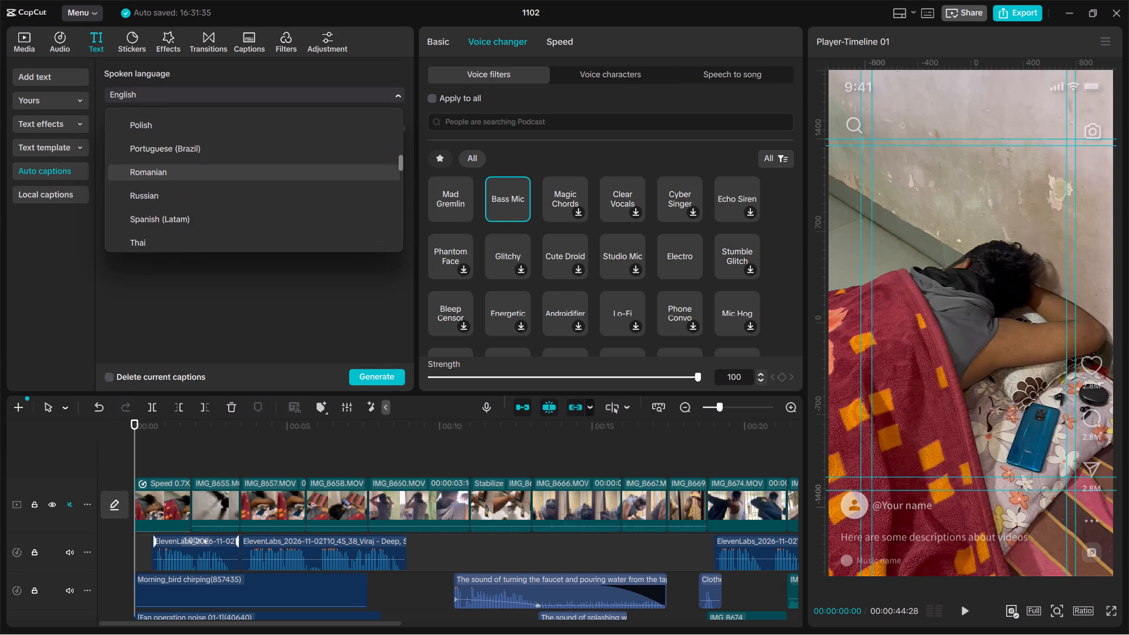
scroll(198, 171, down, 3)
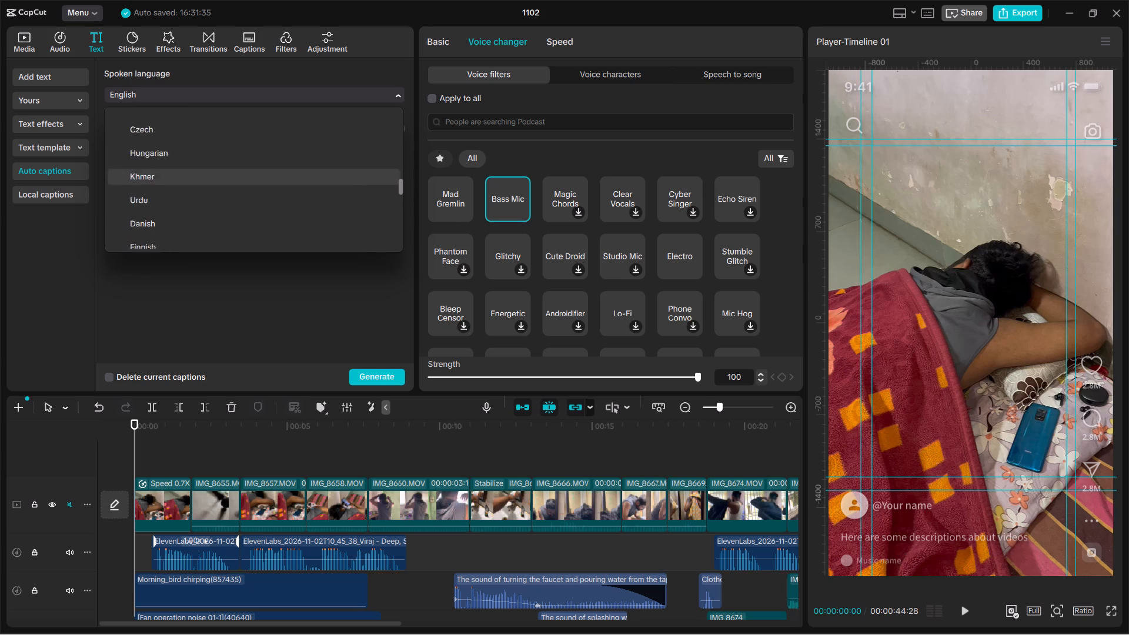
scroll(198, 171, down, 4)
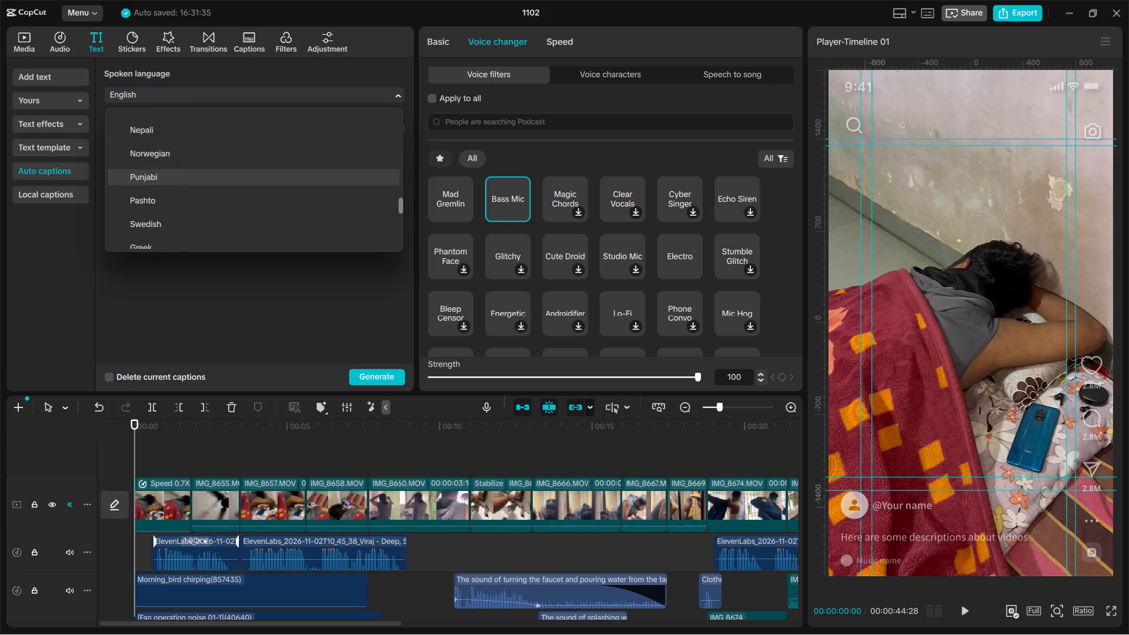
scroll(198, 171, down, 3)
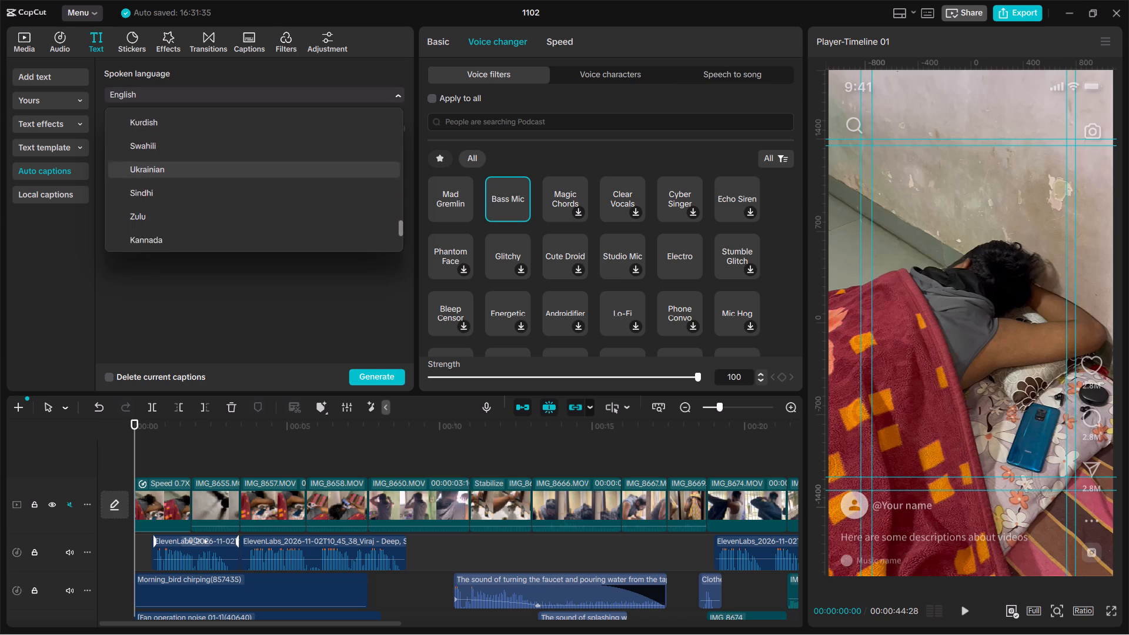
scroll(198, 171, down, 4)
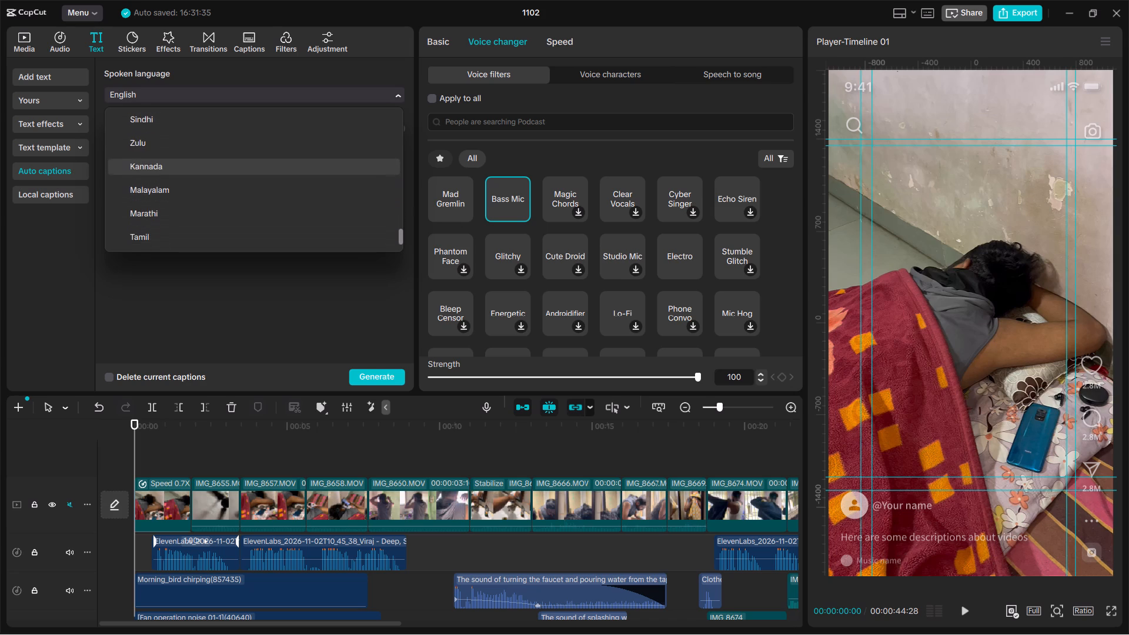
scroll(198, 171, down, 1)
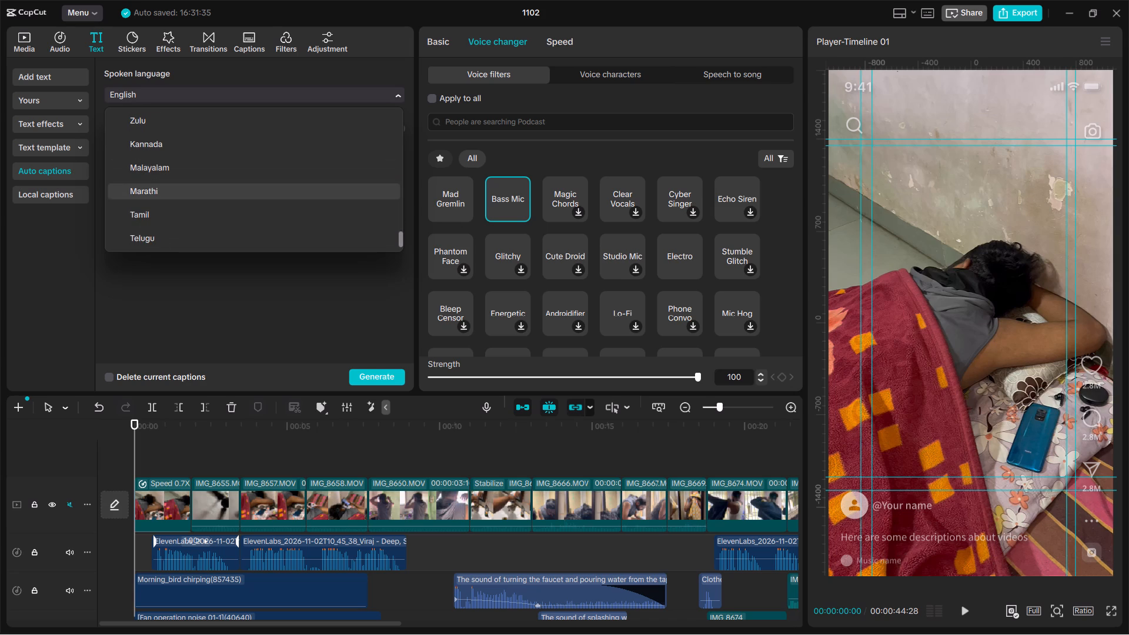
click(157, 195)
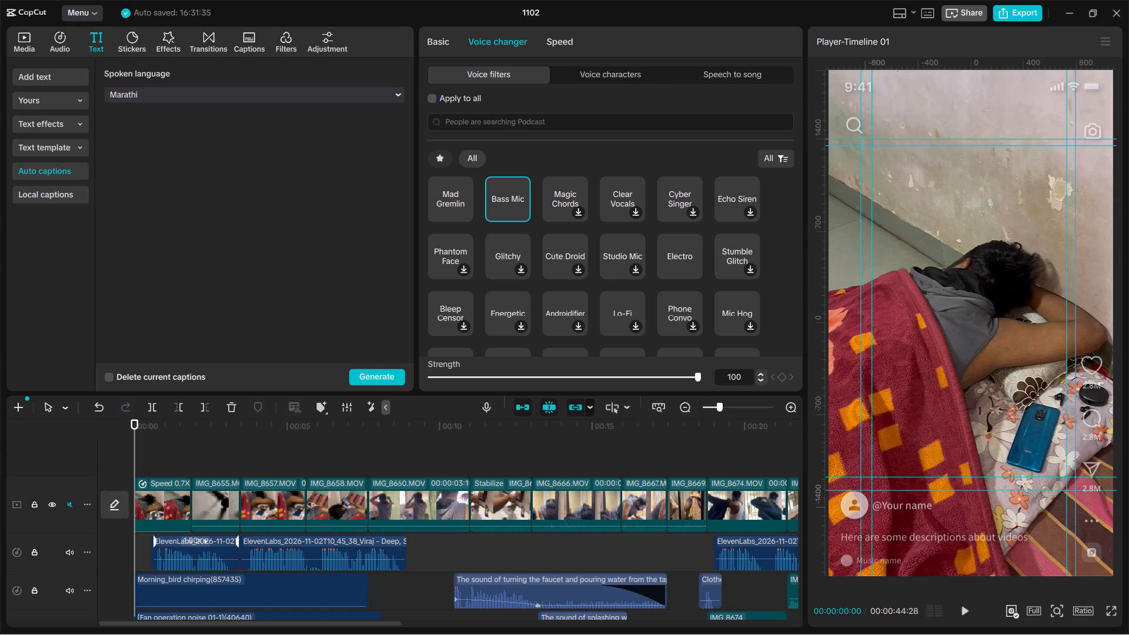
click(365, 375)
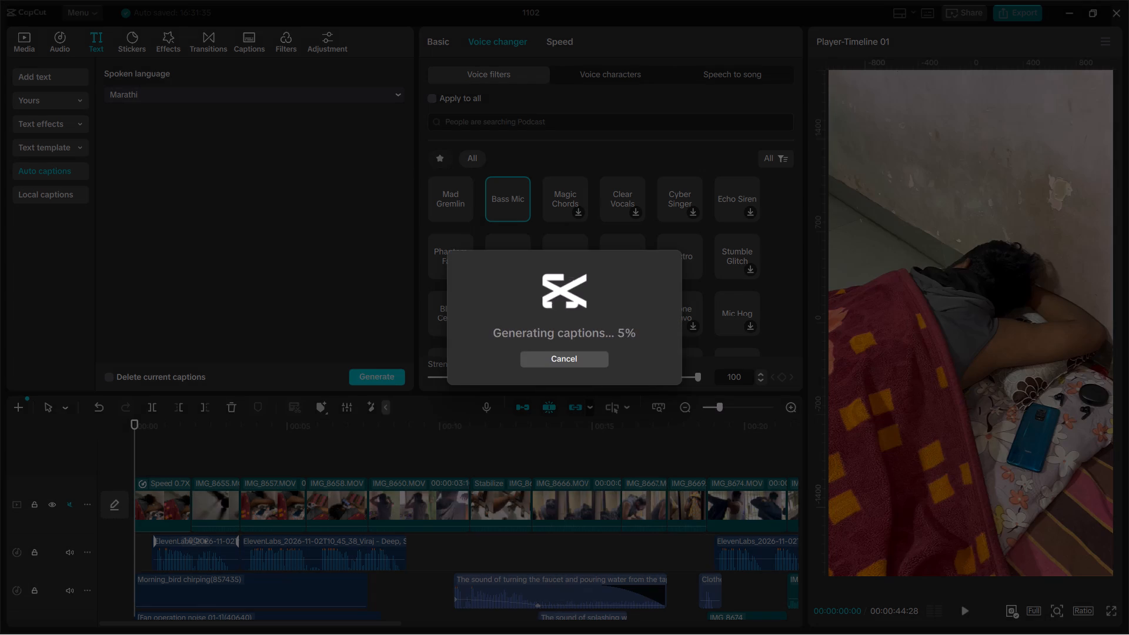
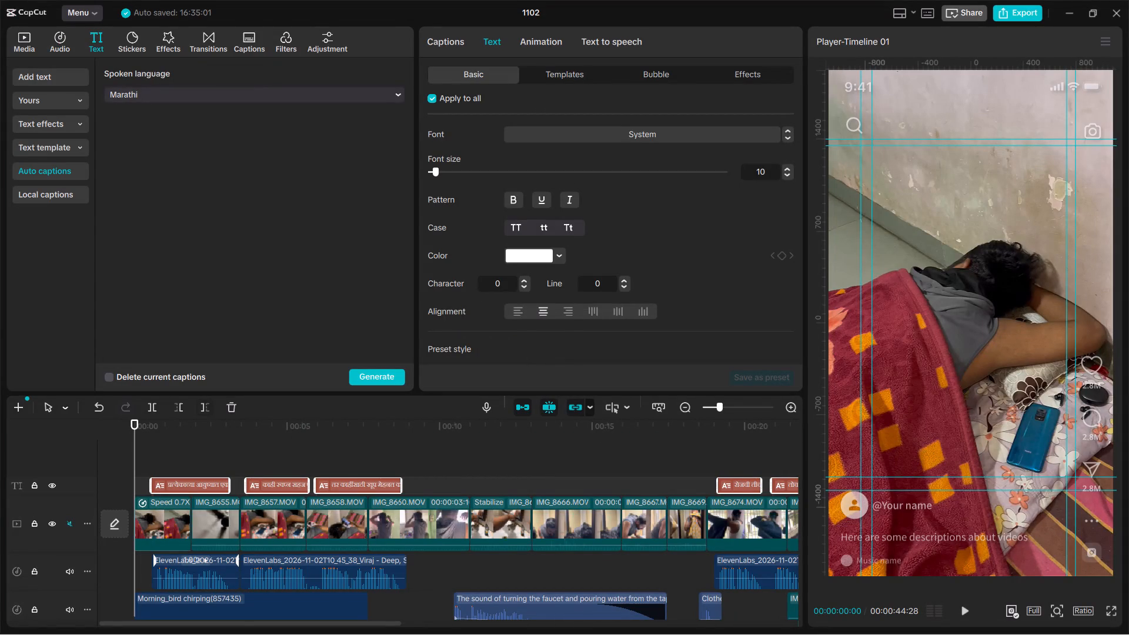
Play the timeline from the start to review the generated Marathi captions against the narration.
key(space)
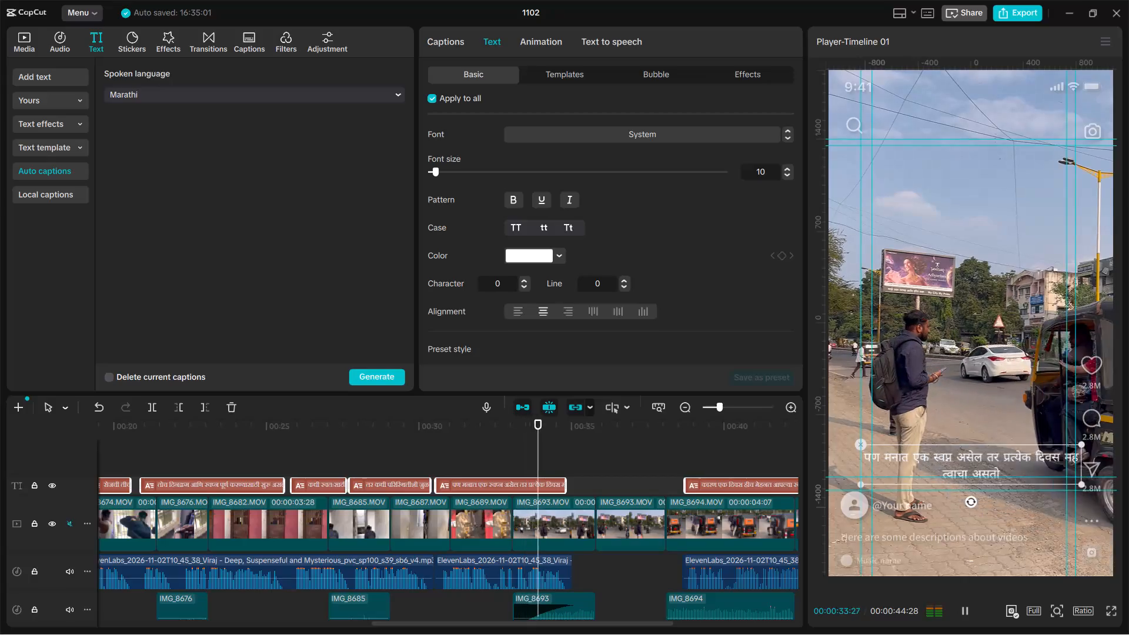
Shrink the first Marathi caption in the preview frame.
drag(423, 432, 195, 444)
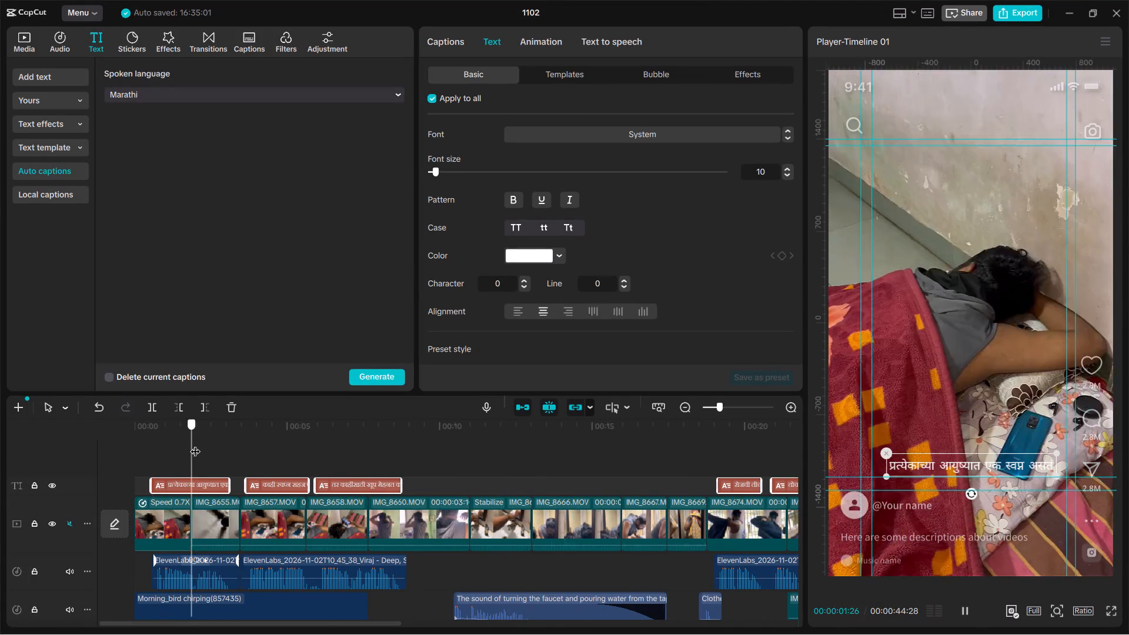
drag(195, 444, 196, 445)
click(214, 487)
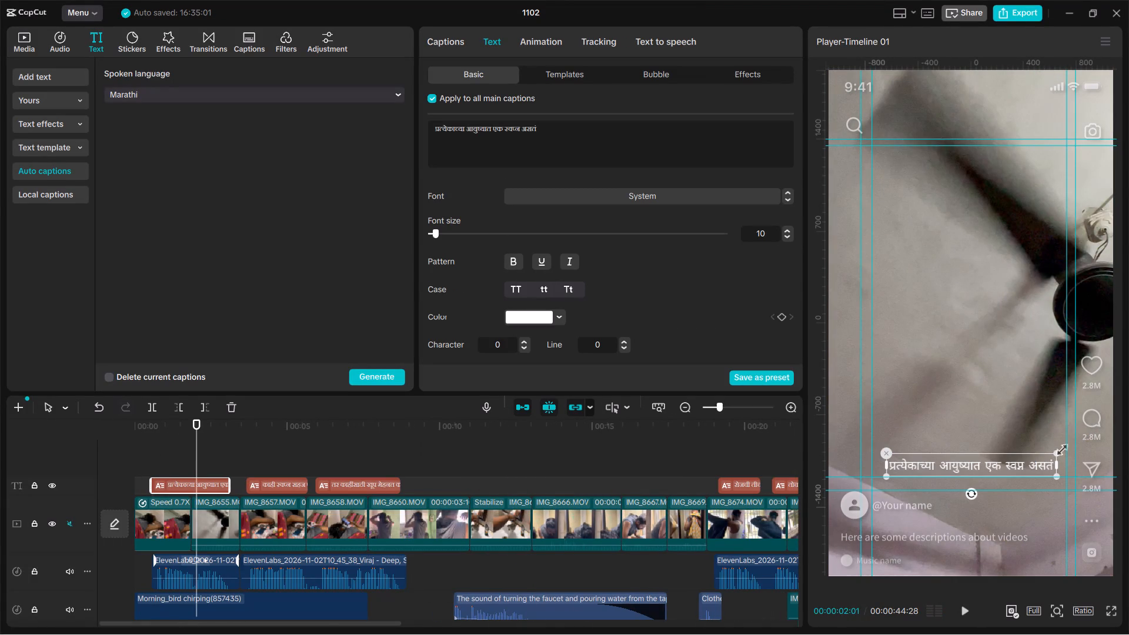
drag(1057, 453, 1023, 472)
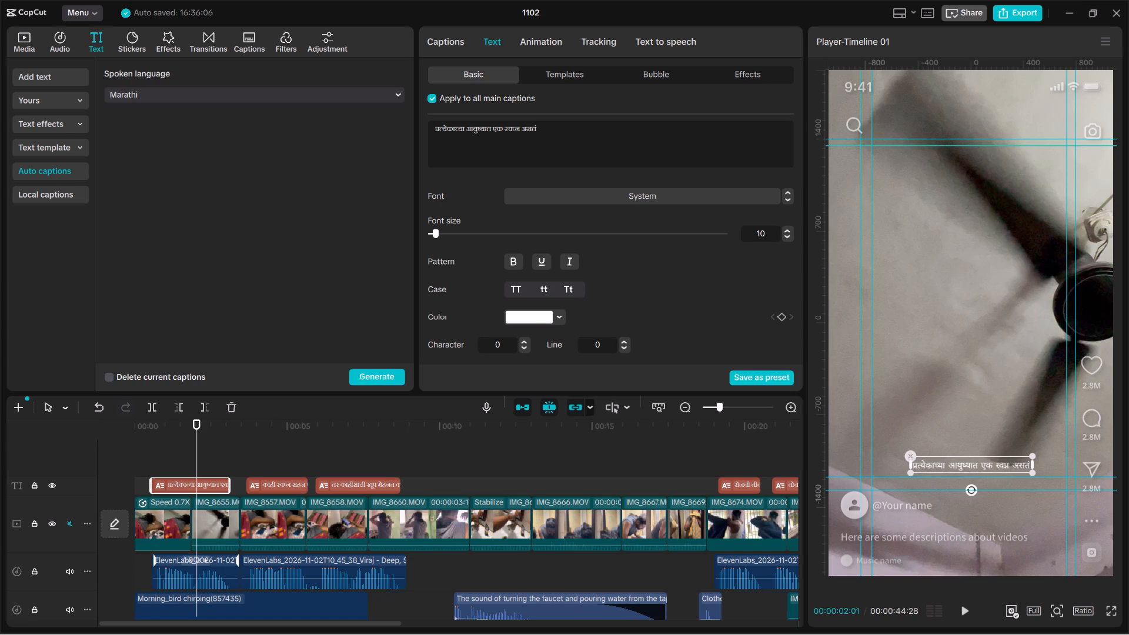
Add a vertical guide at the horizontal centre of the preview frame.
drag(824, 194, 942, 191)
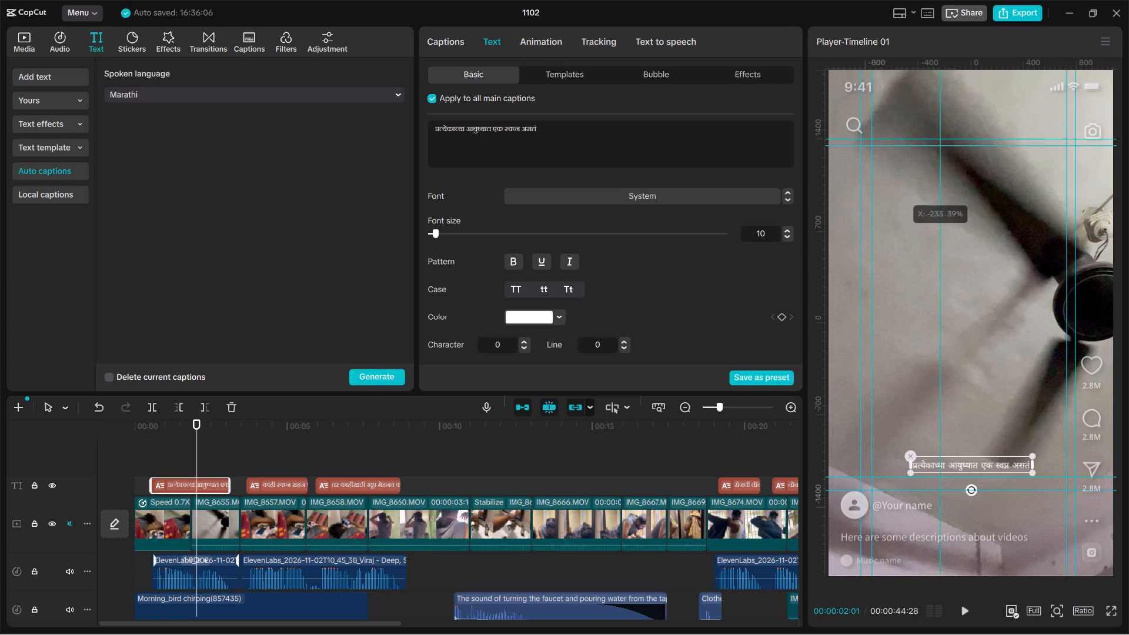
drag(942, 191, 969, 196)
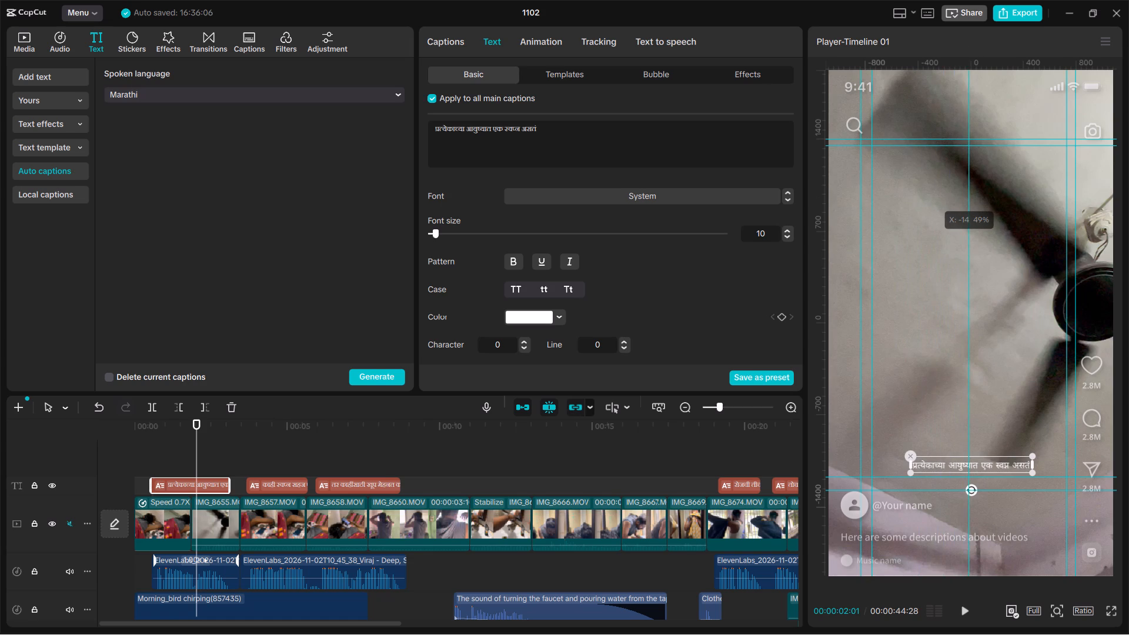
drag(969, 196, 971, 196)
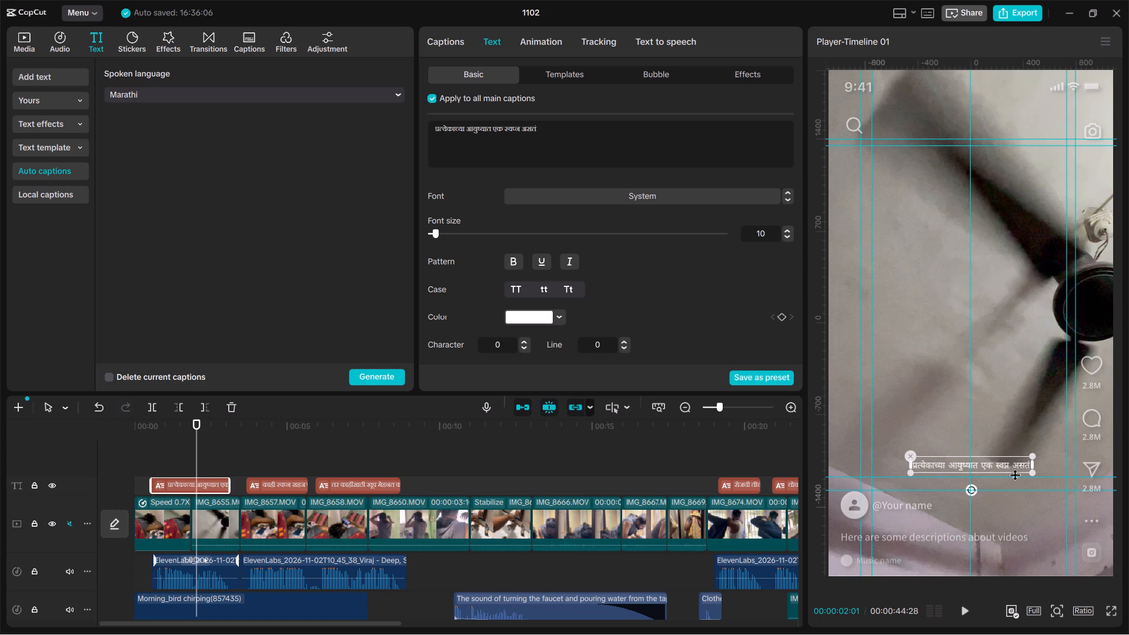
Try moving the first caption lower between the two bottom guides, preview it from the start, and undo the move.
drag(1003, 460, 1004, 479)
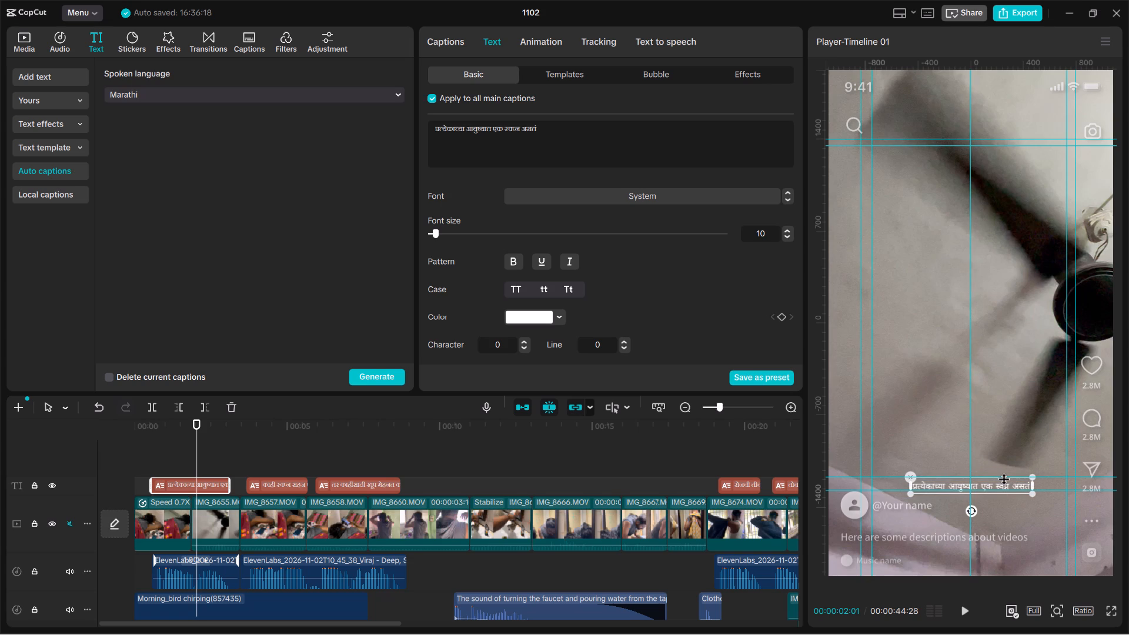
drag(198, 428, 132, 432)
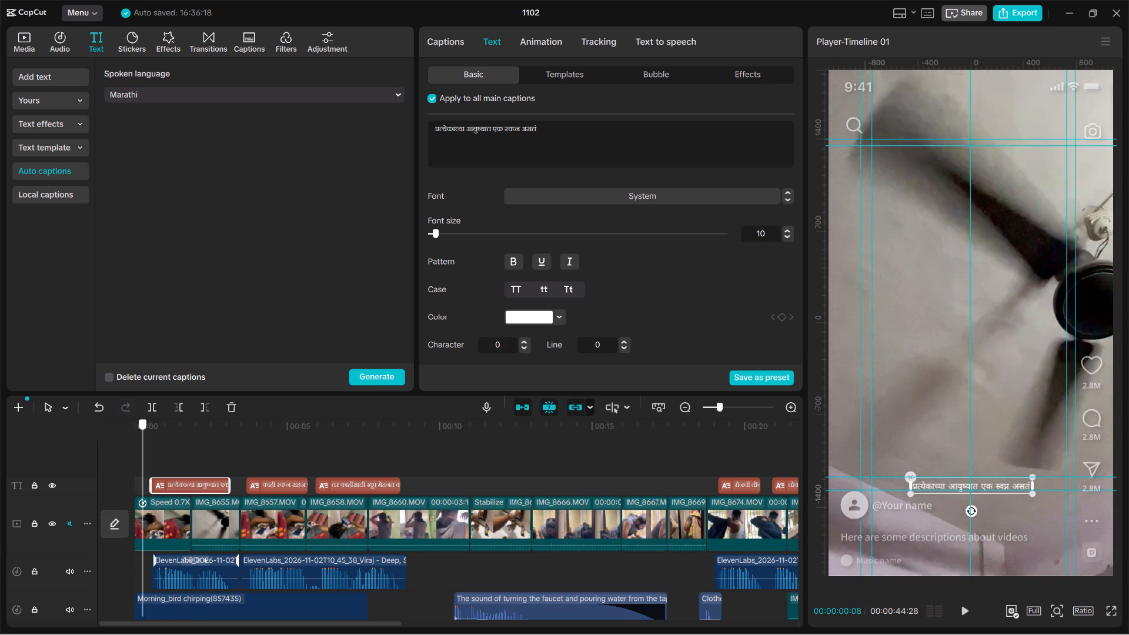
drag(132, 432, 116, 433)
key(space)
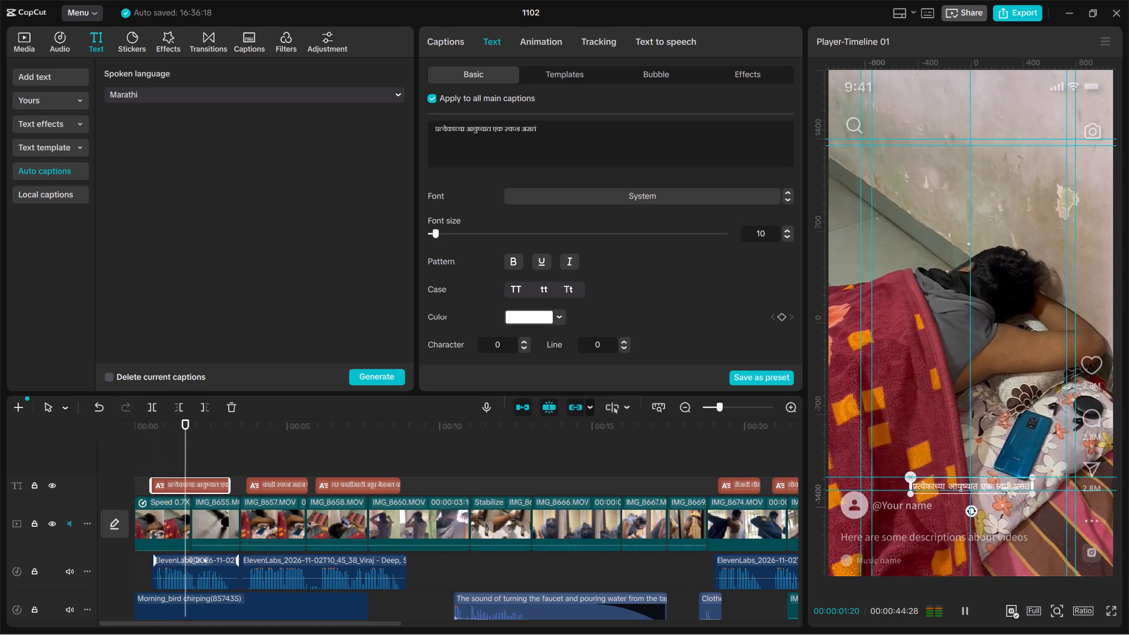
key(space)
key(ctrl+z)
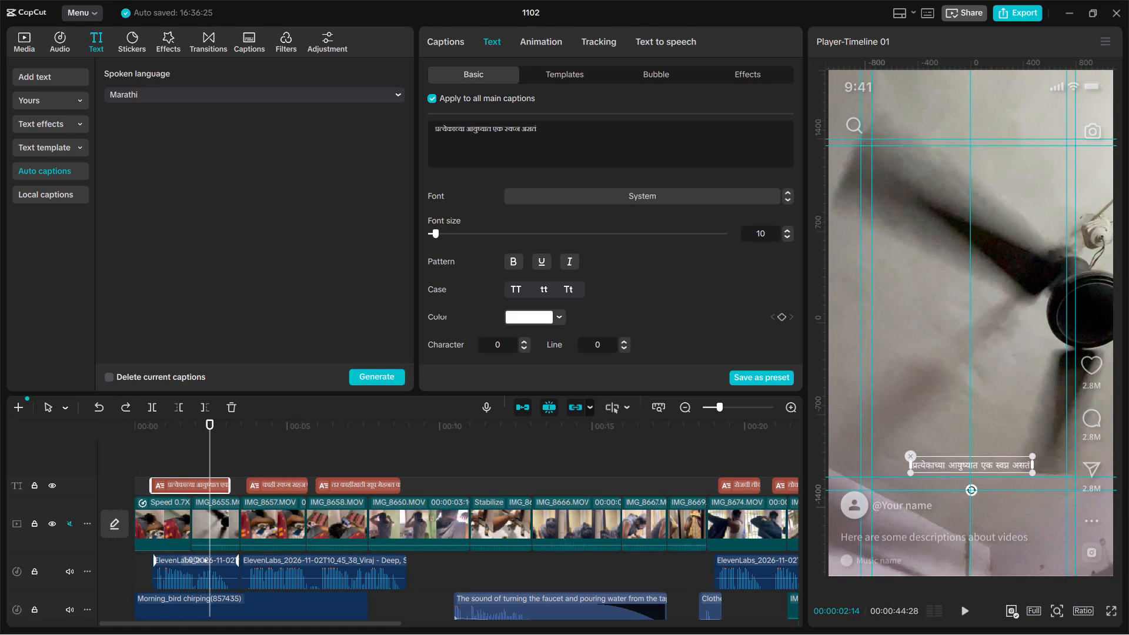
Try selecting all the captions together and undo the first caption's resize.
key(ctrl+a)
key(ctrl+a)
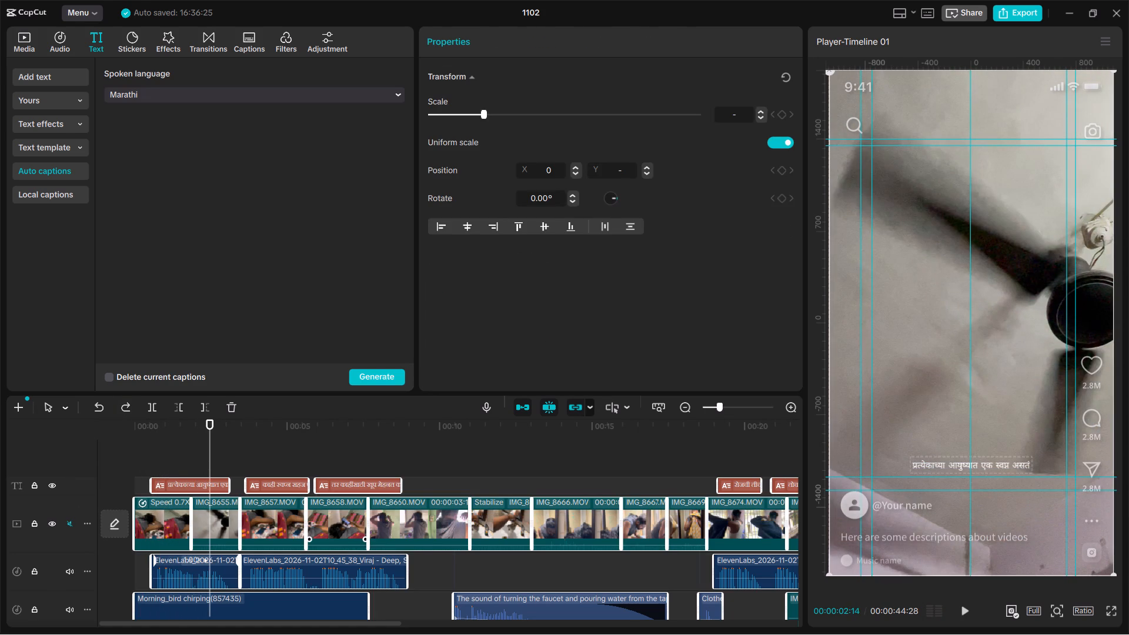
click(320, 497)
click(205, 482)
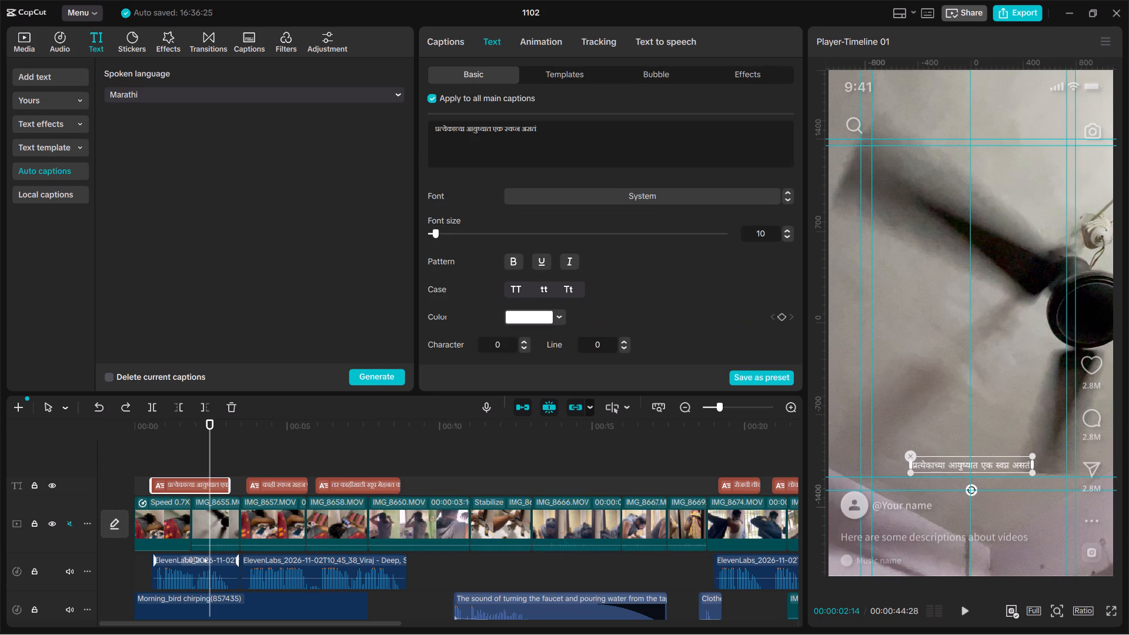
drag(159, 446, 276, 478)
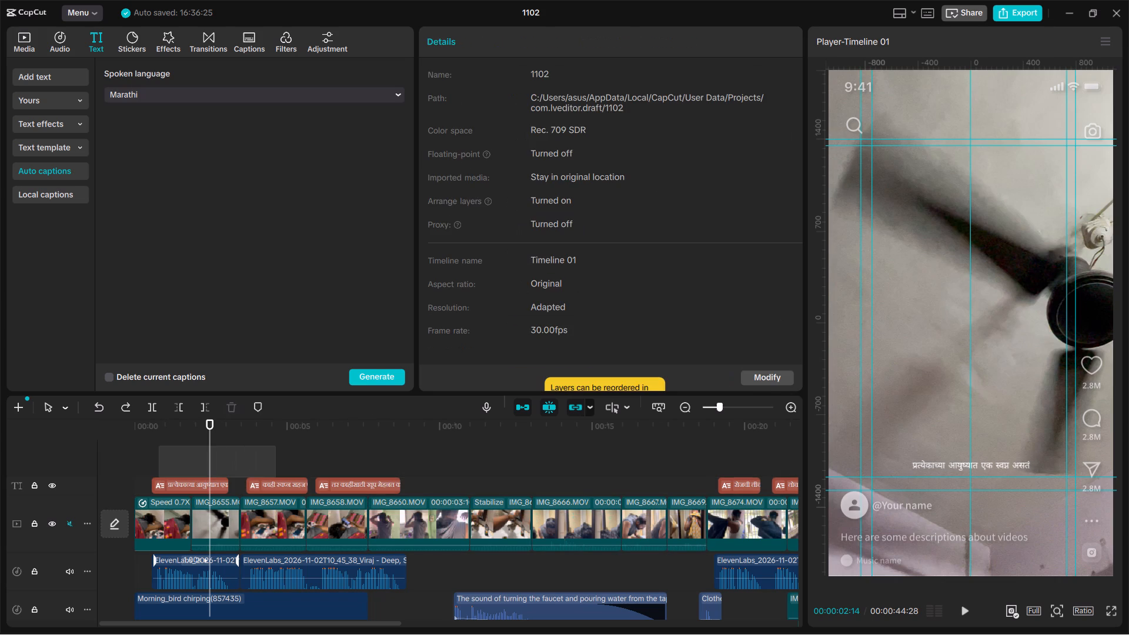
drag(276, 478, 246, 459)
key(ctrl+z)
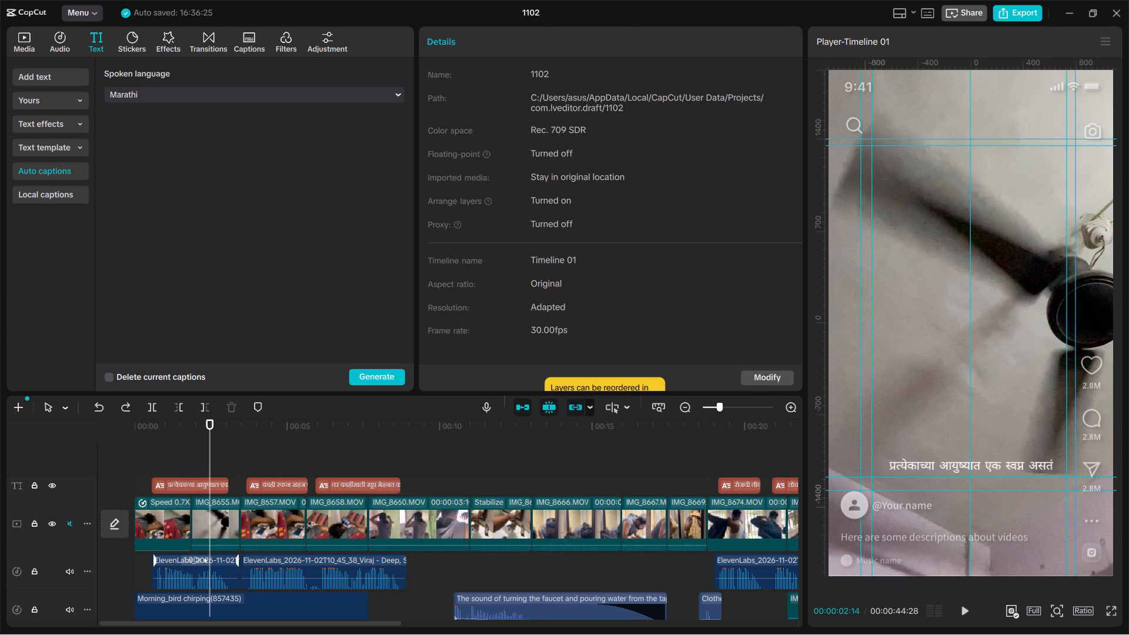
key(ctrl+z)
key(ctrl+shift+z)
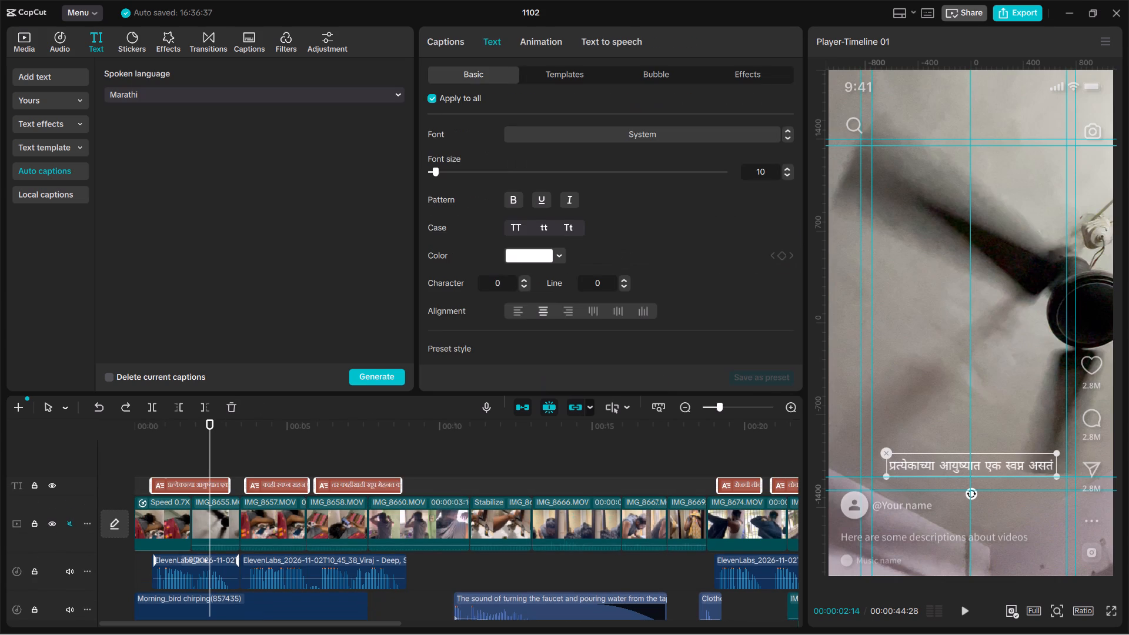
Select all captions along the timeline, shrink them together and move them down between the two bottom guides, keeping them centred.
drag(189, 461, 510, 472)
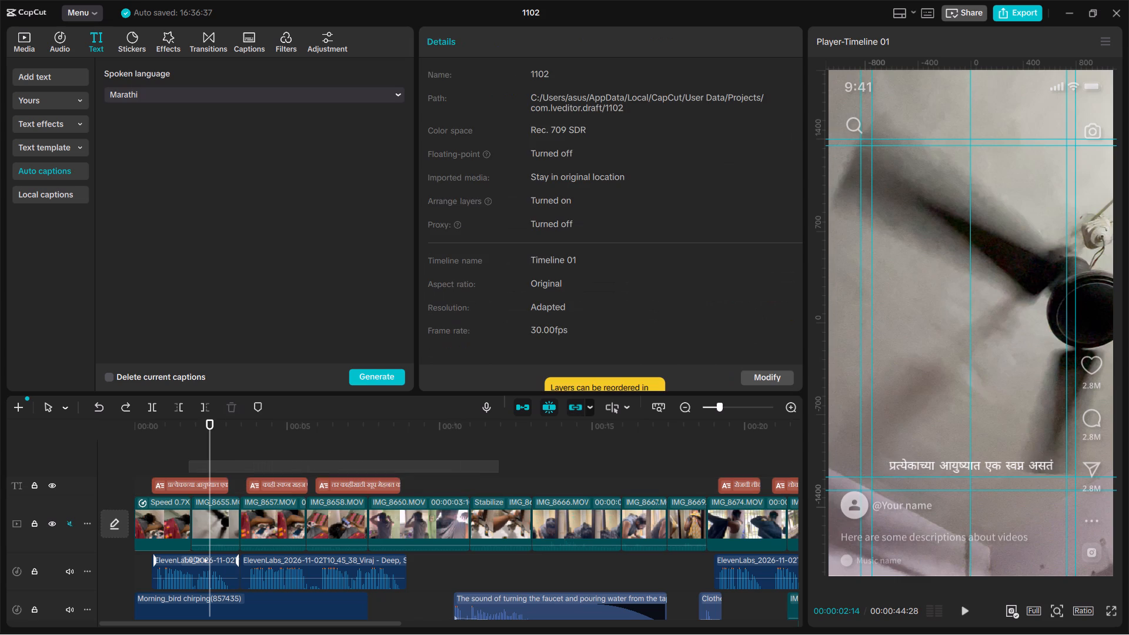
drag(510, 472, 1030, 483)
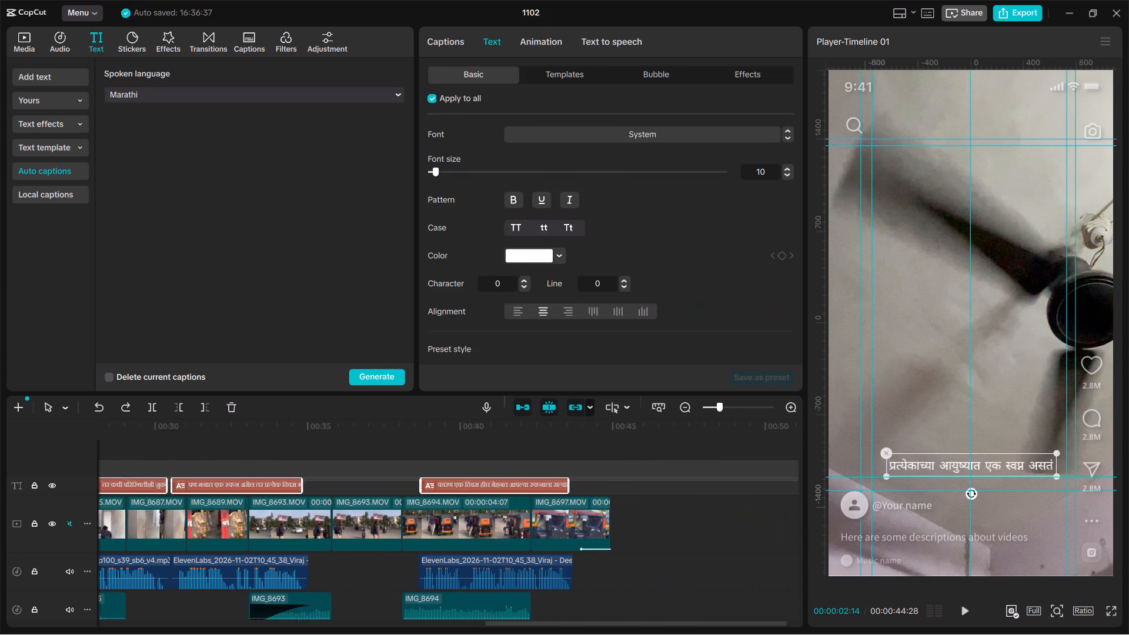
drag(1030, 483, 628, 485)
drag(1055, 452, 1054, 454)
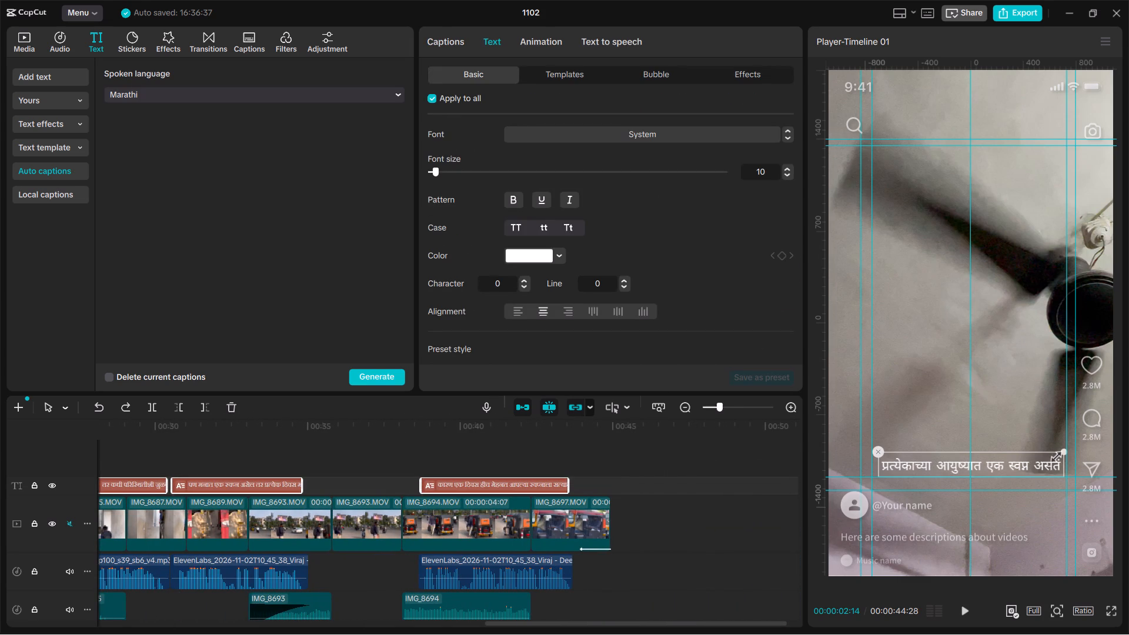
drag(1054, 454, 1026, 472)
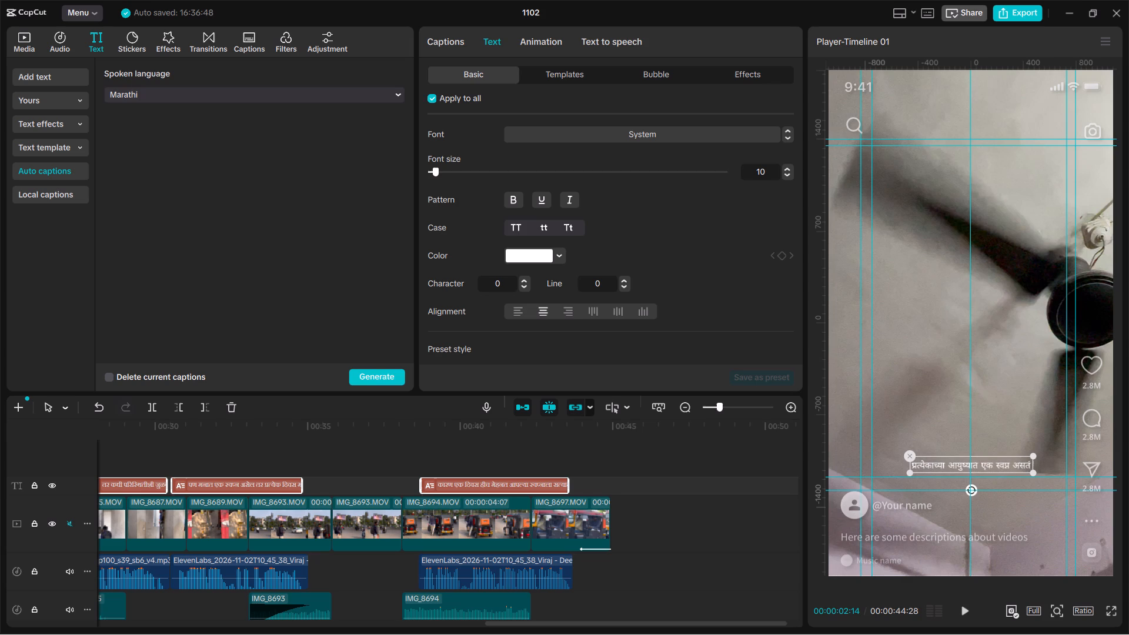
drag(1001, 466, 1003, 484)
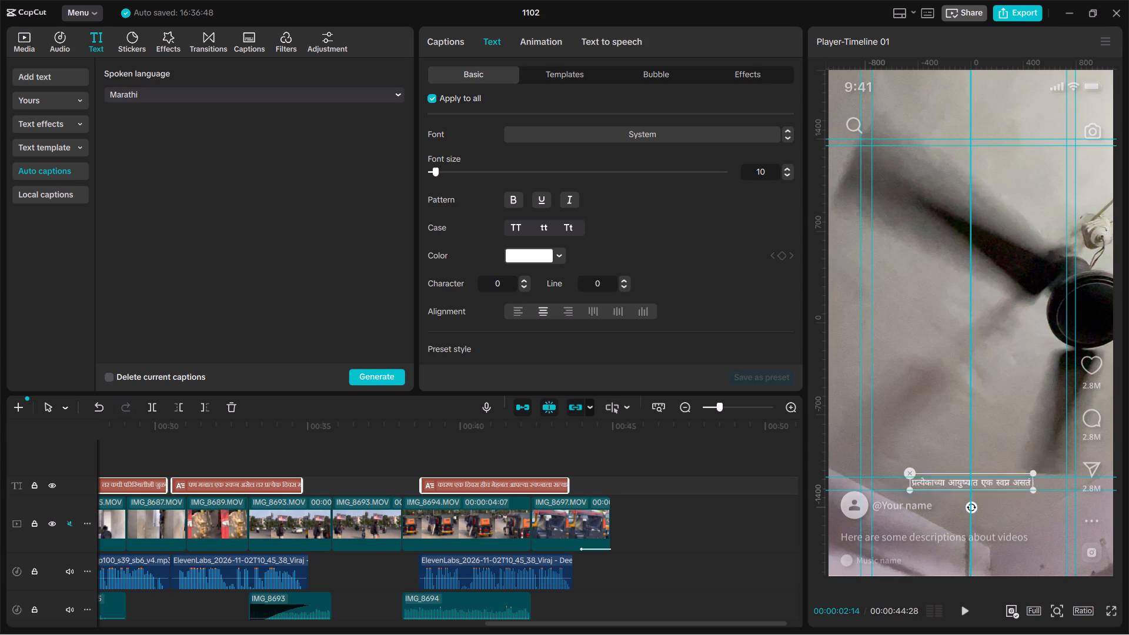
drag(1003, 484, 1001, 483)
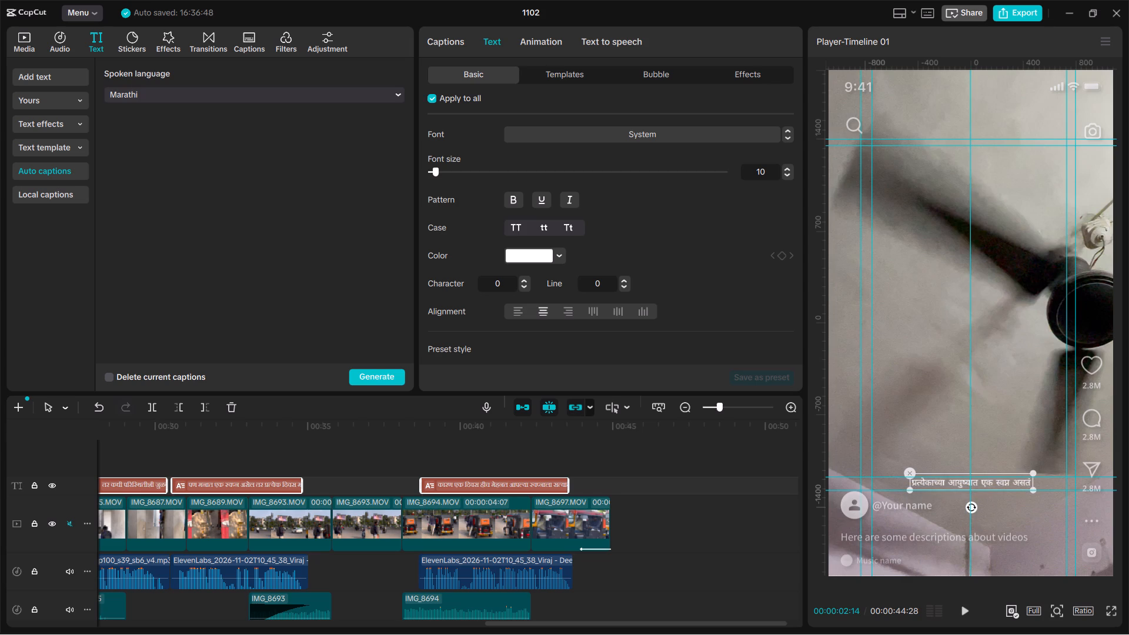
Set the text colour of all captions to light yellow FFEF6F, checking the colour on the first caption.
drag(495, 419, 151, 477)
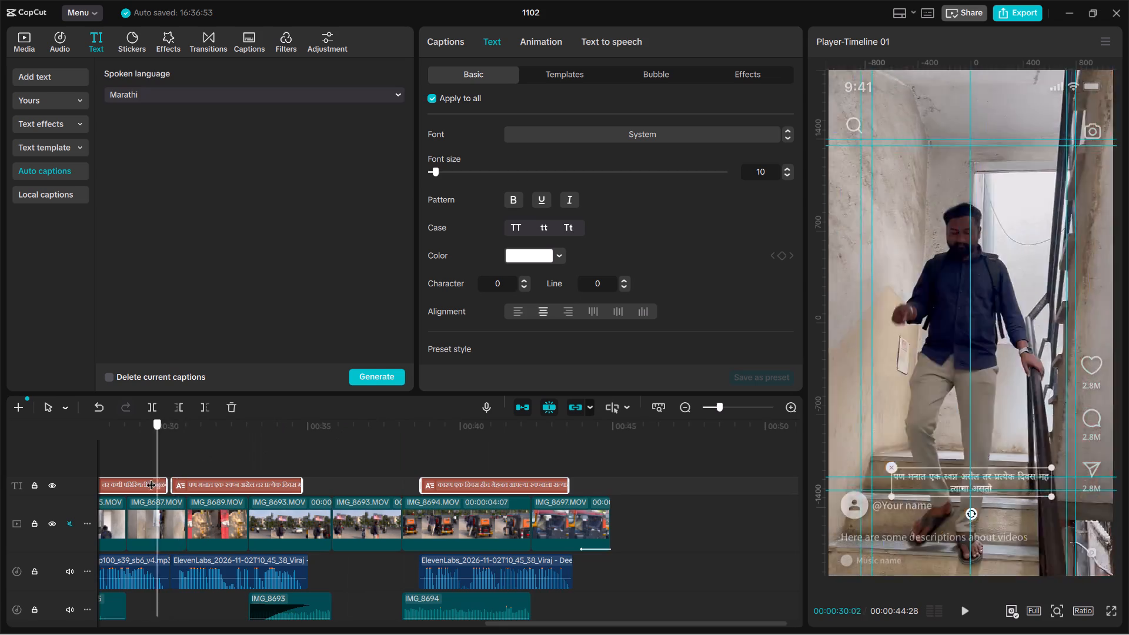
drag(151, 477, 93, 480)
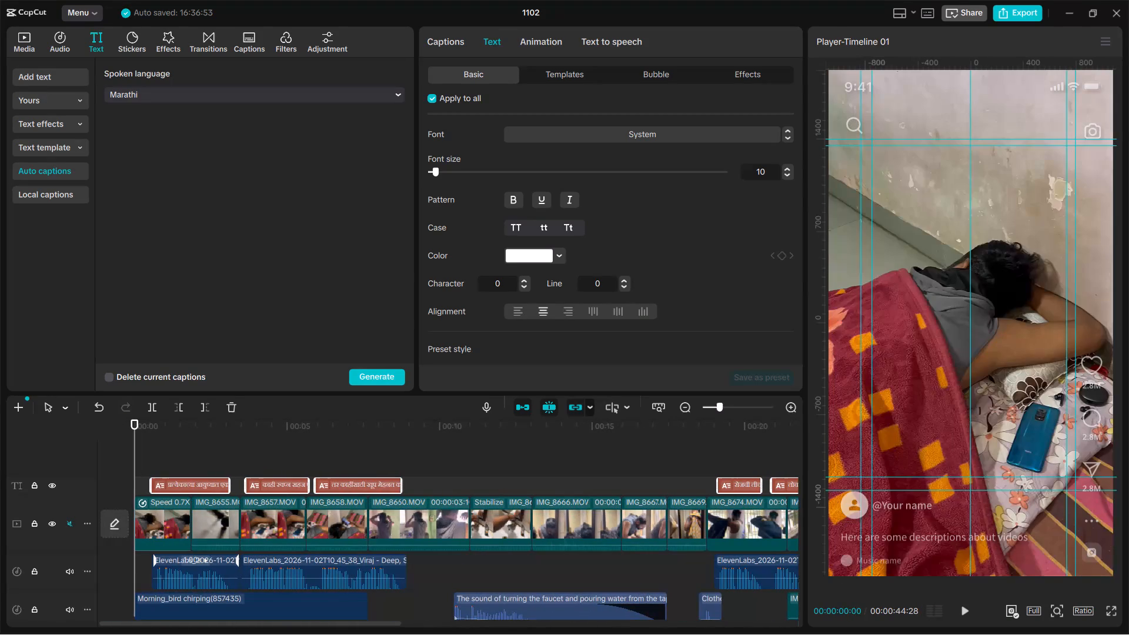
click(558, 253)
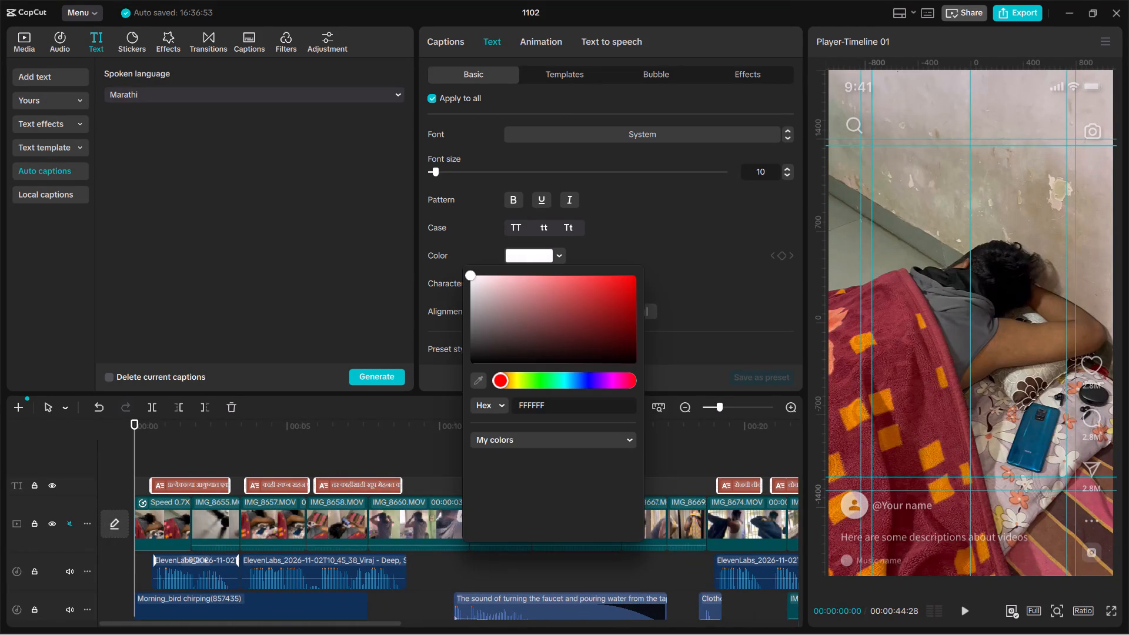
click(522, 382)
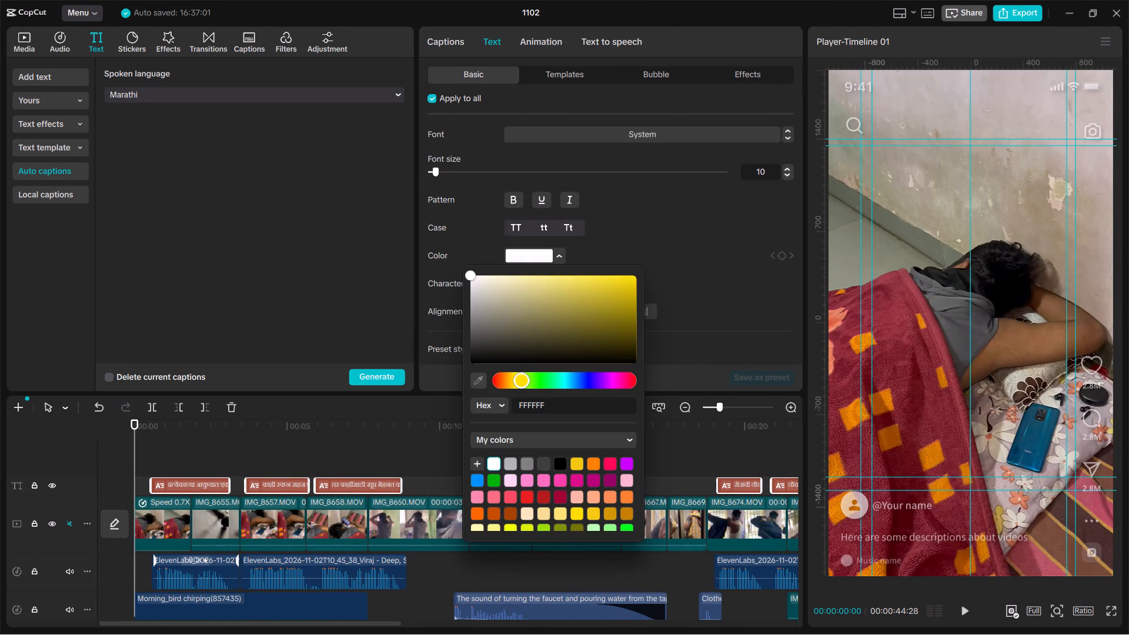
drag(534, 300, 603, 273)
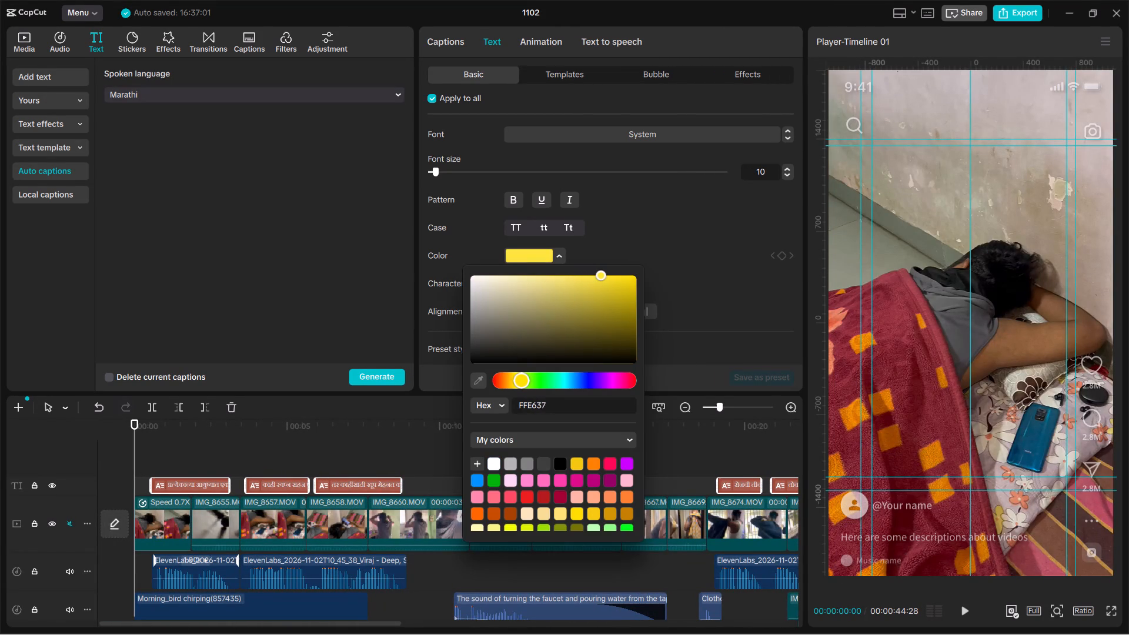
drag(603, 273, 611, 273)
key(space)
drag(208, 426, 160, 443)
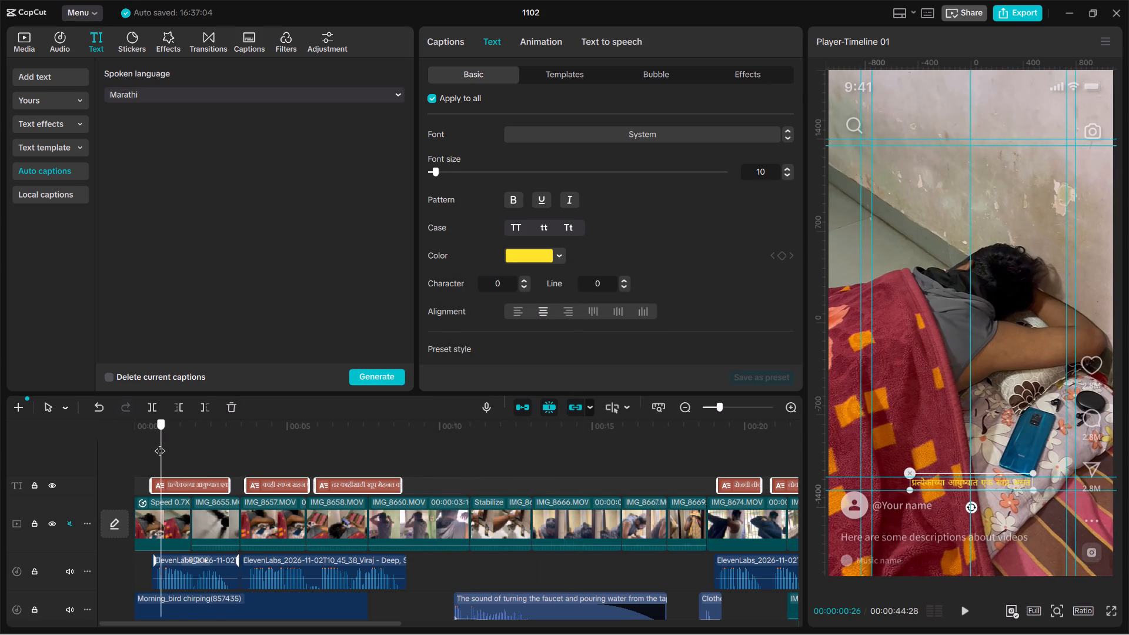
drag(160, 443, 159, 443)
click(559, 252)
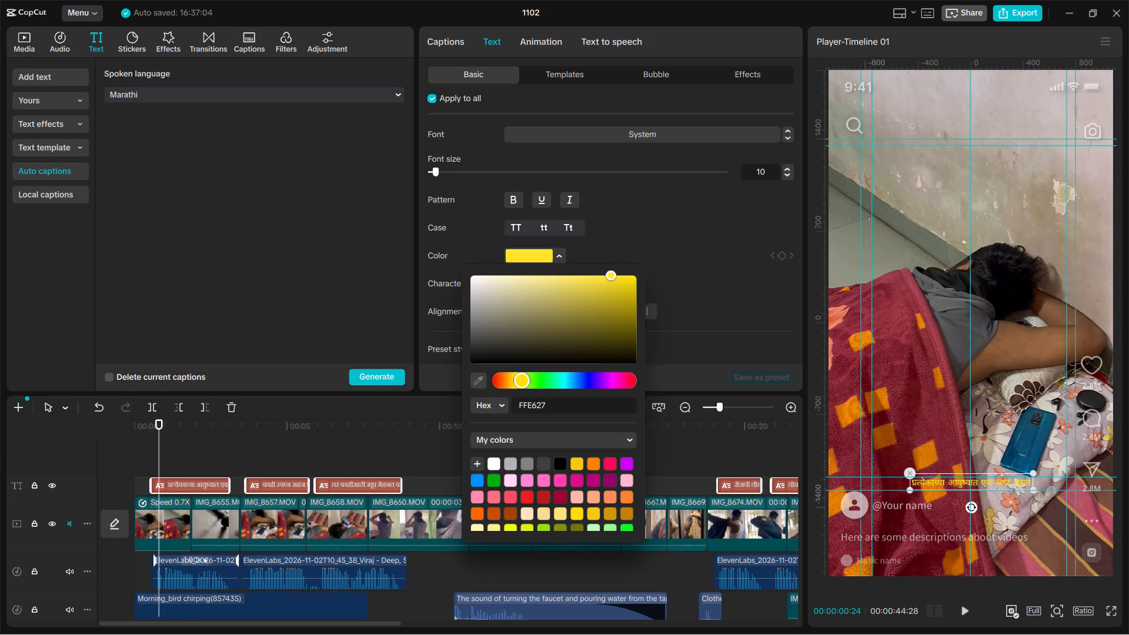
drag(569, 285, 562, 269)
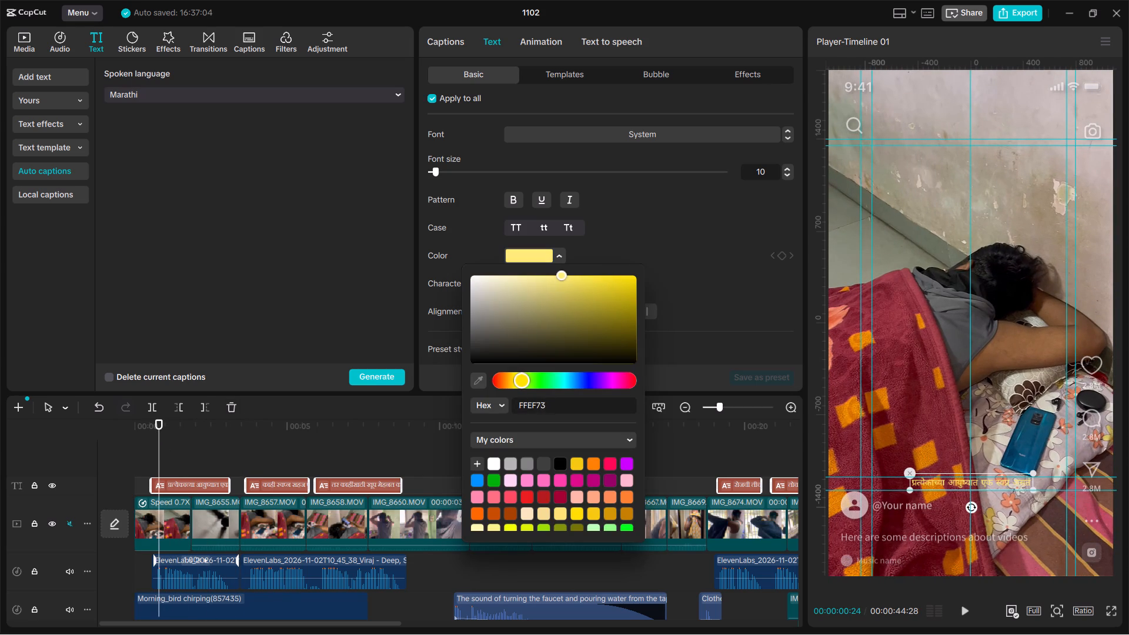
drag(562, 269, 564, 263)
click(565, 249)
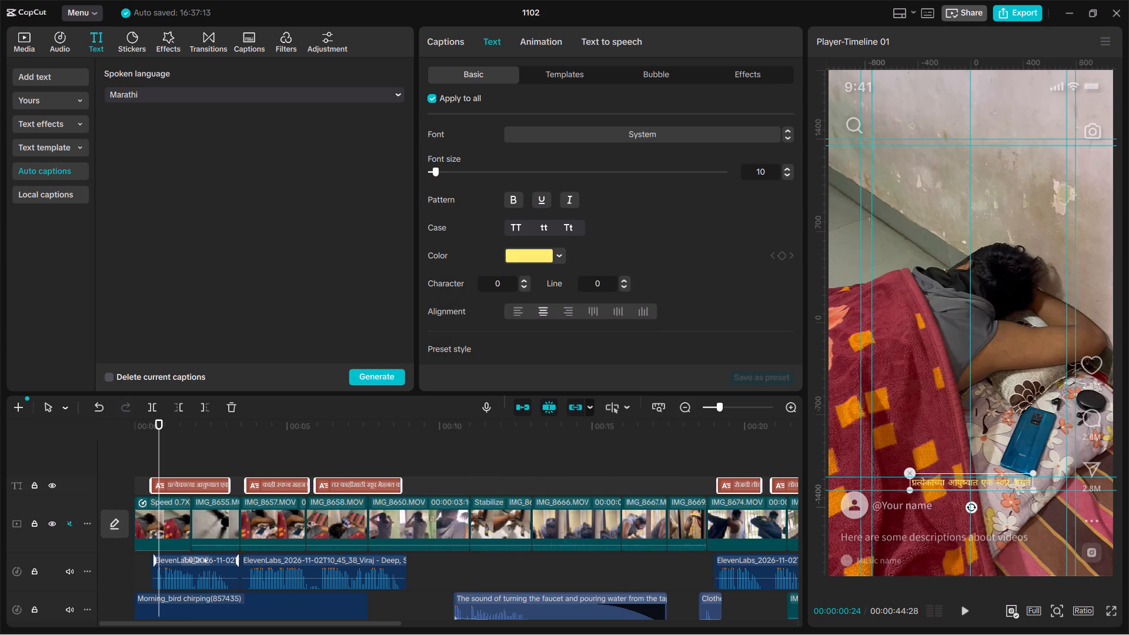
Make the text of all captions bold with centred alignment.
click(514, 198)
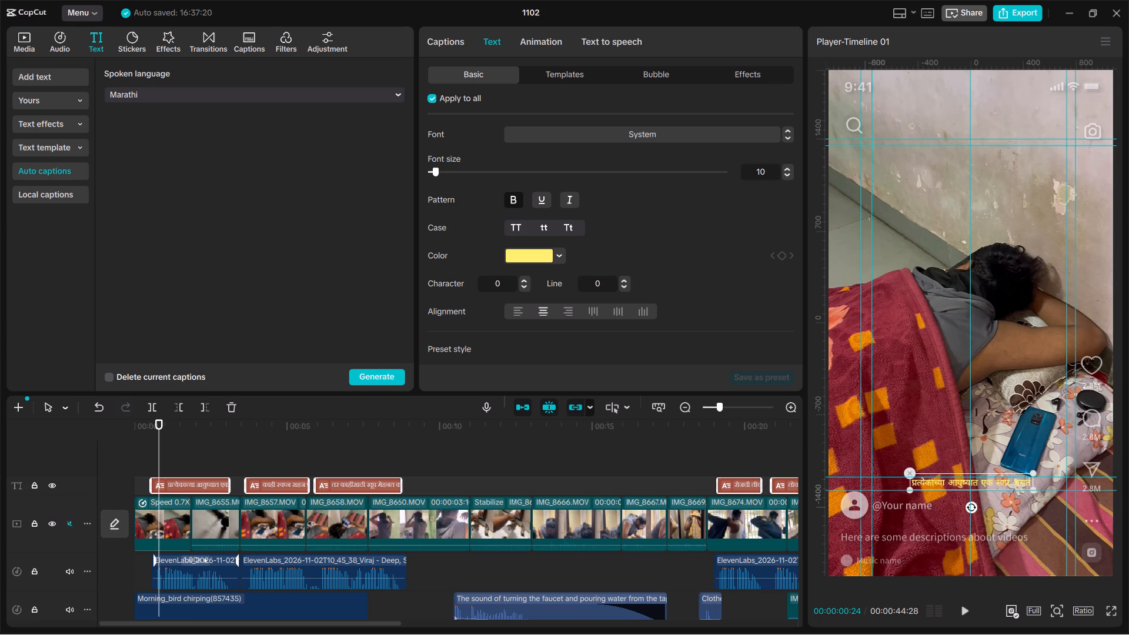
click(541, 309)
Set the font of all captions to BebasNeue.
click(662, 135)
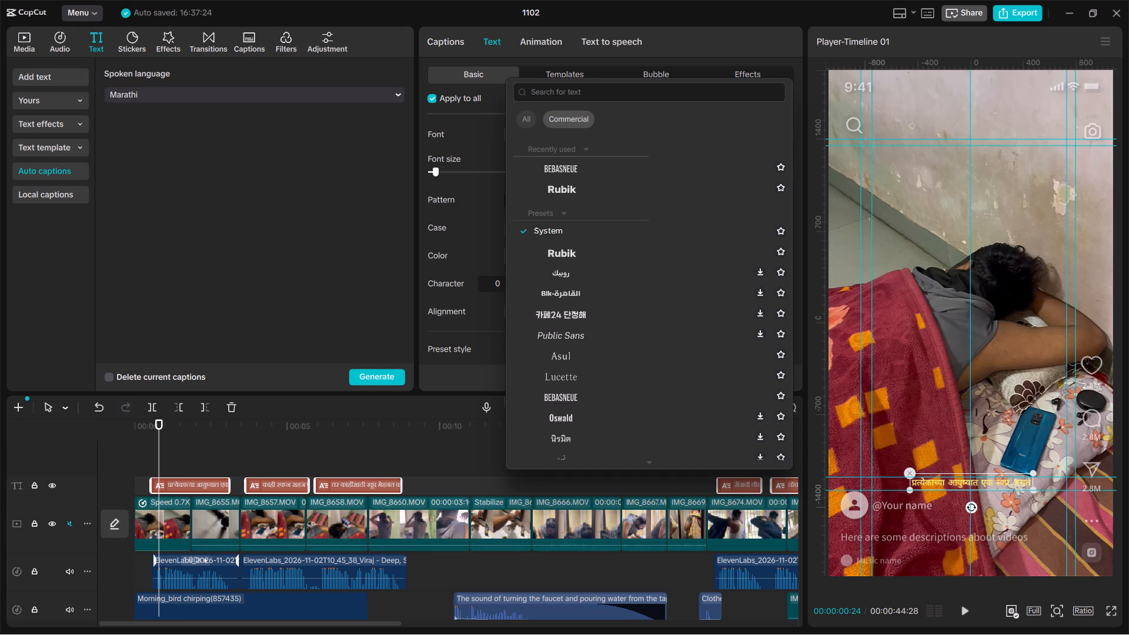
click(570, 168)
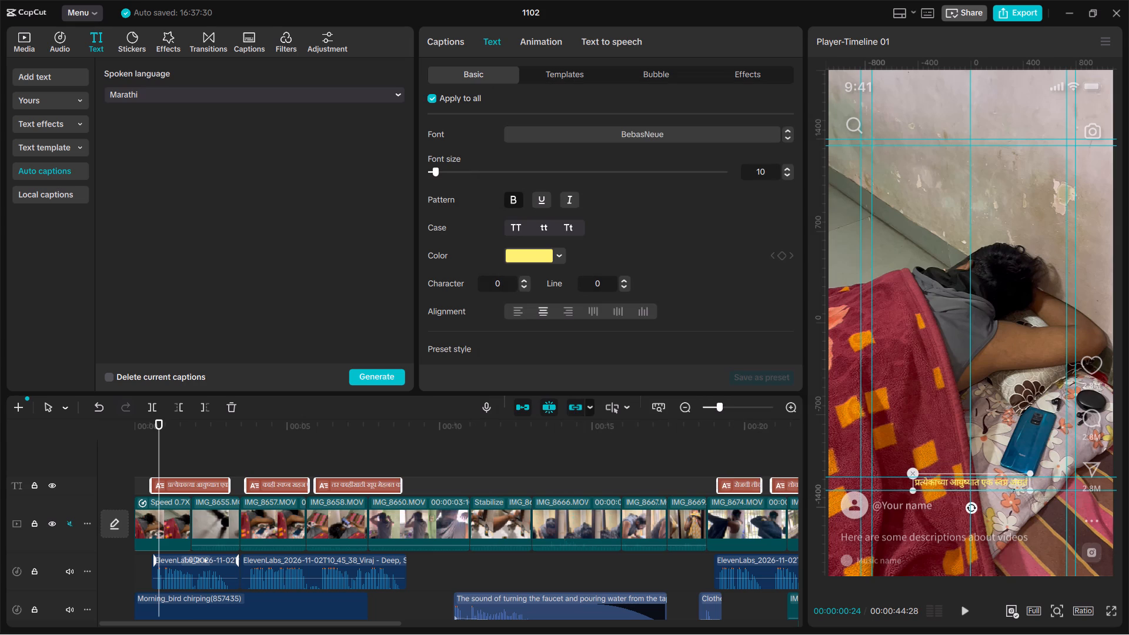
Browse the commercial fonts for an alternative that suits the Marathi captions, previewing them on the first caption.
click(656, 131)
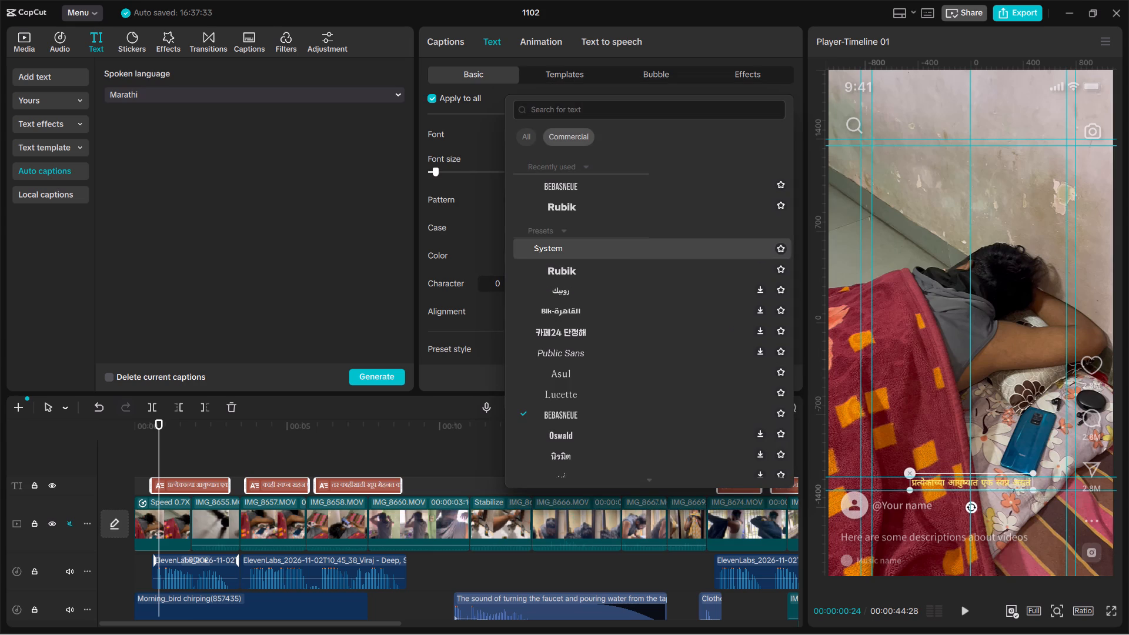
scroll(611, 286, down, 2)
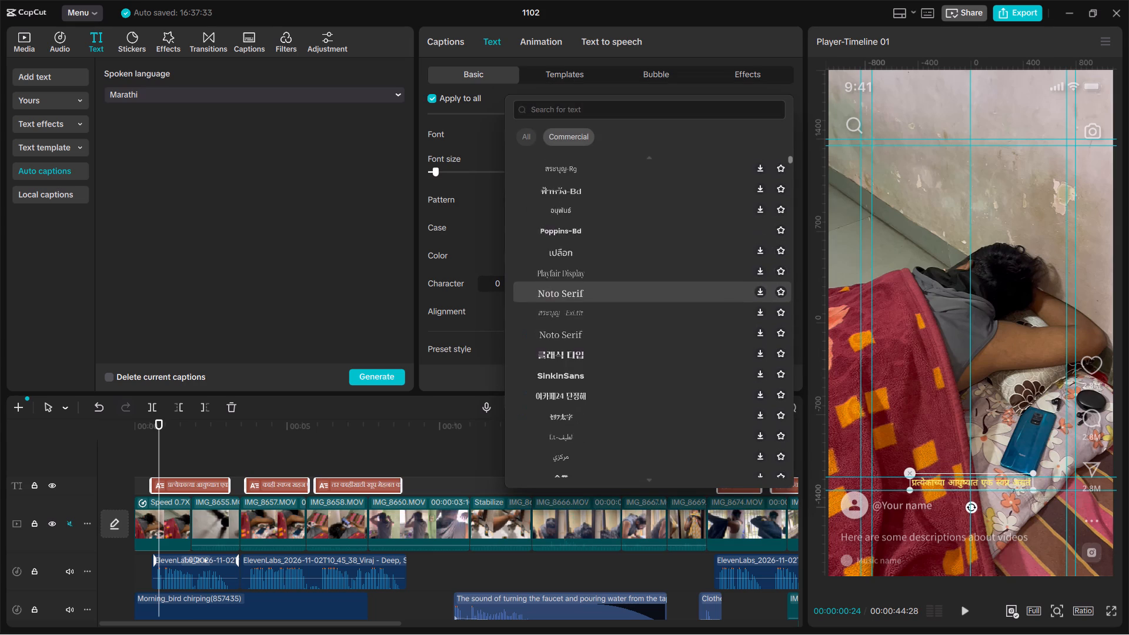
scroll(611, 286, down, 4)
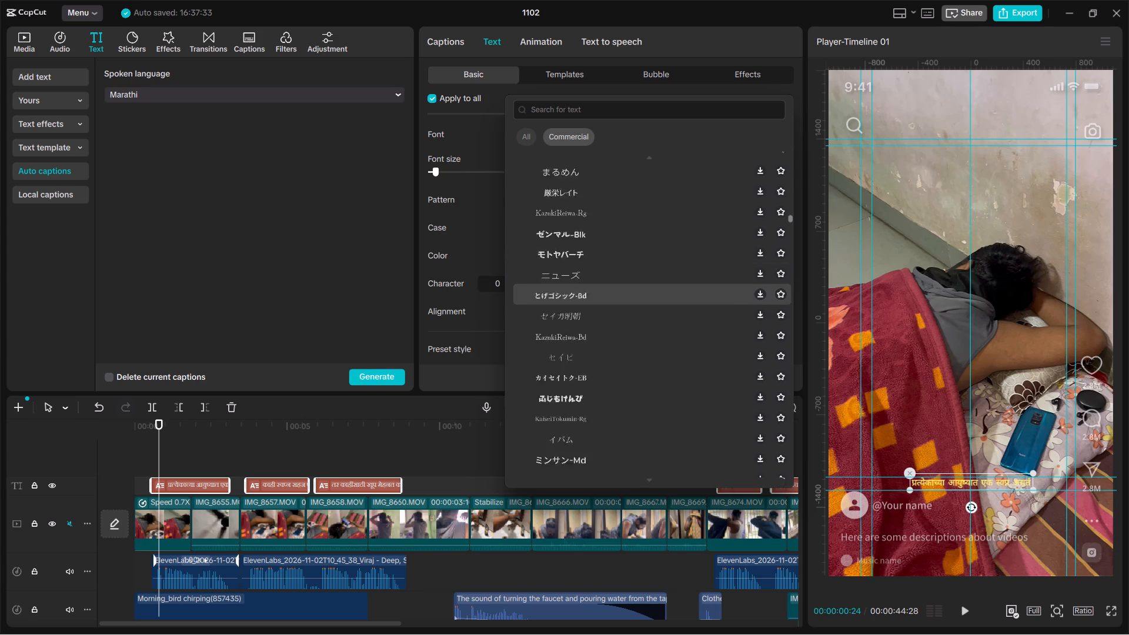
scroll(611, 286, down, 5)
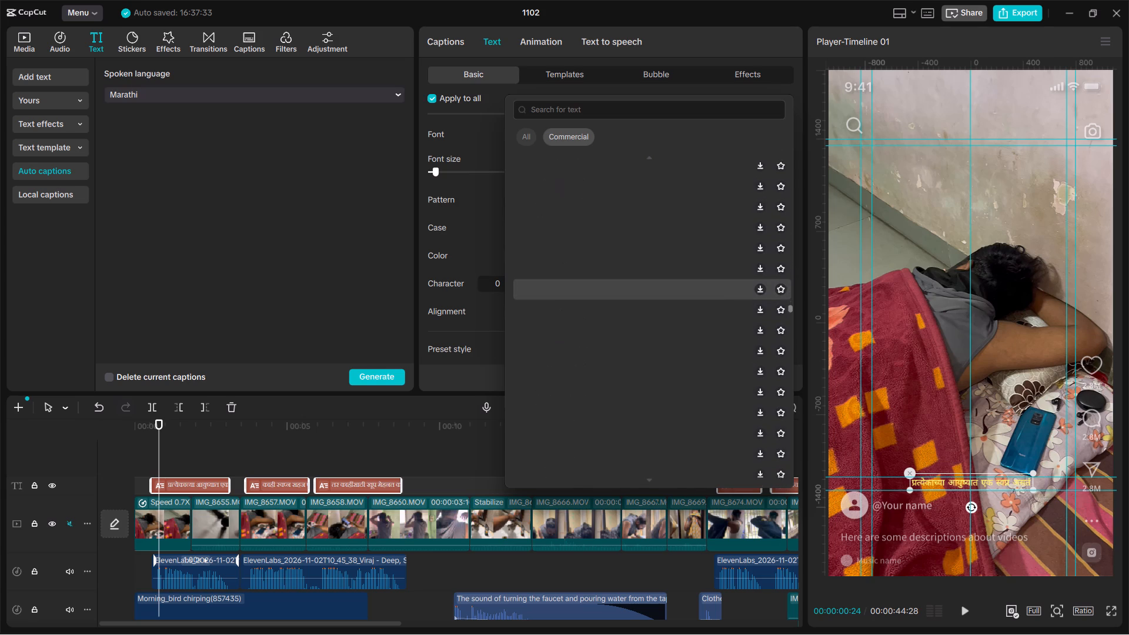
scroll(611, 286, down, 8)
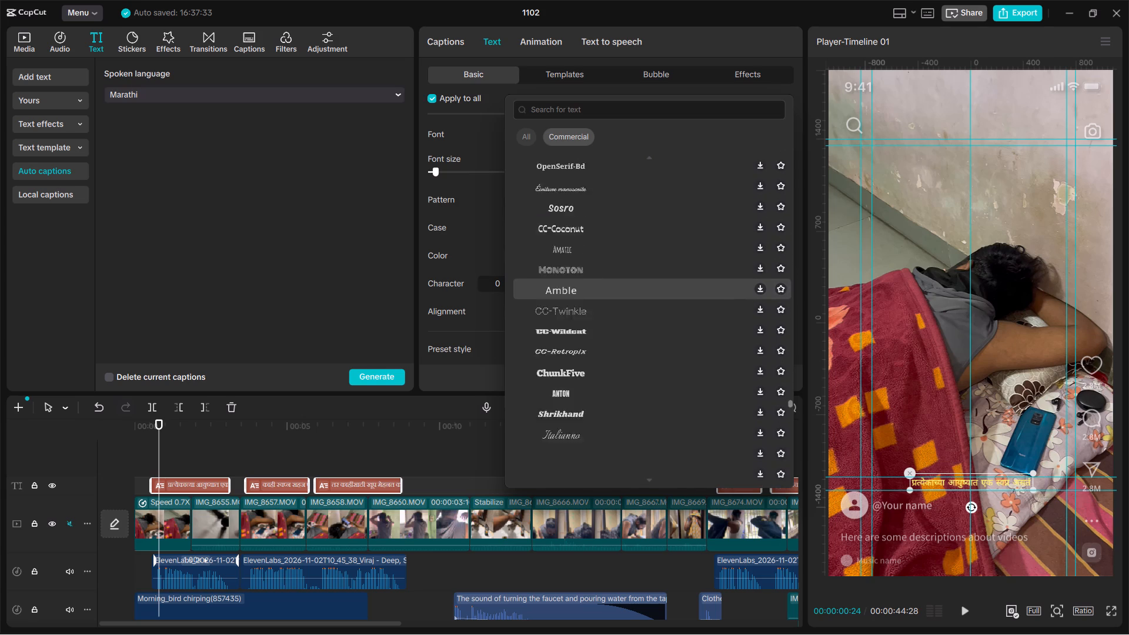
scroll(611, 286, down, 8)
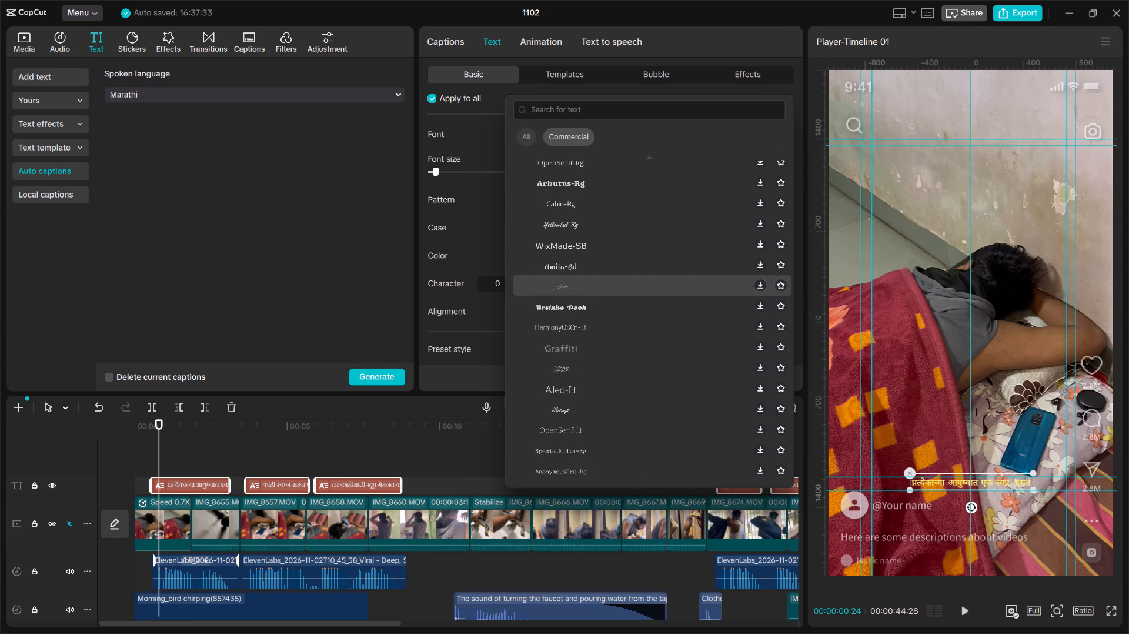
scroll(611, 286, up, 4)
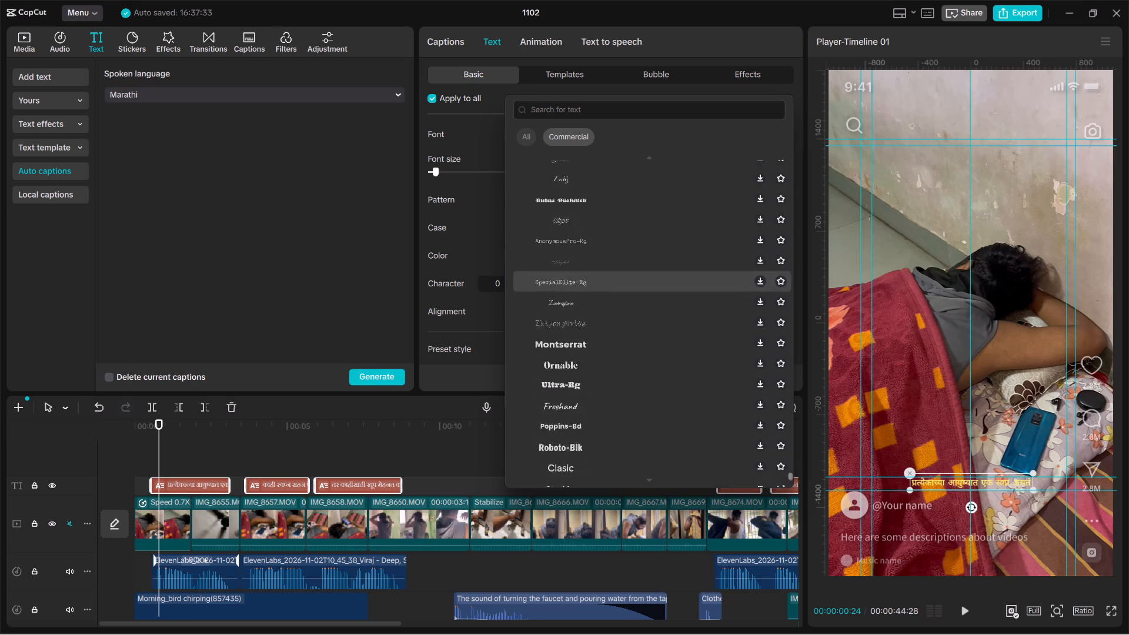
scroll(611, 286, up, 4)
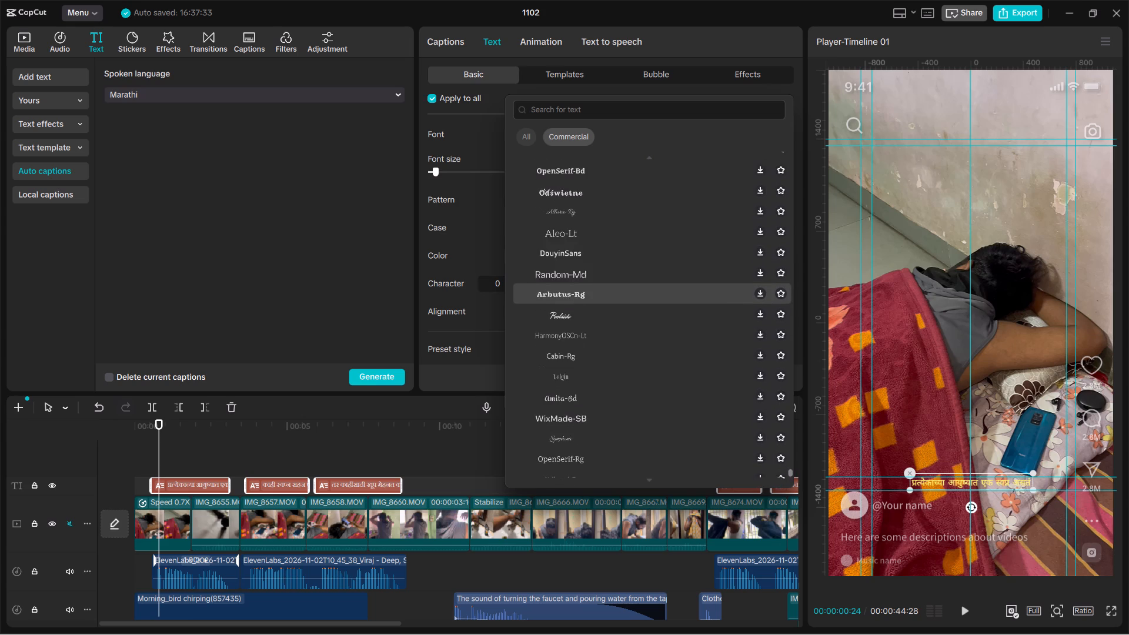
scroll(611, 286, up, 3)
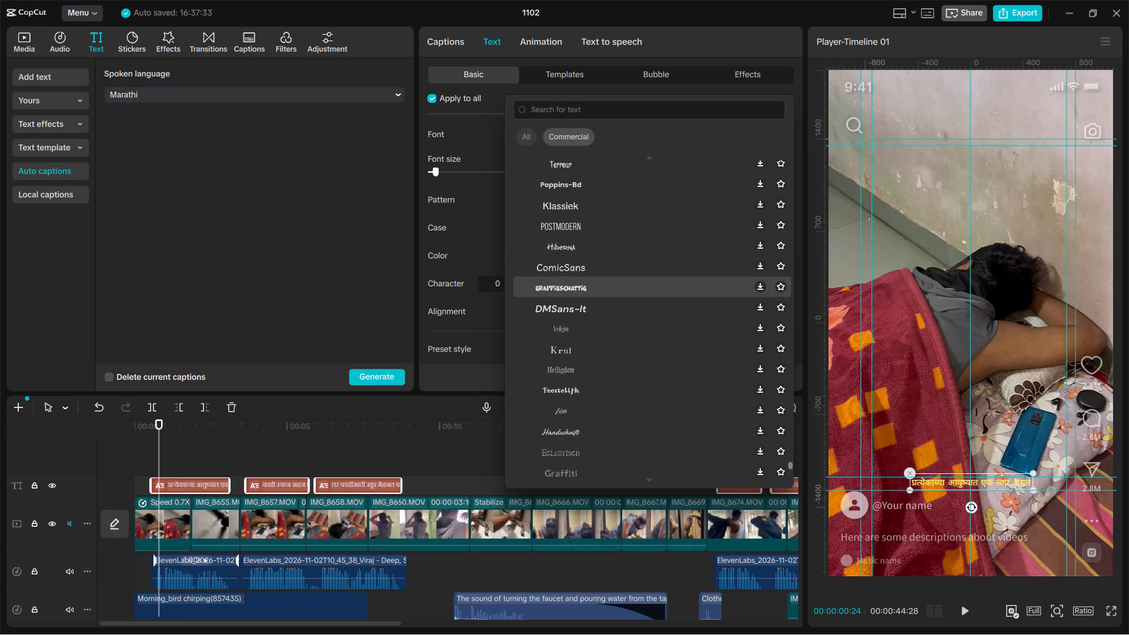
scroll(611, 286, up, 4)
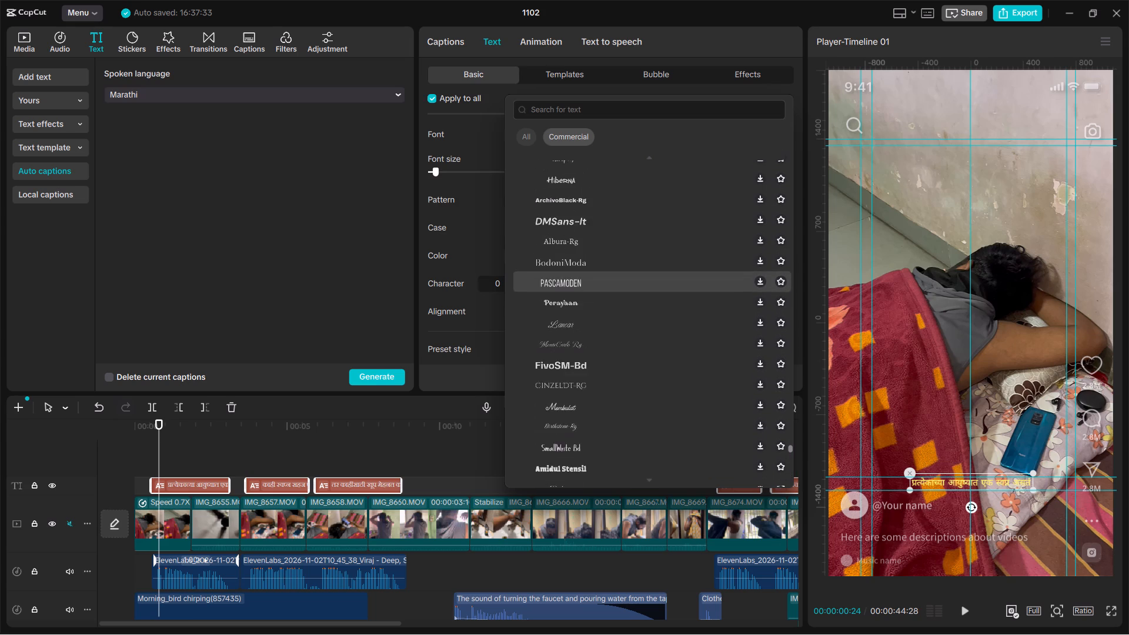
scroll(611, 286, up, 4)
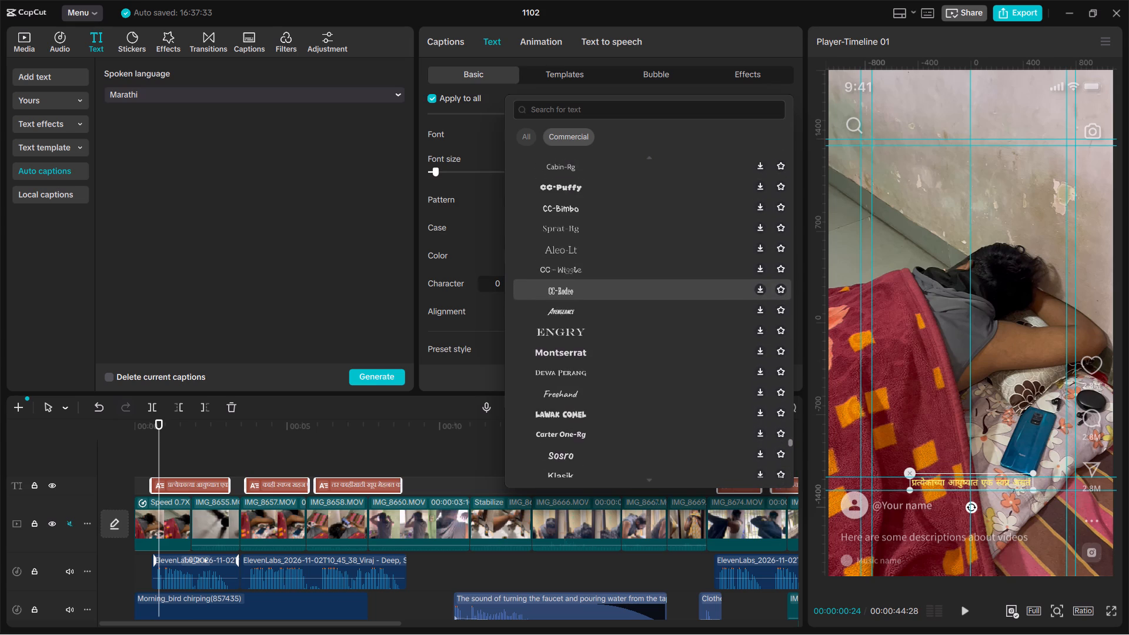
scroll(611, 286, up, 5)
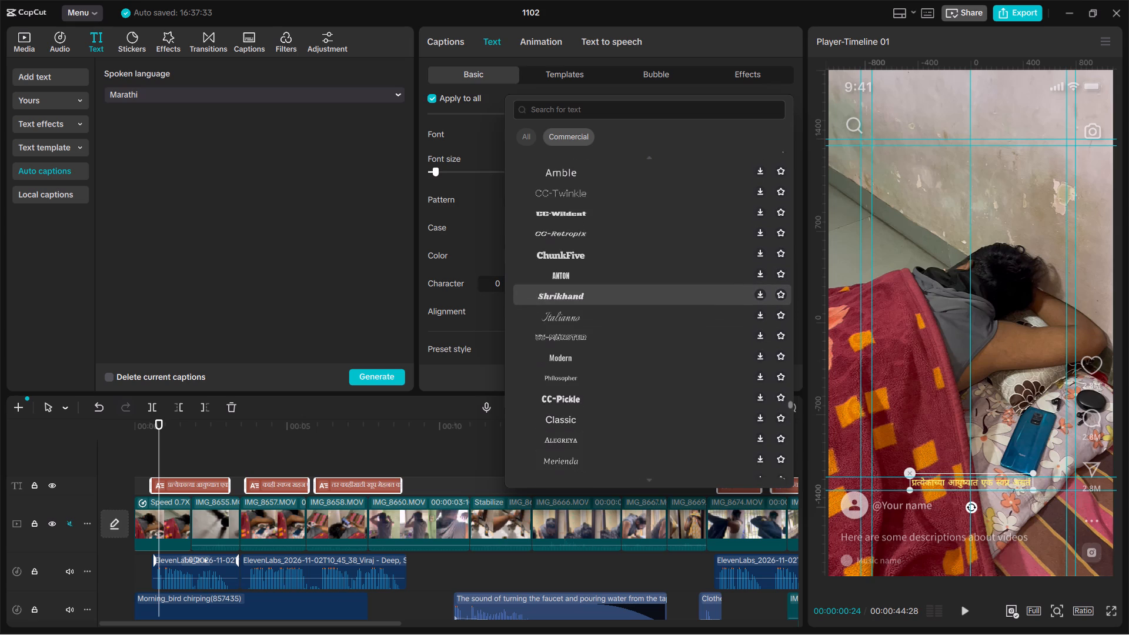
scroll(611, 286, up, 7)
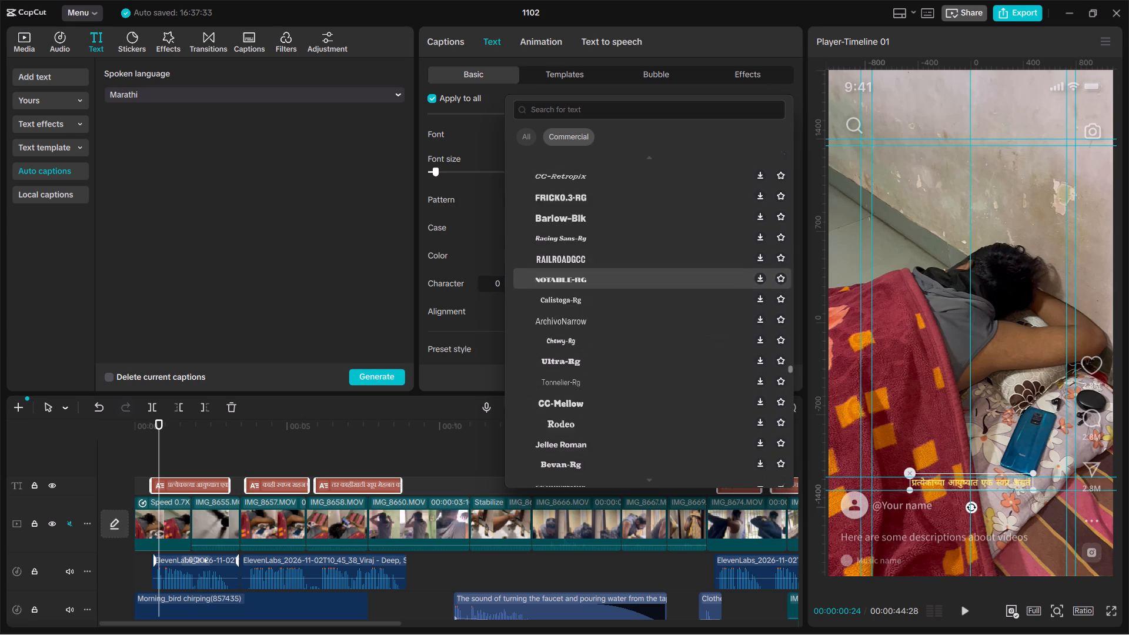
scroll(611, 286, up, 5)
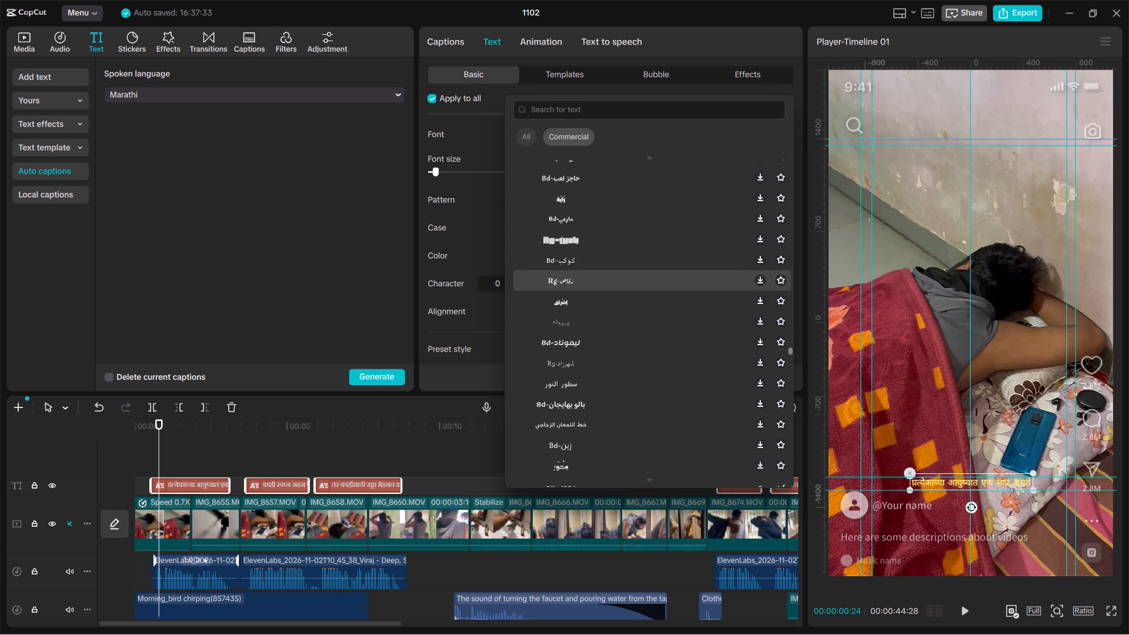
scroll(611, 286, up, 3)
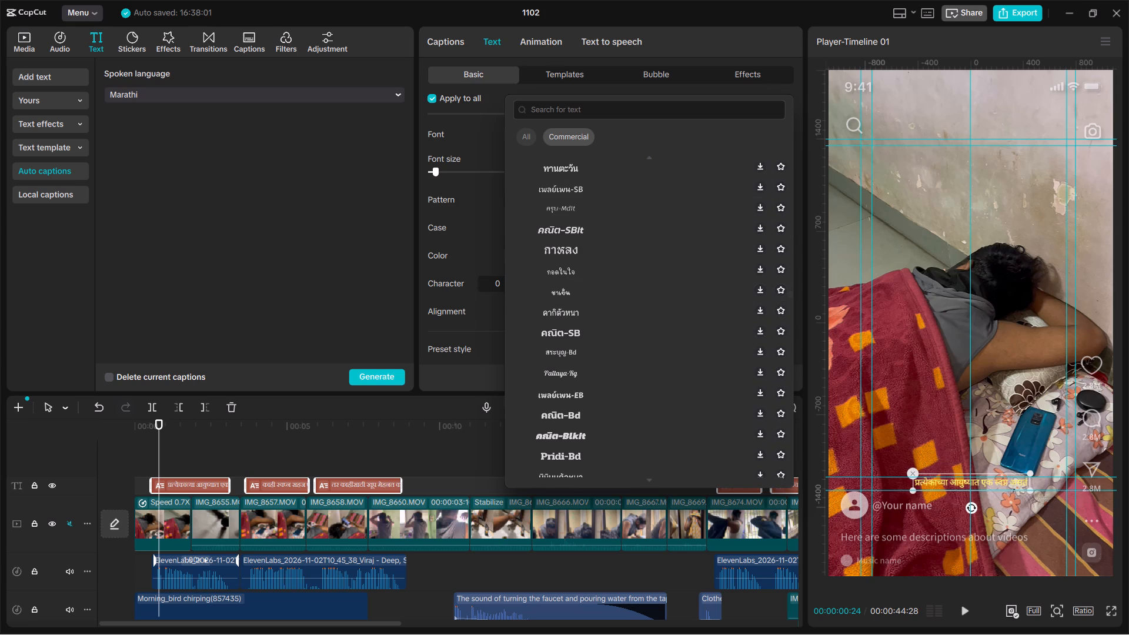
Look through the full font list, including the installed system fonts, for an alternative for the Marathi captions, previewing them on the first caption.
click(529, 132)
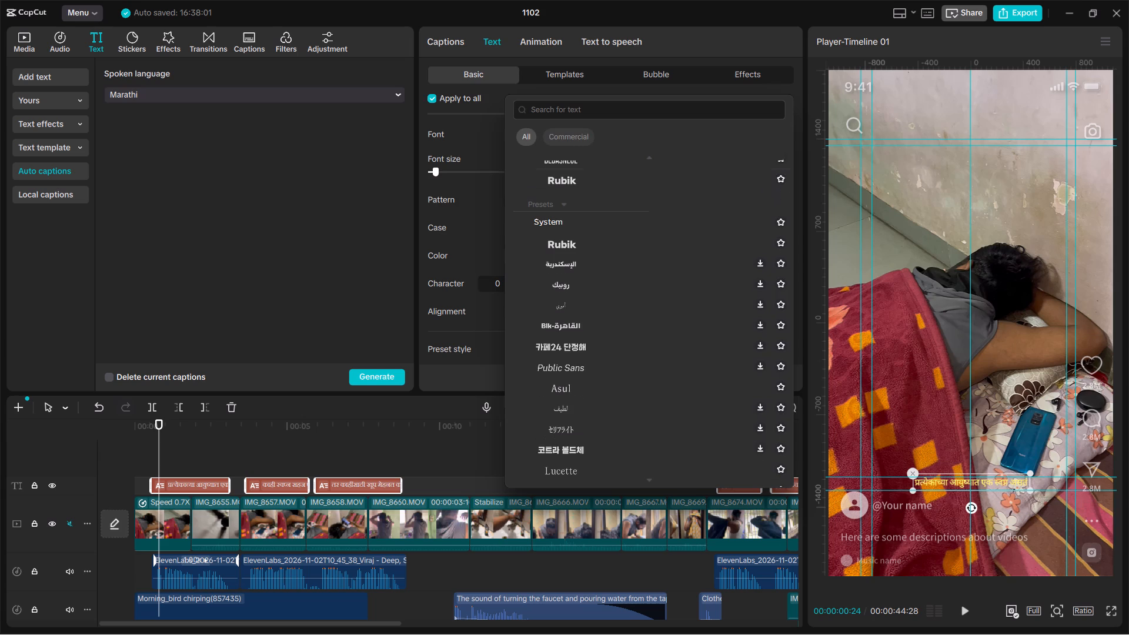
scroll(573, 292, down, 1)
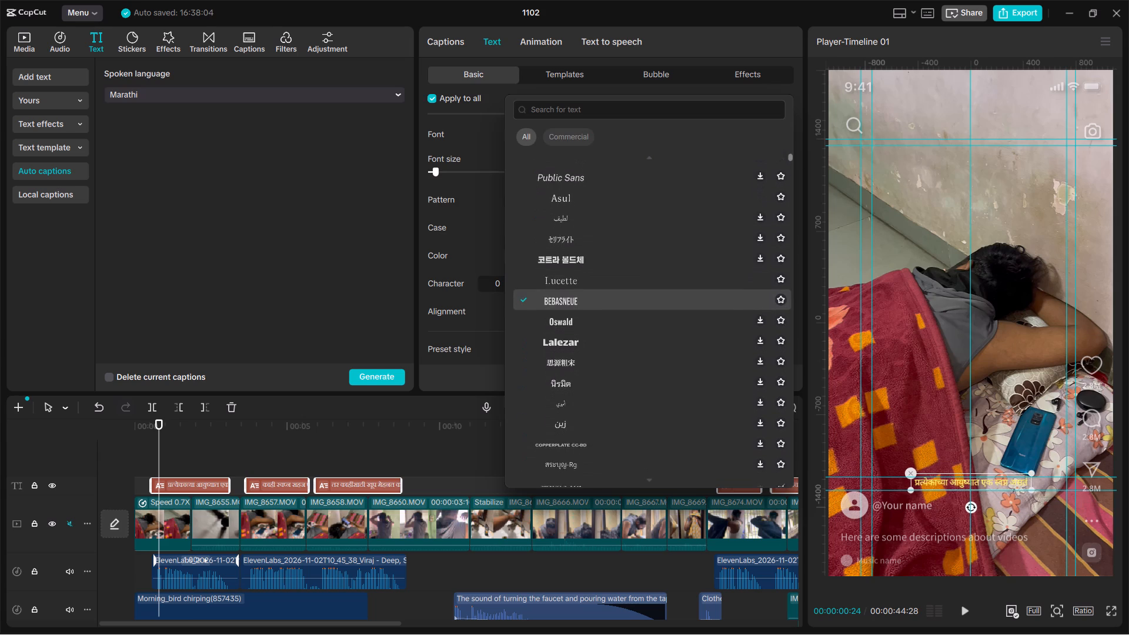
scroll(573, 292, down, 3)
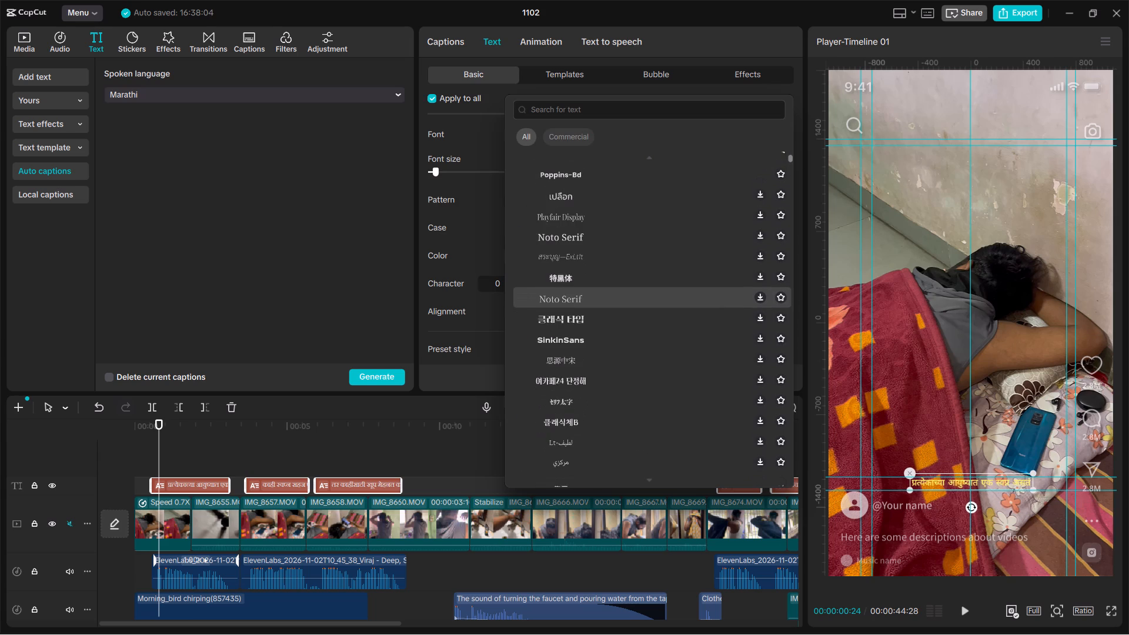
scroll(573, 292, down, 3)
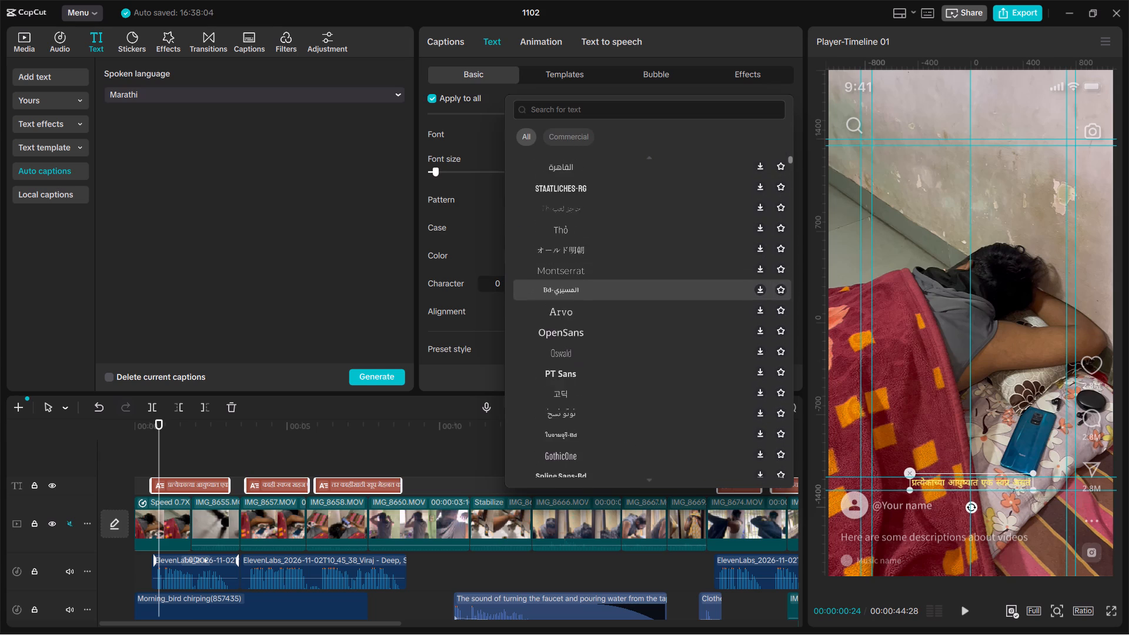
scroll(573, 292, down, 4)
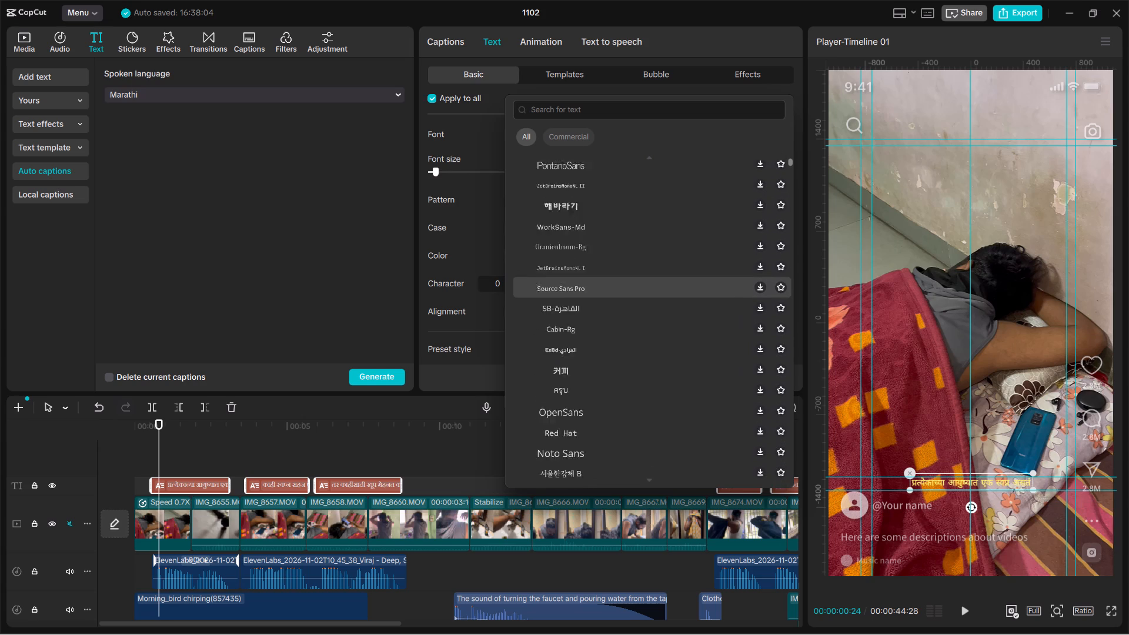
scroll(573, 292, down, 7)
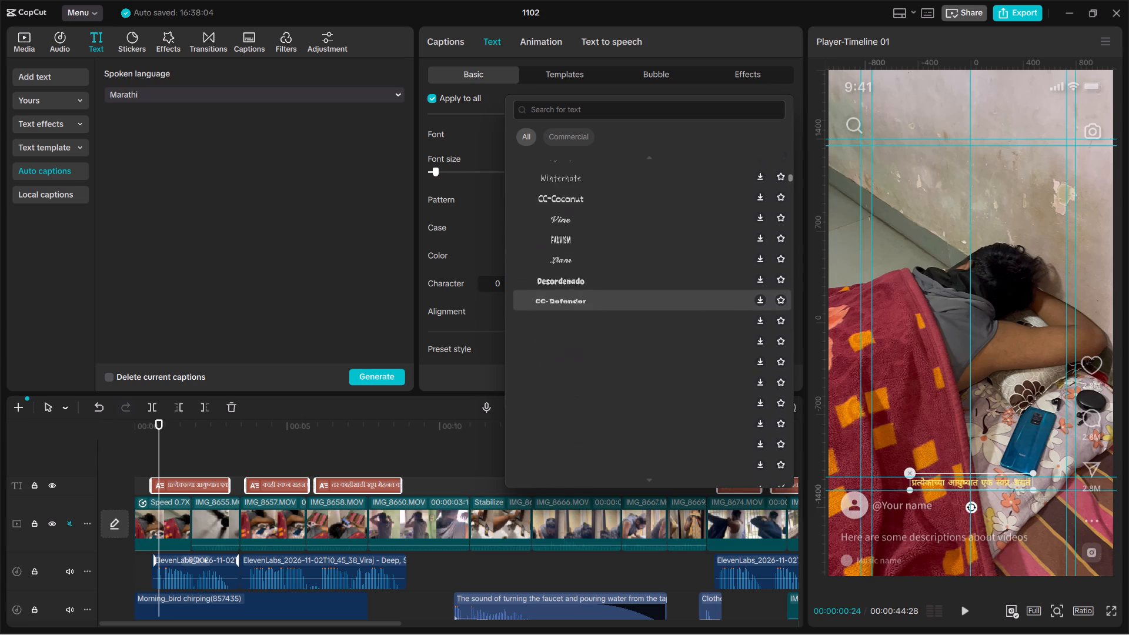
scroll(573, 292, down, 7)
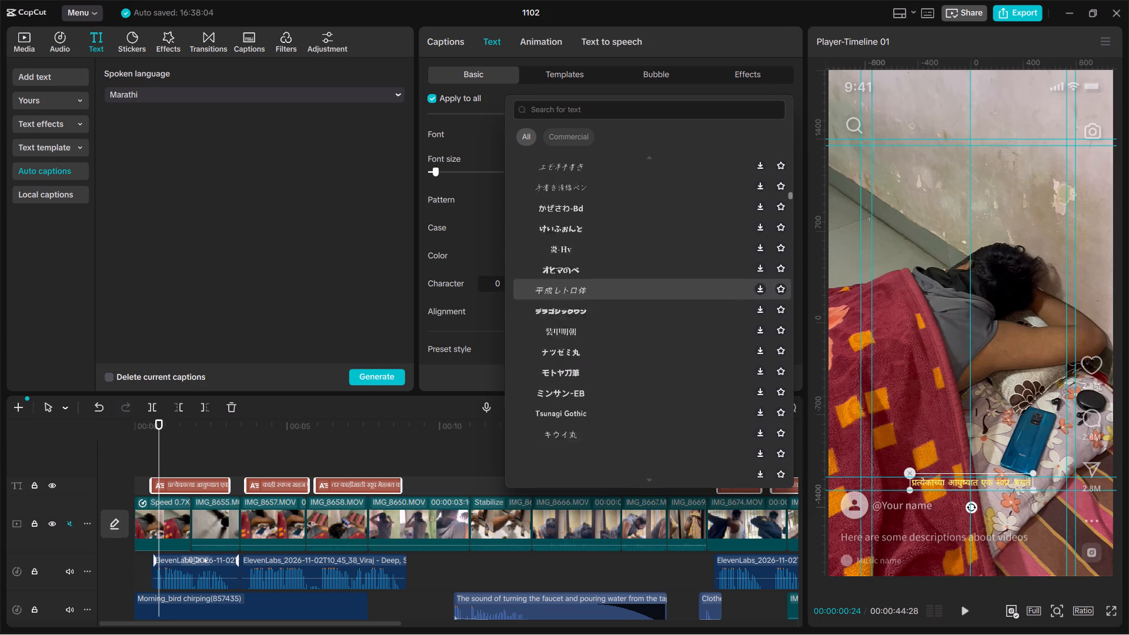
scroll(573, 292, down, 8)
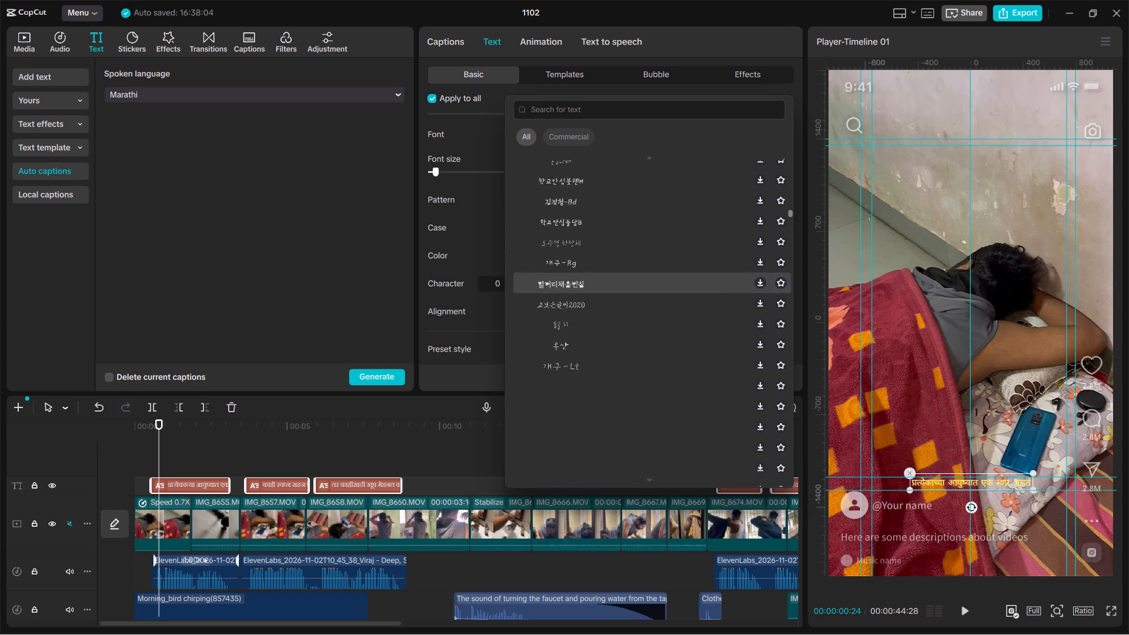
scroll(573, 292, down, 8)
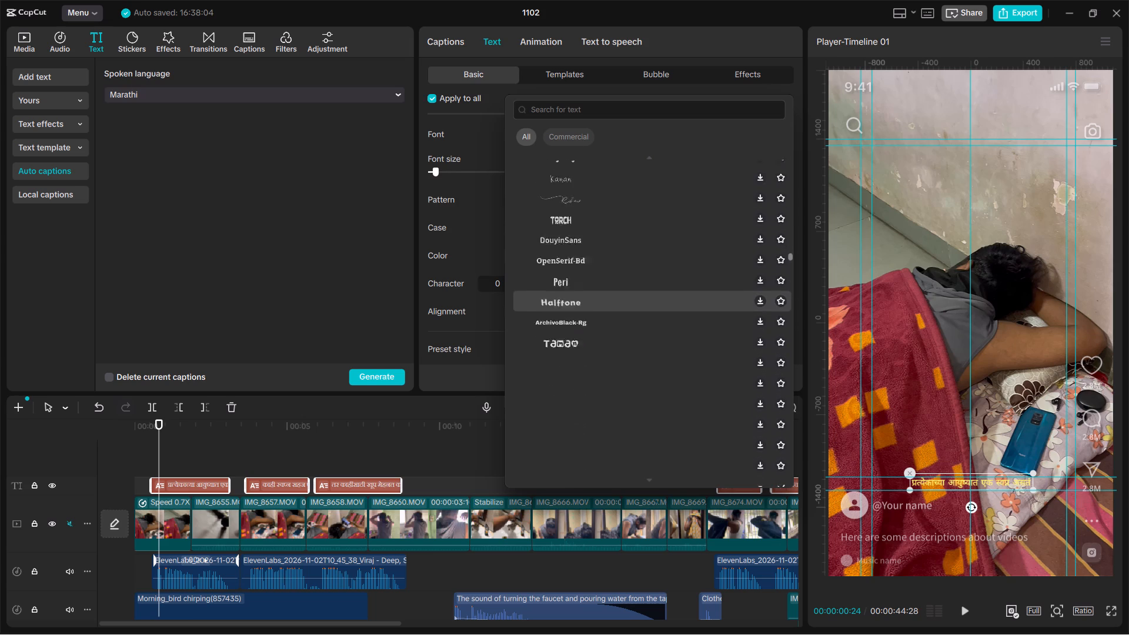
scroll(573, 292, down, 8)
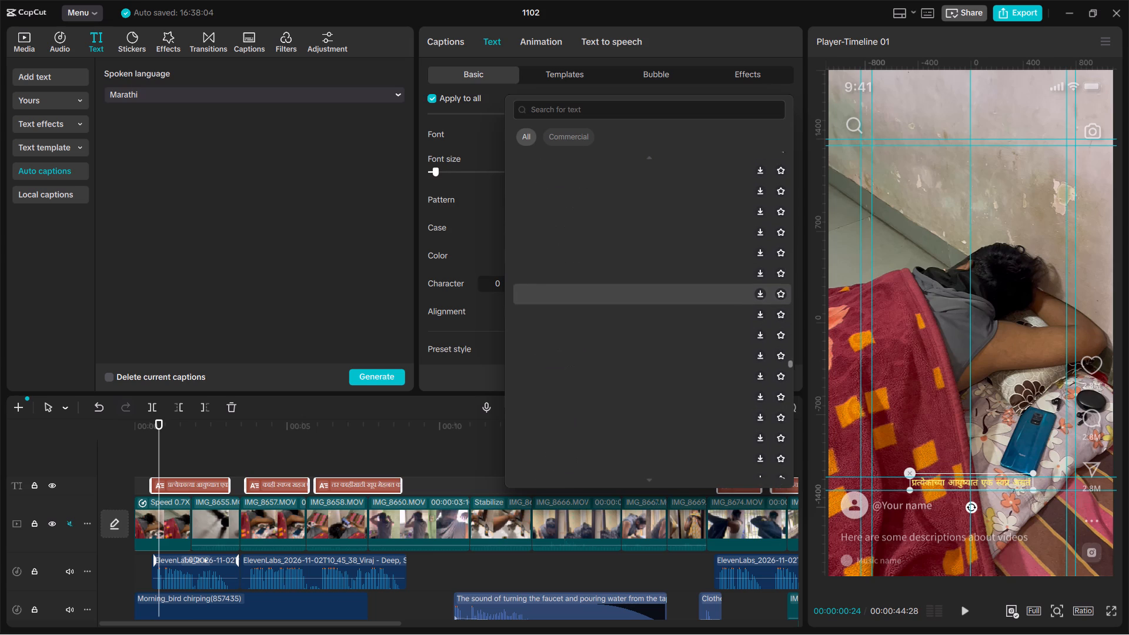
scroll(573, 292, down, 8)
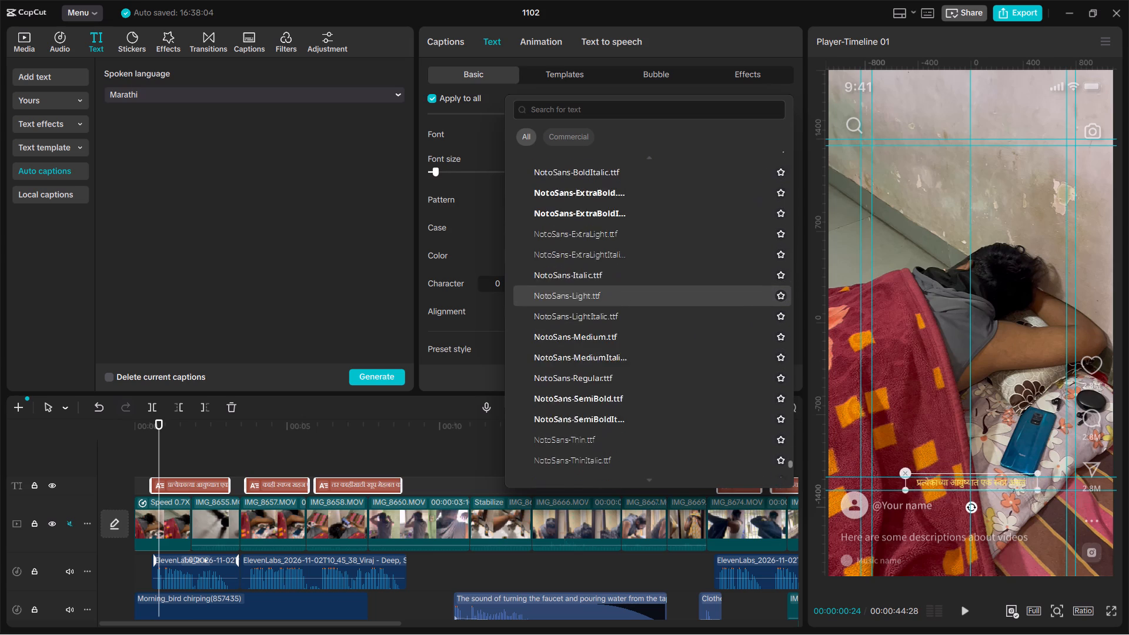
scroll(573, 292, down, 8)
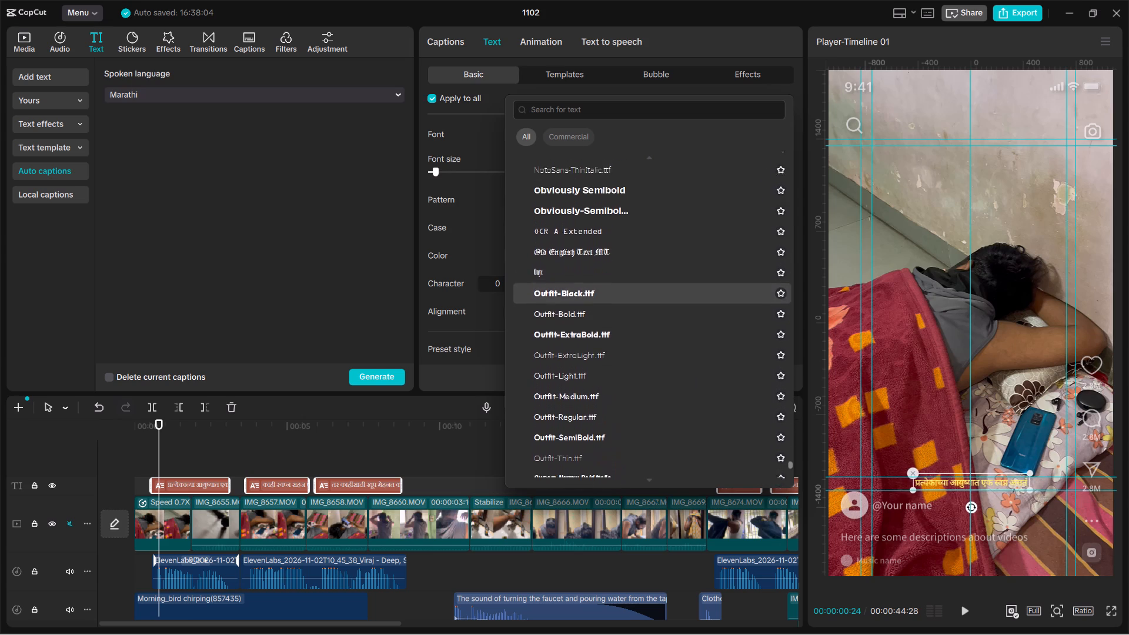
scroll(573, 292, down, 10)
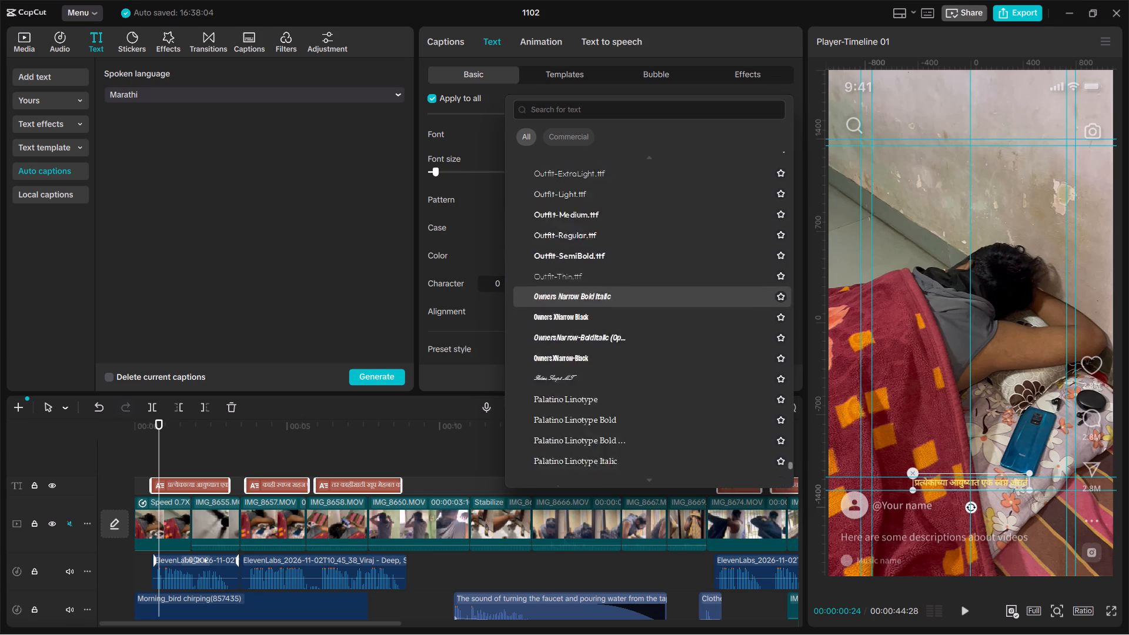
scroll(573, 292, down, 15)
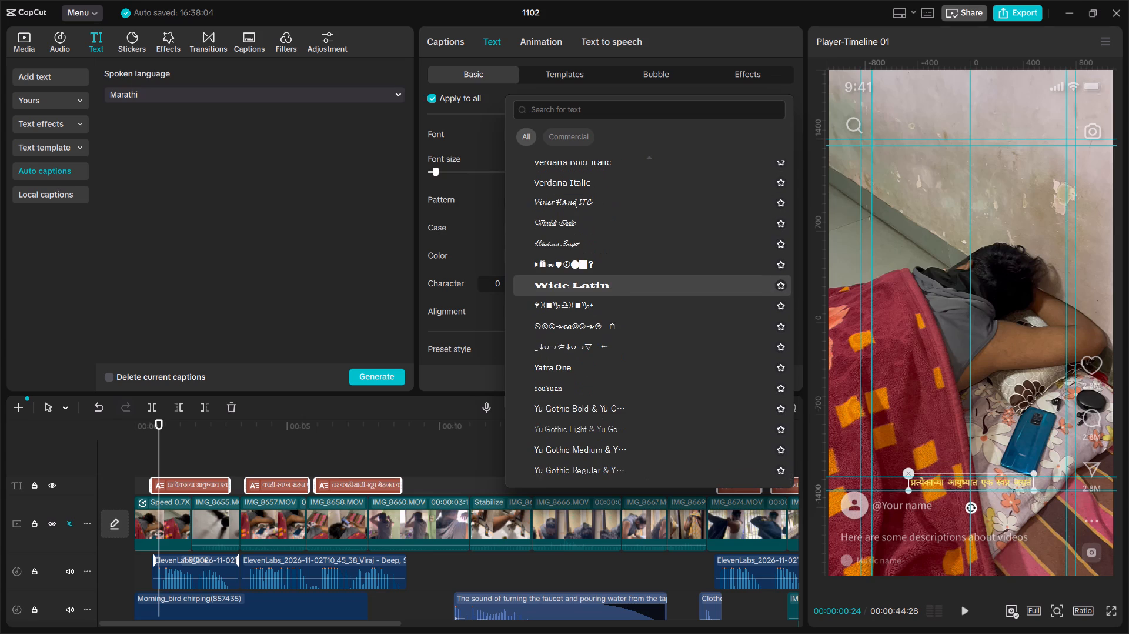
scroll(573, 292, down, 1)
scroll(573, 292, up, 20)
scroll(573, 292, up, 20)
scroll(573, 292, up, 1)
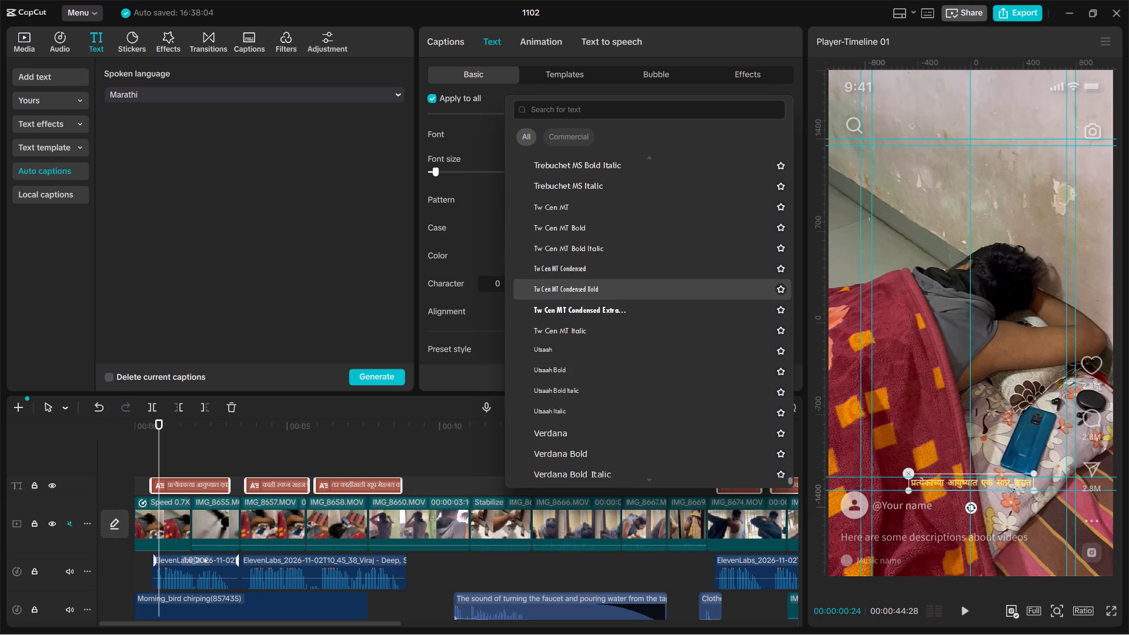
scroll(573, 292, up, 20)
scroll(573, 292, up, 20)
scroll(573, 292, up, 20)
scroll(573, 292, up, 6)
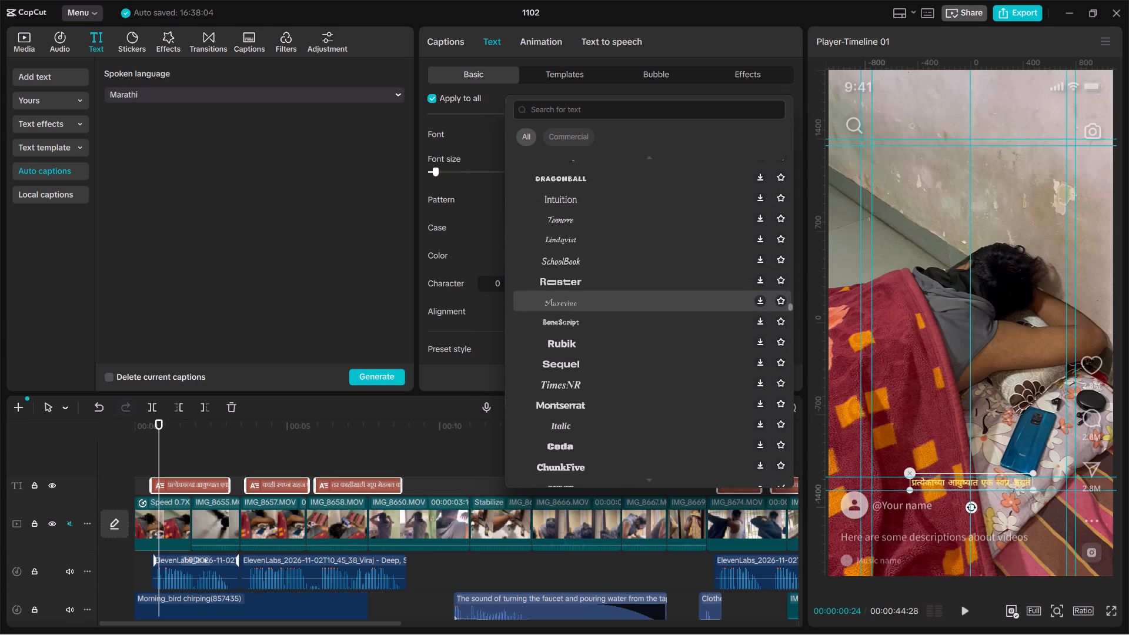
click(362, 208)
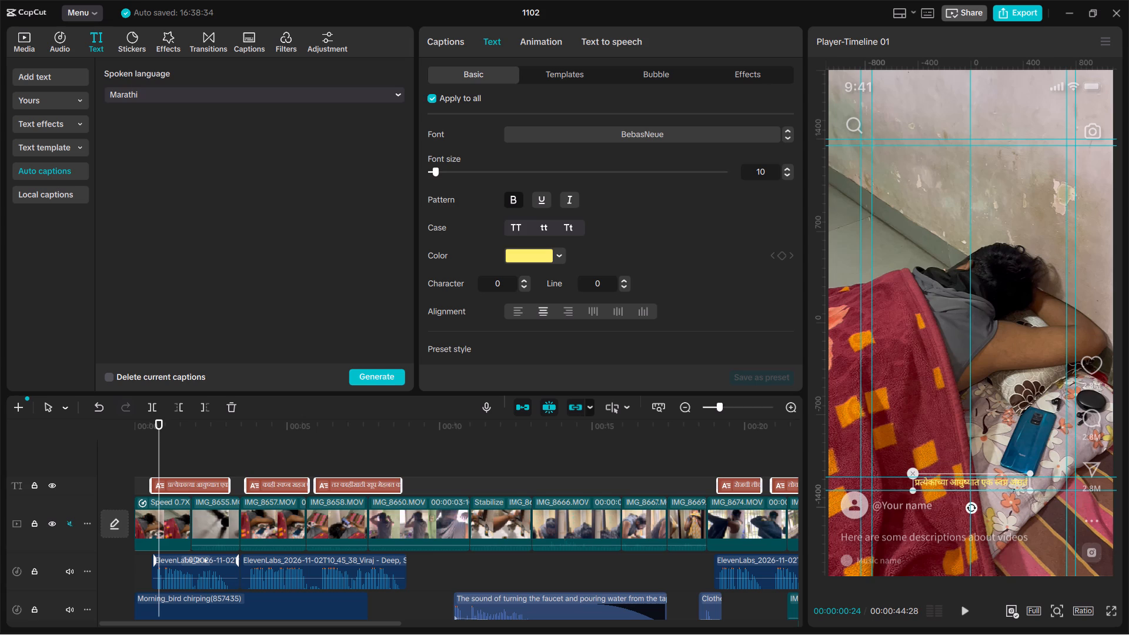
Apply the preset style with yellow text and a black outline to all captions, after trying the white one with the black outline.
scroll(614, 265, down, 1)
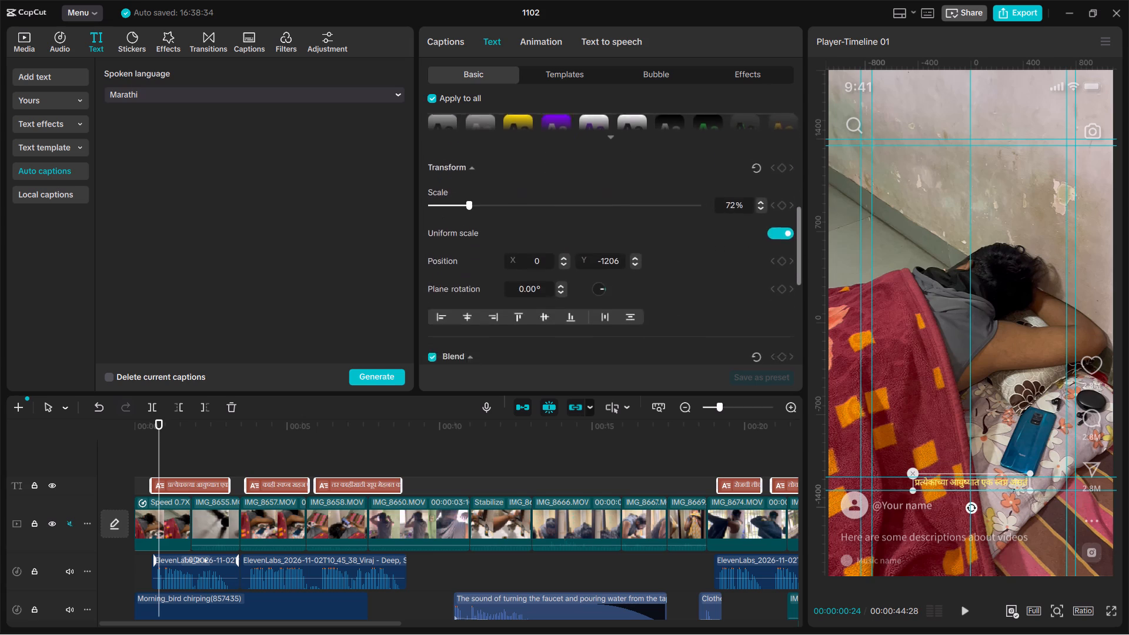
click(486, 250)
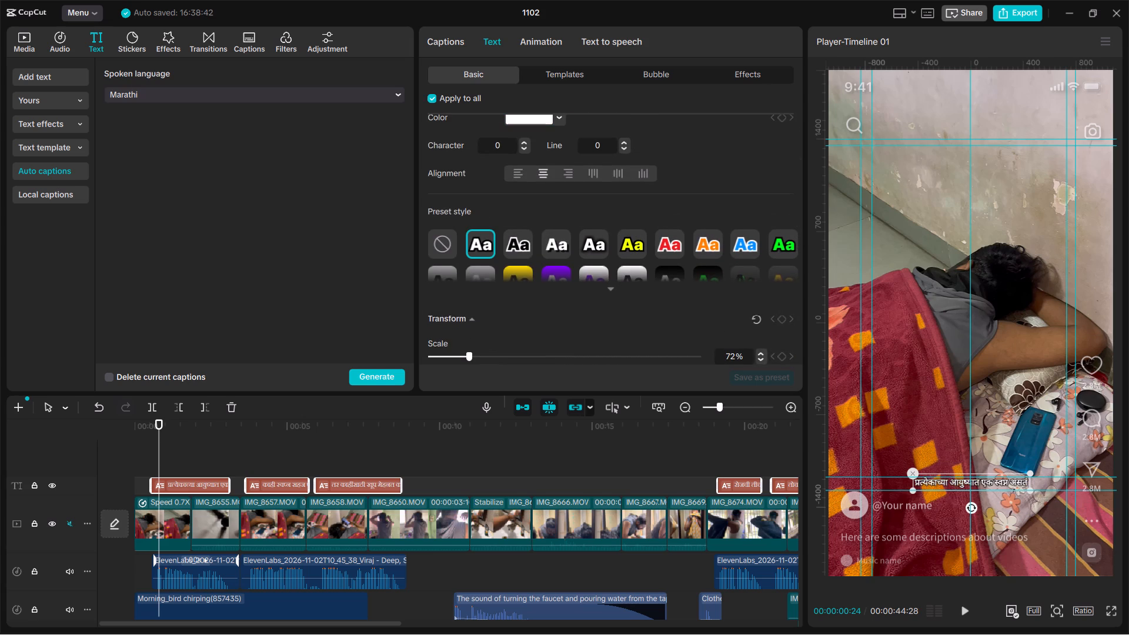
click(629, 242)
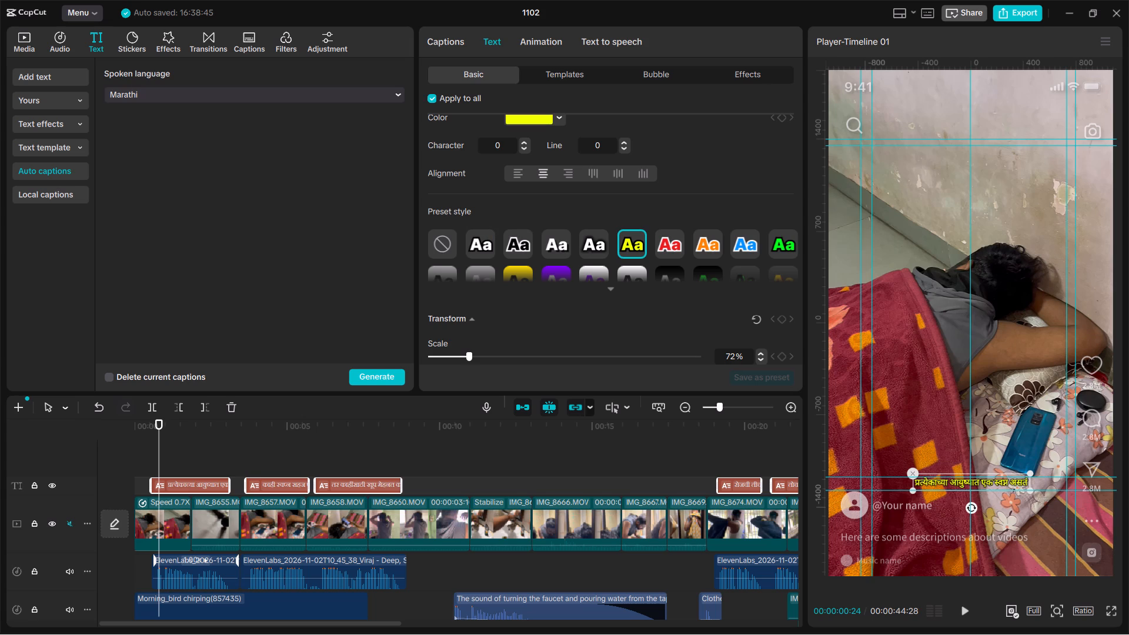
Set the black stroke thickness of all captions to 21 and their blend opacity to 91%.
scroll(503, 332, down, 1)
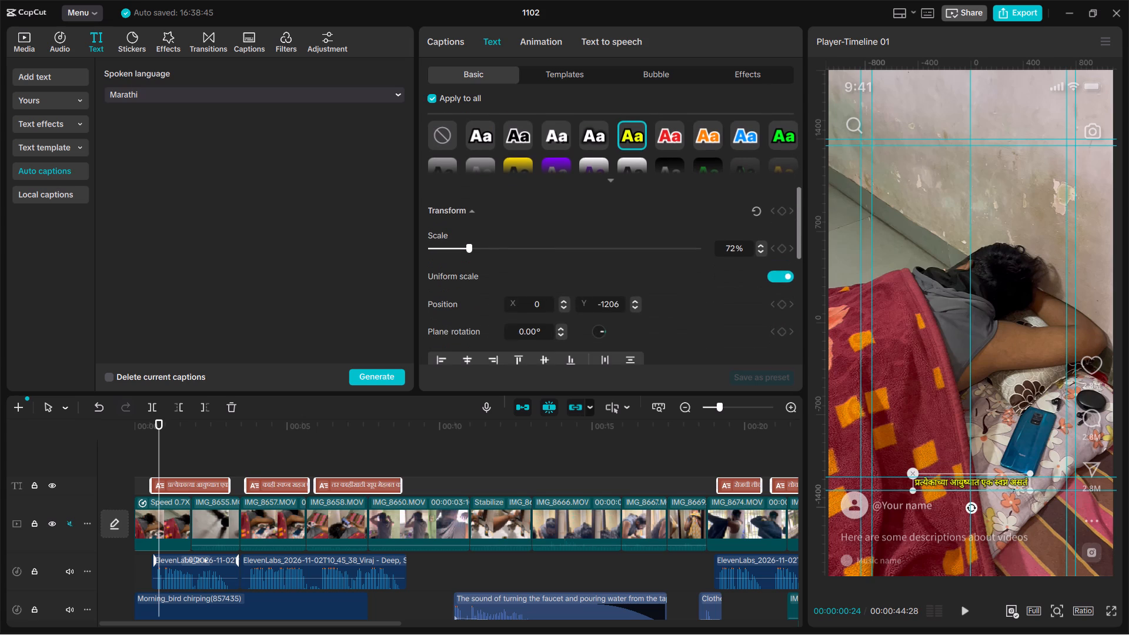
scroll(506, 309, down, 1)
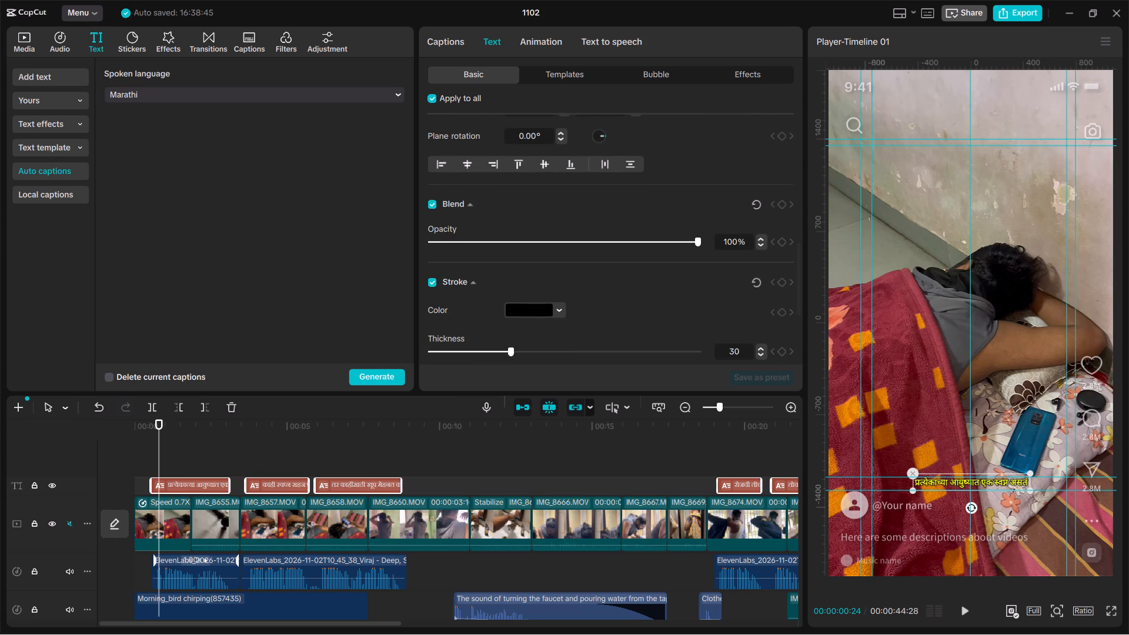
drag(504, 349, 481, 353)
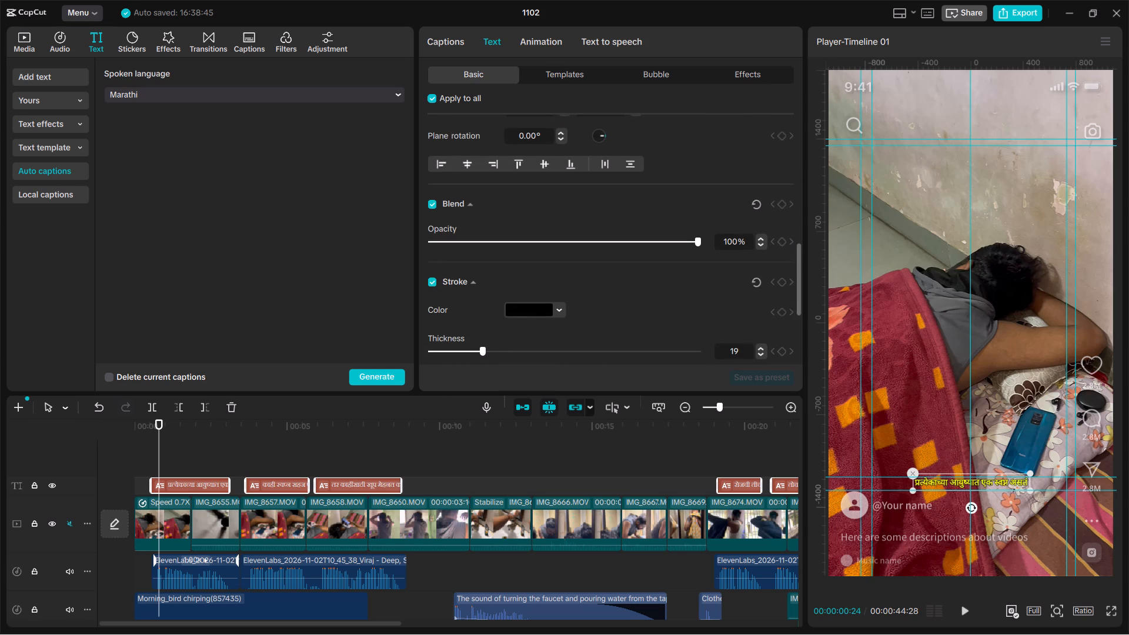
drag(481, 353, 486, 352)
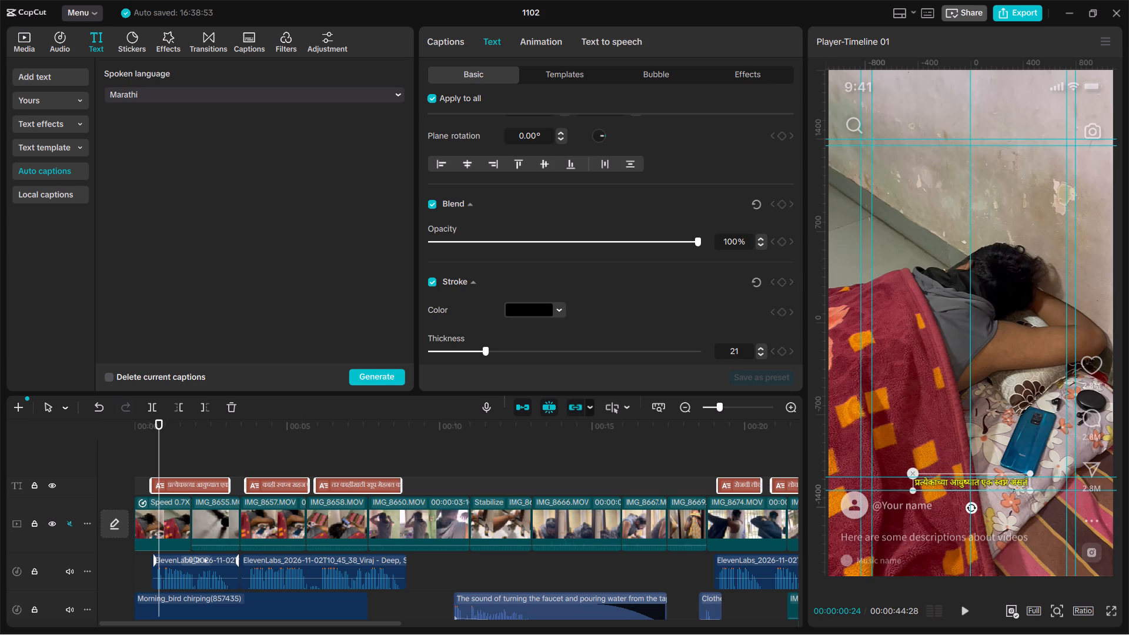
drag(698, 239, 673, 242)
Add a black background behind all captions and set the background opacity to 36%.
scroll(649, 209, up, 1)
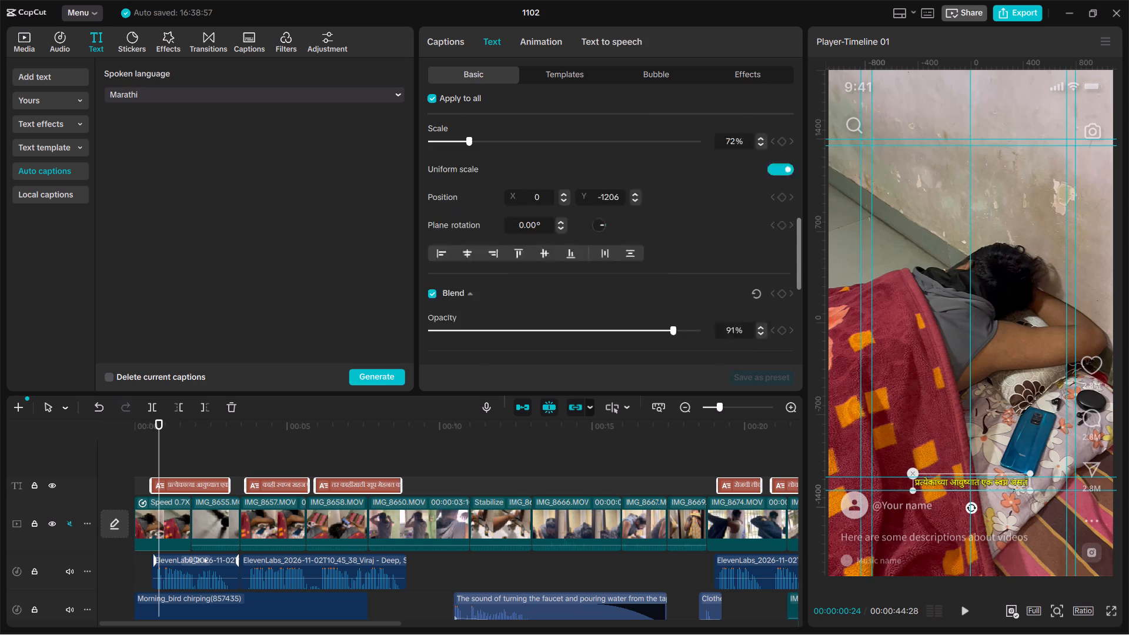
scroll(649, 209, up, 1)
scroll(569, 211, down, 1)
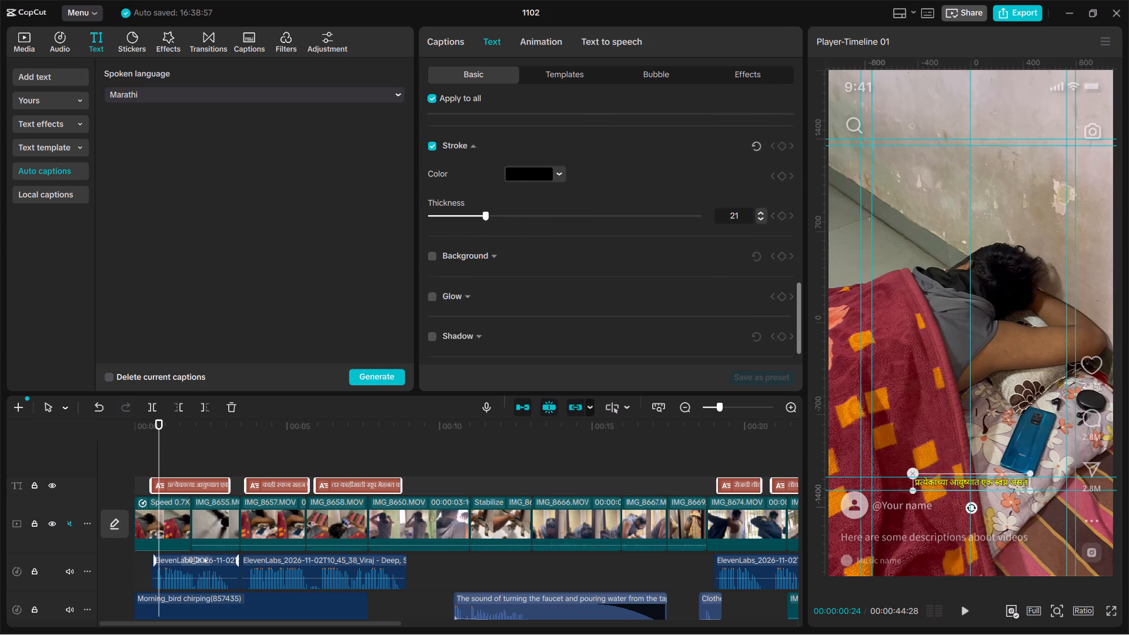
scroll(569, 211, down, 1)
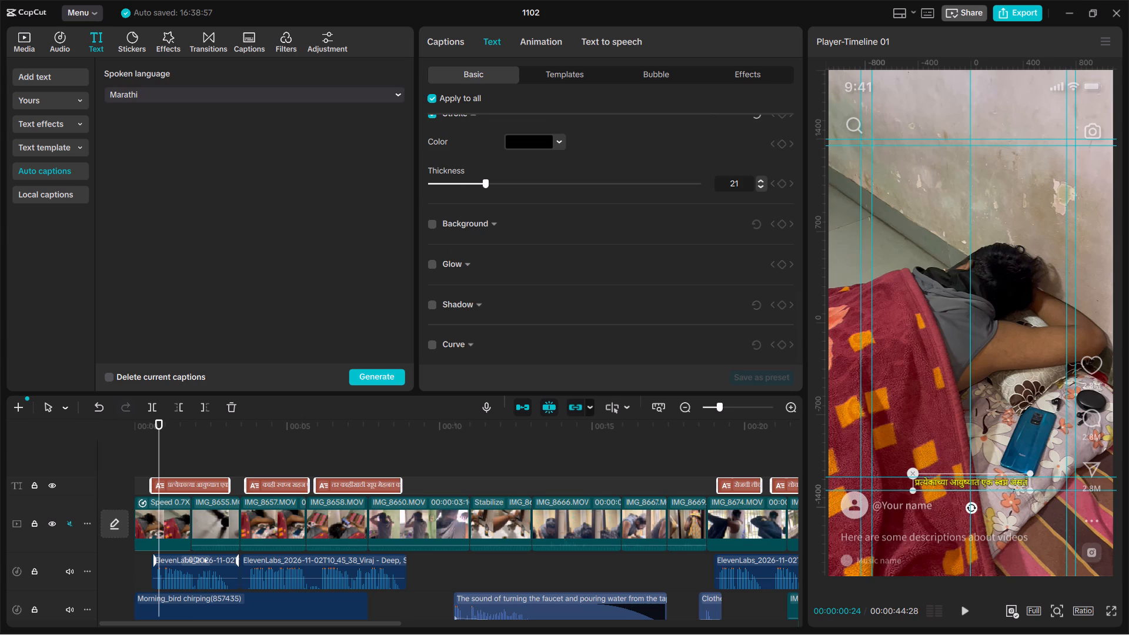
click(435, 229)
click(434, 220)
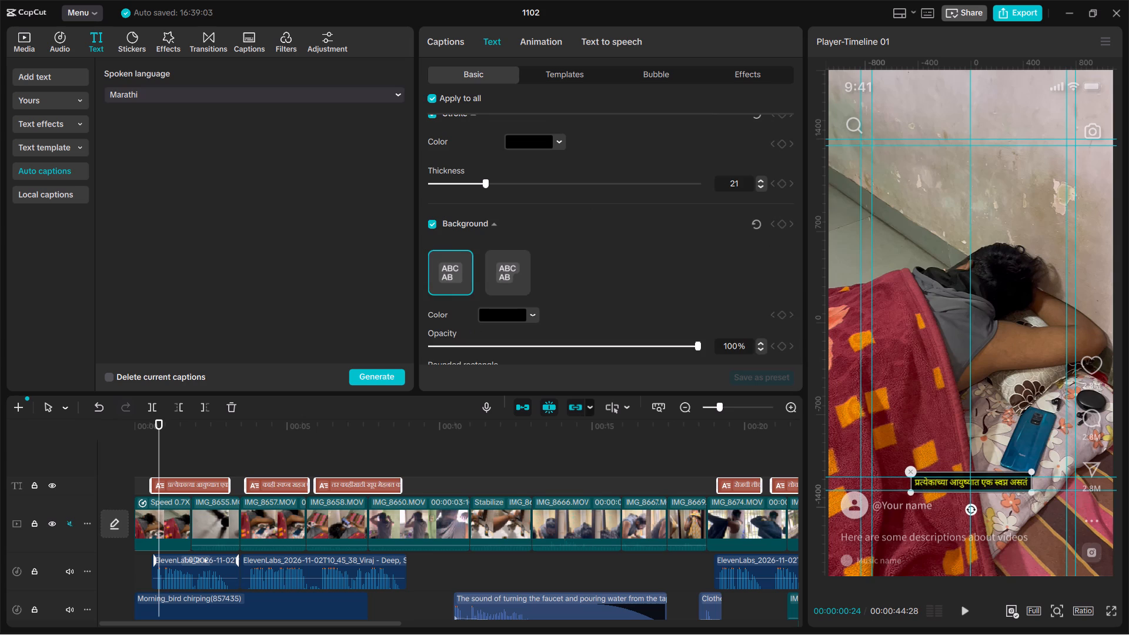
scroll(551, 289, down, 1)
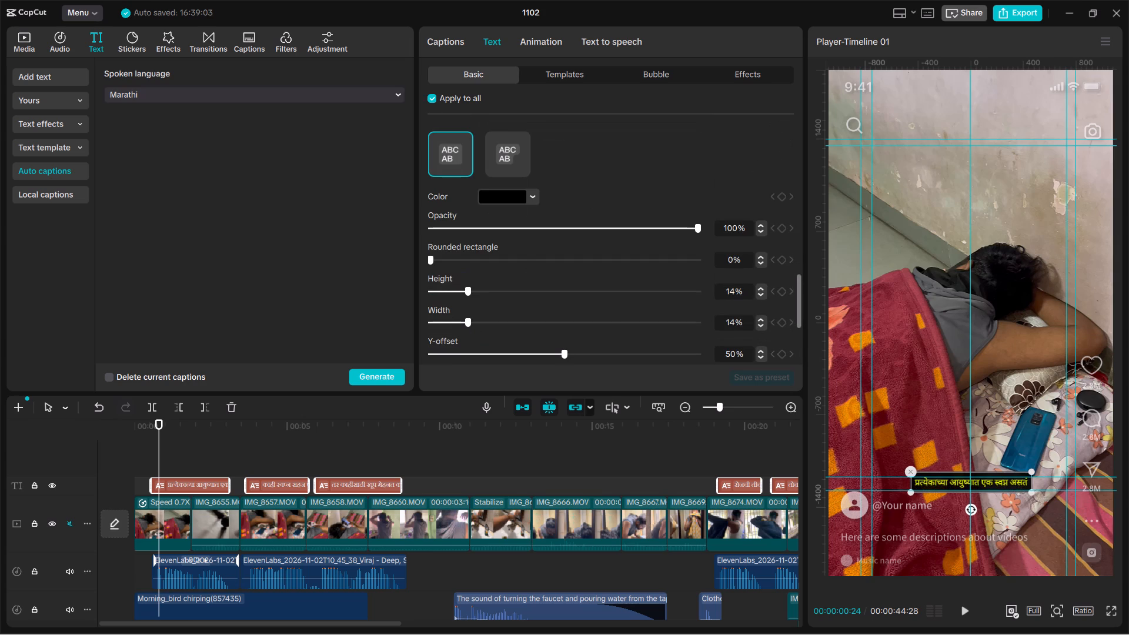
drag(689, 229, 526, 248)
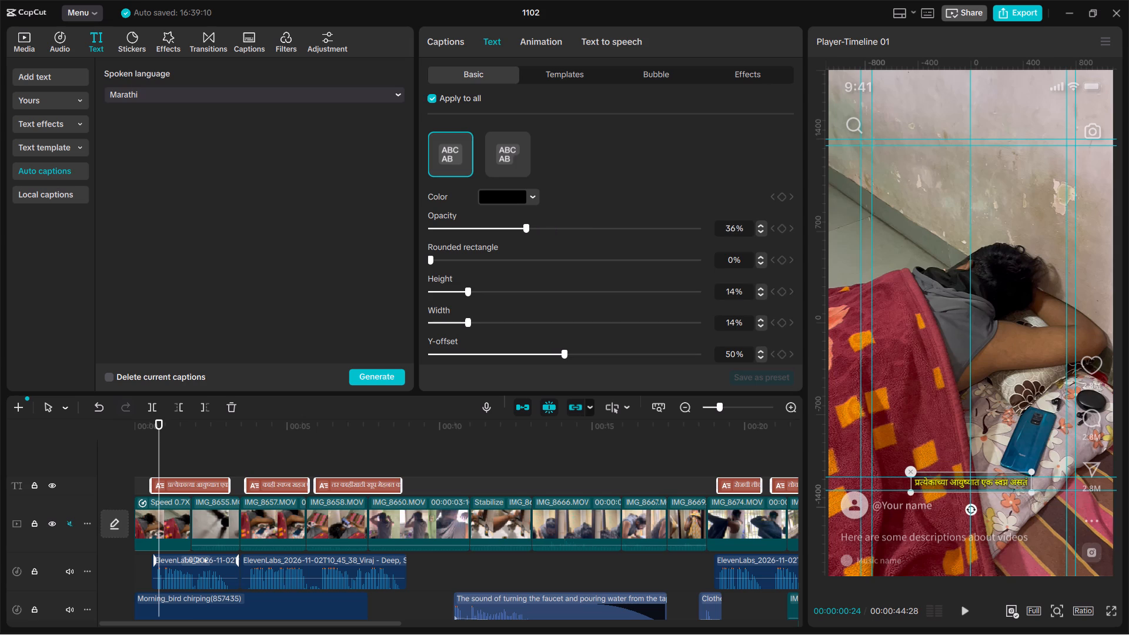
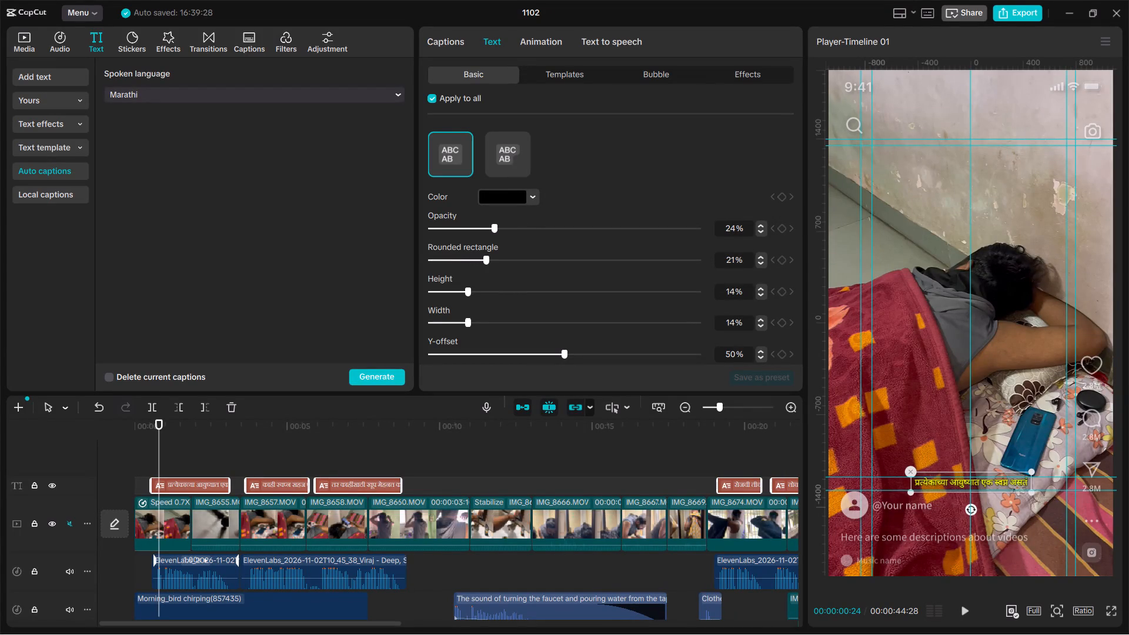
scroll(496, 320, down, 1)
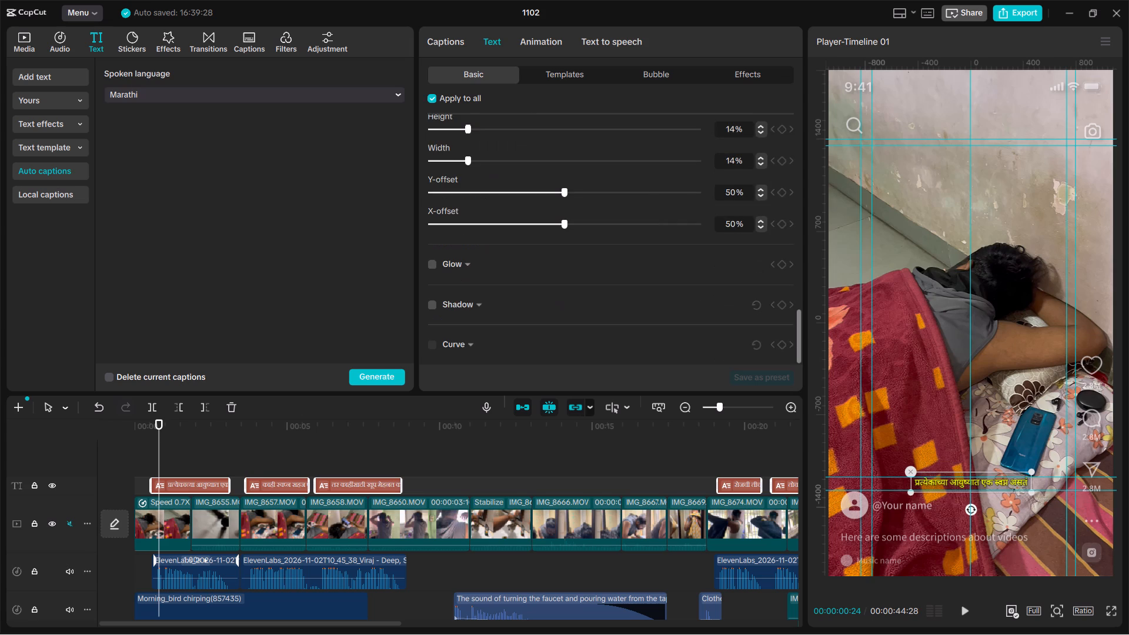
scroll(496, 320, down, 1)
Play the video from the very beginning in full screen to review the restyled captions.
drag(153, 426, 81, 436)
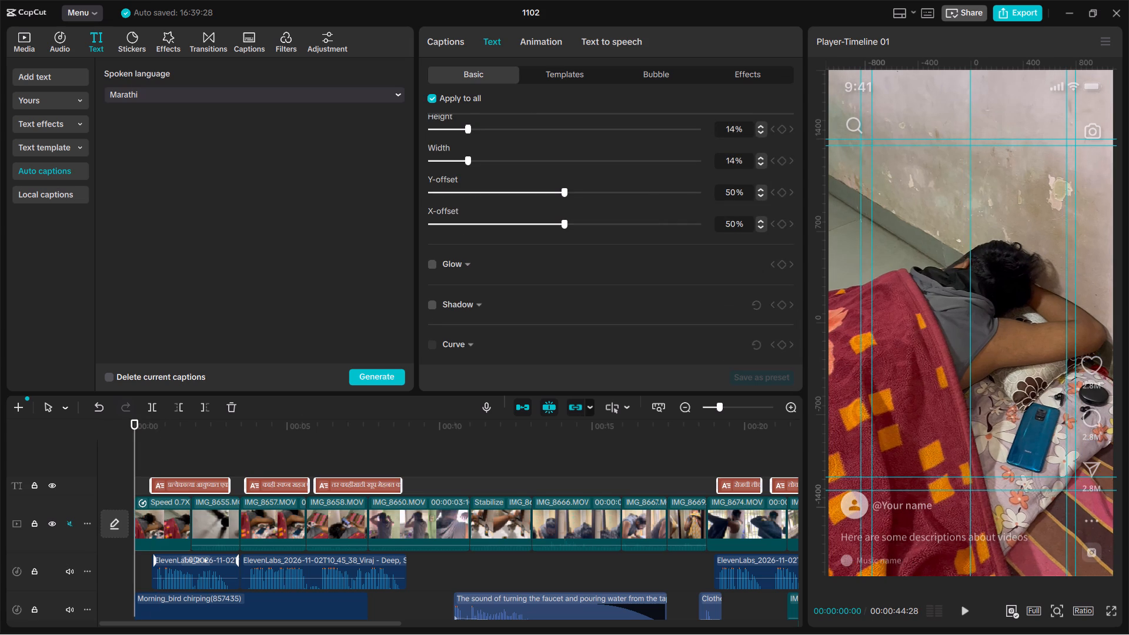
click(1110, 614)
key(space)
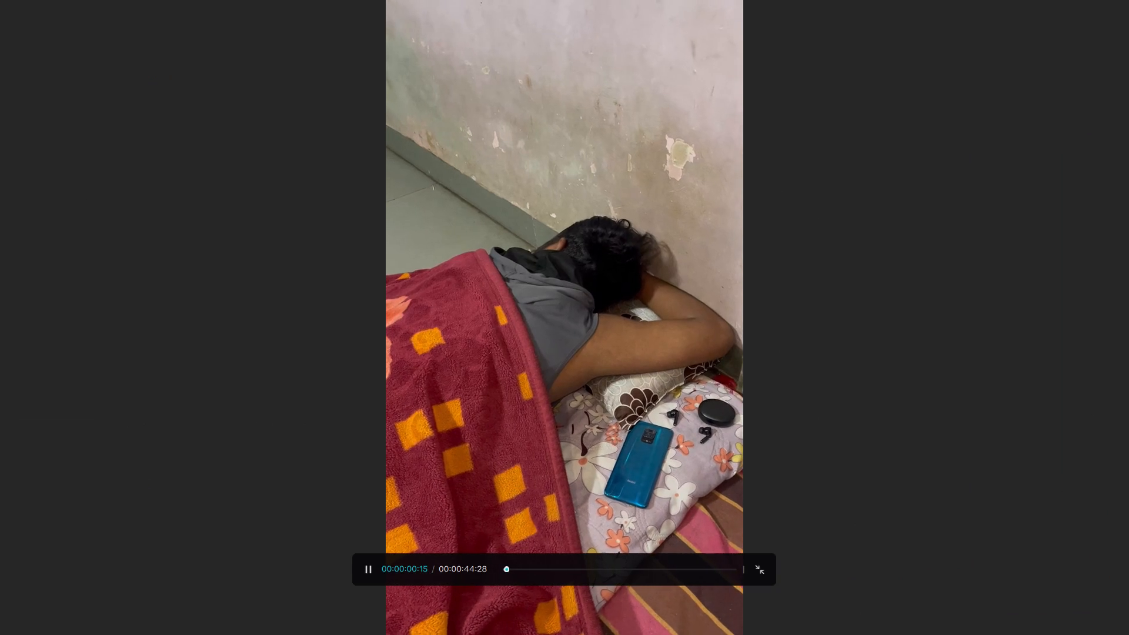
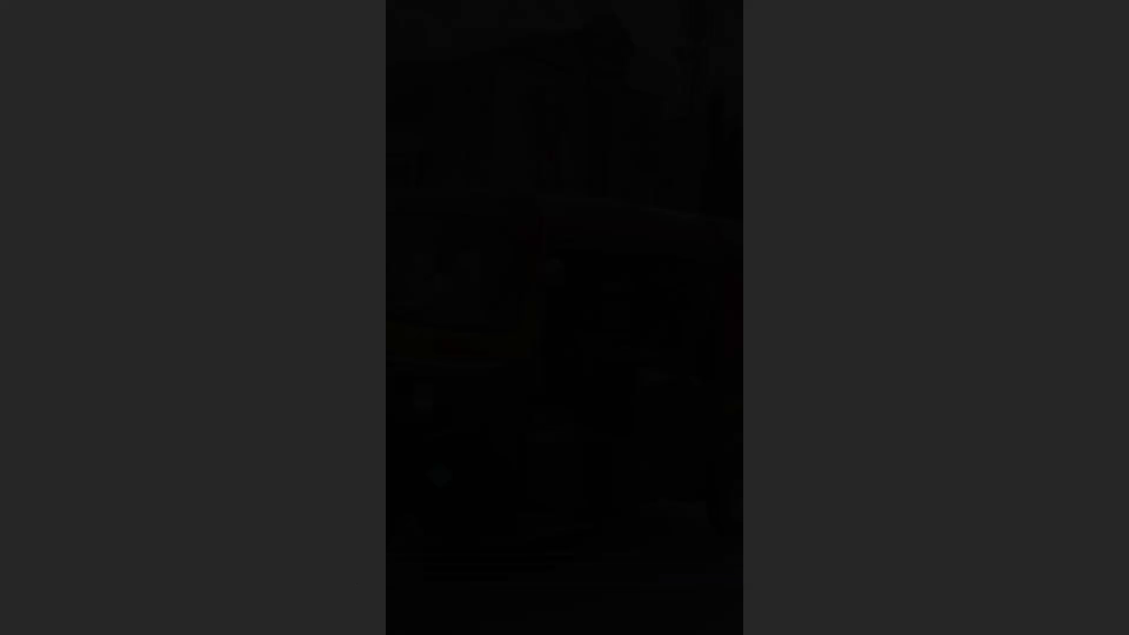
Replay the video from the very beginning to check the restyled captions over the footage.
drag(613, 429, 4, 451)
key(space)
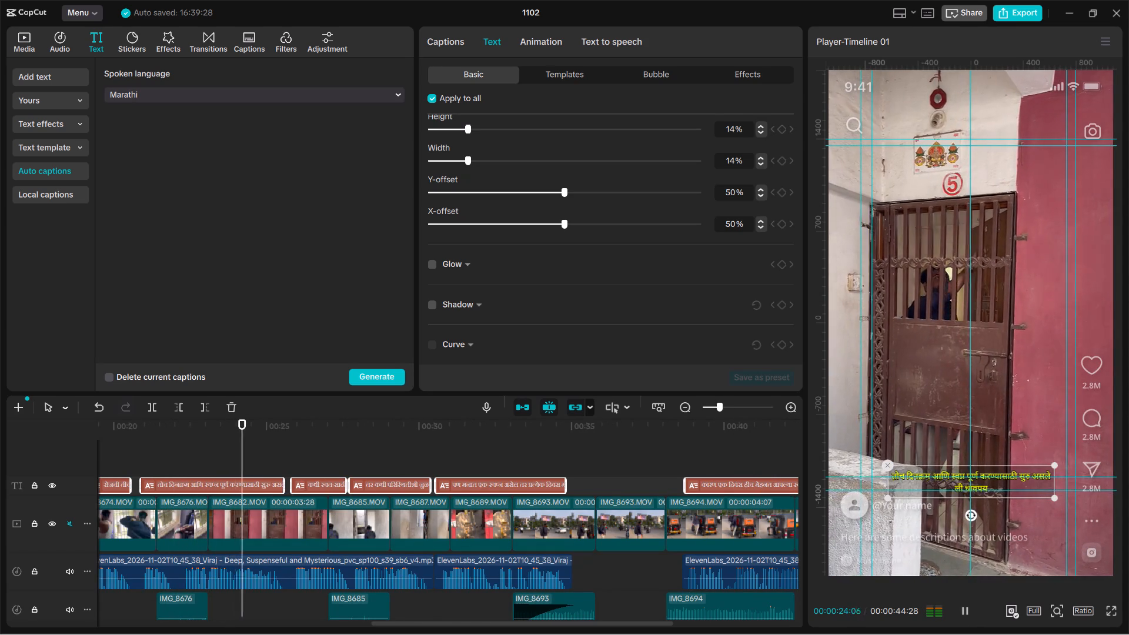
Add a custom adjustment layer at the very start of the timeline and extend it to about the end of the last video clip.
drag(212, 430, 0, 437)
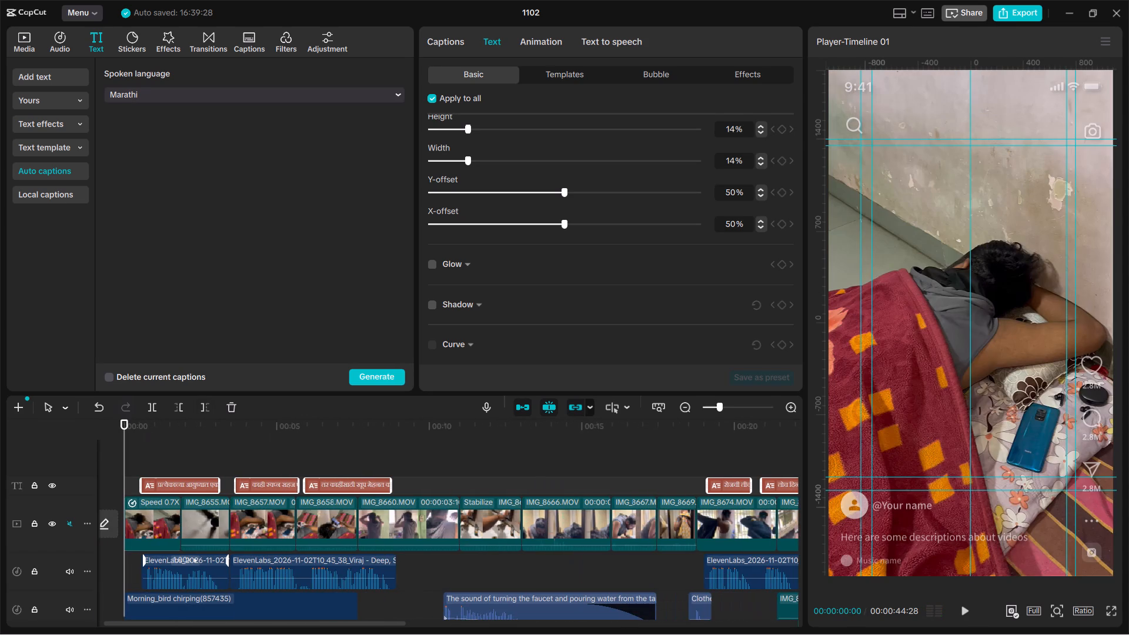
click(320, 36)
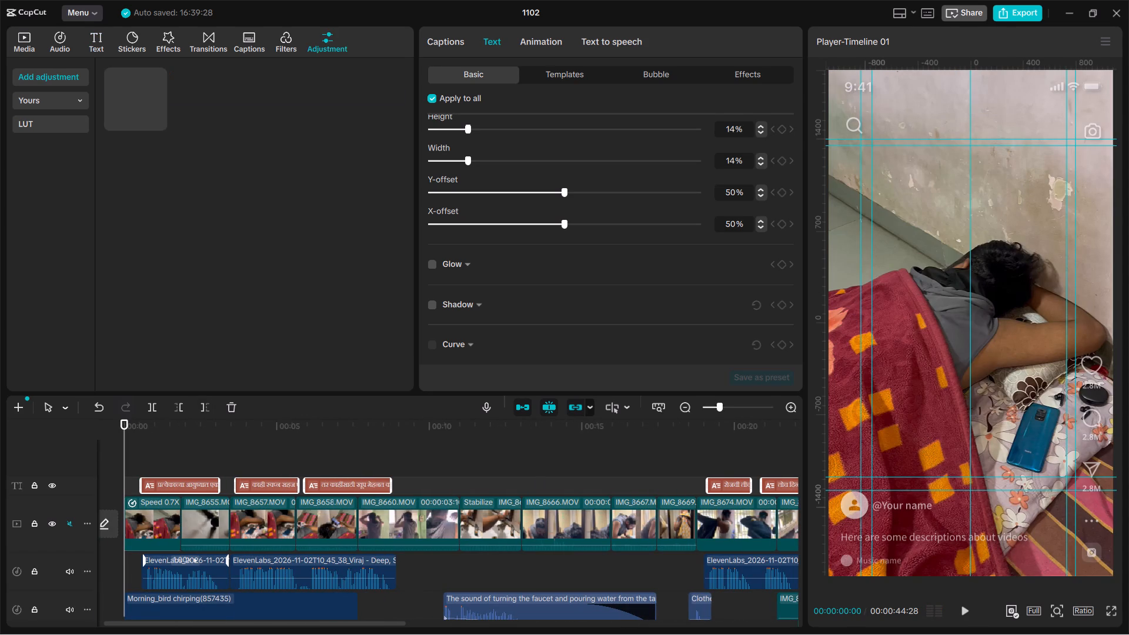
click(154, 128)
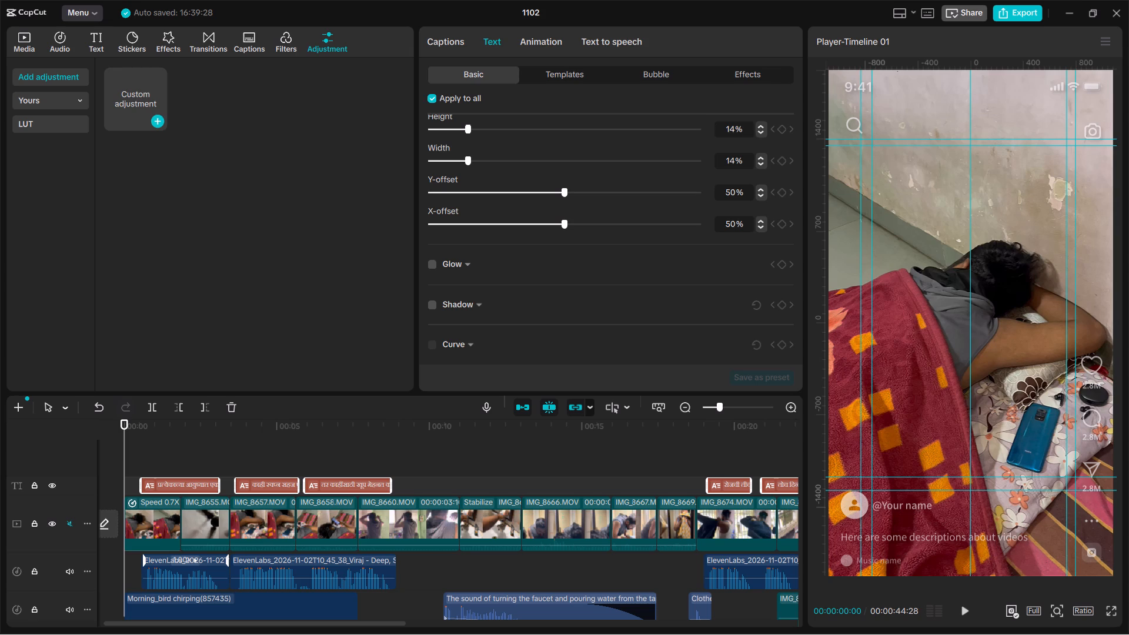
click(163, 118)
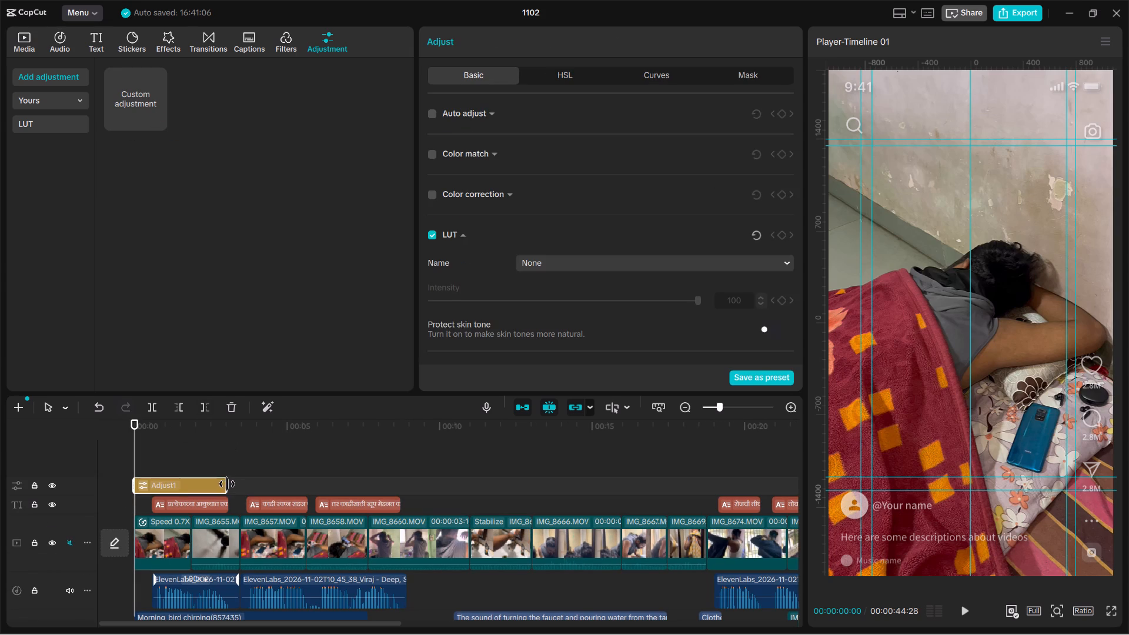
drag(229, 487, 767, 466)
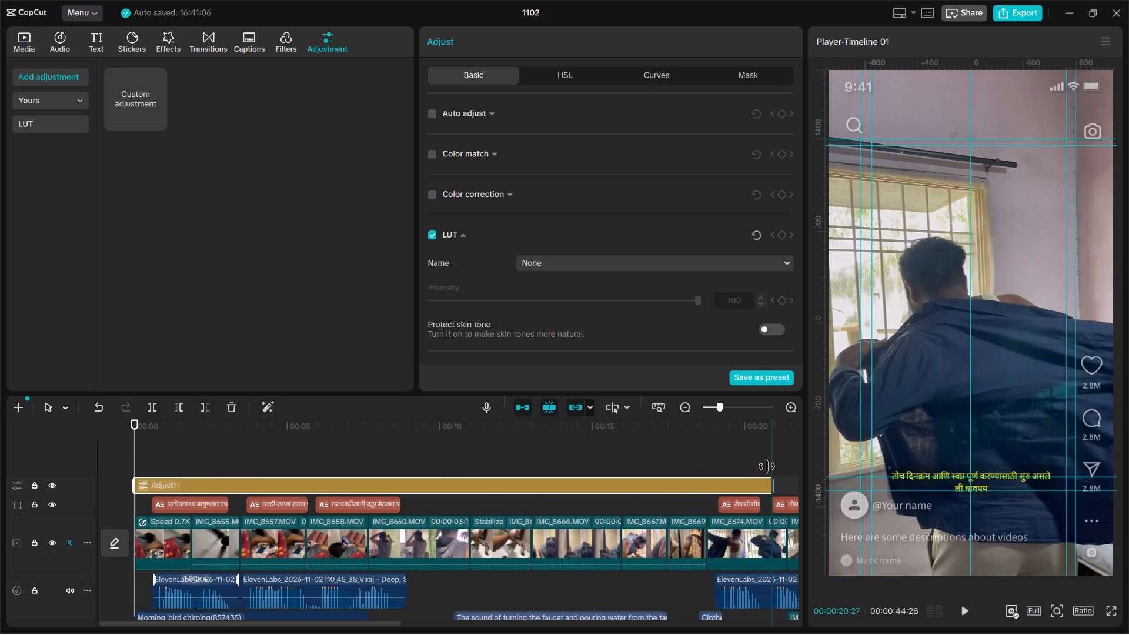
drag(767, 466, 835, 446)
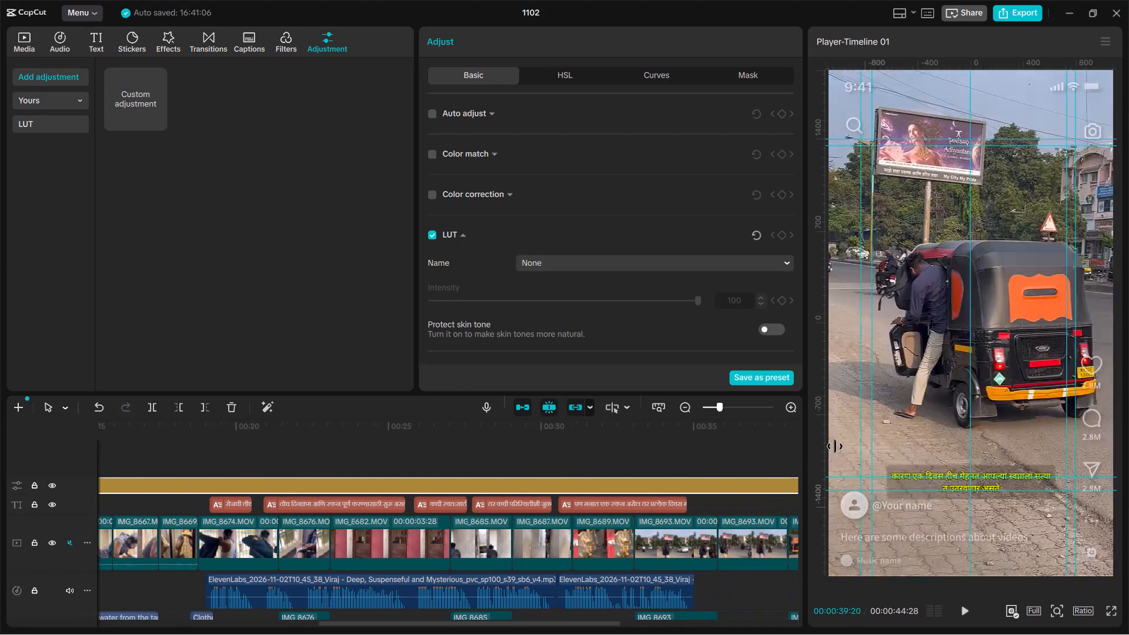
drag(835, 446, 650, 469)
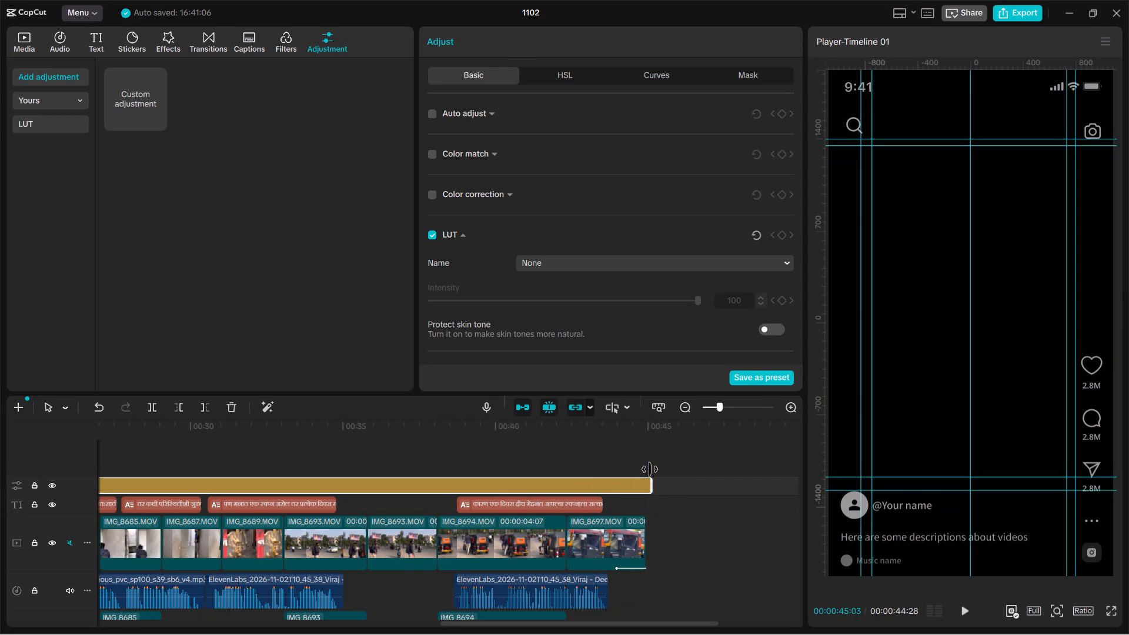
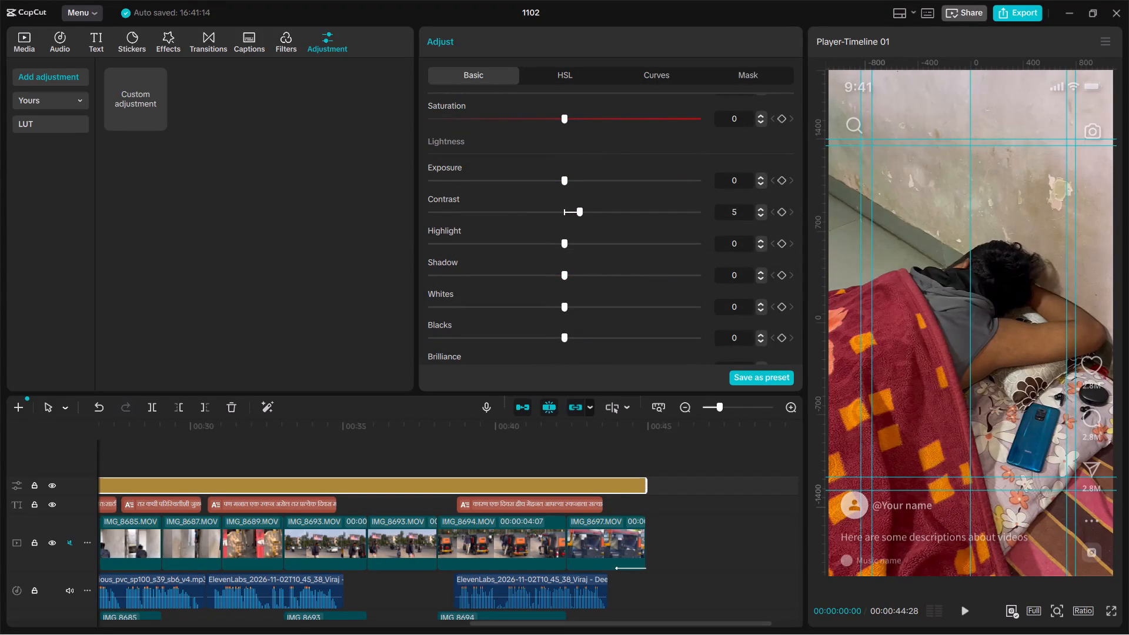
Set the adjustment layer's contrast to 4, sharpen to 9 and clarity to 6.
drag(577, 213, 572, 219)
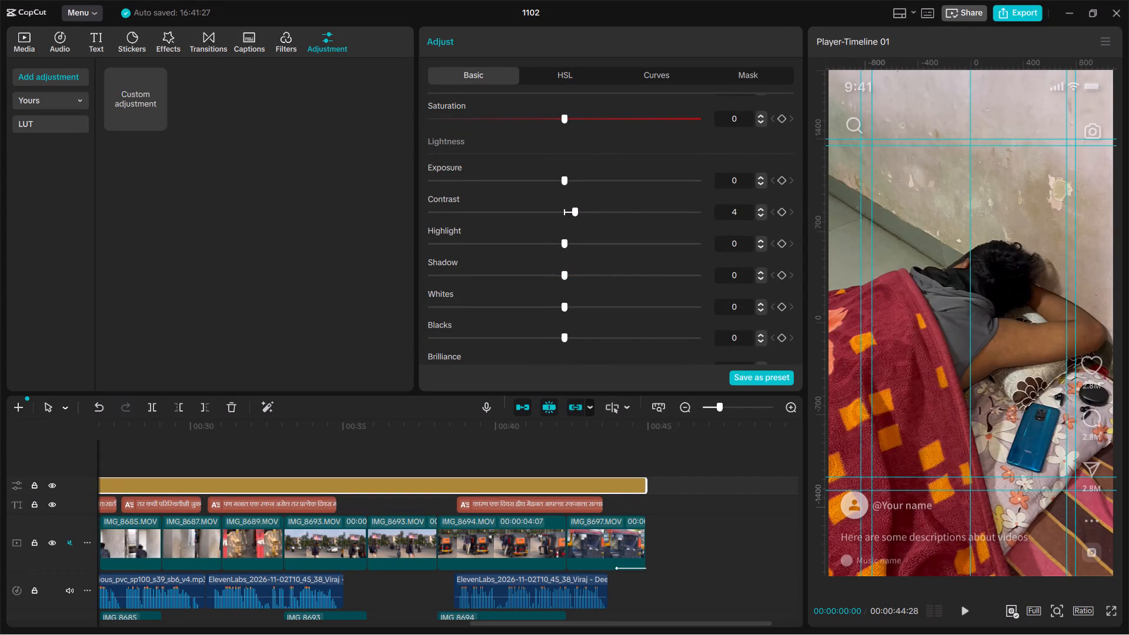
scroll(566, 312, down, 1)
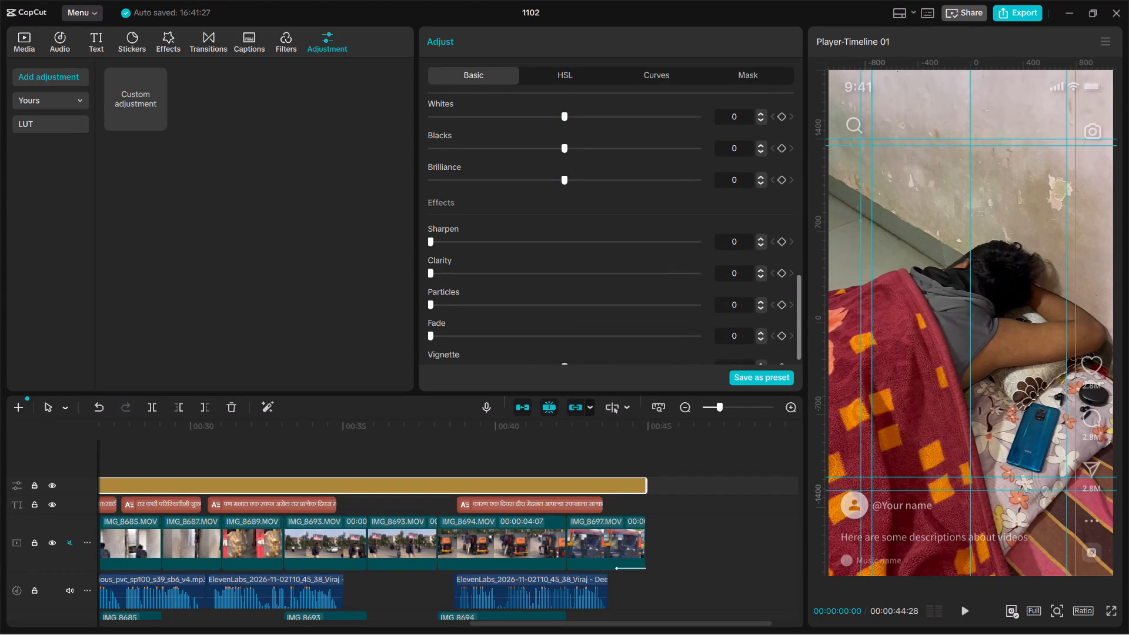
scroll(566, 312, down, 1)
drag(435, 229, 456, 234)
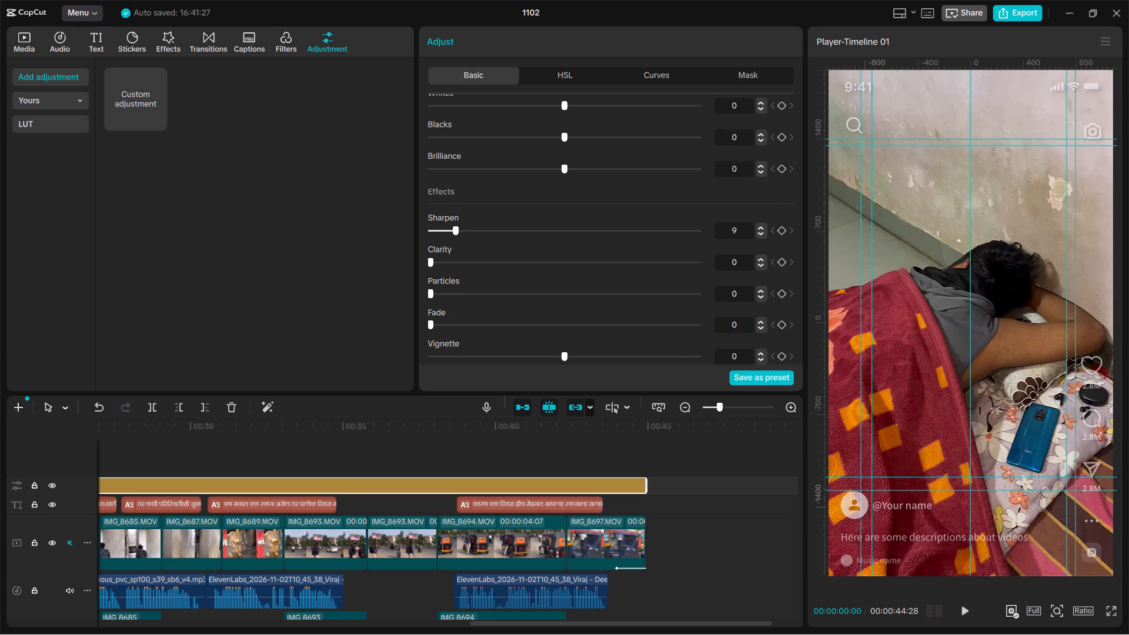
drag(456, 234, 456, 235)
drag(432, 262, 443, 265)
drag(443, 265, 445, 262)
Set the adjustment layer's saturation to 6 and its temperature to -4.
scroll(521, 209, up, 2)
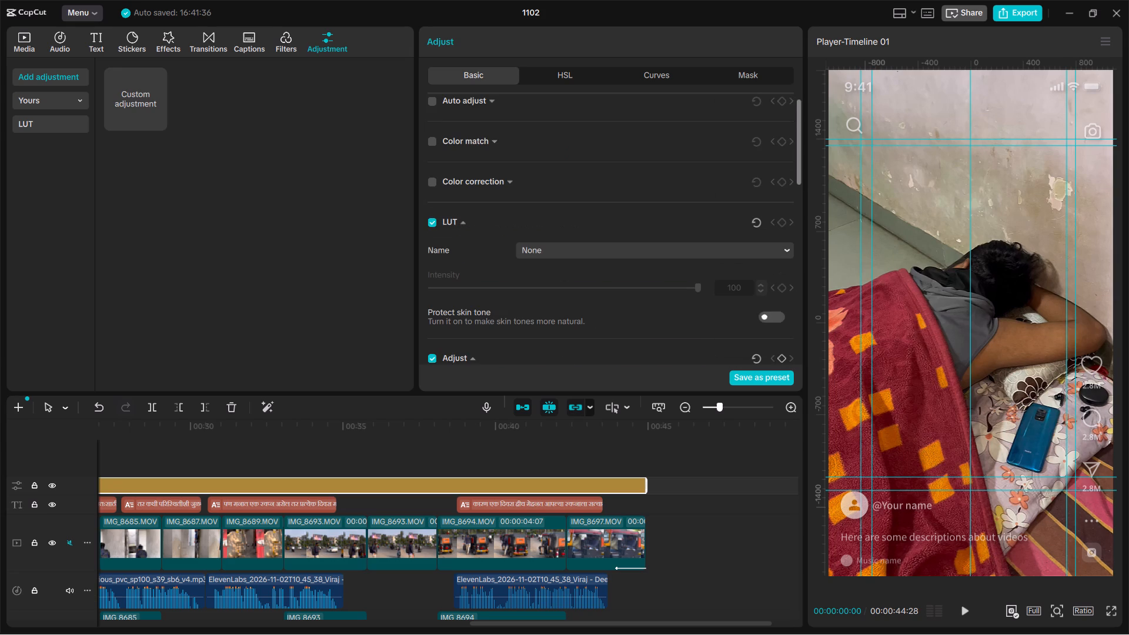
scroll(560, 164, down, 1)
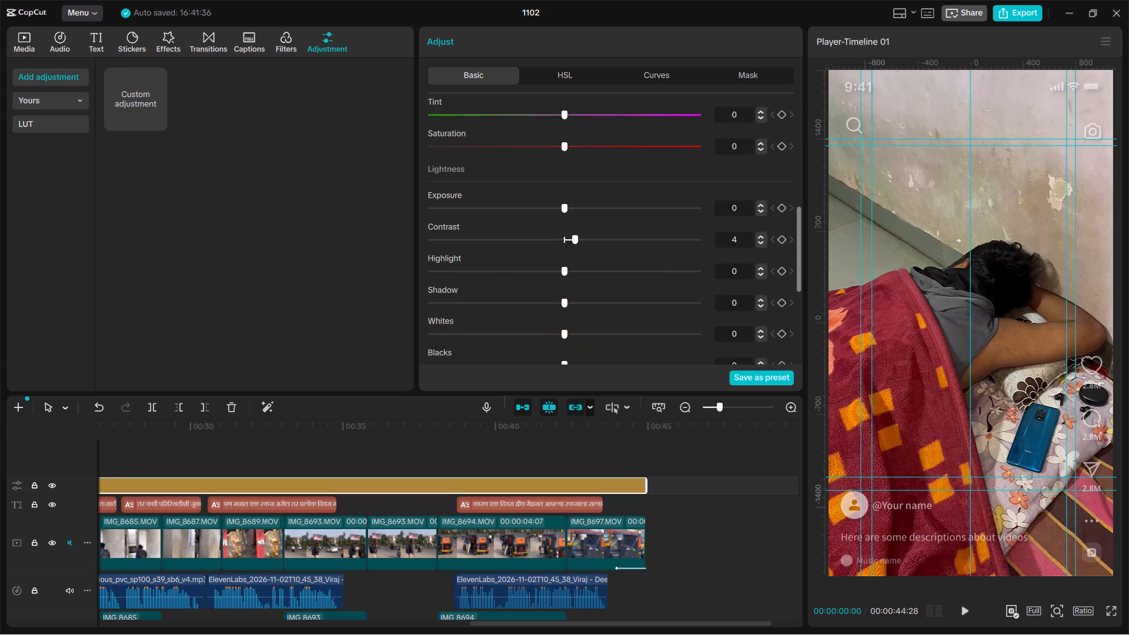
scroll(560, 164, down, 1)
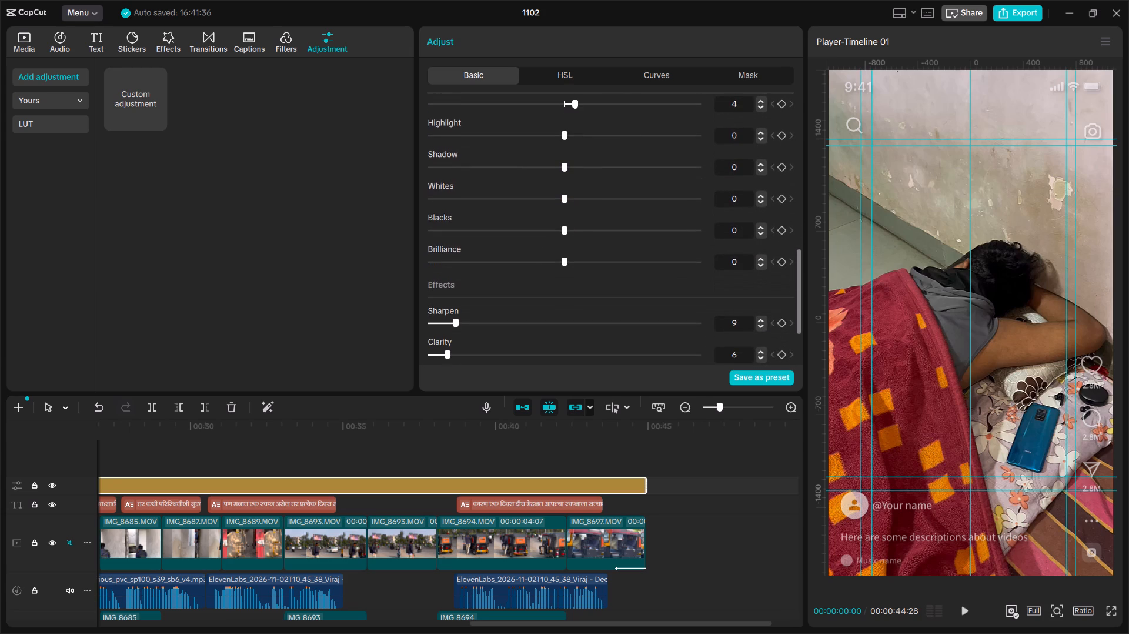
scroll(529, 262, up, 1)
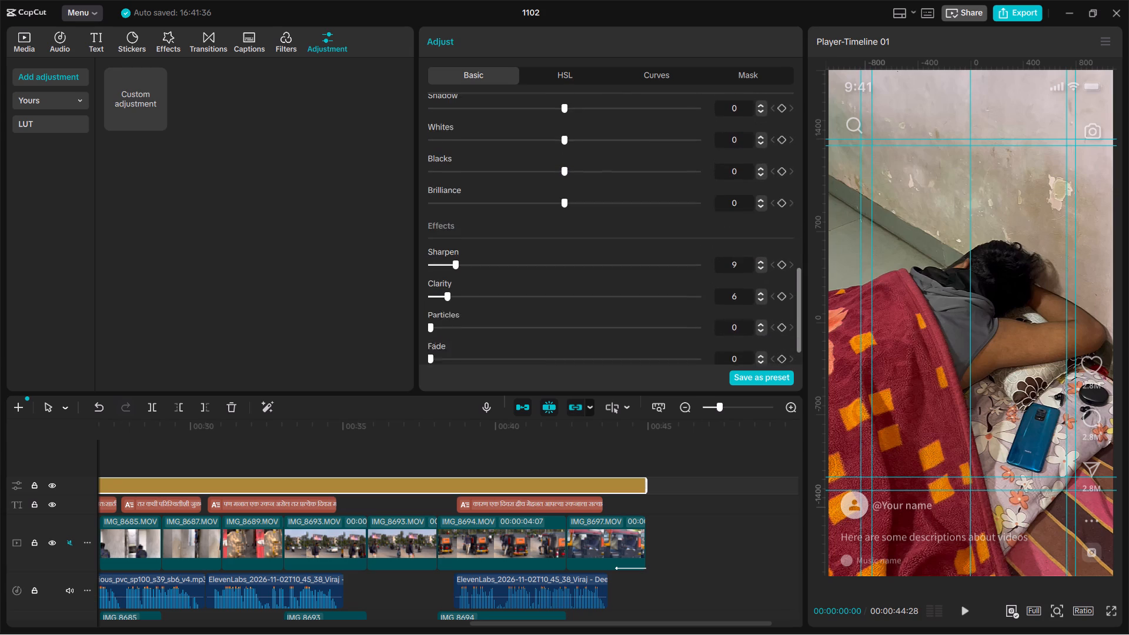
scroll(529, 262, up, 1)
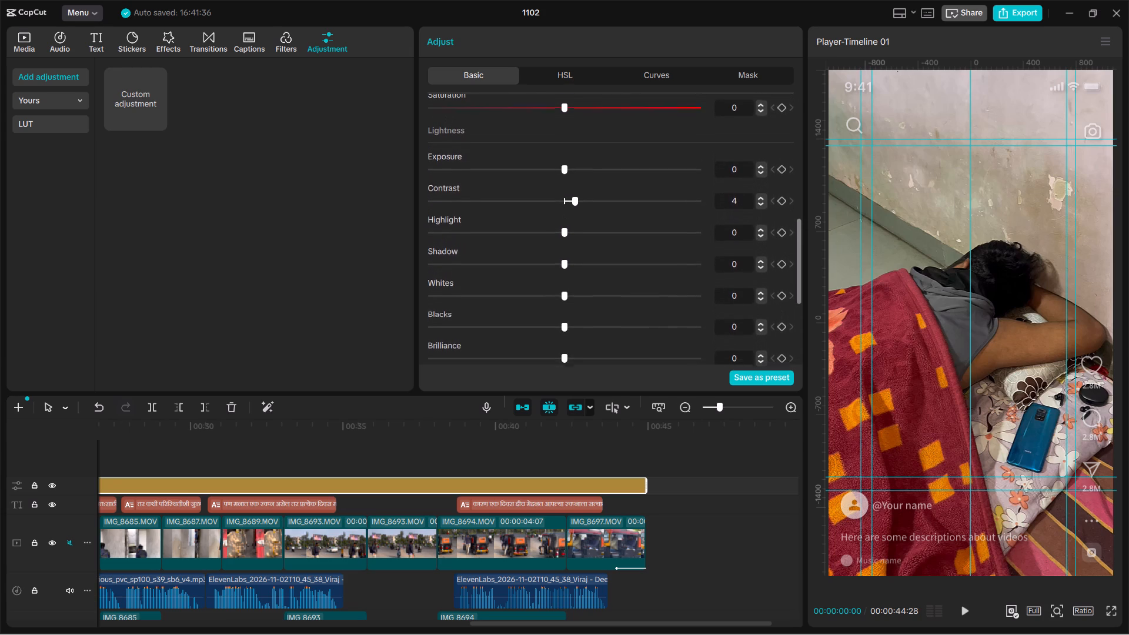
scroll(529, 262, up, 1)
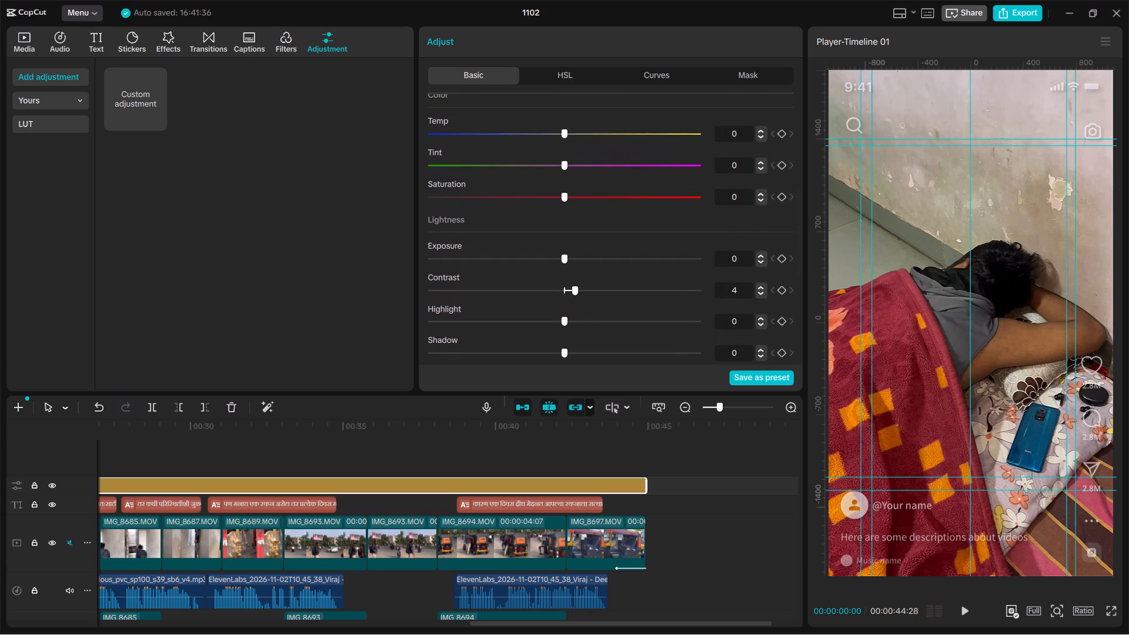
drag(563, 197, 545, 200)
drag(545, 200, 587, 202)
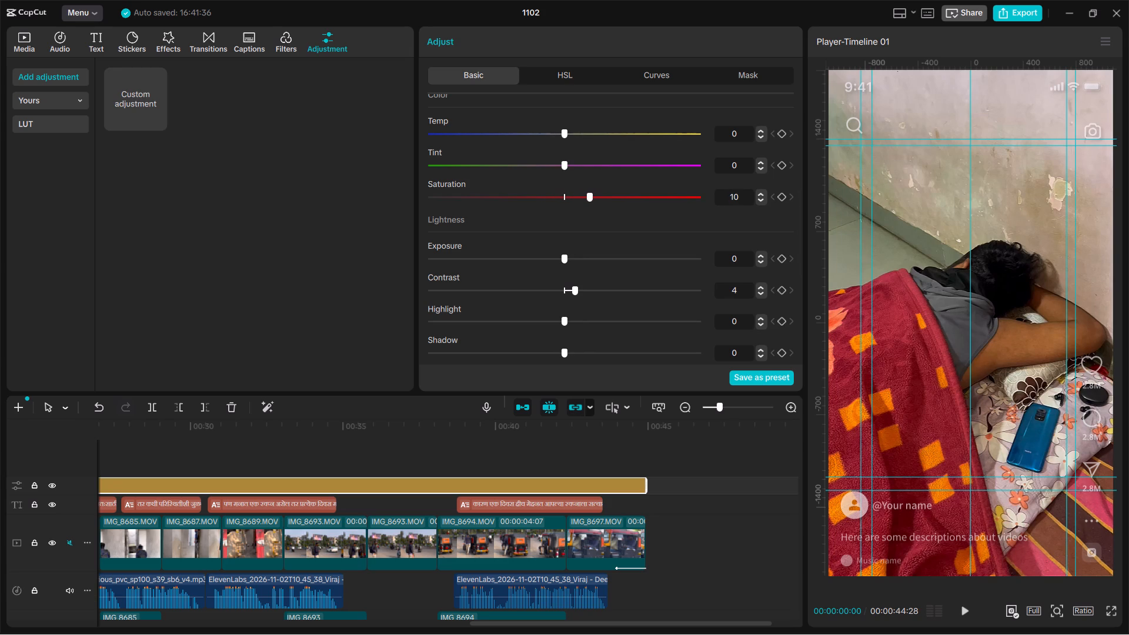
drag(587, 202, 577, 203)
drag(563, 132, 552, 133)
Play the video from the beginning and split the adjustment layer at 00:00:07:20, where IMG_8658 changes to IMG_8660.
drag(358, 422, 25, 459)
key(space)
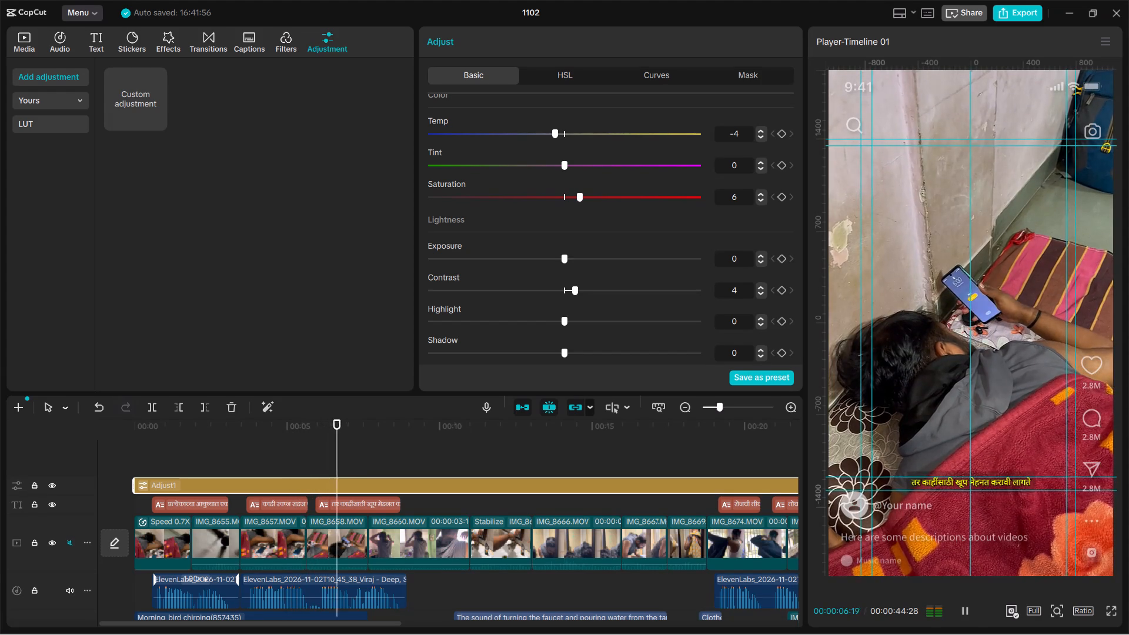
key(space)
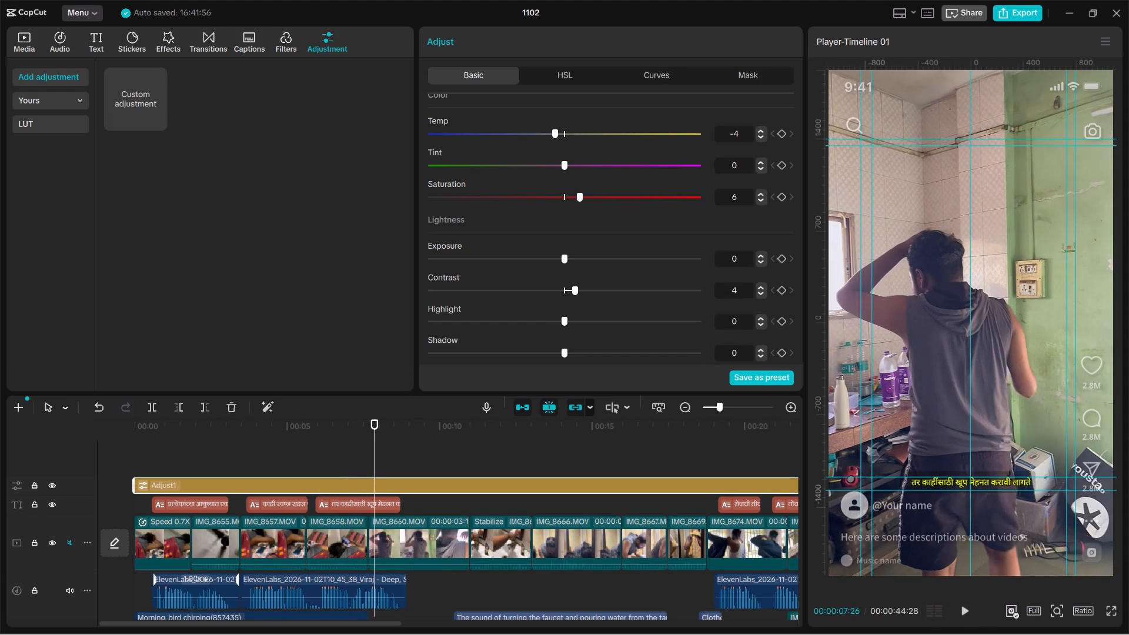
key(Left)
key(Left)
key(Left)
key(Left)
key(Left)
key(Left)
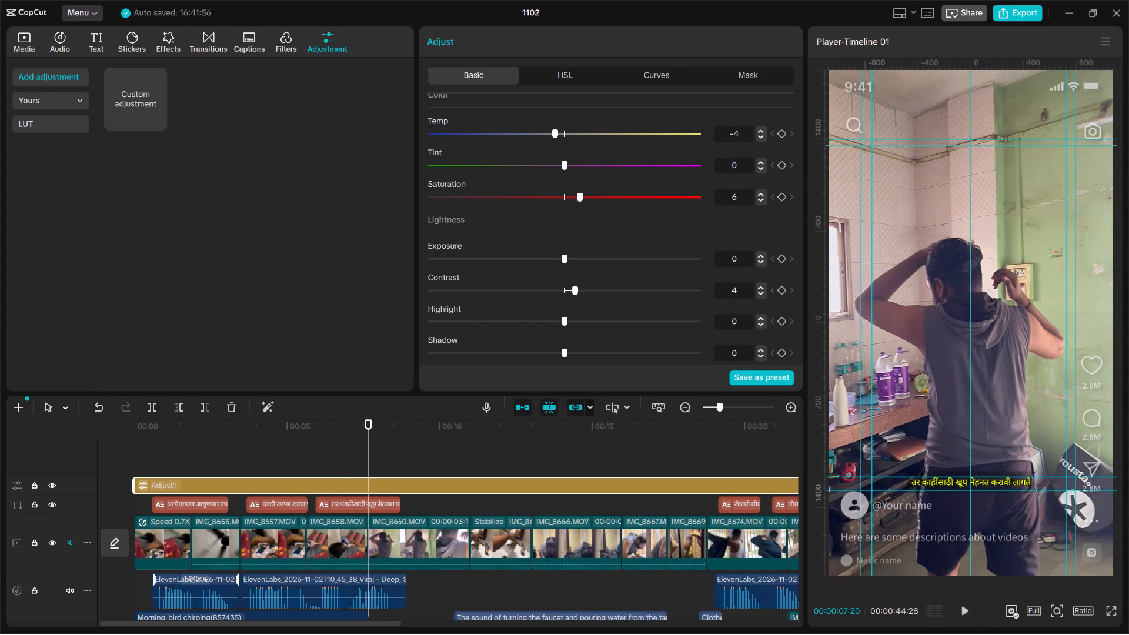
key(ctrl+b)
Play the graded footage onward from the split, and again from about 16 seconds to about 31 seconds.
key(space)
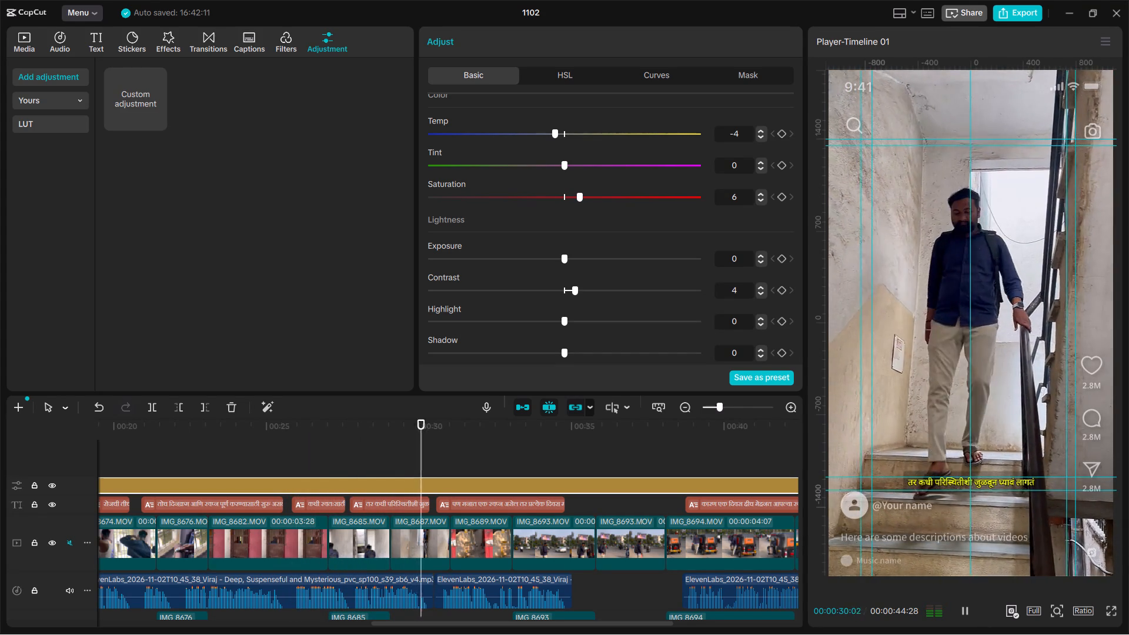
drag(359, 430, 101, 433)
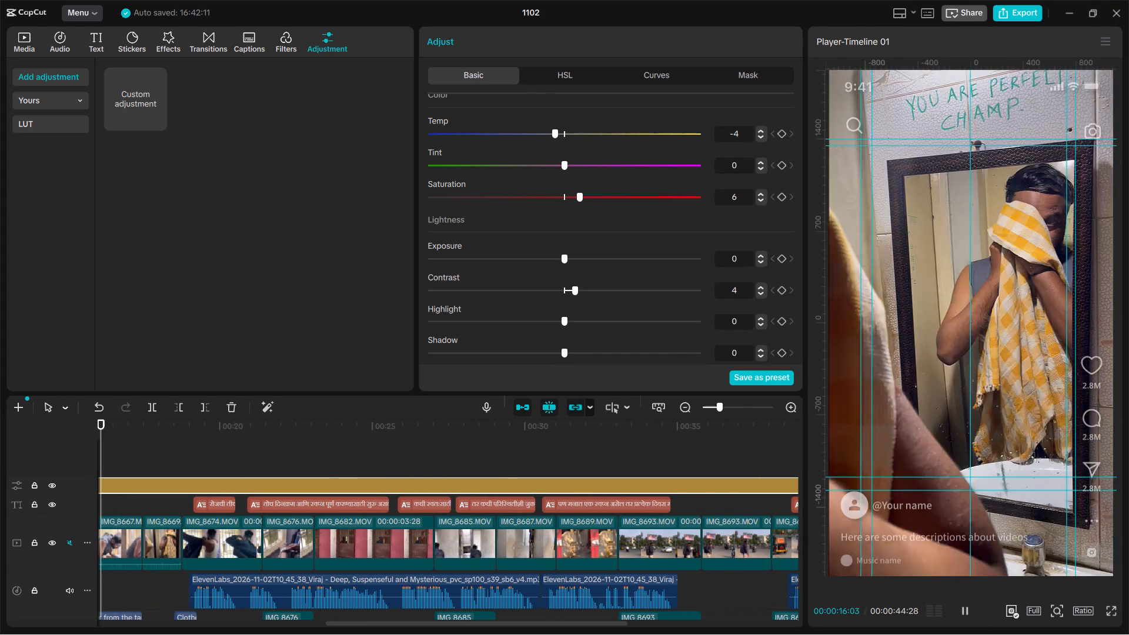
key(space)
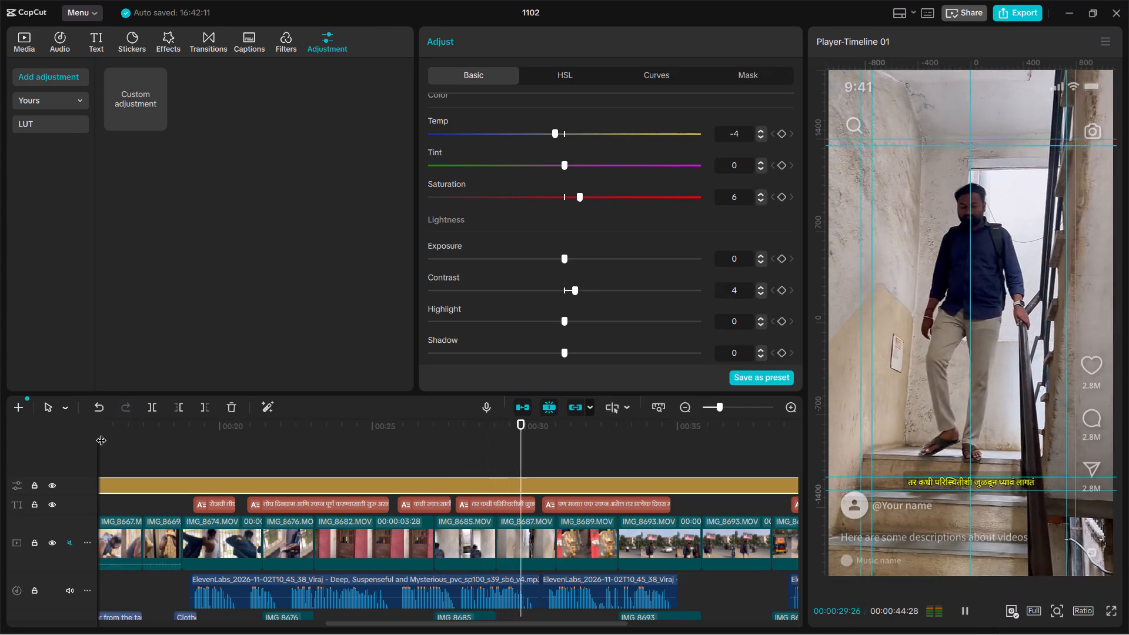
key(space)
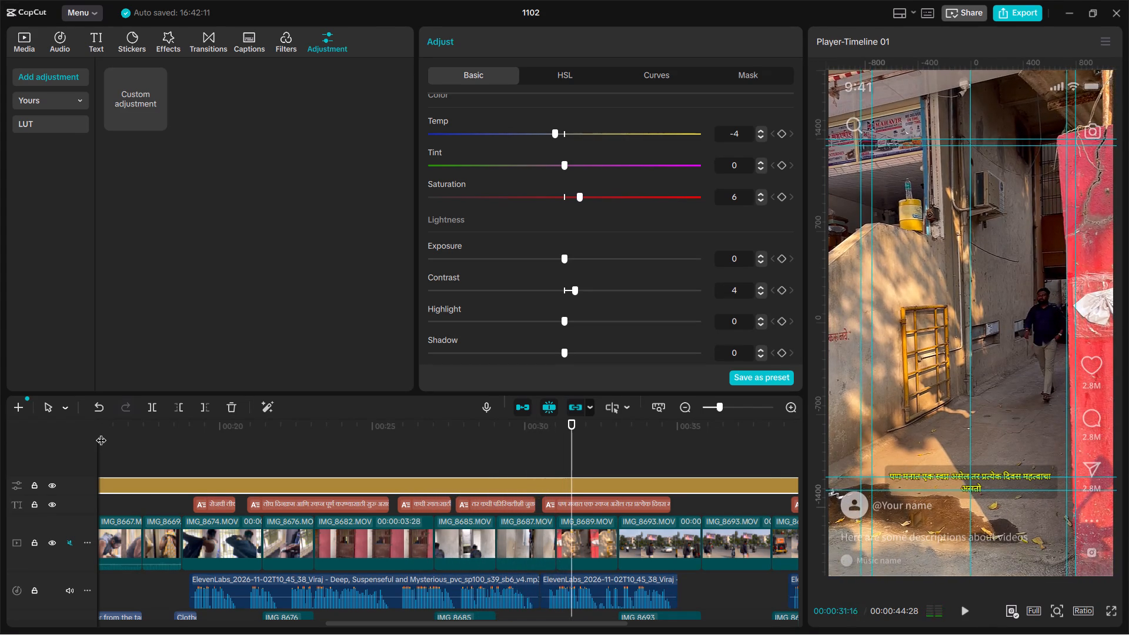
Split the voiceover audio clip at 00:00:25:25, leaving the adjustment layer uncut at that point.
drag(382, 433, 396, 442)
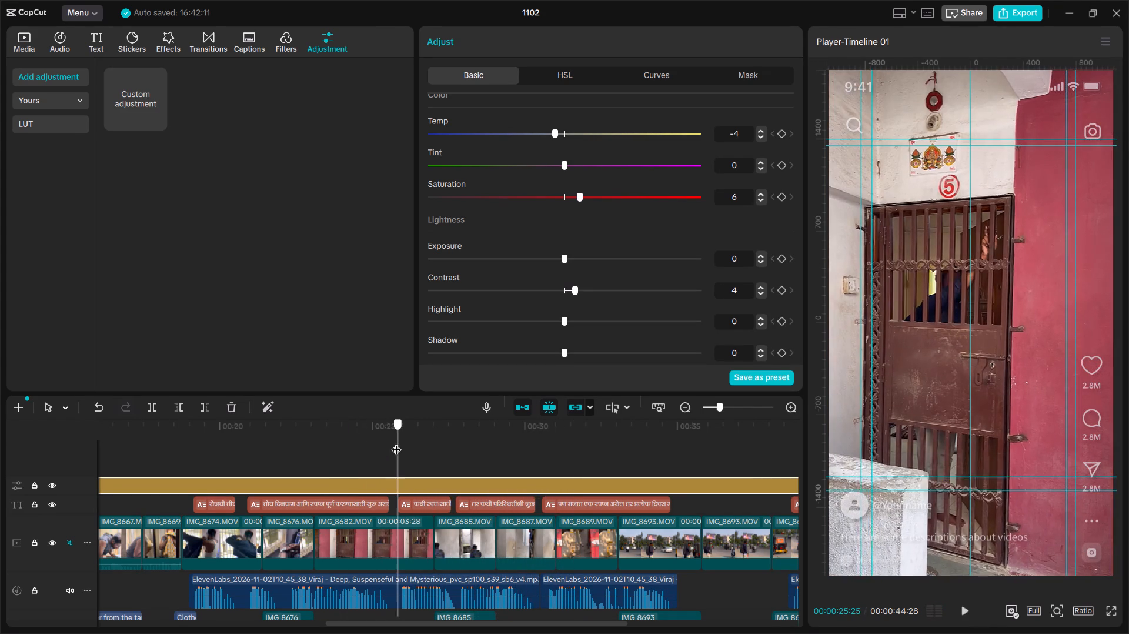
drag(396, 442, 399, 443)
scroll(398, 557, down, 1)
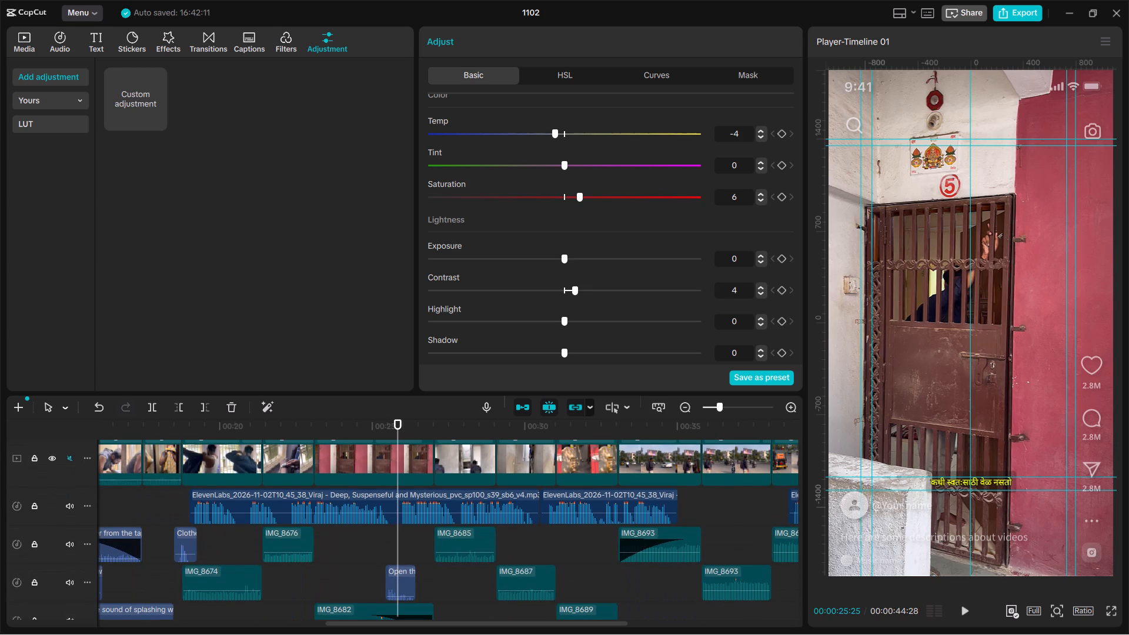
key(ctrl+b)
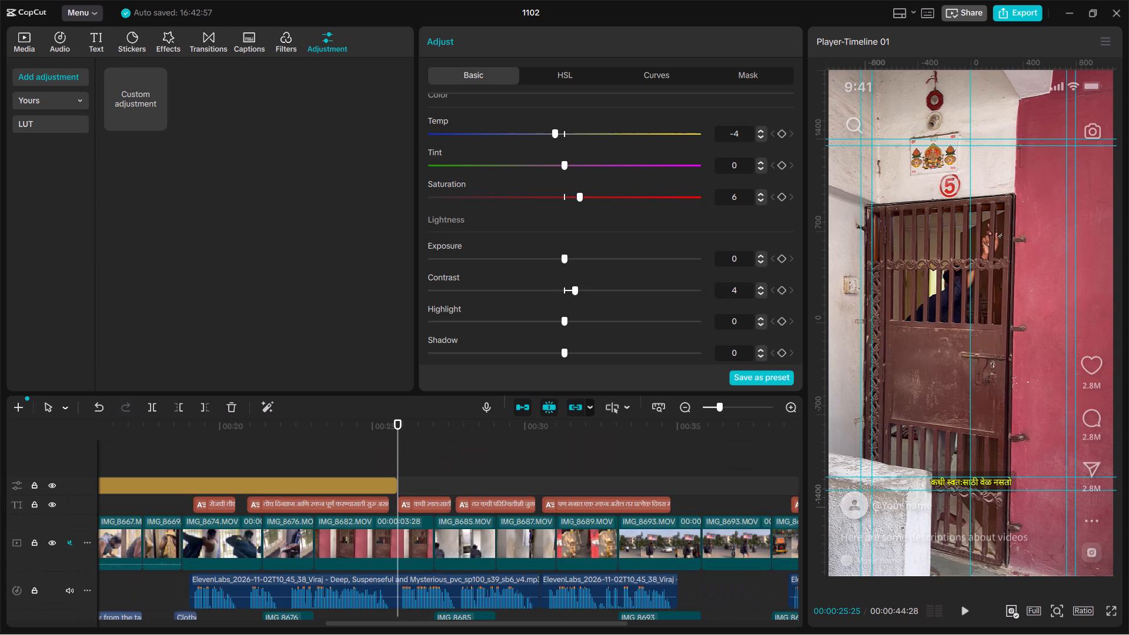
key(ctrl+z)
click(395, 587)
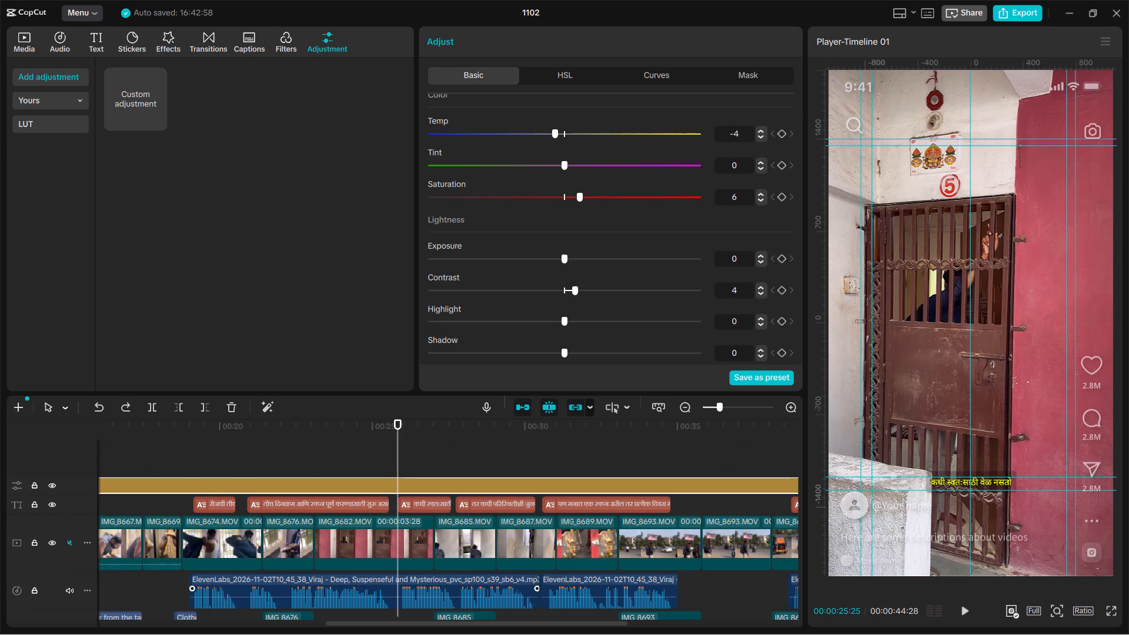
key(ctrl+b)
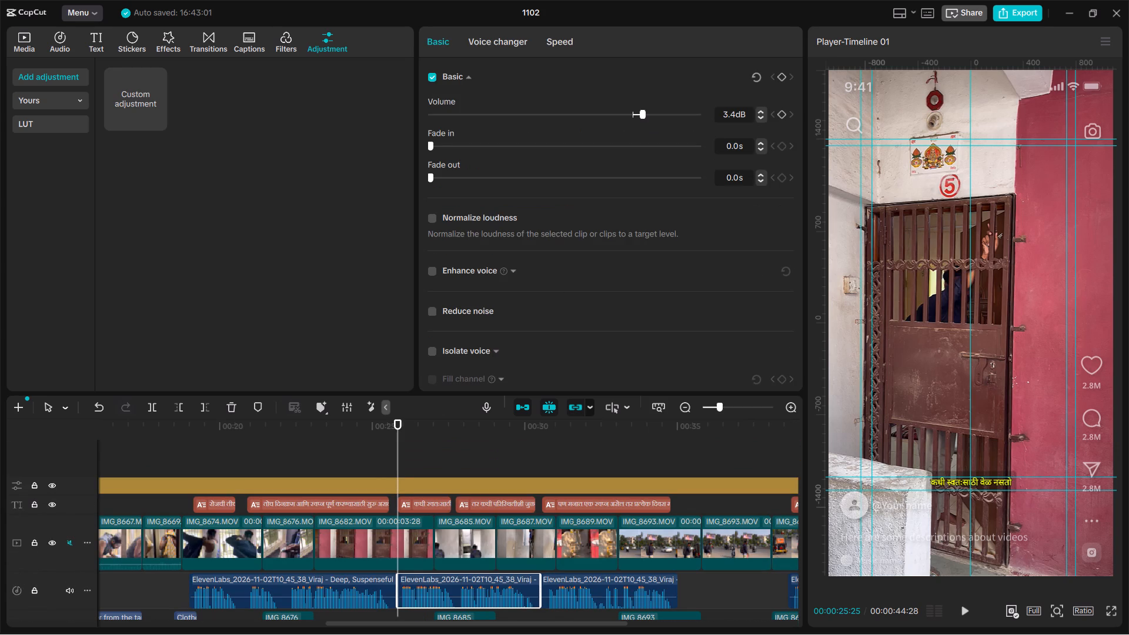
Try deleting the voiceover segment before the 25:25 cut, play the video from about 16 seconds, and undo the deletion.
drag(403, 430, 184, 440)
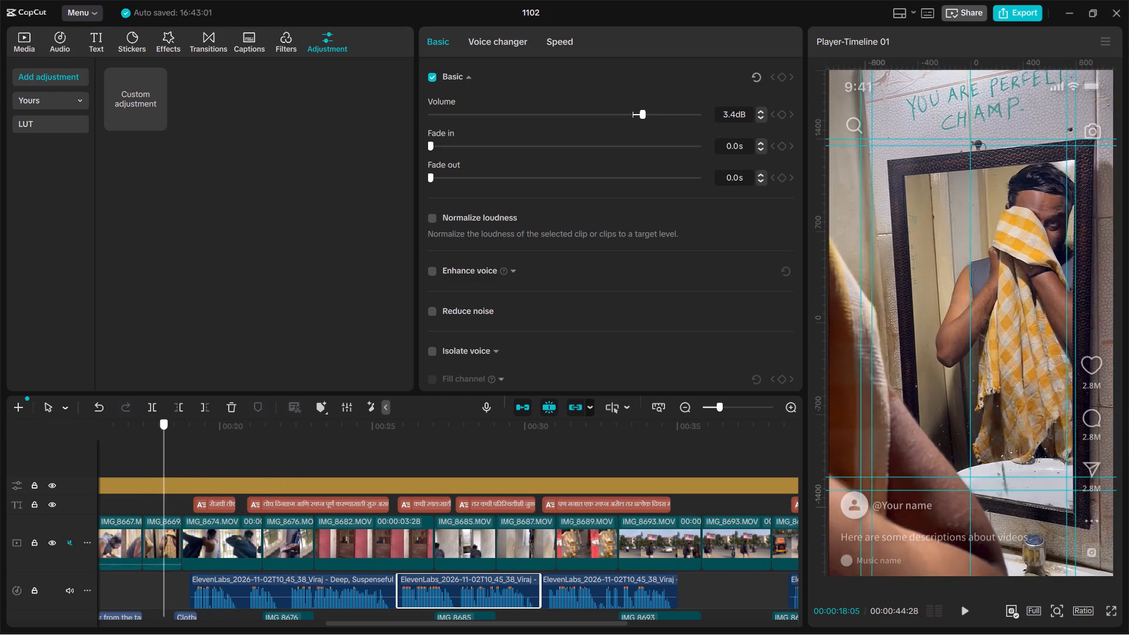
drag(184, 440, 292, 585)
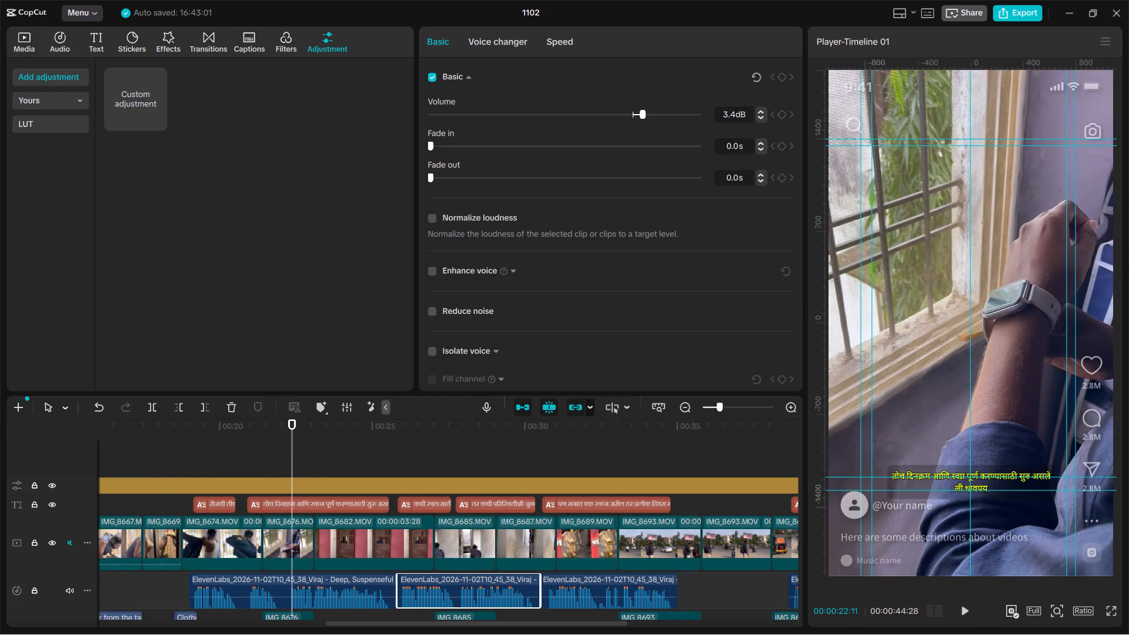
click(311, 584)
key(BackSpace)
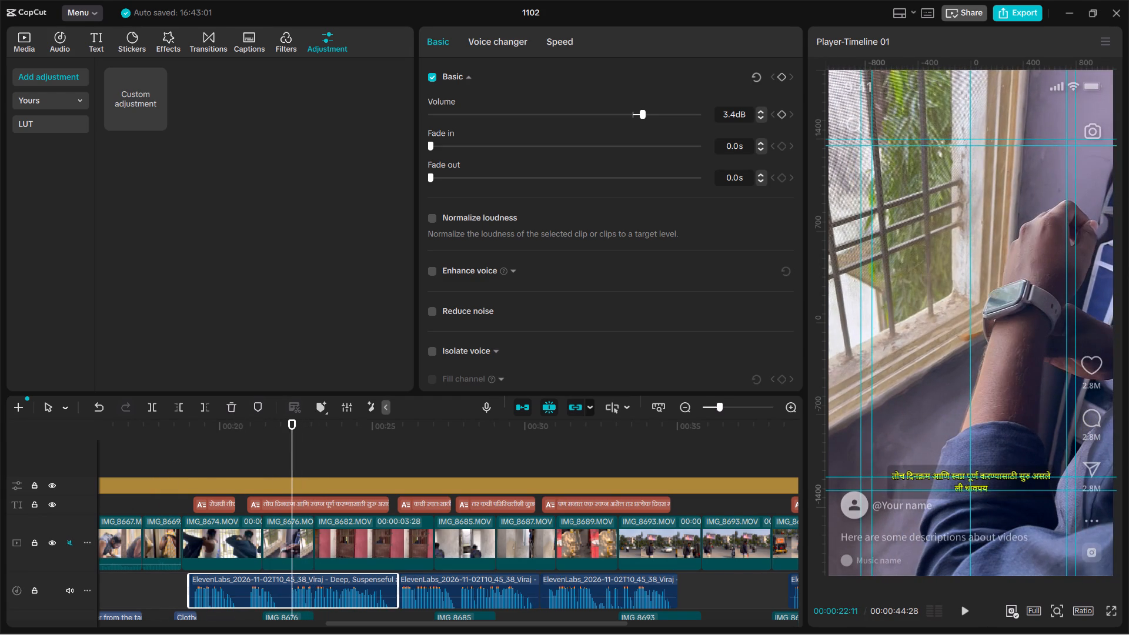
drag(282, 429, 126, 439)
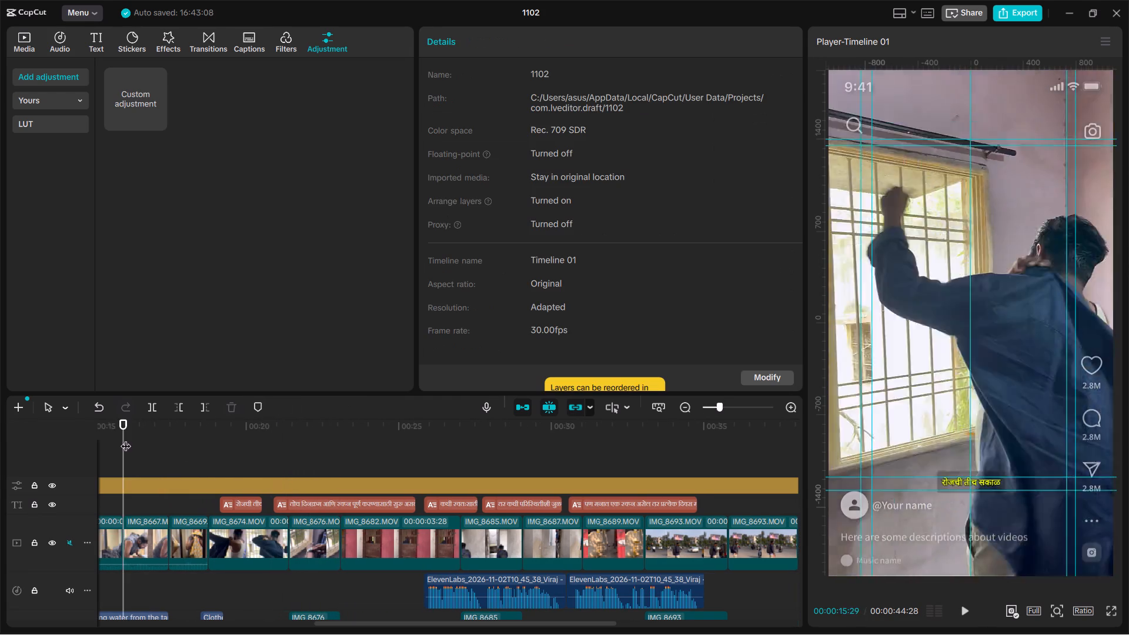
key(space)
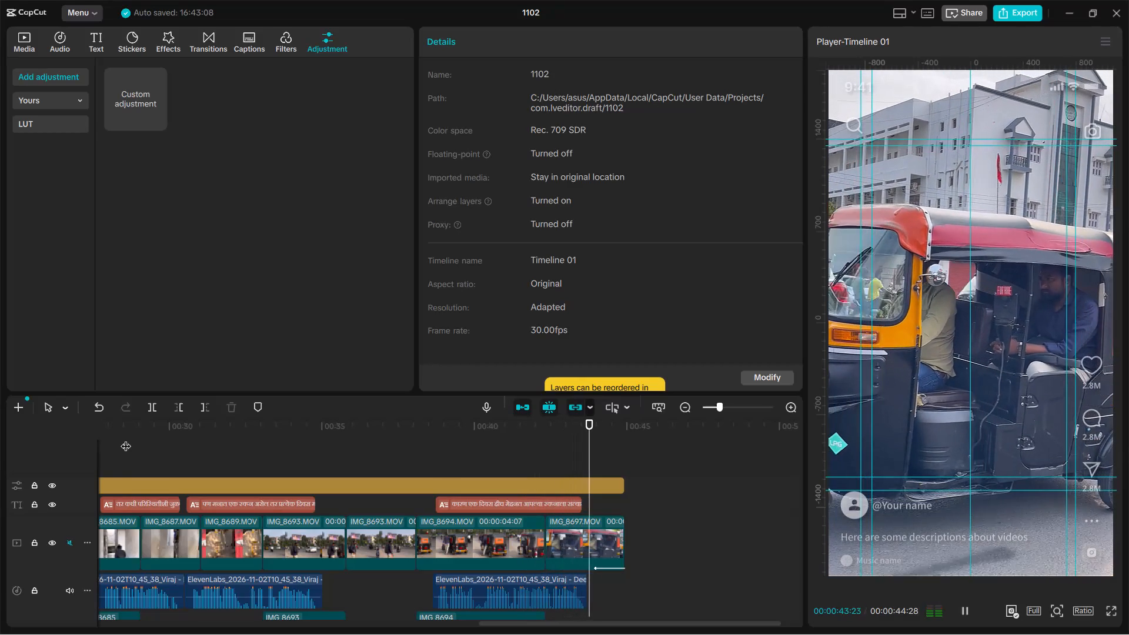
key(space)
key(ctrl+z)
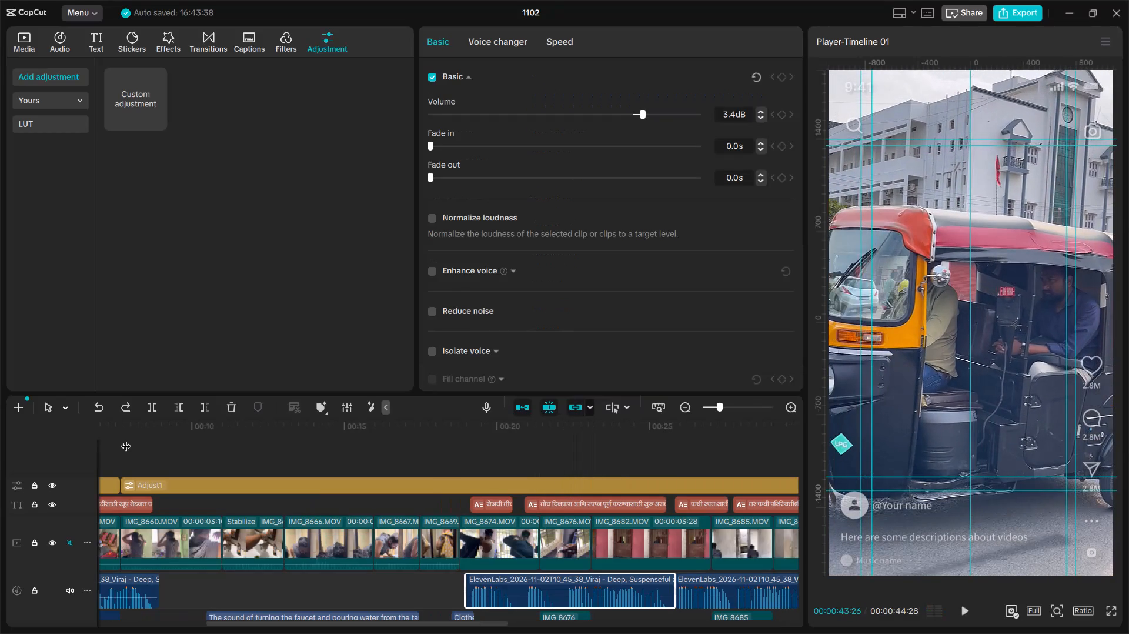
Replay the video with its voiceover from about 17 seconds to the end, and recheck the ending from about 41 seconds.
drag(476, 425, 426, 427)
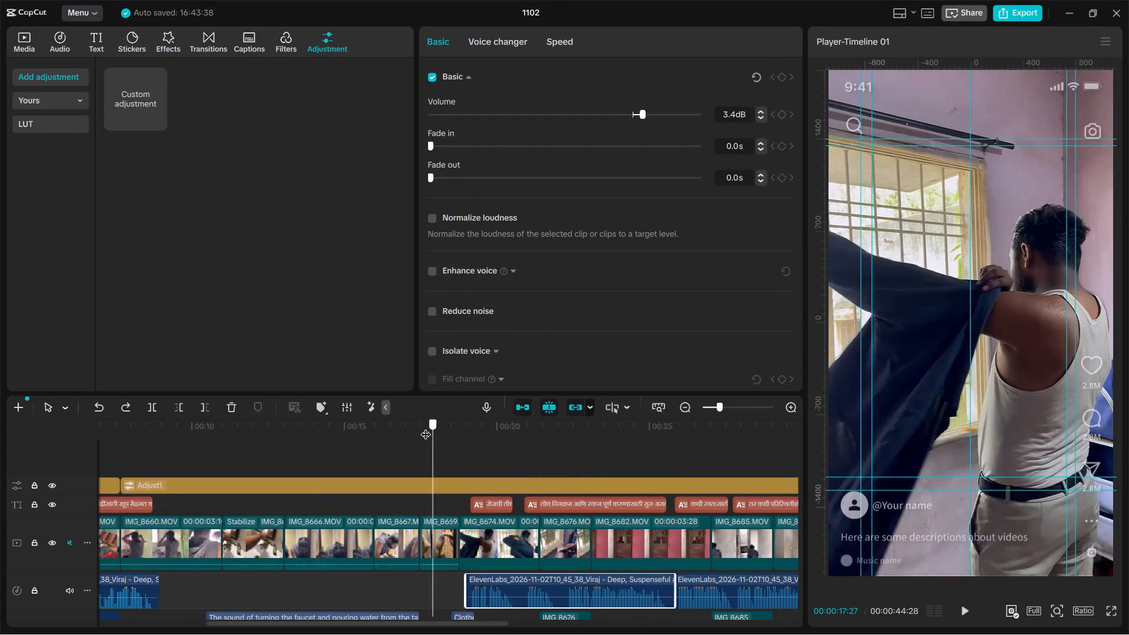
drag(426, 427, 421, 426)
key(space)
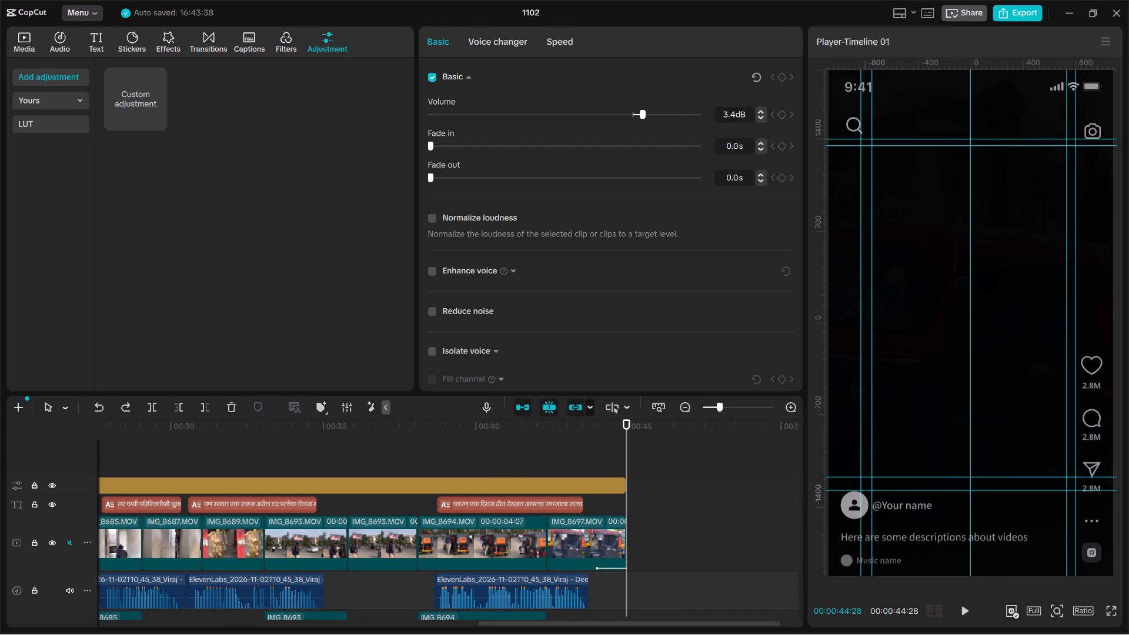
drag(552, 431, 505, 427)
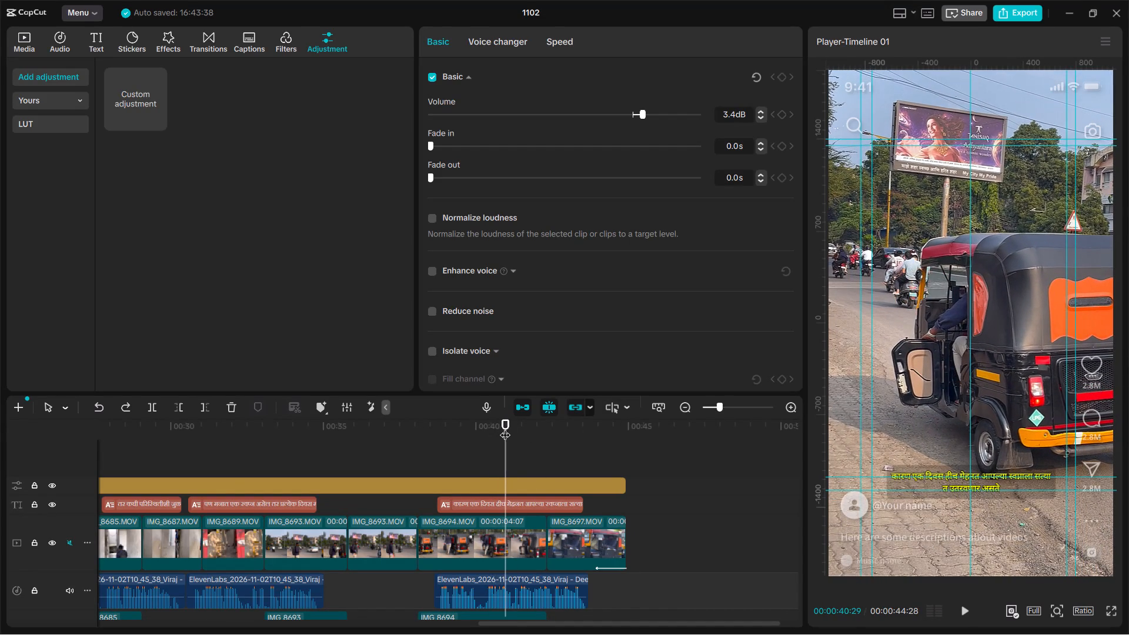
key(space)
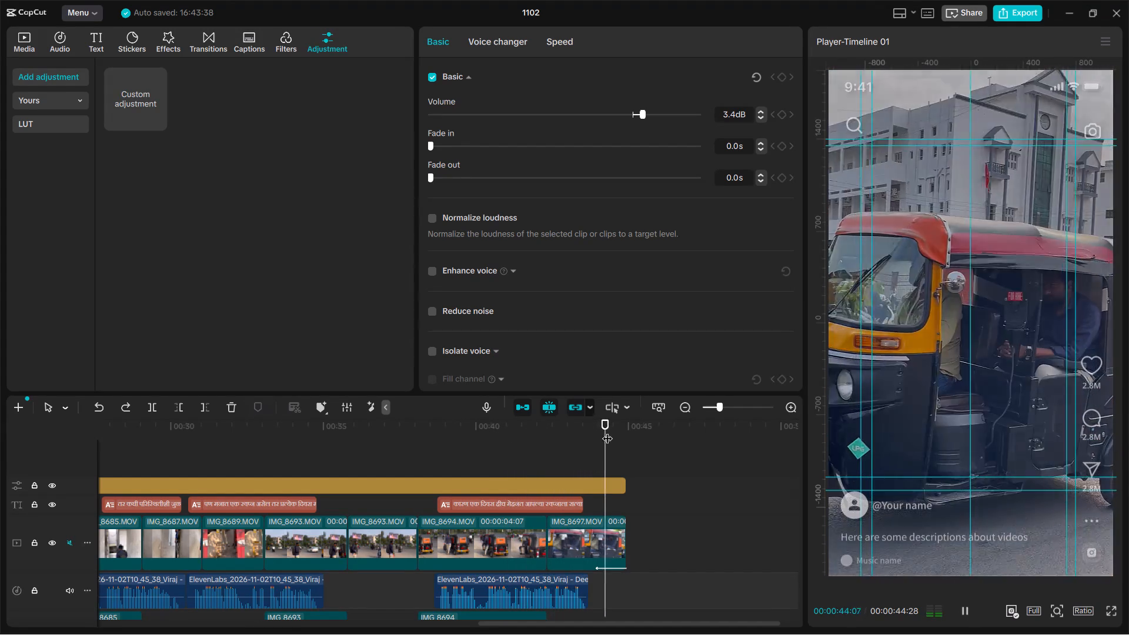
Select the last caption near 43 seconds and try searching the entrance animations for Fade In, retrying the load.
drag(607, 427, 487, 420)
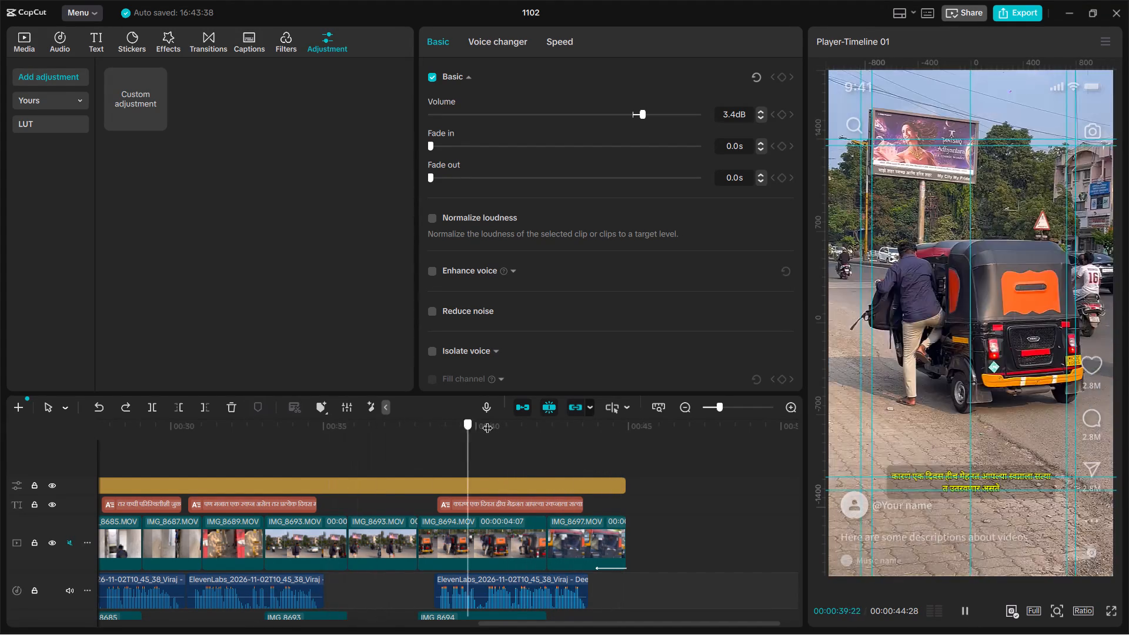
drag(487, 420, 569, 423)
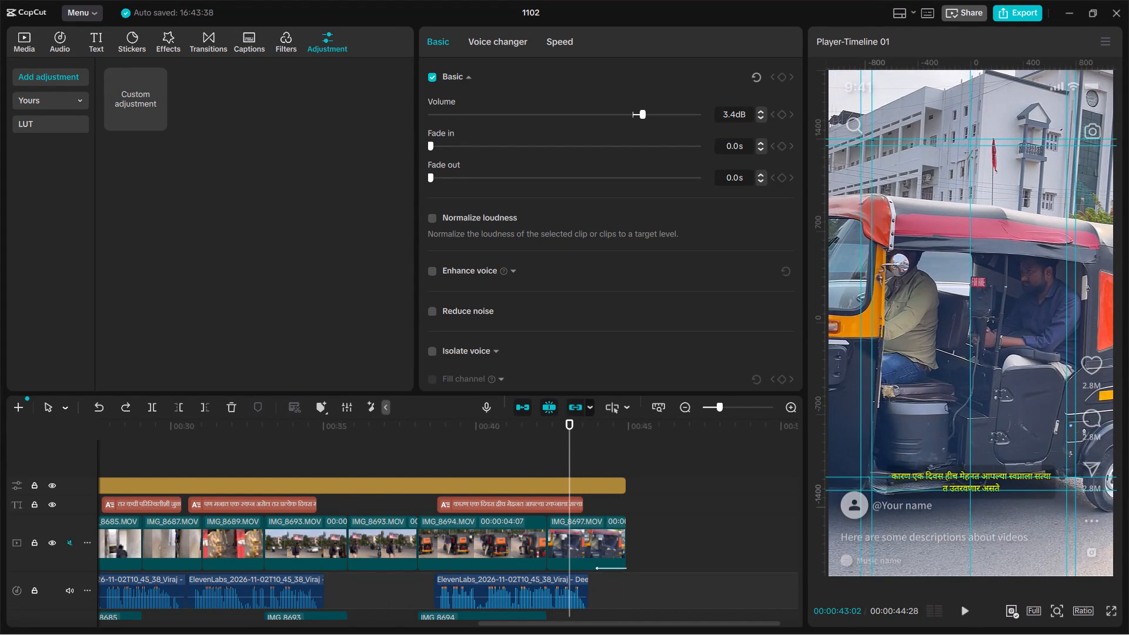
click(573, 498)
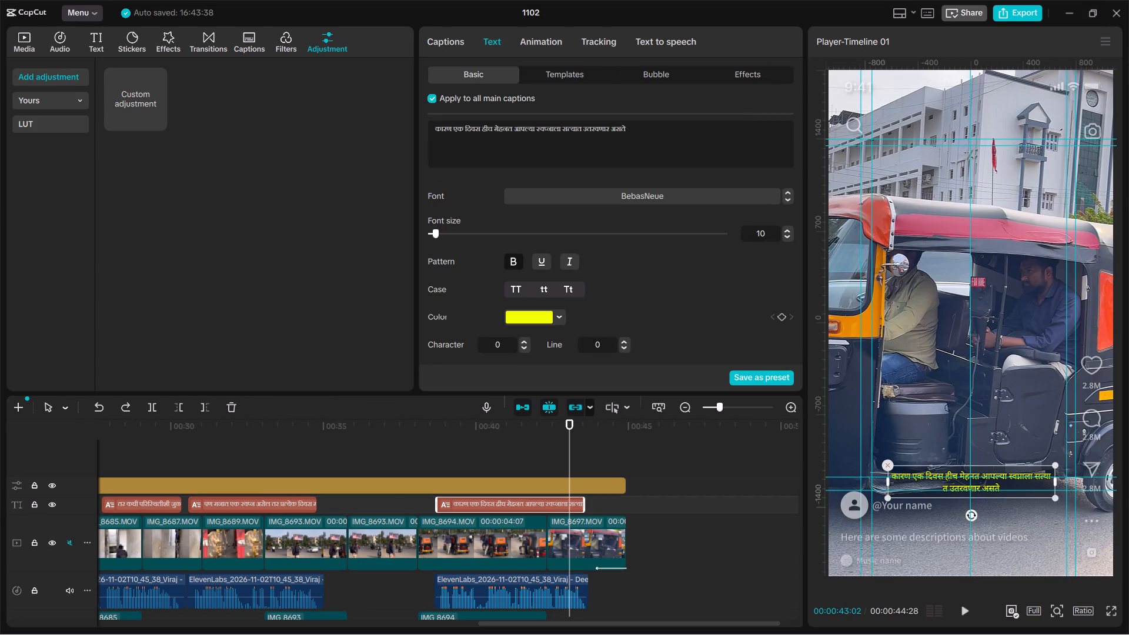
click(532, 44)
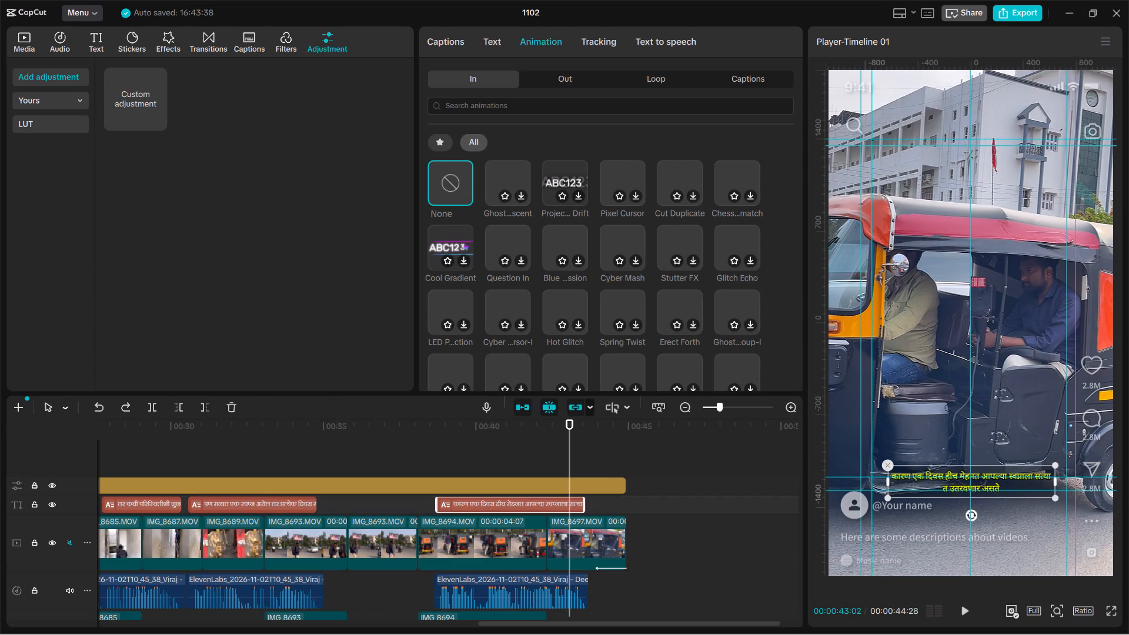
click(470, 146)
click(444, 145)
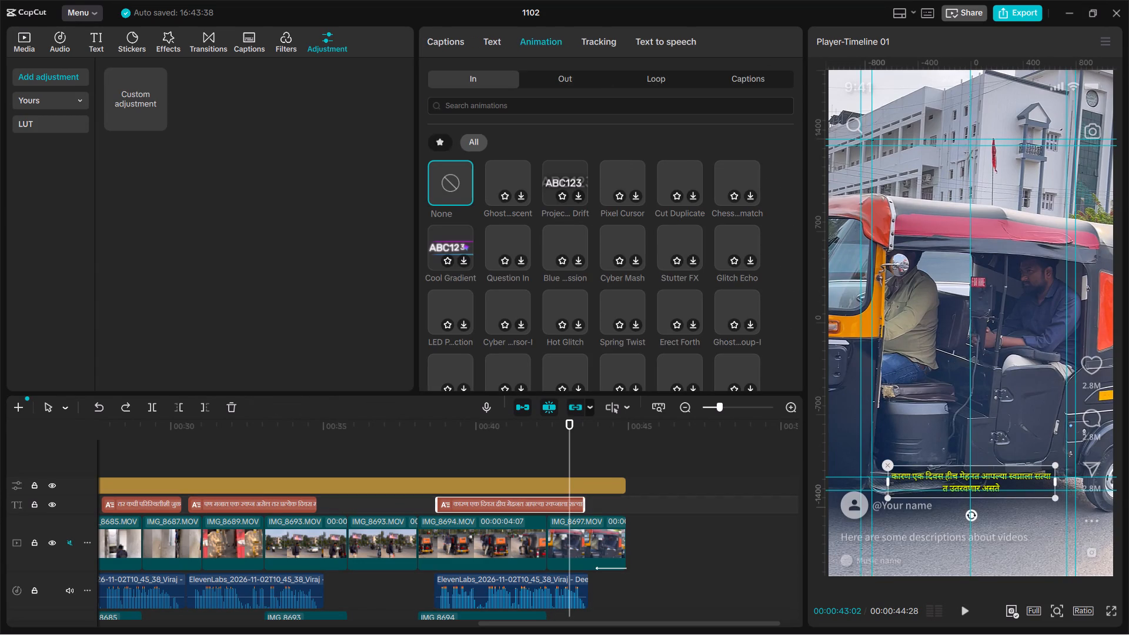
click(440, 139)
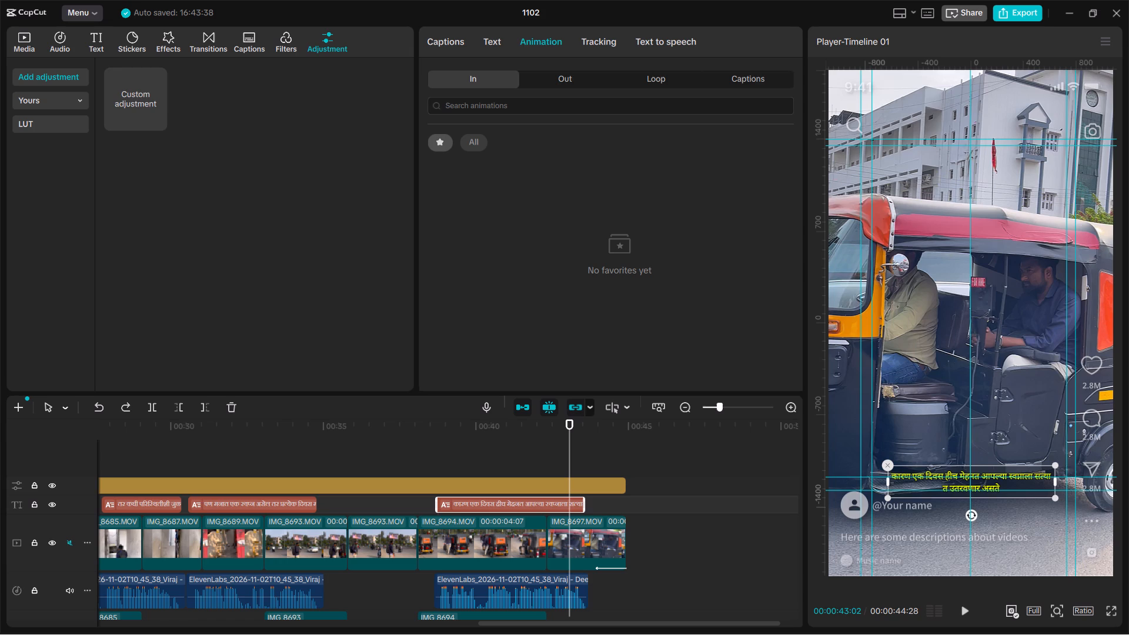
click(464, 138)
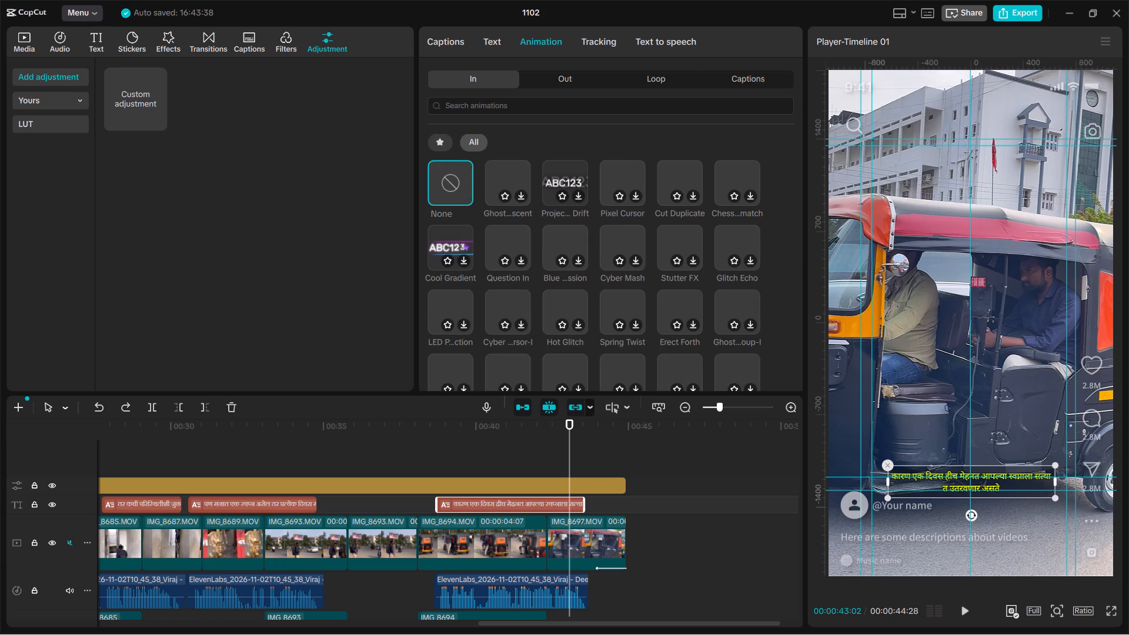
click(528, 103)
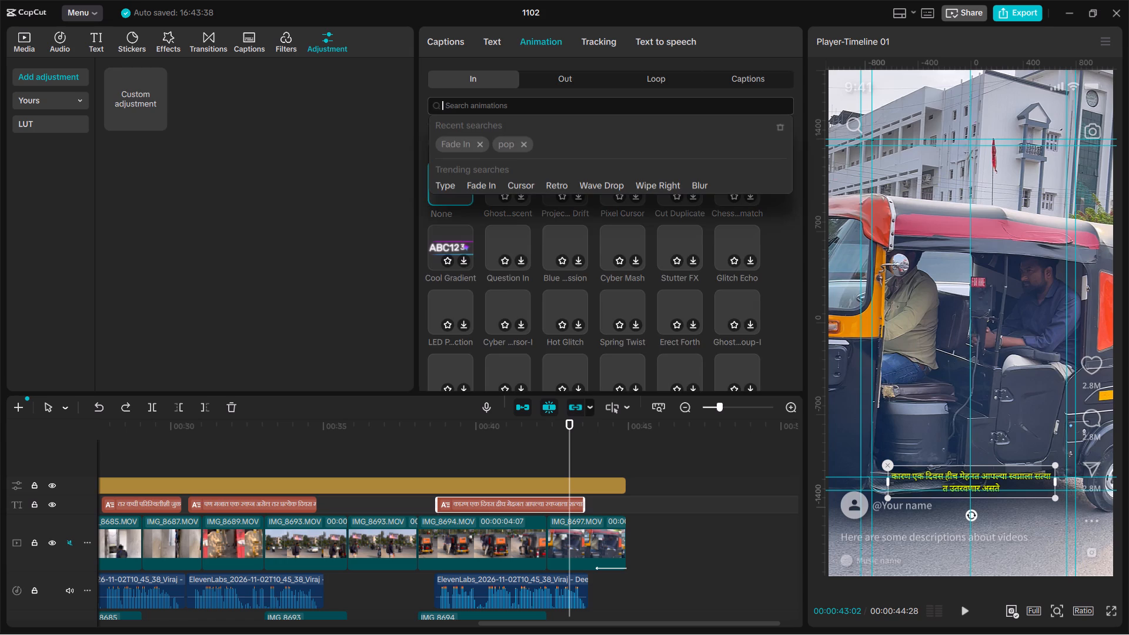
click(455, 145)
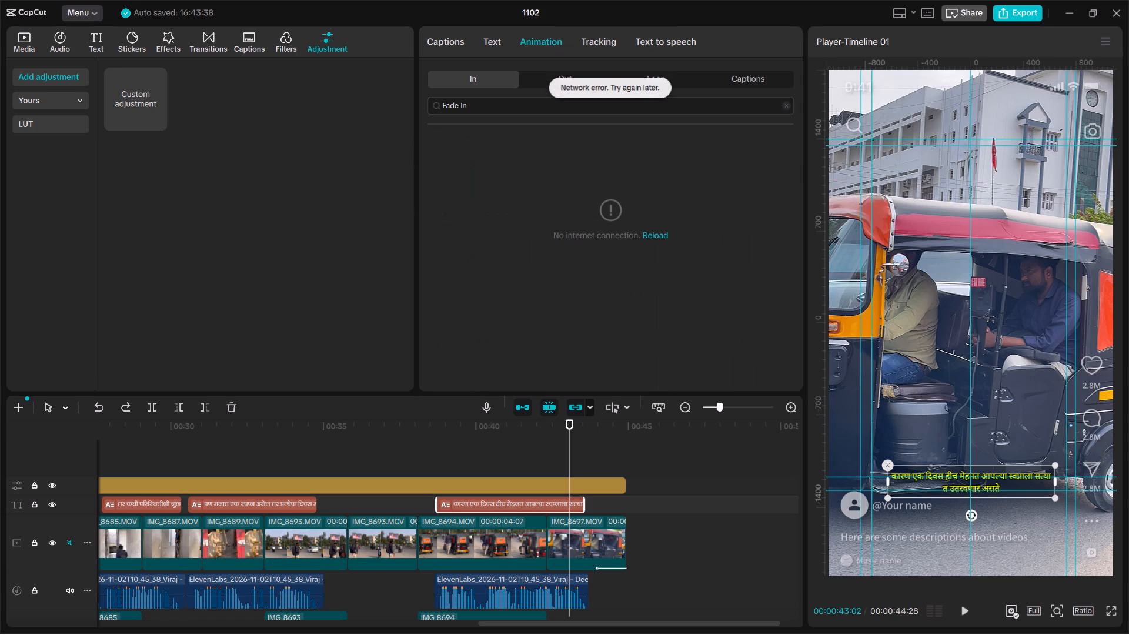
click(656, 229)
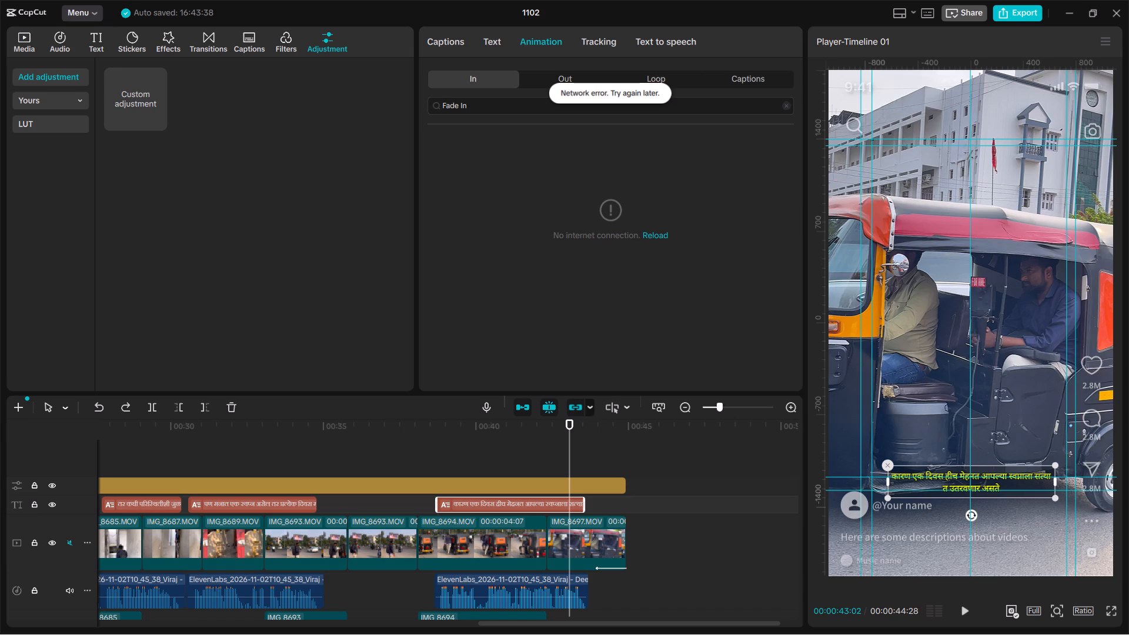
click(657, 236)
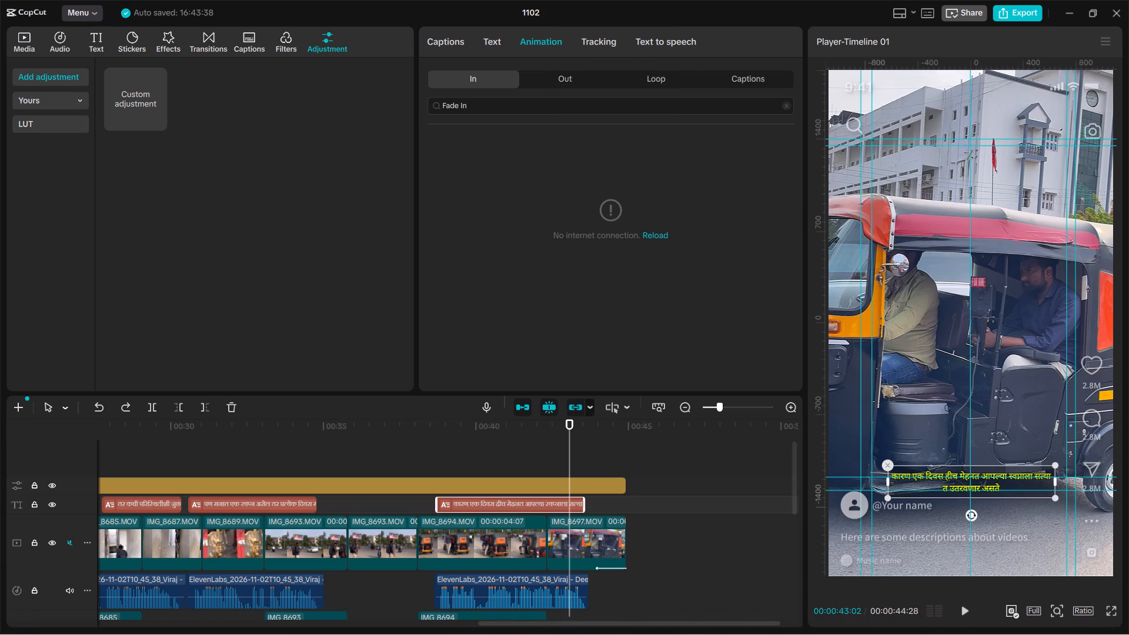
Open the transitions library.
click(209, 39)
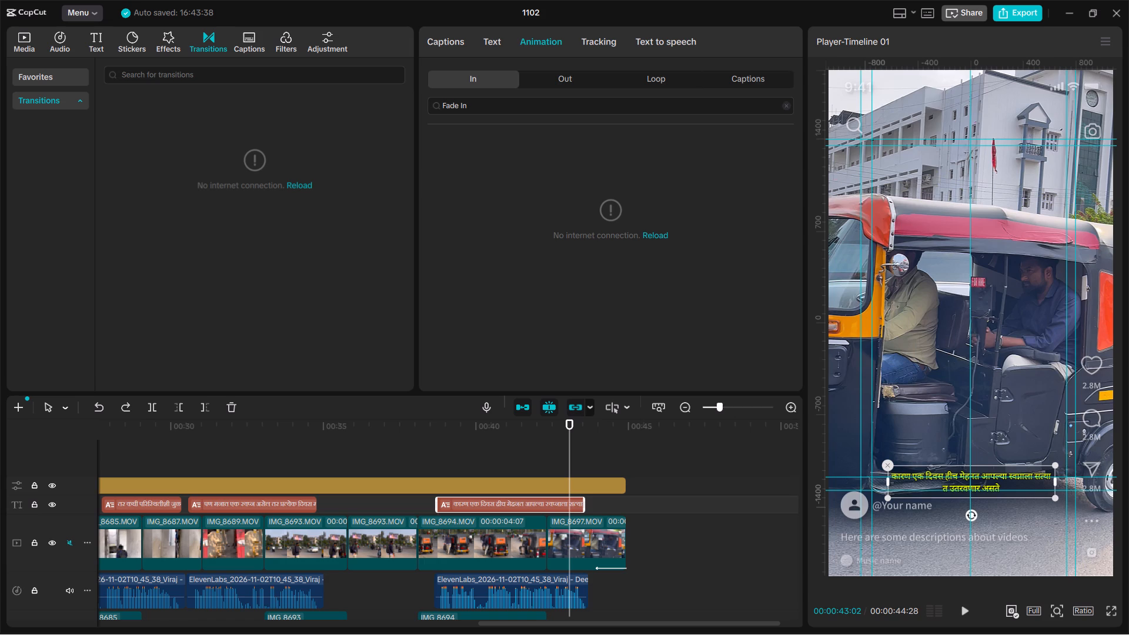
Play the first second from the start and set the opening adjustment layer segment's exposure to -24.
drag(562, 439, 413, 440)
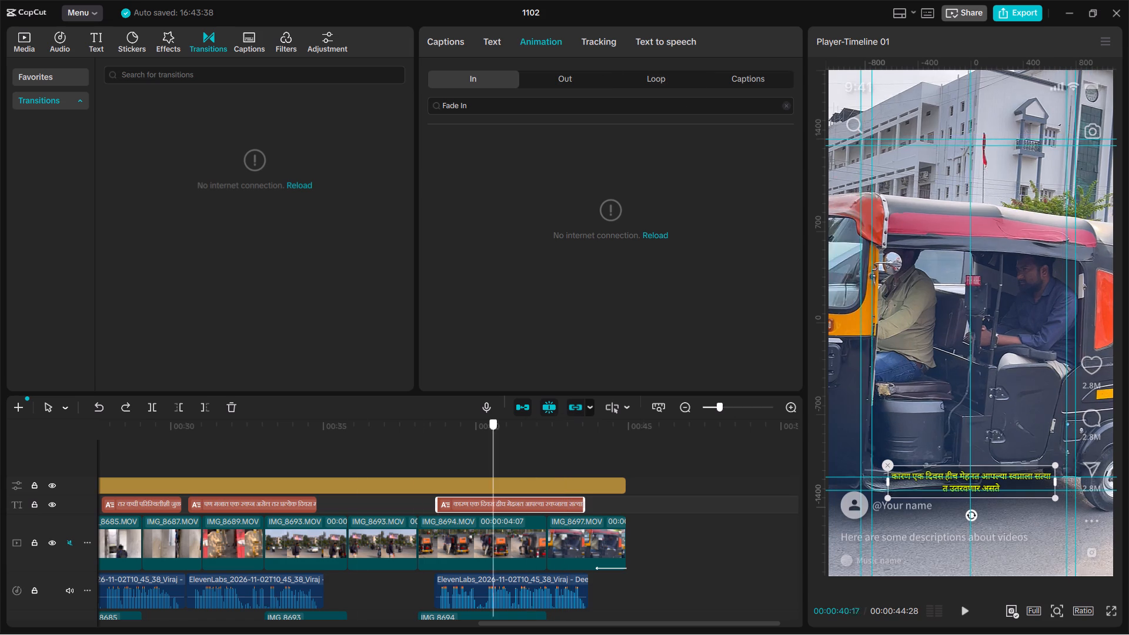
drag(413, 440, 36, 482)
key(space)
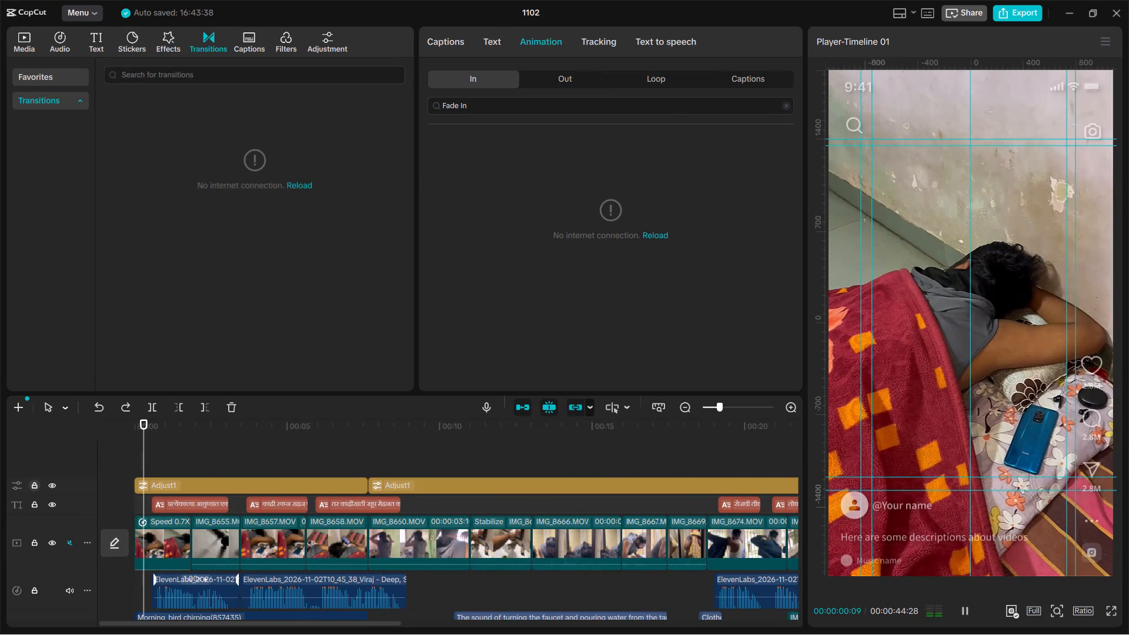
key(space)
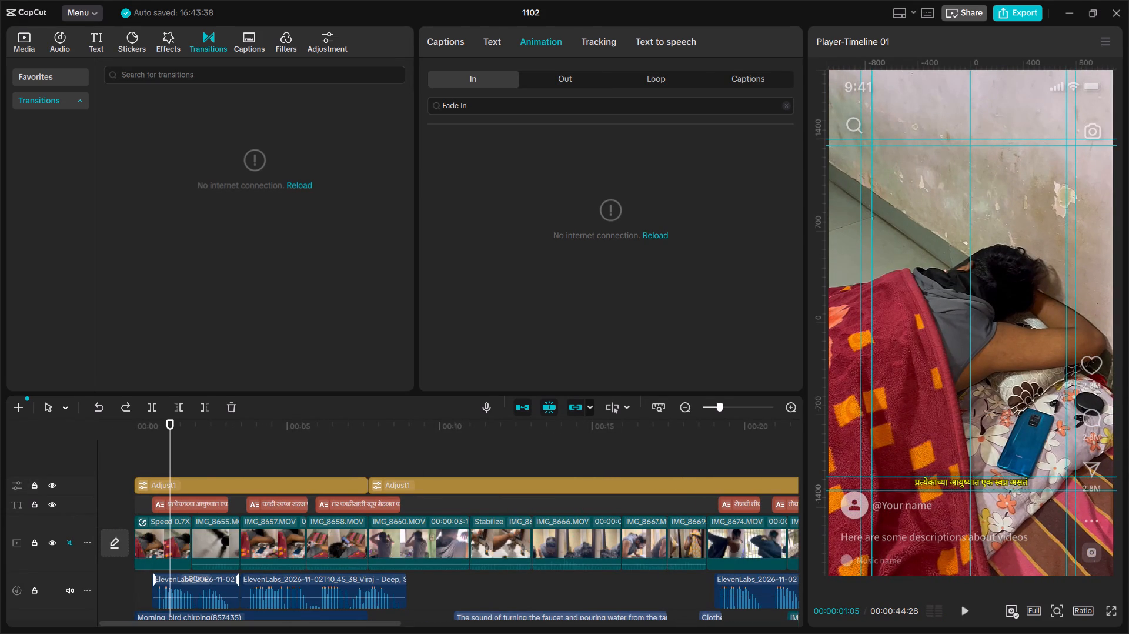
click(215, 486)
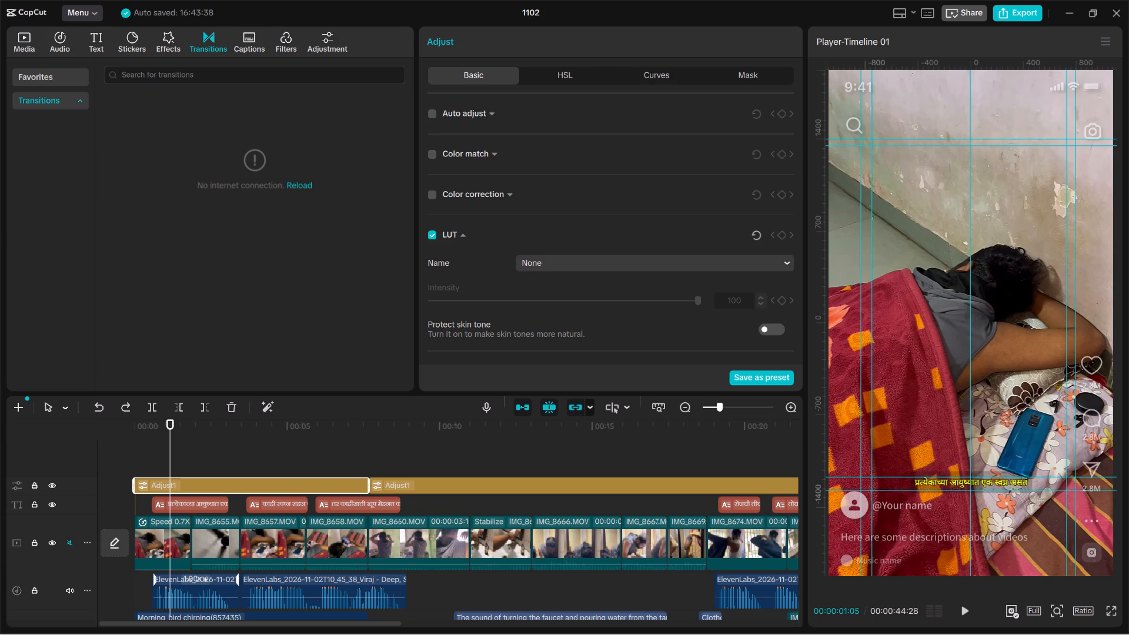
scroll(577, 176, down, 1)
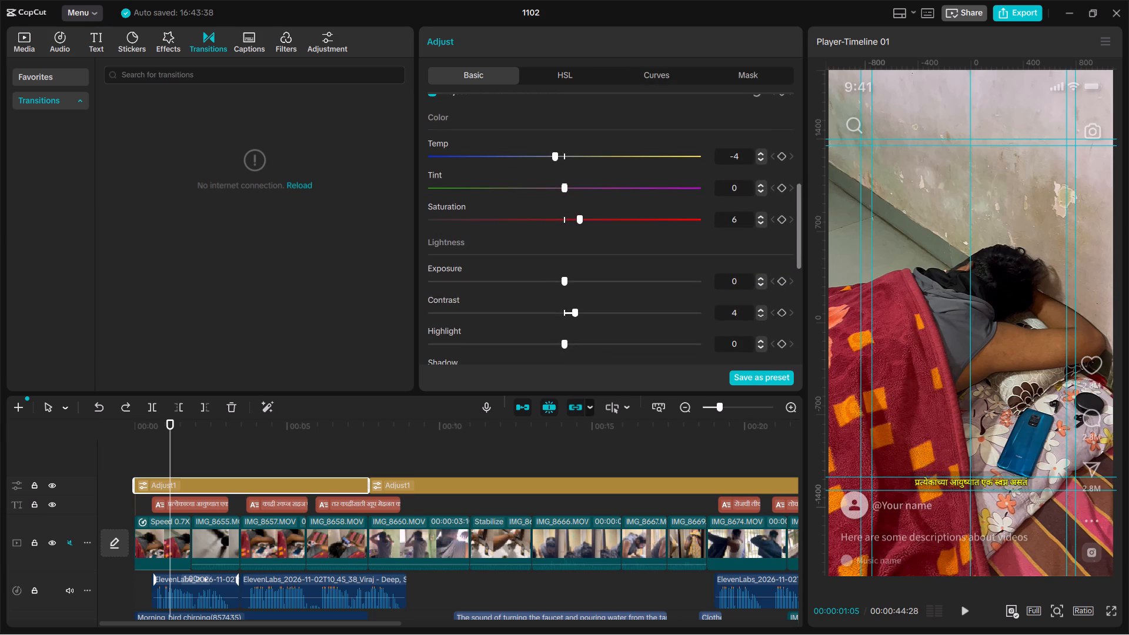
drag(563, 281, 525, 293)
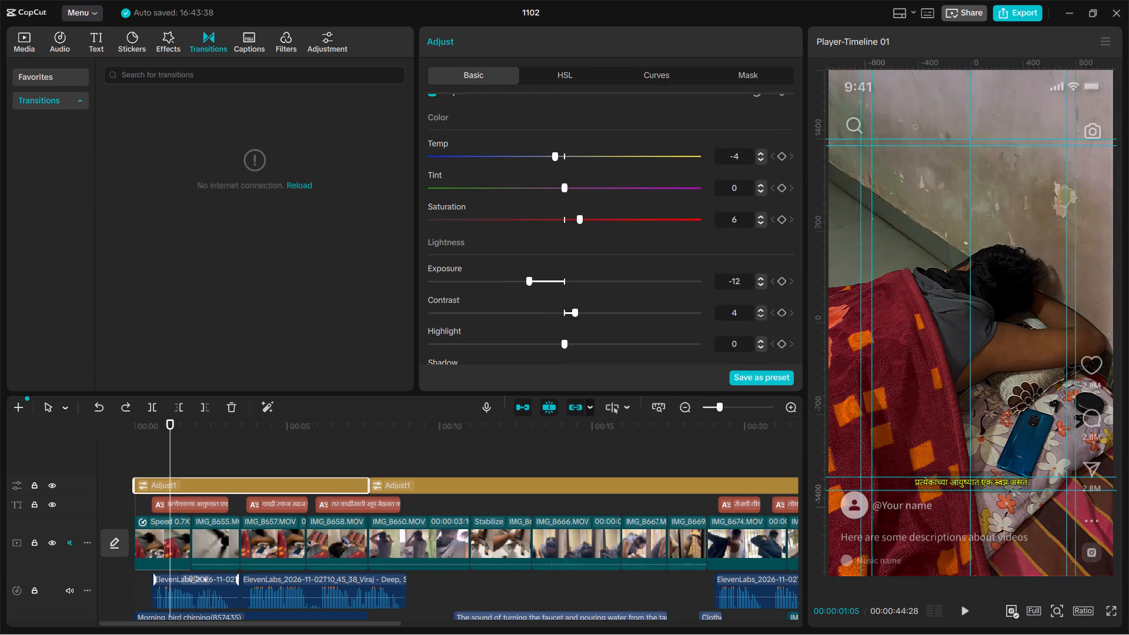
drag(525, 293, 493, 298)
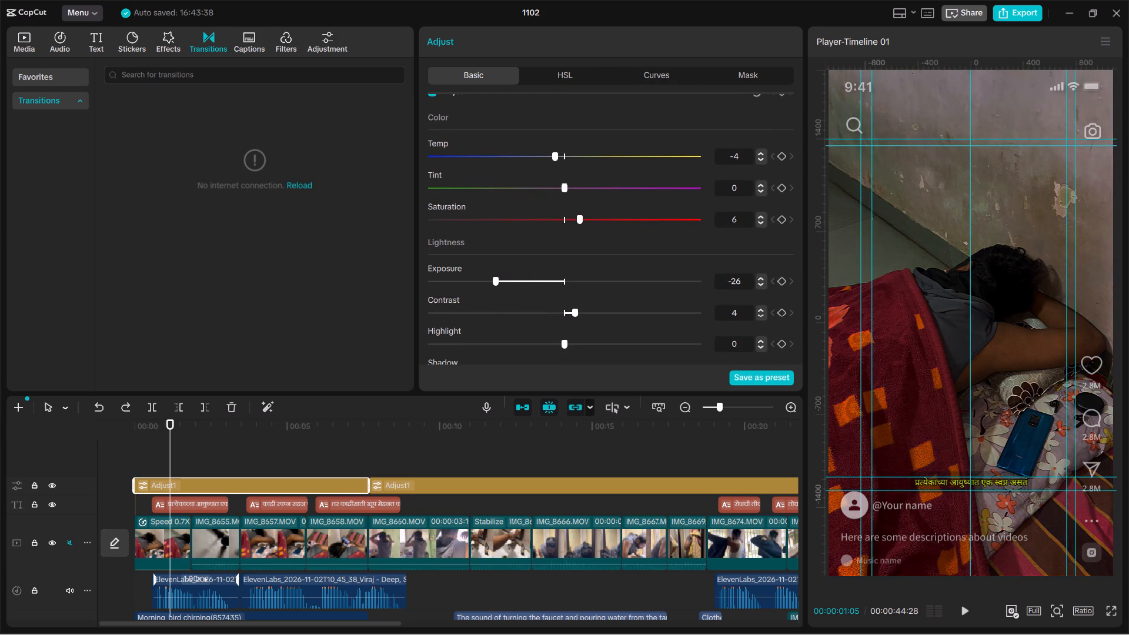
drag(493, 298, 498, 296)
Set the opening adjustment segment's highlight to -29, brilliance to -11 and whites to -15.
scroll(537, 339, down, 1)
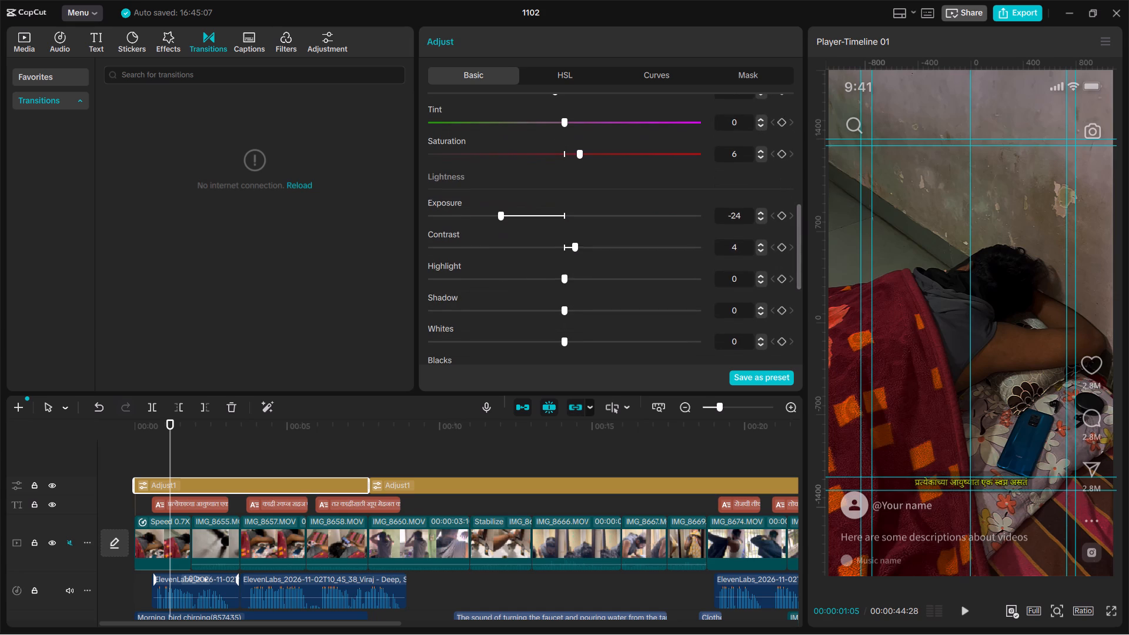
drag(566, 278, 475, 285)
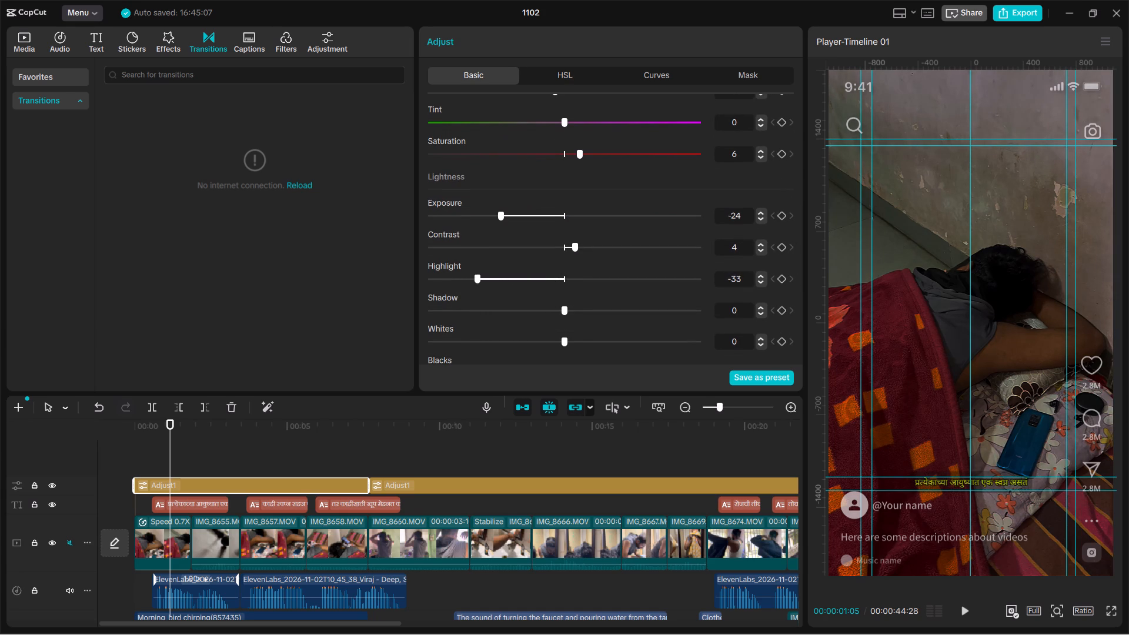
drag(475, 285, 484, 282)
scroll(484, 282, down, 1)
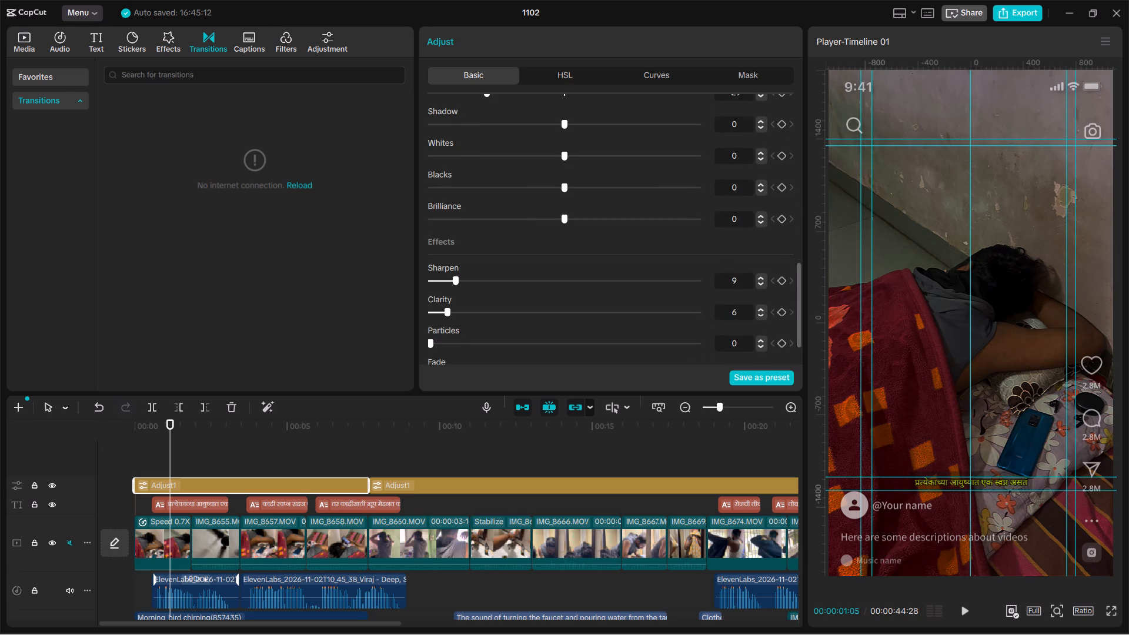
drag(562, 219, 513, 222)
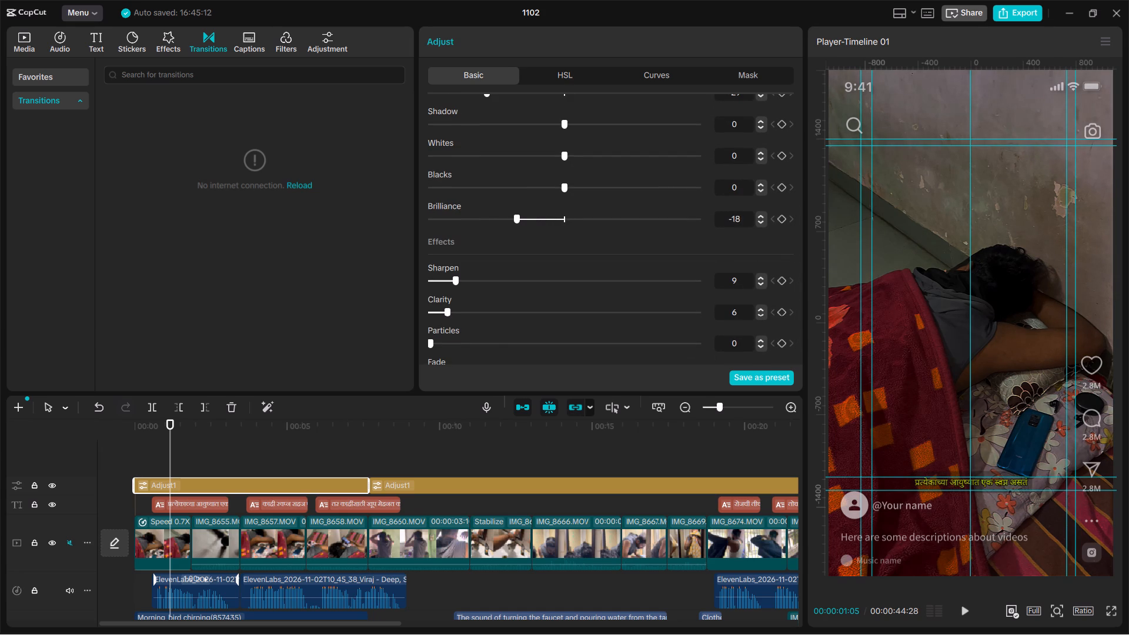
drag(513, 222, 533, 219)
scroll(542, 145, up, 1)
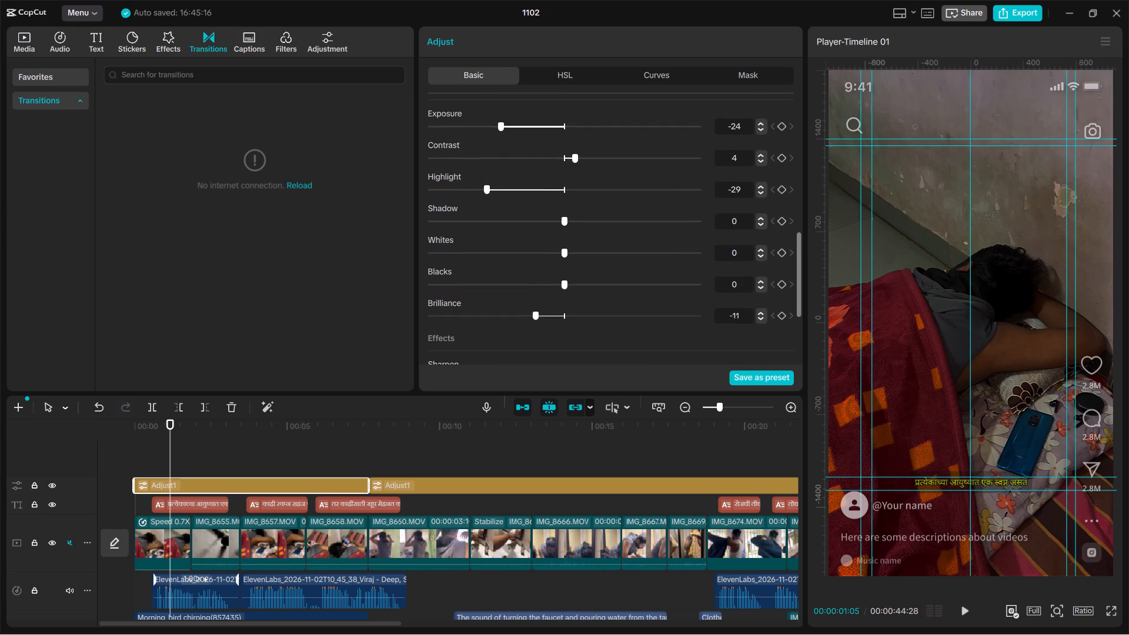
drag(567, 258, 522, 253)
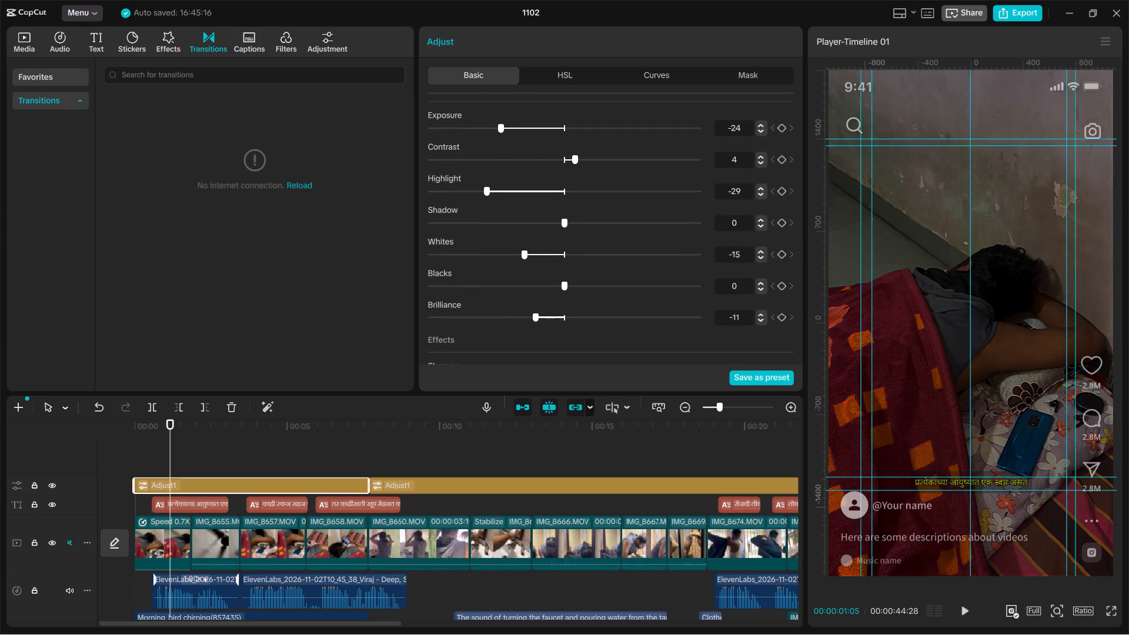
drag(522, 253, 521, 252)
Play the darkened opening from the start to about 9 seconds, past the join between the adjustment segments.
drag(222, 434, 164, 412)
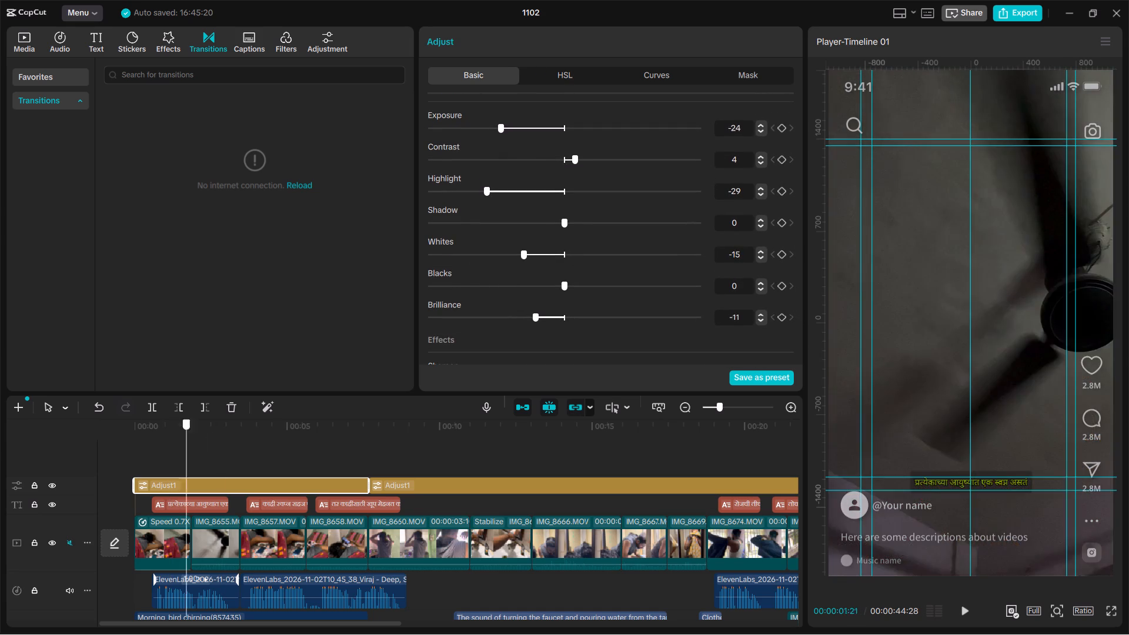
drag(164, 412, 24, 409)
key(space)
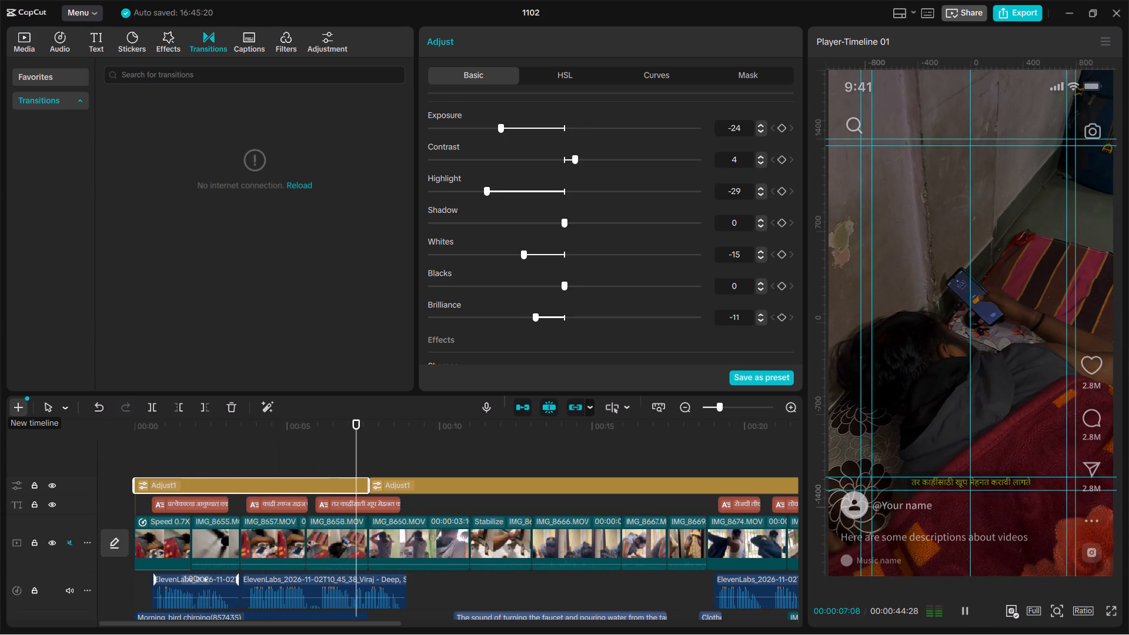
key(space)
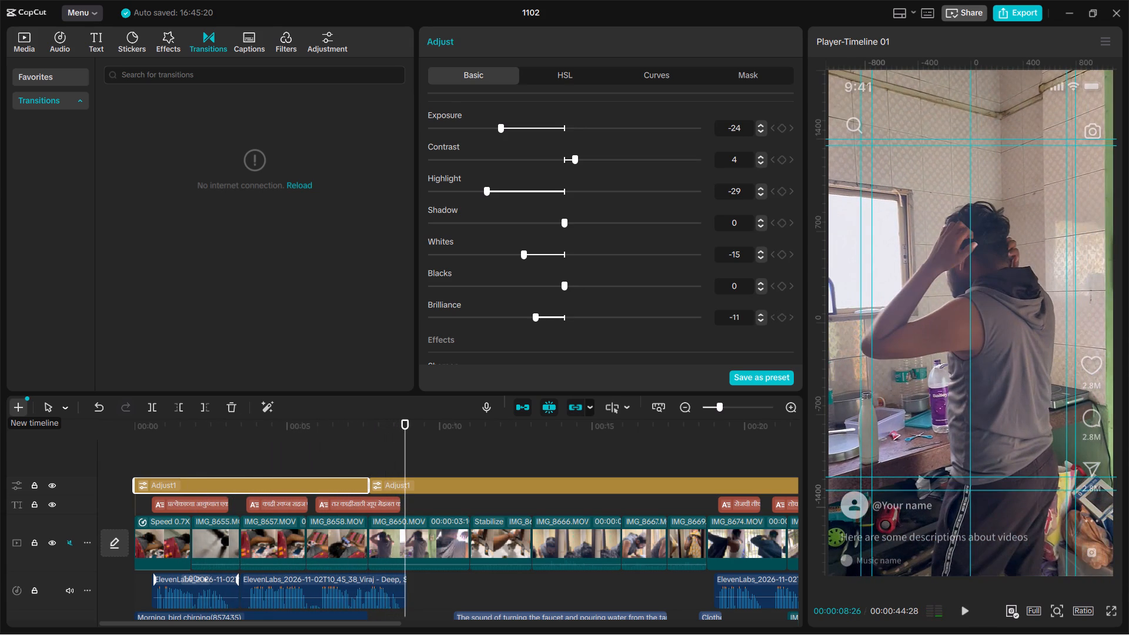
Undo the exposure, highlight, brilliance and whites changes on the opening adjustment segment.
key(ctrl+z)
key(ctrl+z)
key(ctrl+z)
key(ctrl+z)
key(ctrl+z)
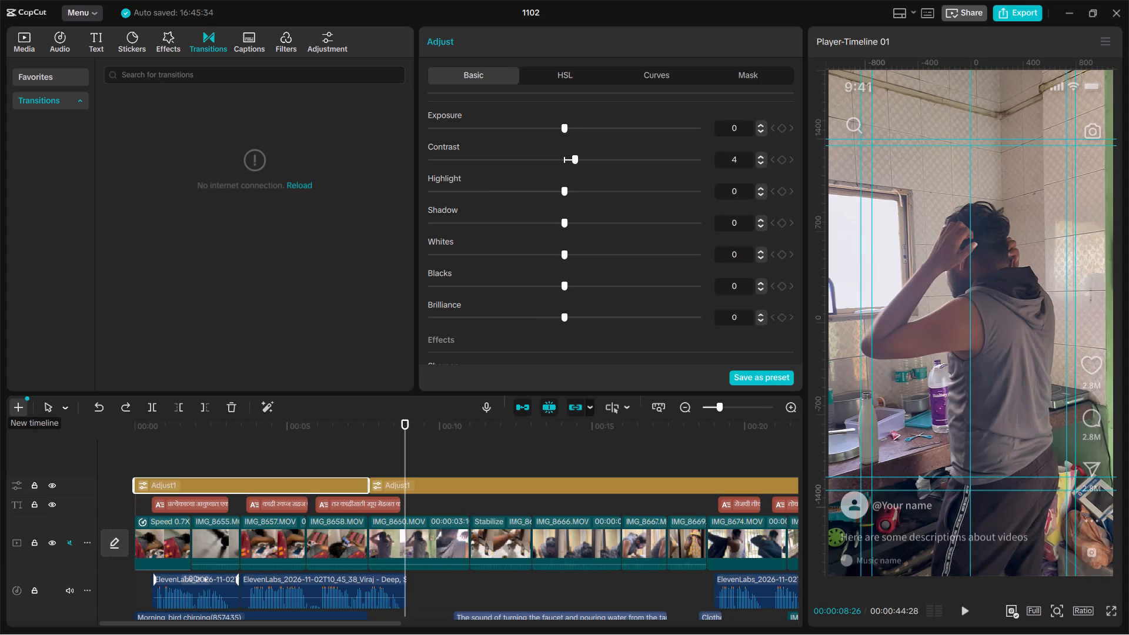
Undo the adjustment layer split between IMG_8658 and IMG_8660, stepping back and forth in the history to compare.
key(ctrl+z)
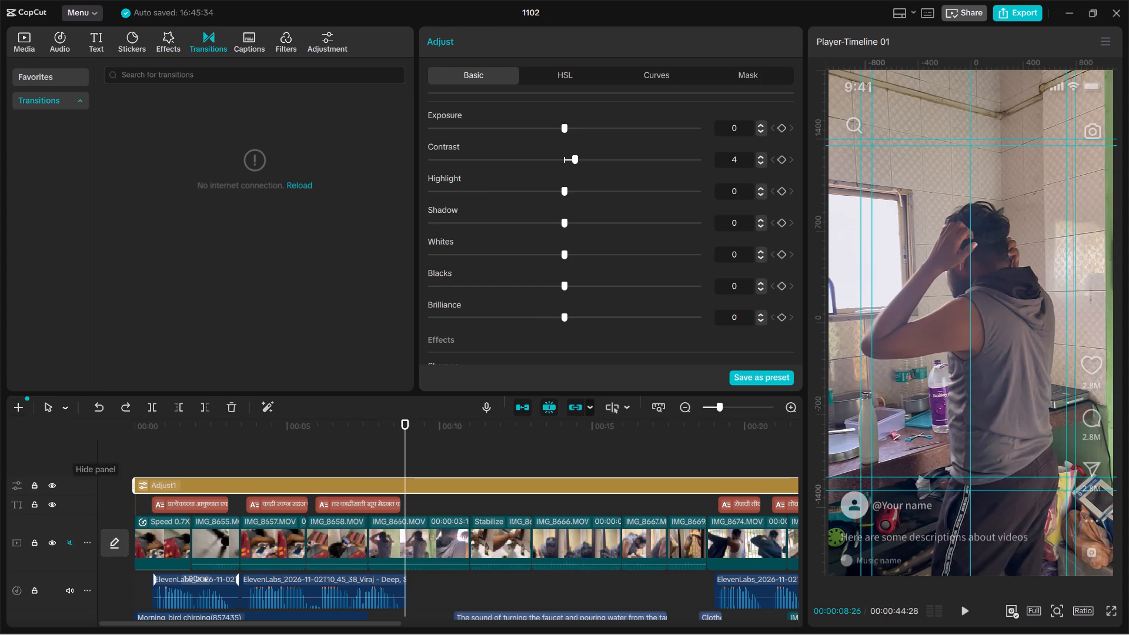
drag(393, 410, 333, 436)
key(ctrl+z)
key(ctrl+shift+z)
key(ctrl+shift+z)
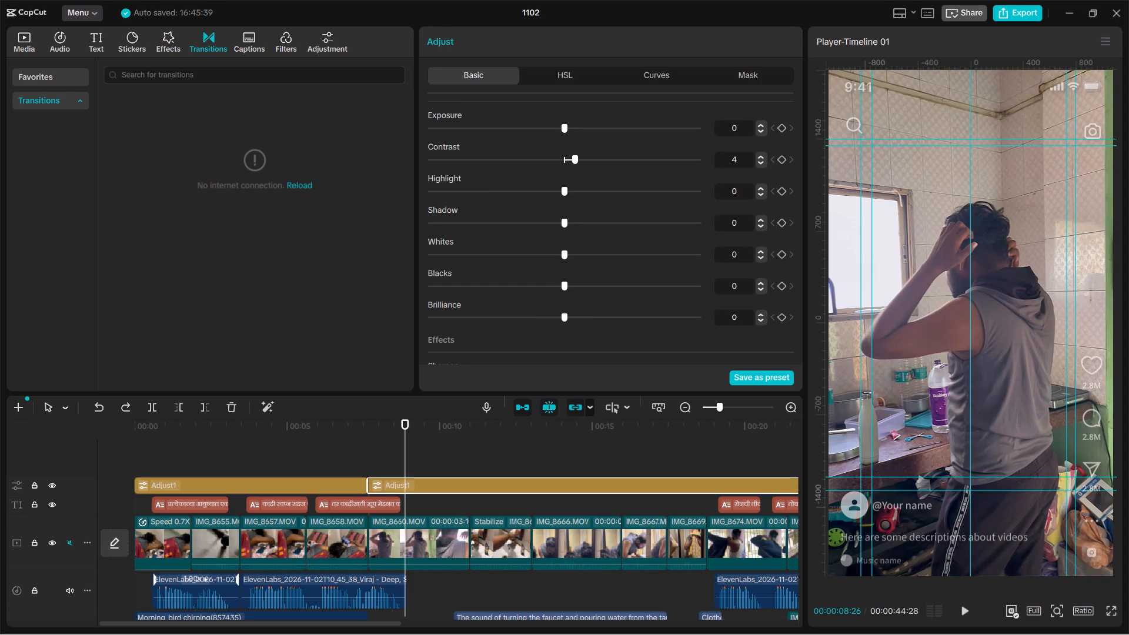
key(ctrl+z)
Replay the video from the beginning with the single adjustment layer.
drag(393, 431, 54, 420)
key(space)
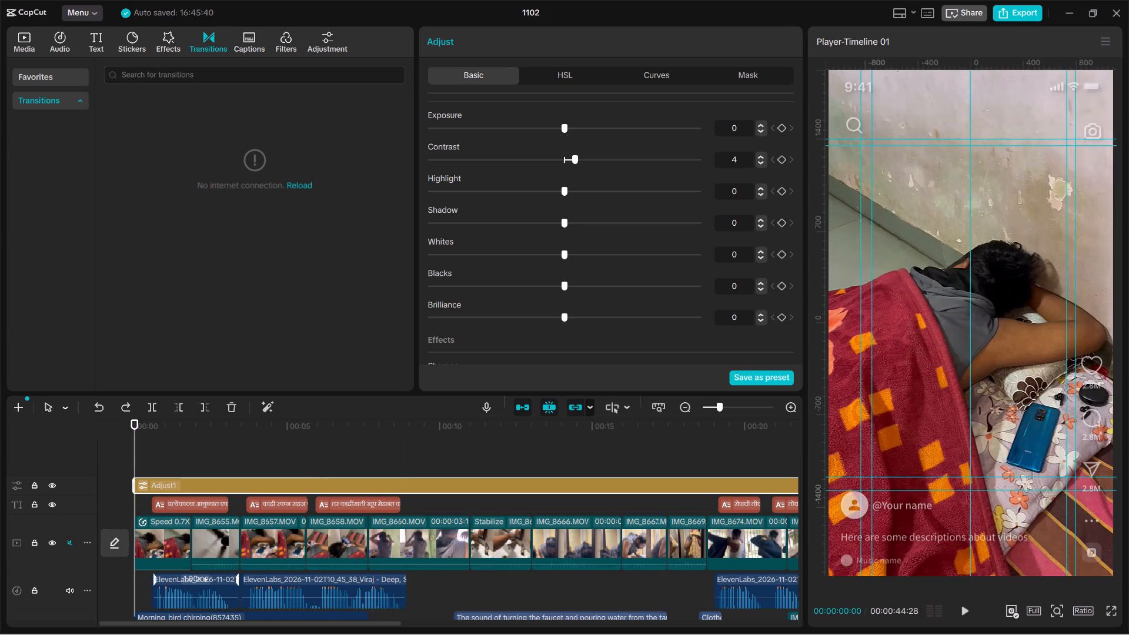
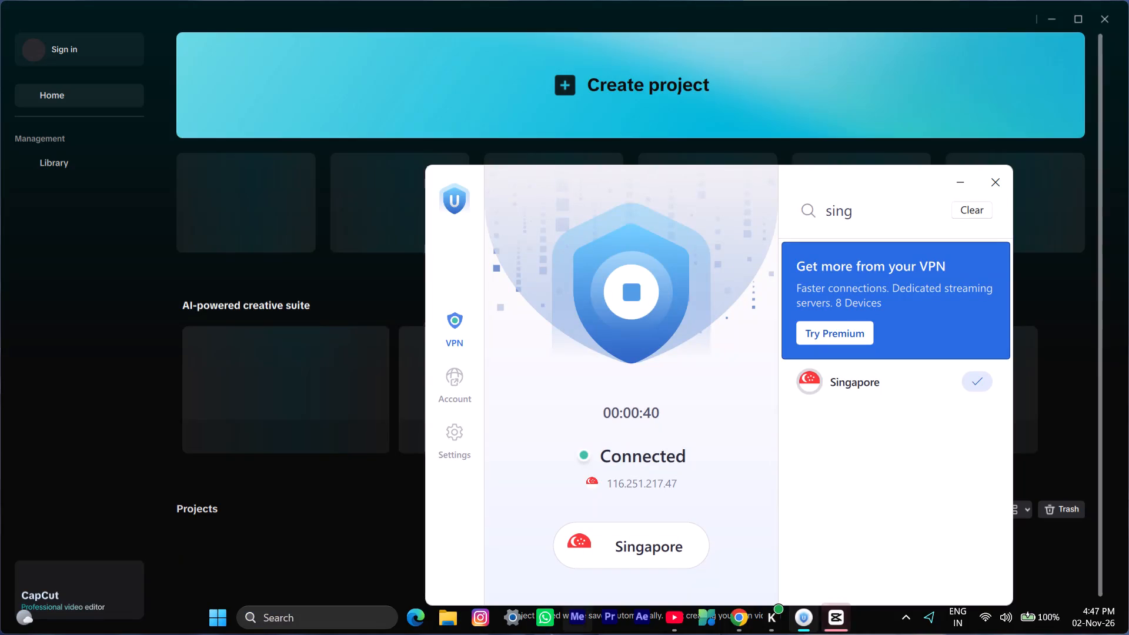
Switch back to CapCut and open the project 1102.
click(835, 613)
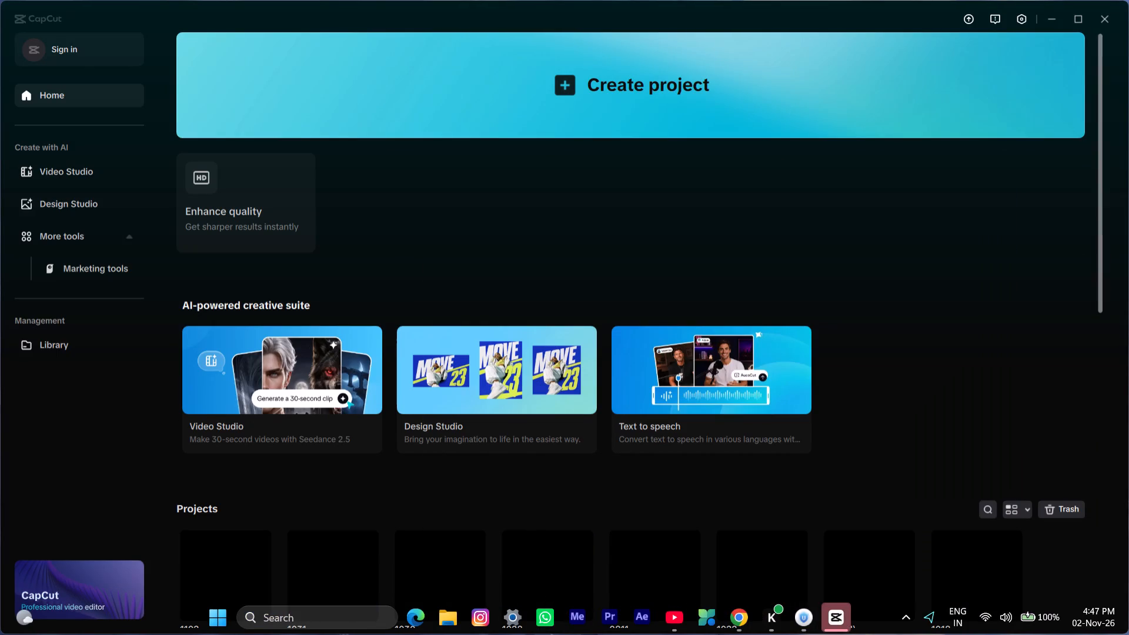
scroll(309, 464, down, 1)
click(228, 526)
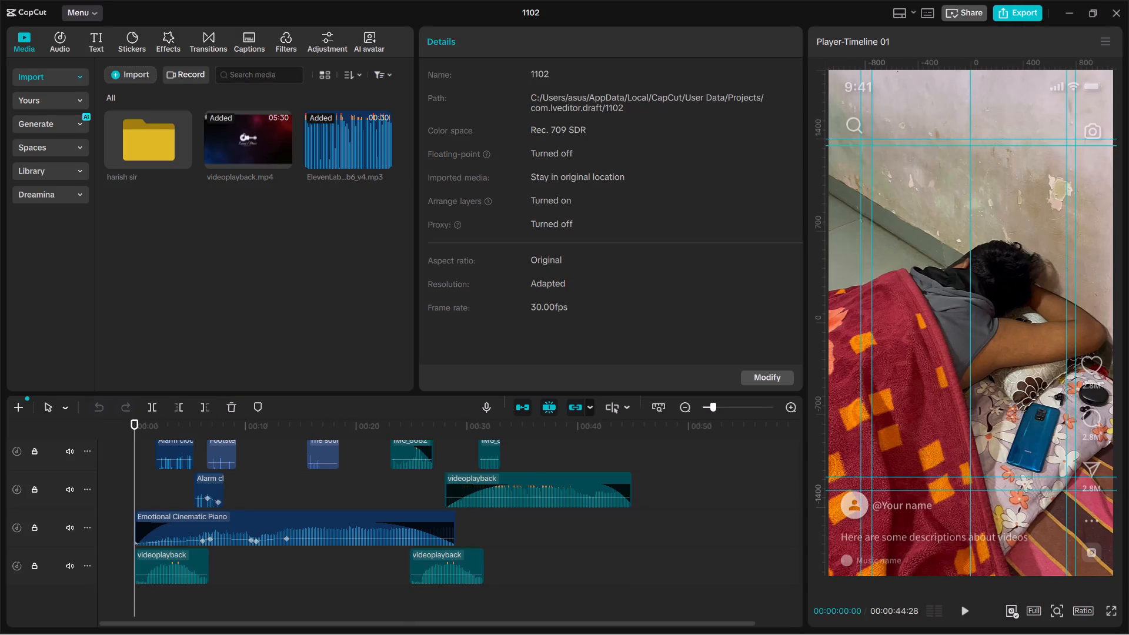
Play the video from about 7 to 23 seconds, checking the footage against the voiceover and sound-effect tracks.
drag(344, 416, 259, 439)
scroll(259, 439, up, 2)
scroll(312, 484, up, 2)
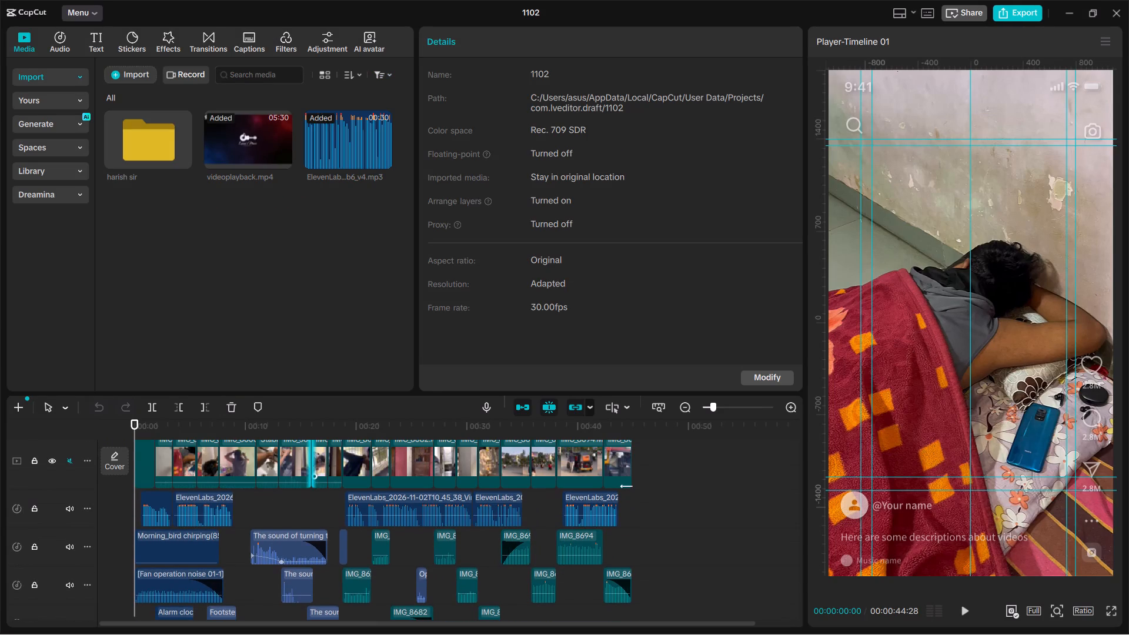
drag(303, 418, 216, 432)
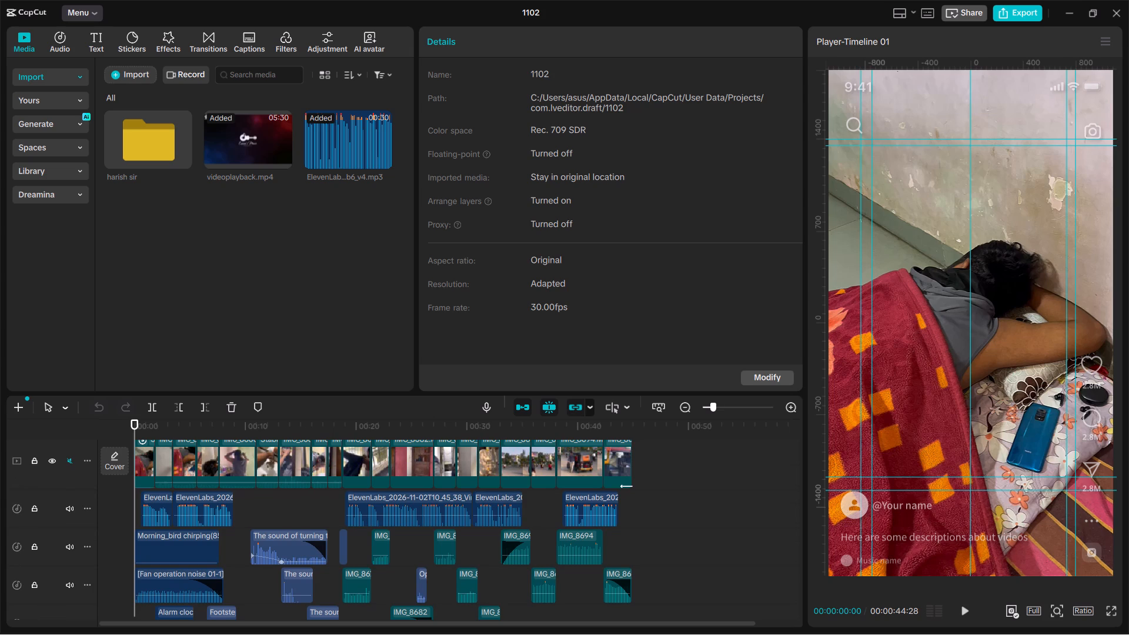
click(209, 436)
key(space)
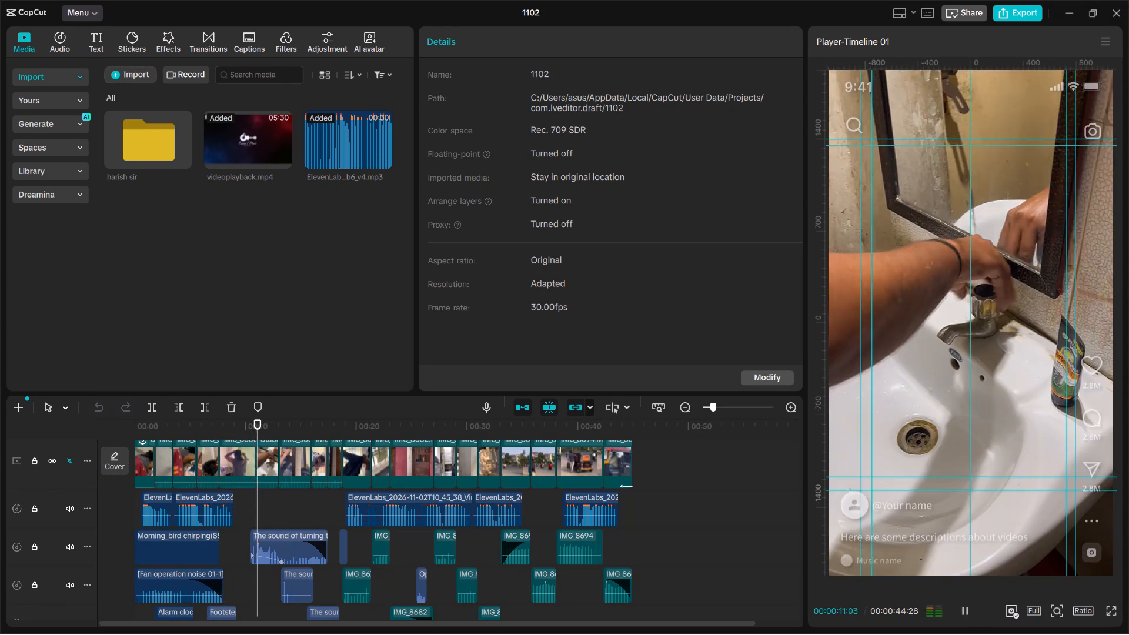
scroll(253, 519, down, 1)
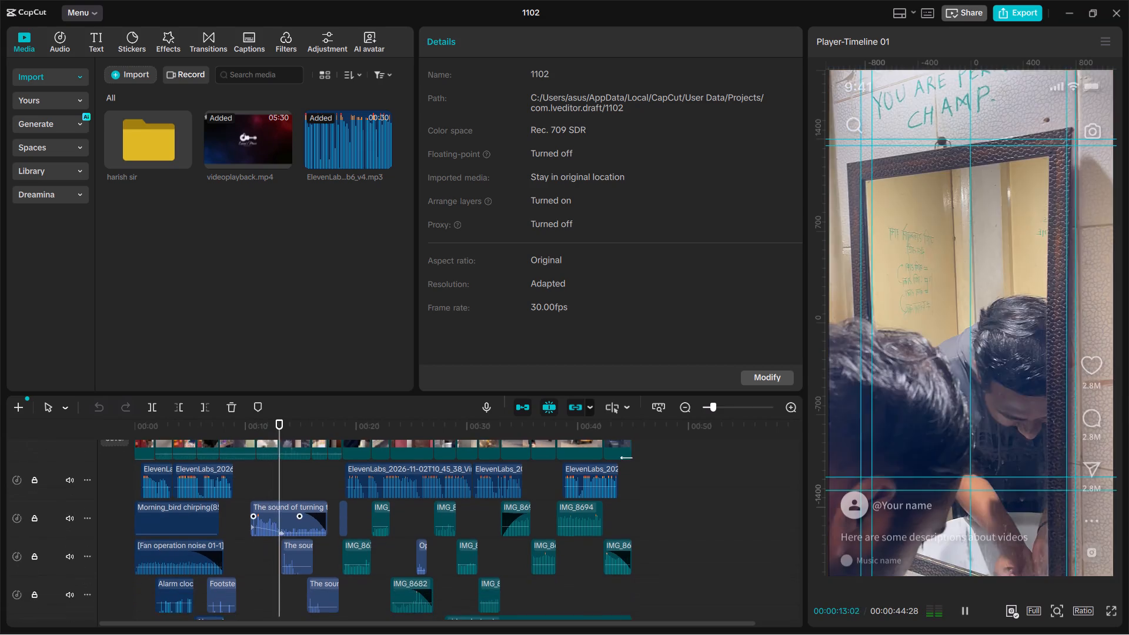
scroll(253, 519, down, 1)
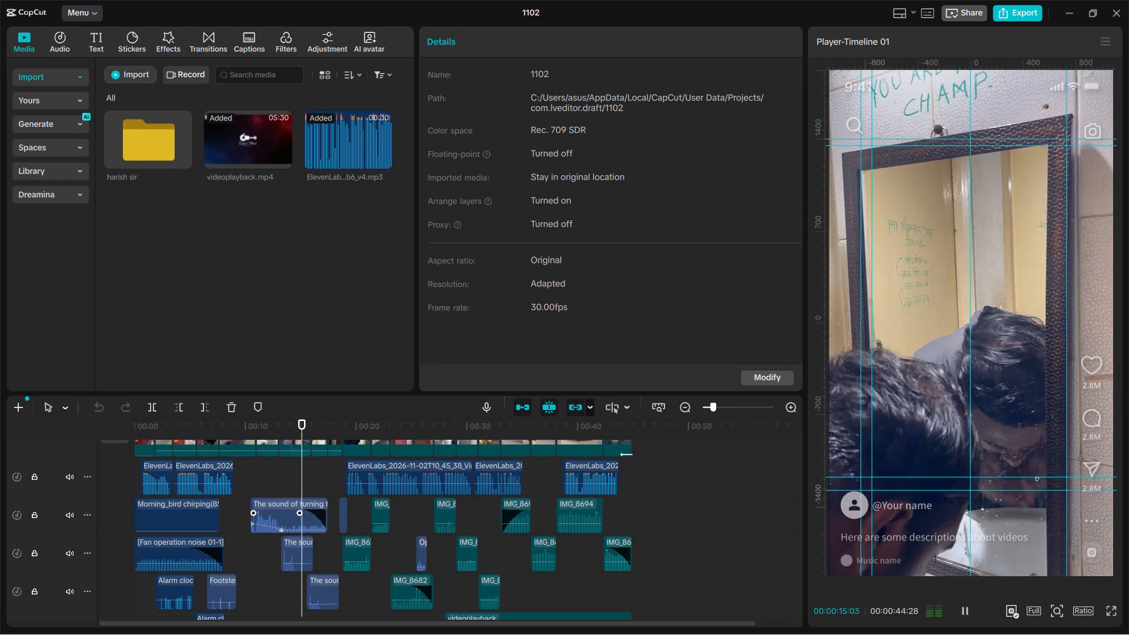
scroll(253, 519, down, 3)
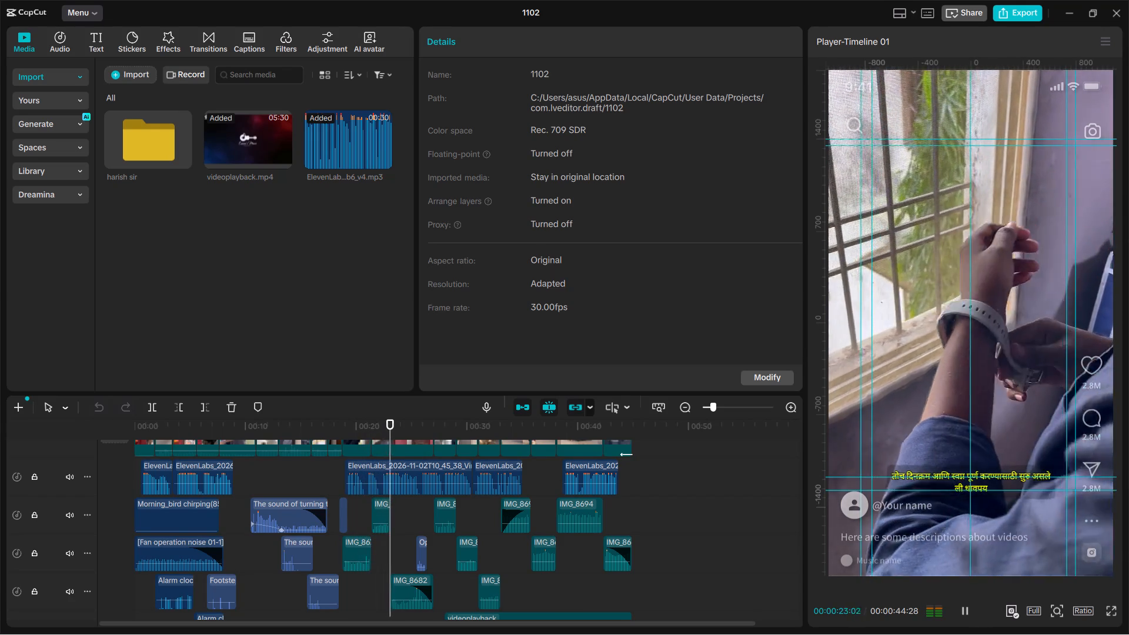
Replay the video from about 20 seconds to the end, checking the captions and the audio, caption and adjustment tracks.
drag(375, 417, 384, 430)
drag(384, 430, 360, 430)
key(space)
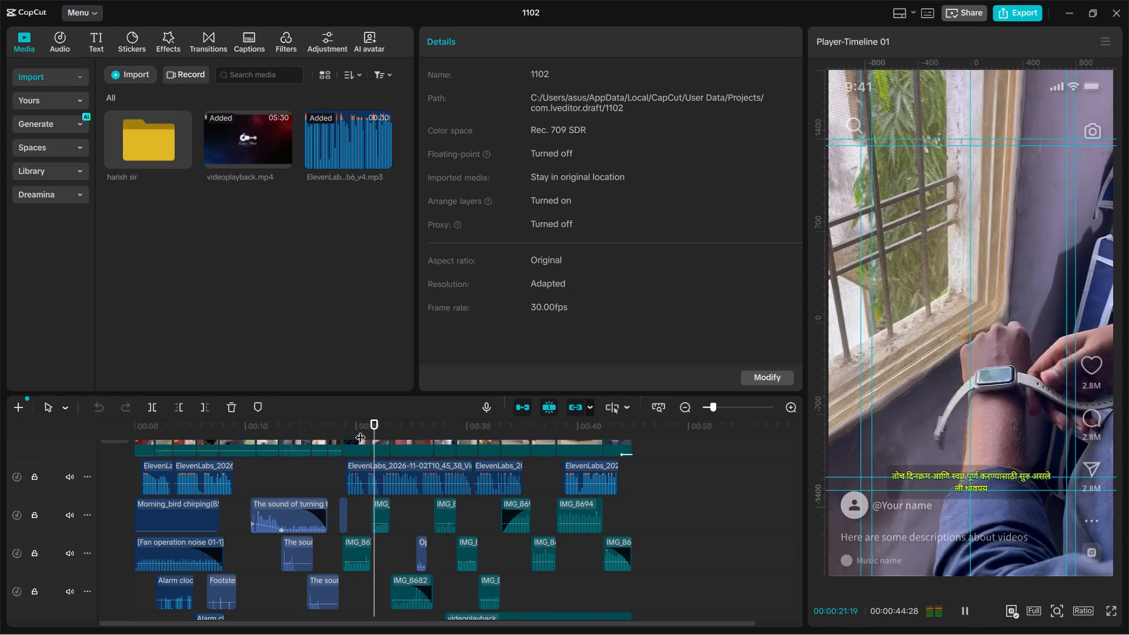
scroll(389, 513, down, 2)
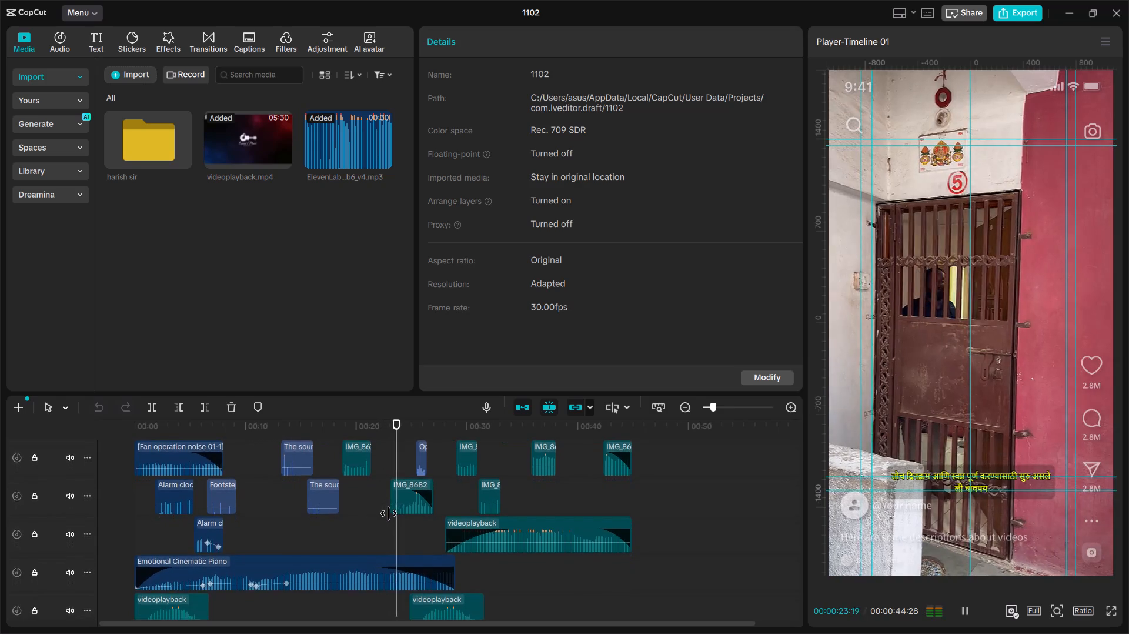
scroll(389, 513, down, 1)
scroll(389, 513, up, 1)
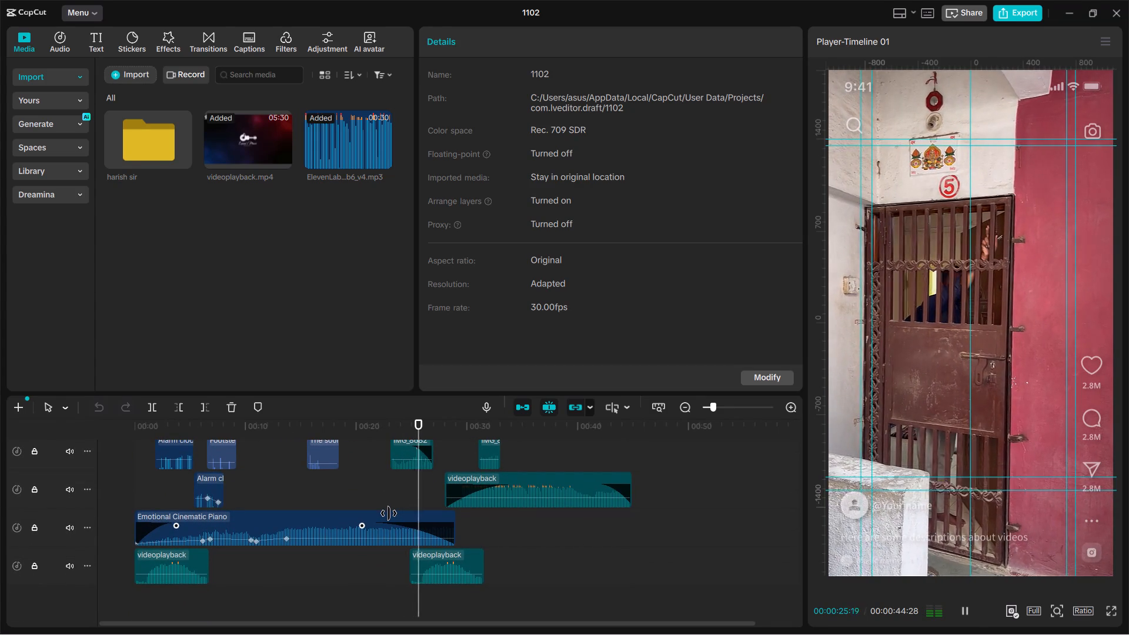
scroll(389, 513, up, 2)
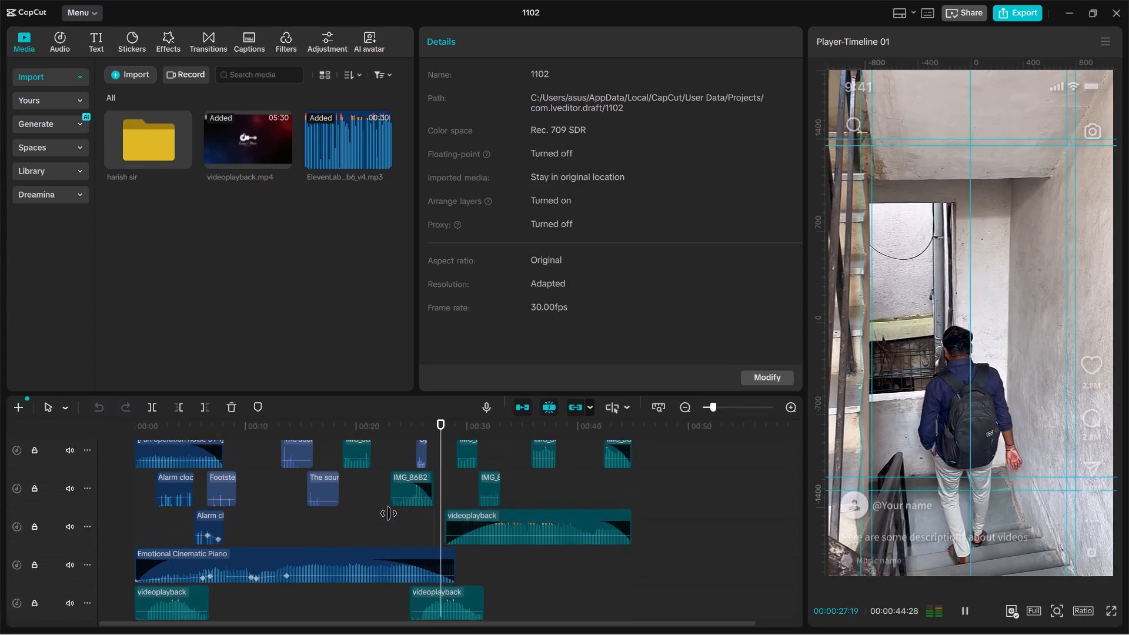
scroll(389, 513, up, 1)
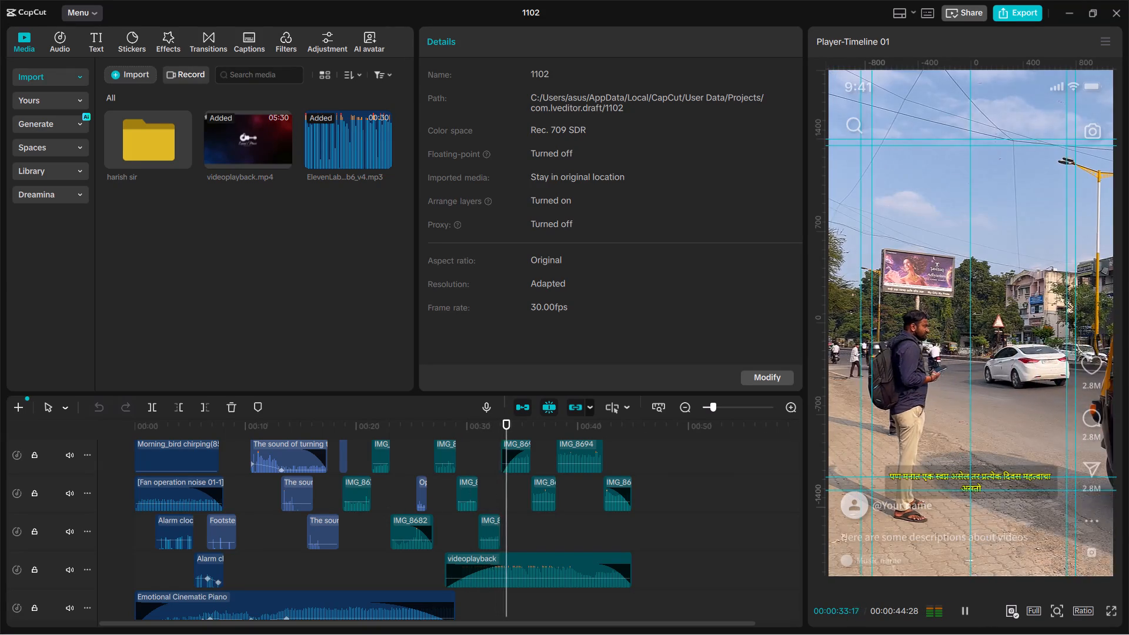
scroll(526, 515, up, 1)
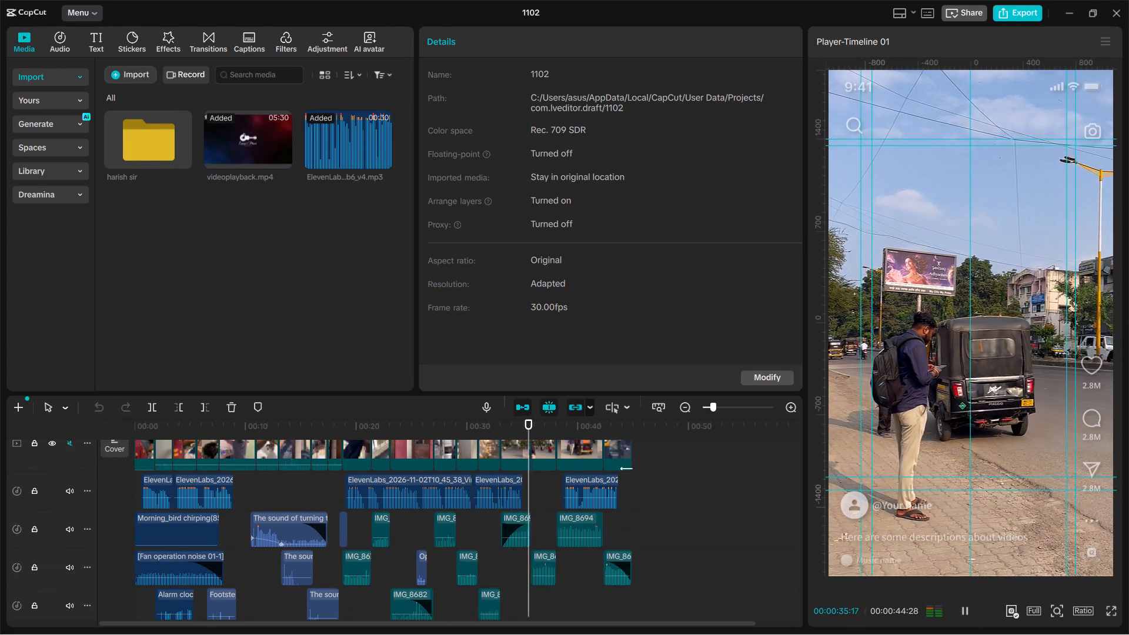
scroll(526, 515, up, 1)
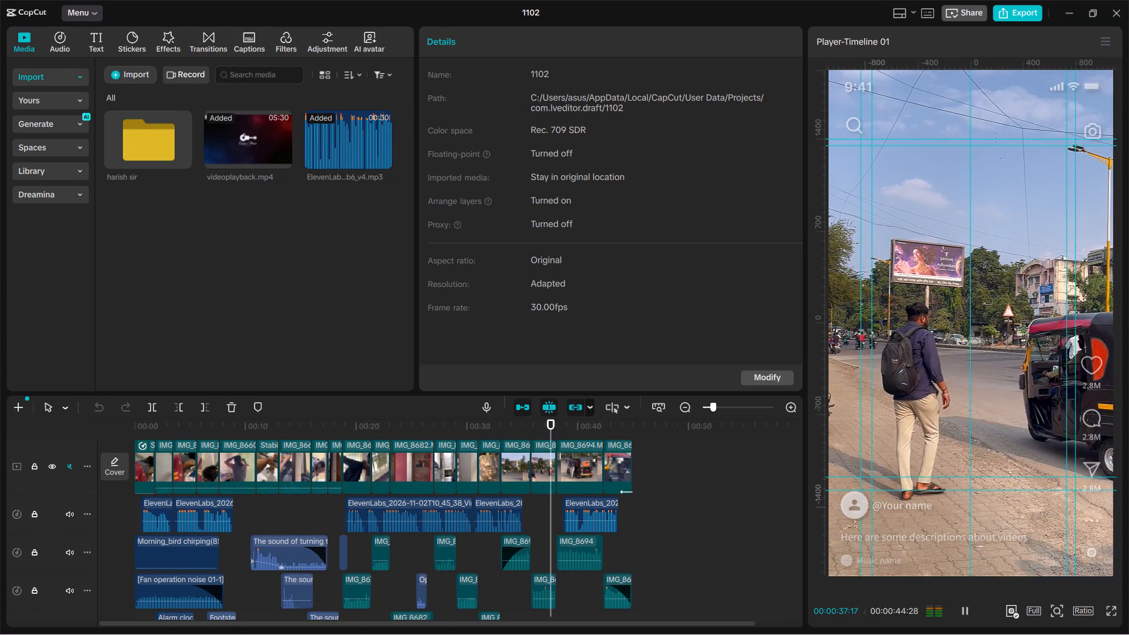
scroll(535, 464, up, 1)
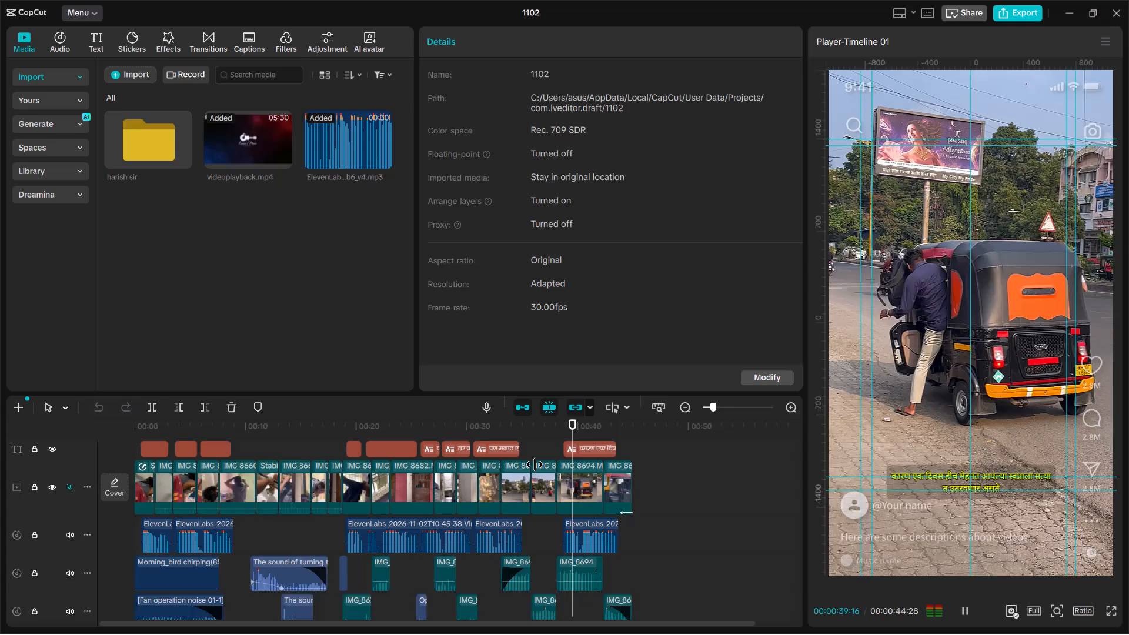
scroll(535, 464, up, 2)
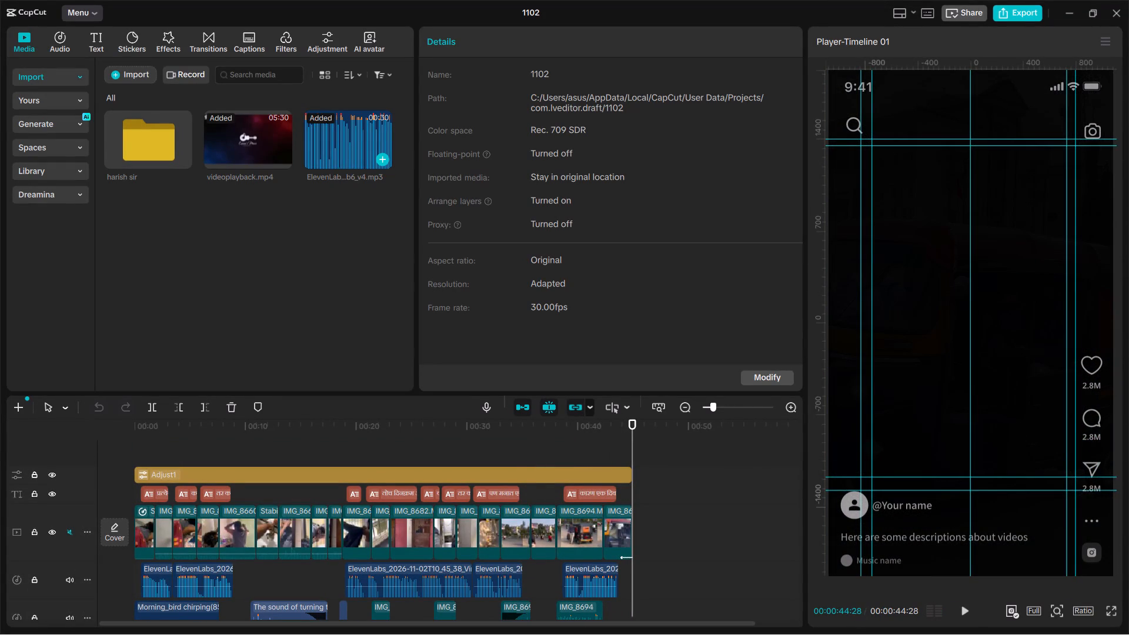
Search the entrance text animations for Fade In, mark it as a favourite and apply it to the last caption.
click(591, 490)
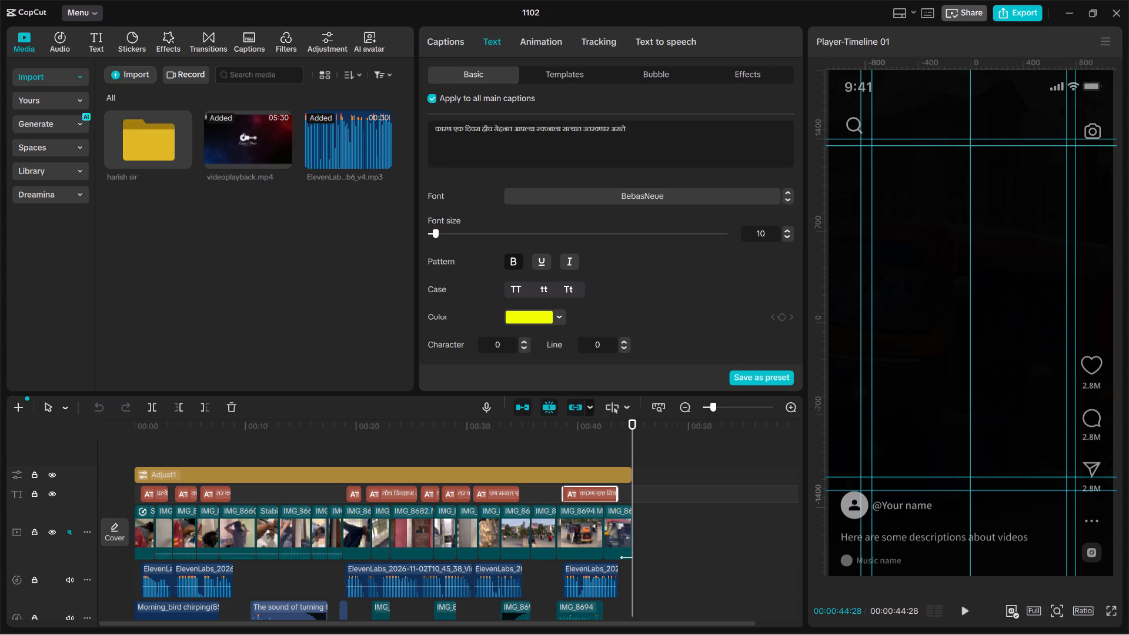
click(545, 46)
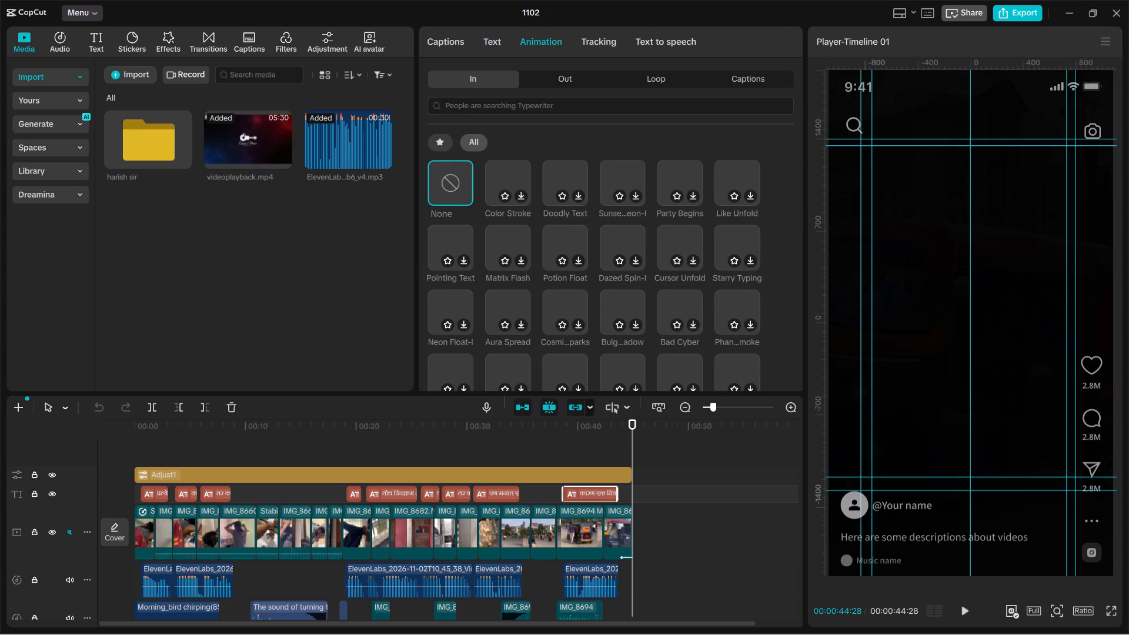
click(470, 111)
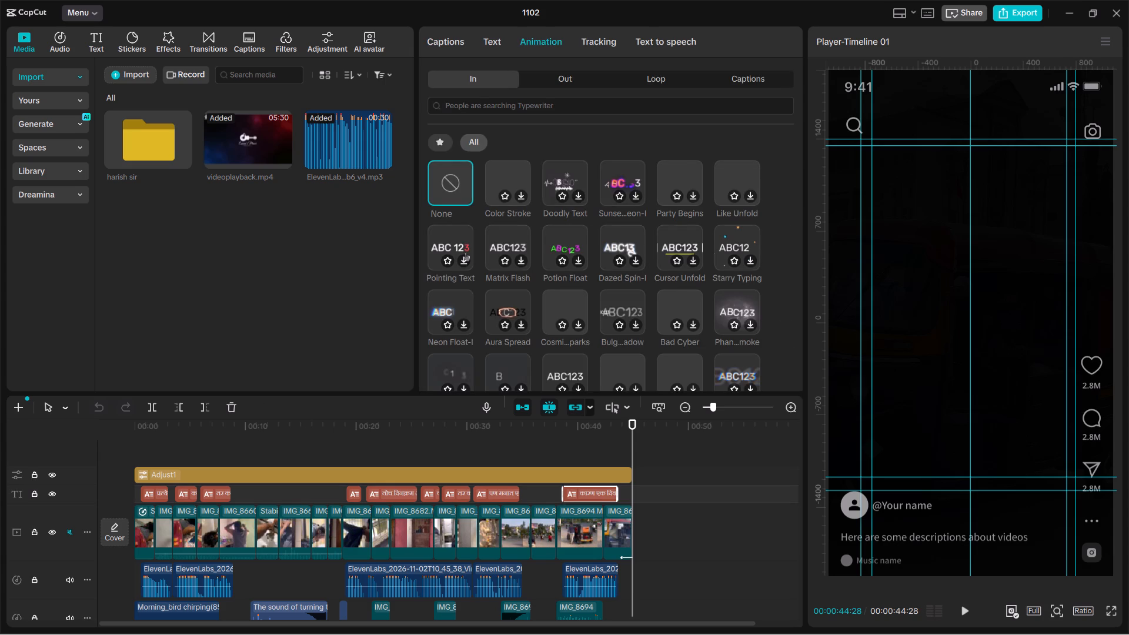
click(457, 144)
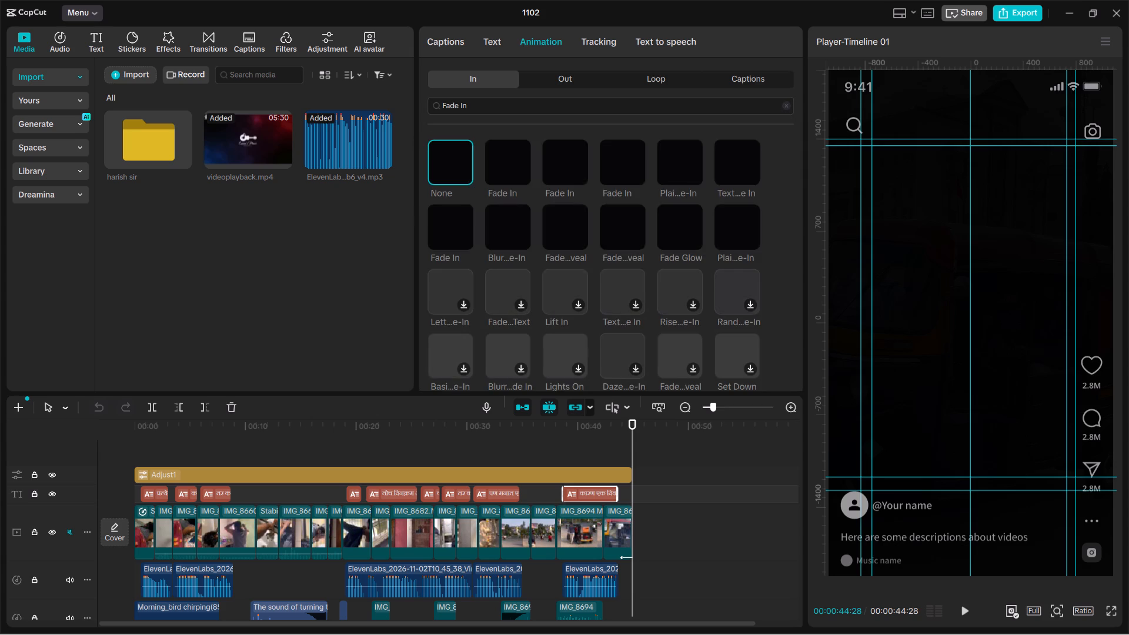
click(521, 180)
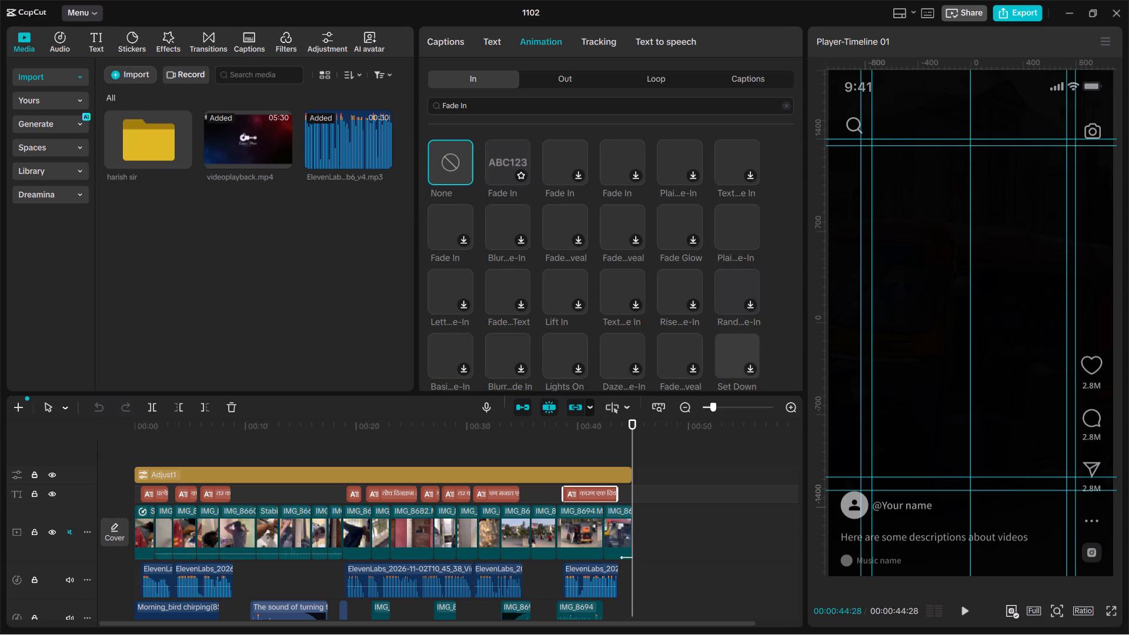
click(505, 166)
click(500, 149)
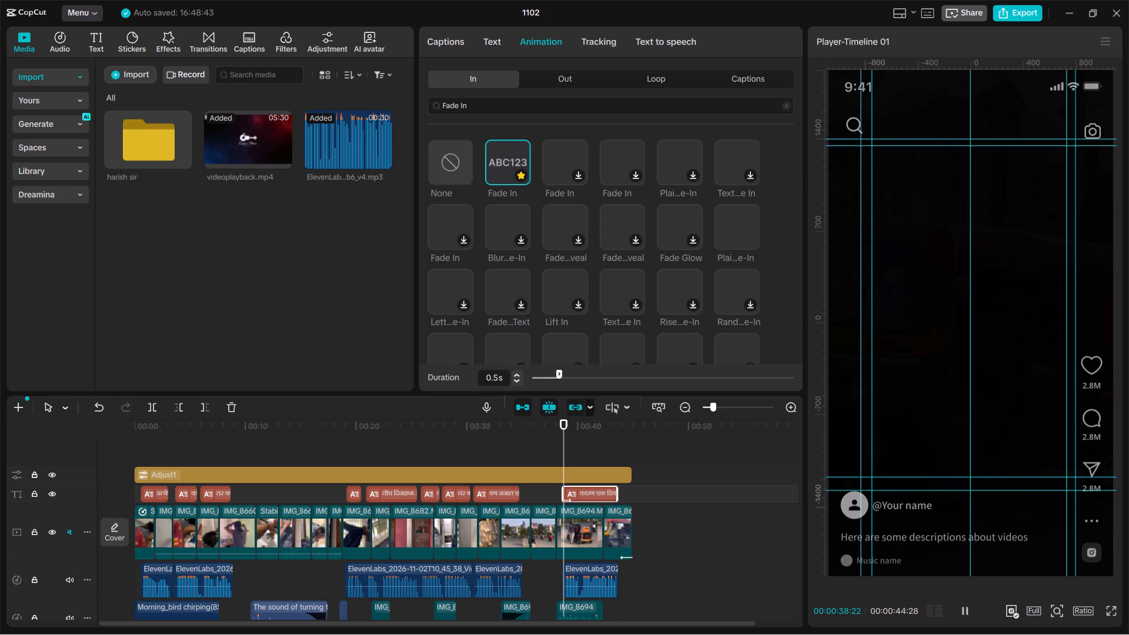
Apply the Fade Out exit animation to the last caption.
click(556, 80)
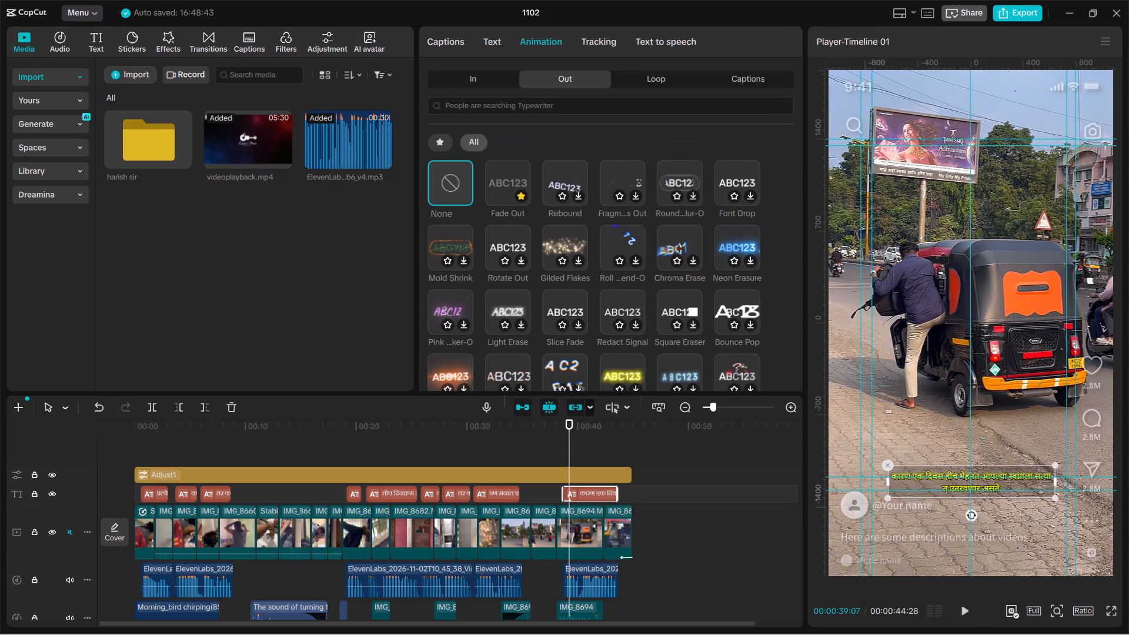
click(502, 185)
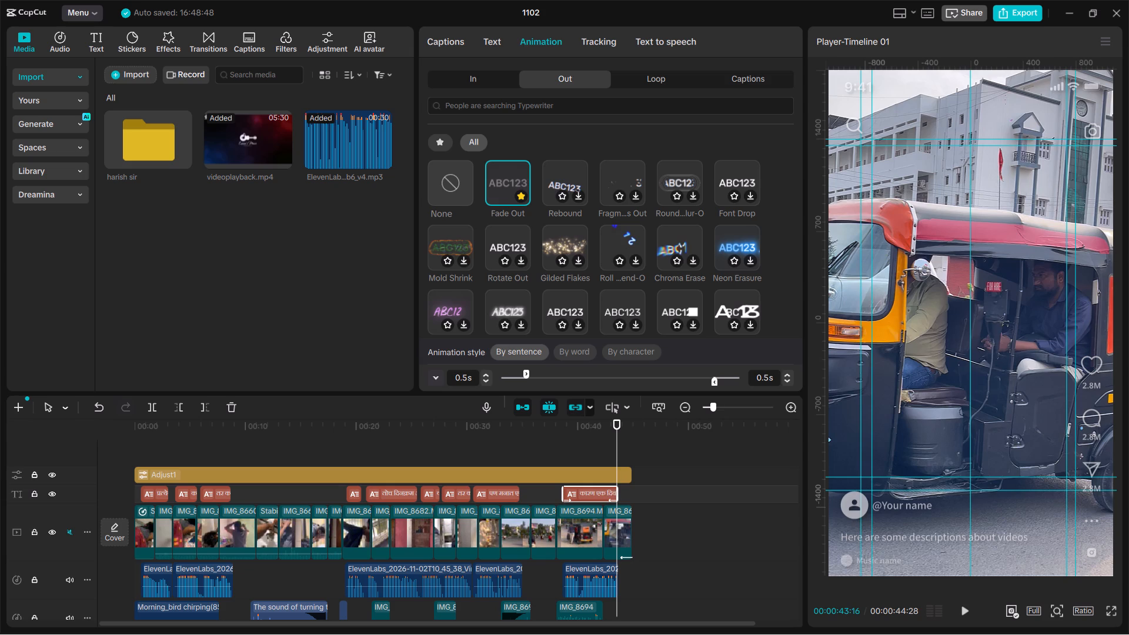
Select all the captions on the text track and apply the Fade Out exit animation to them.
drag(657, 490, 366, 482)
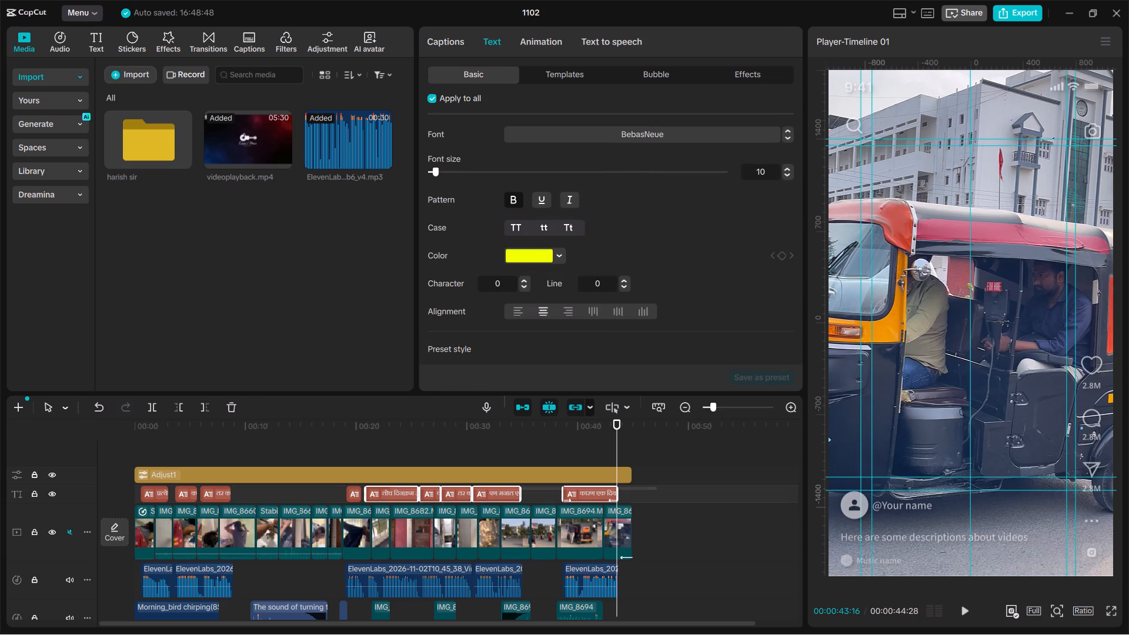
drag(366, 482, 146, 496)
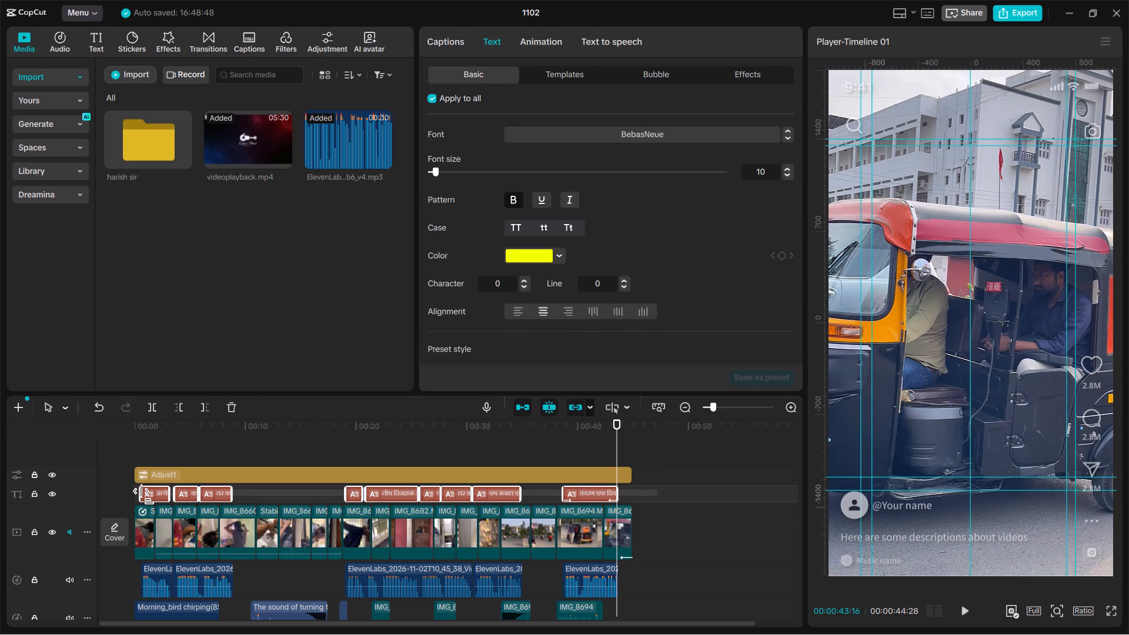
drag(146, 496, 145, 496)
click(532, 48)
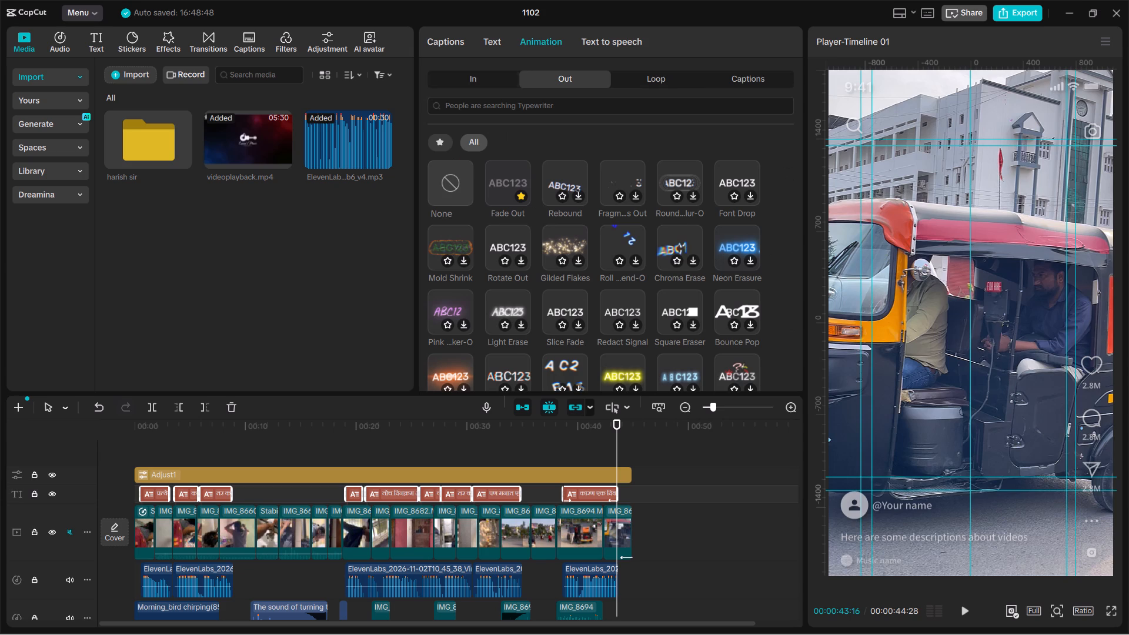
click(503, 185)
click(503, 185)
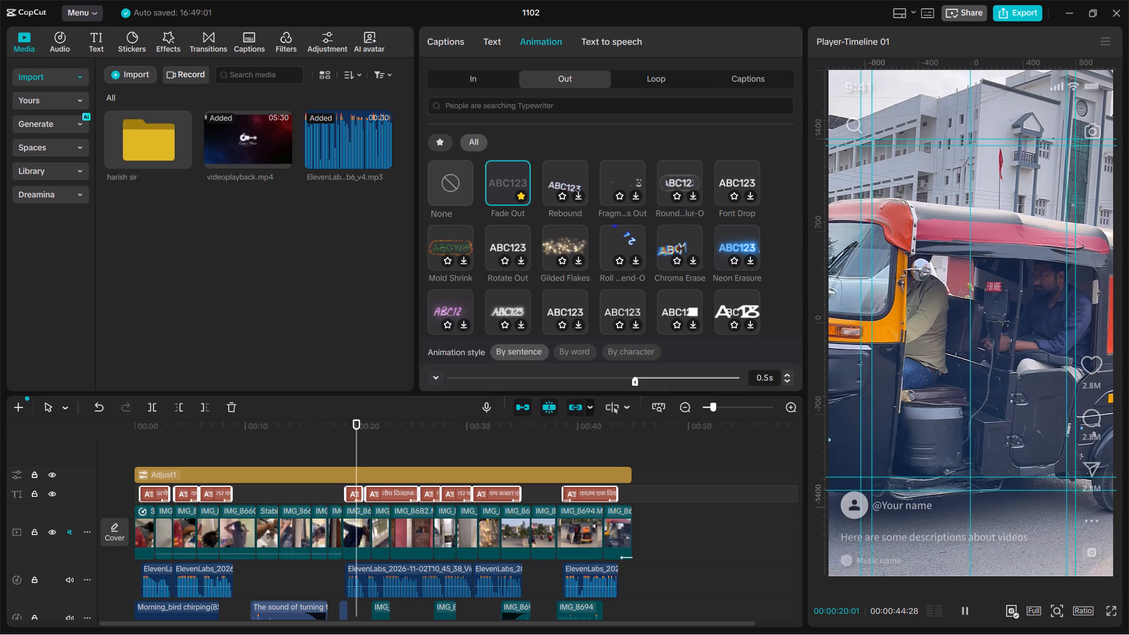
Apply the favourite Fade In entrance animation to all the selected captions.
click(475, 72)
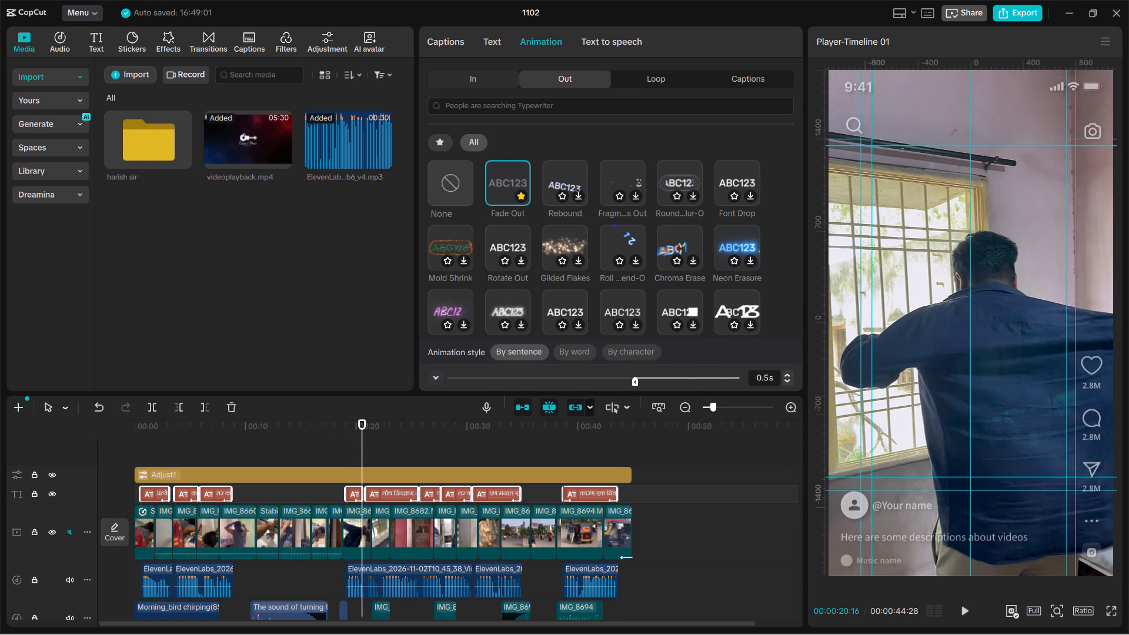
click(437, 144)
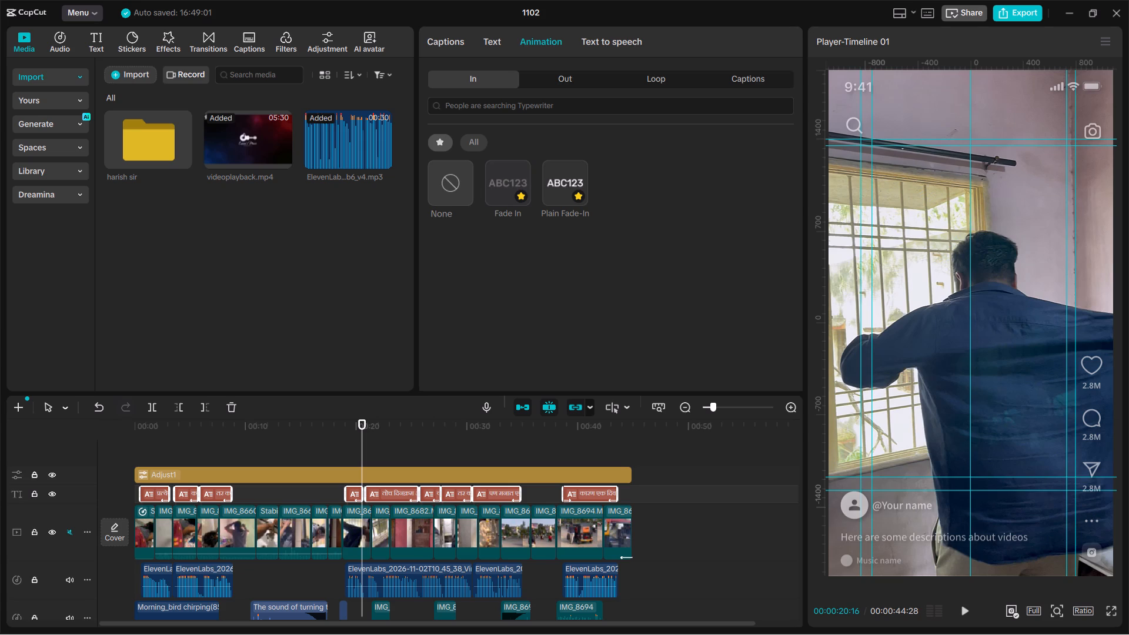
click(519, 178)
Play the video from the beginning to about 43 seconds to review the fading captions.
drag(355, 429, 49, 450)
key(space)
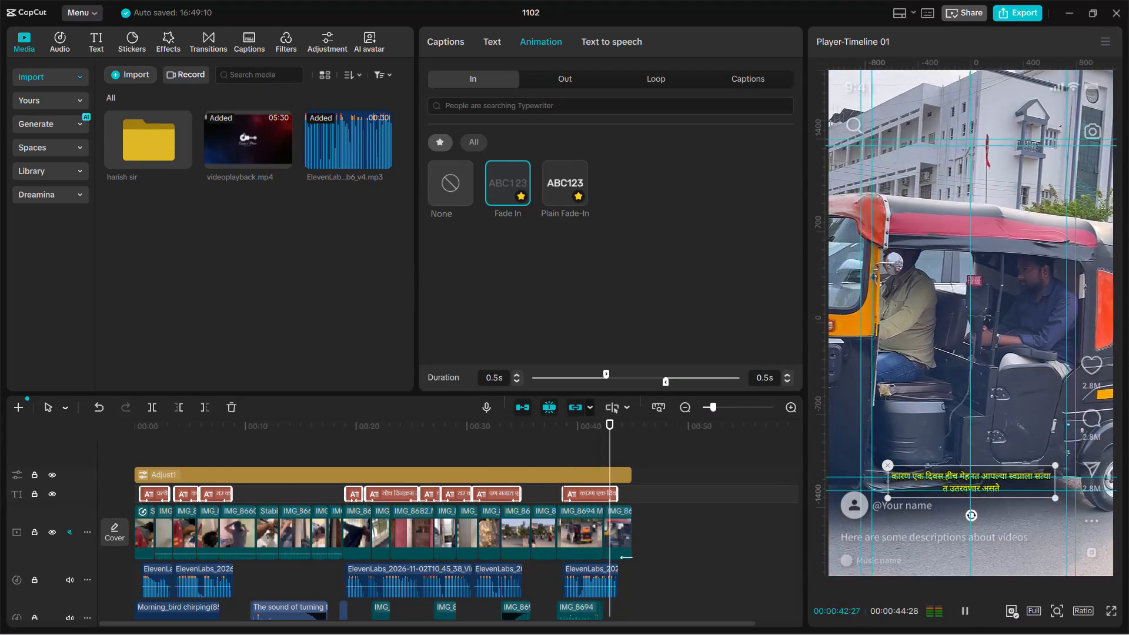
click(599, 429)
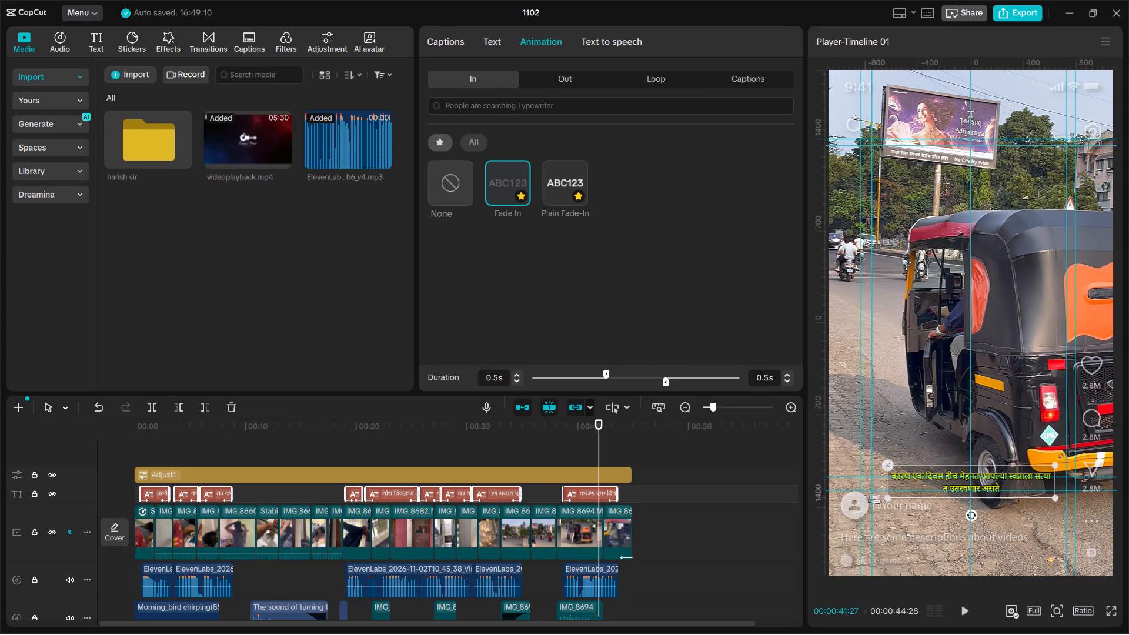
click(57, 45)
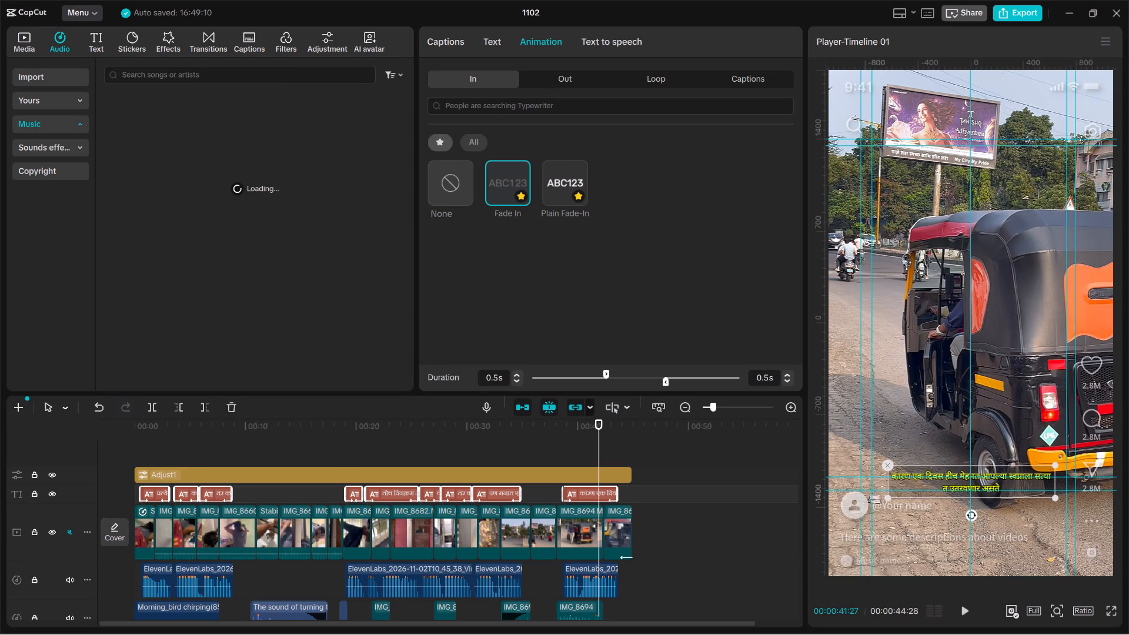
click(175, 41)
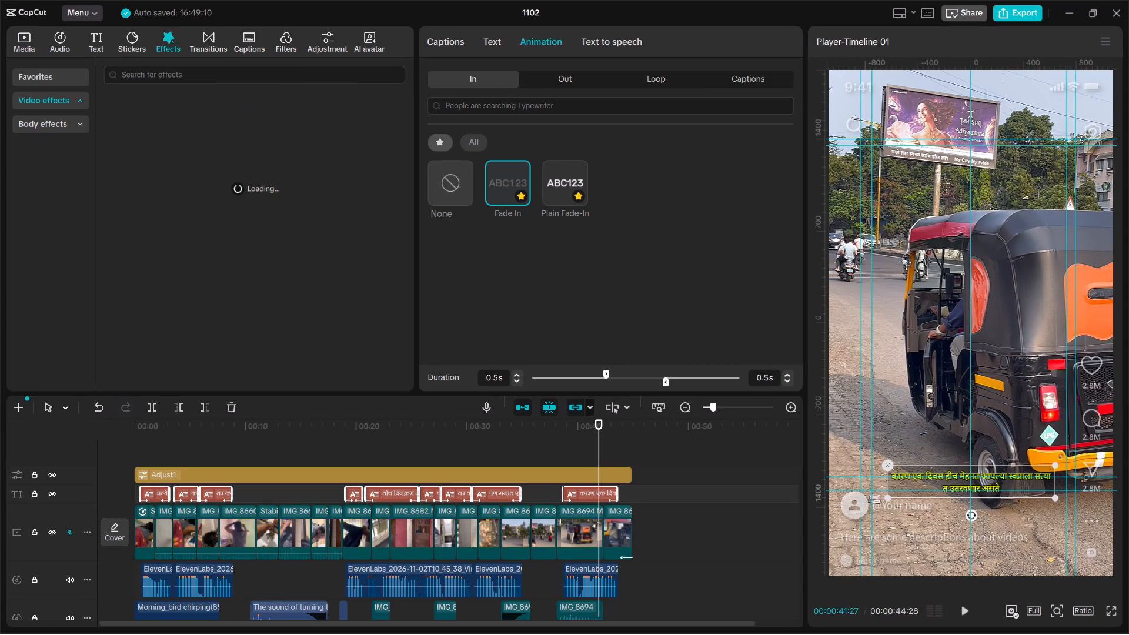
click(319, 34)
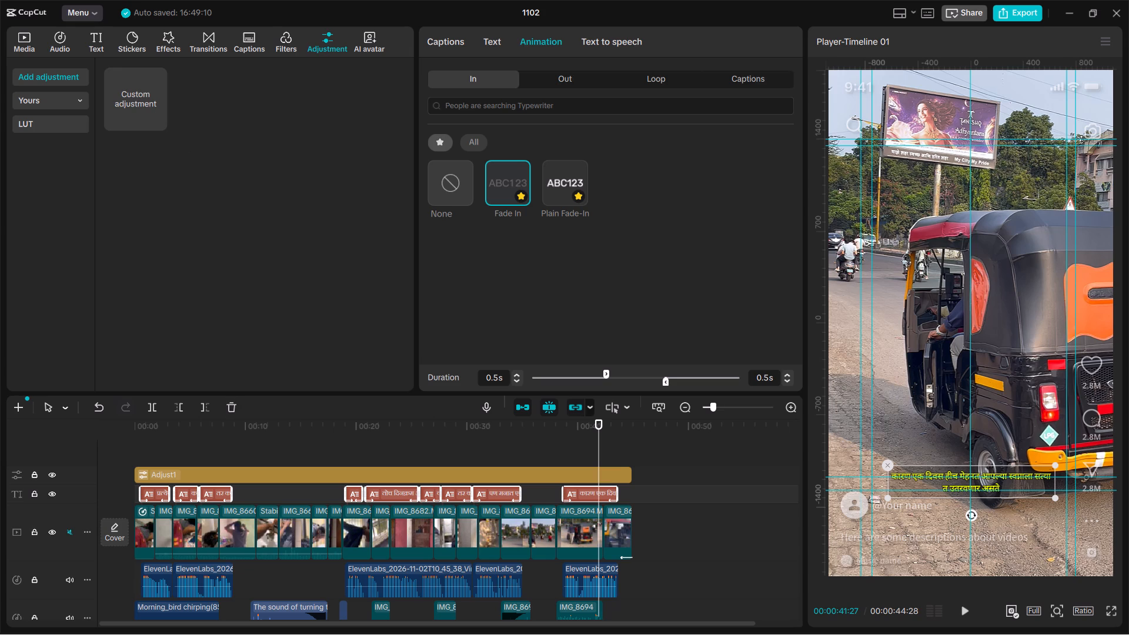
Examine the Basic, HSL, Curves and Mask settings of the Adjust1 adjustment layer.
click(275, 477)
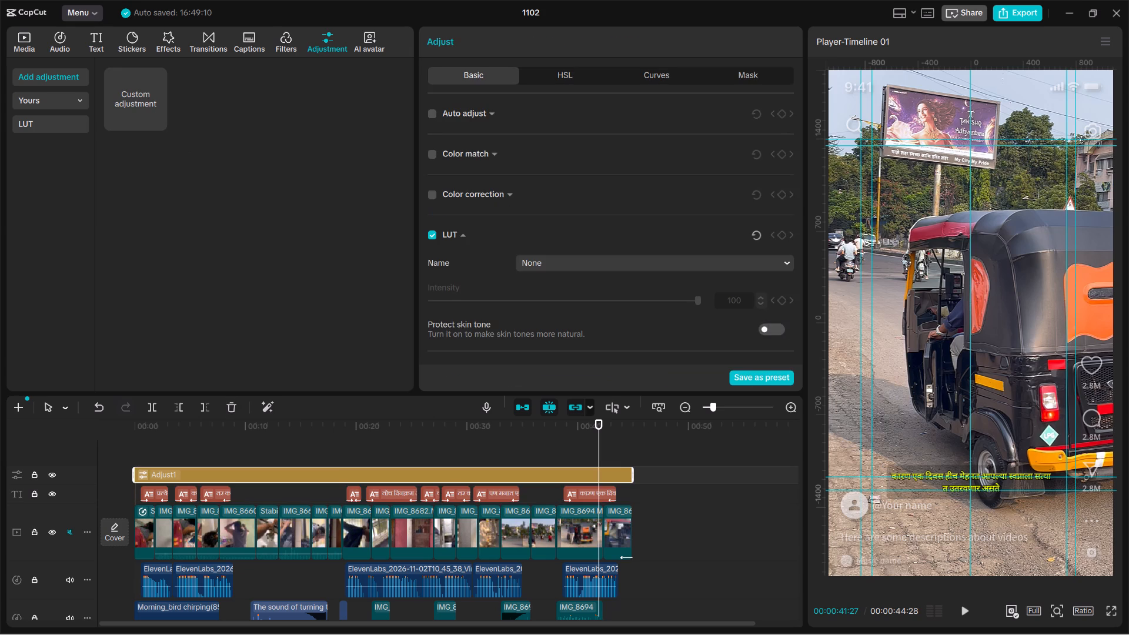
scroll(491, 230, down, 3)
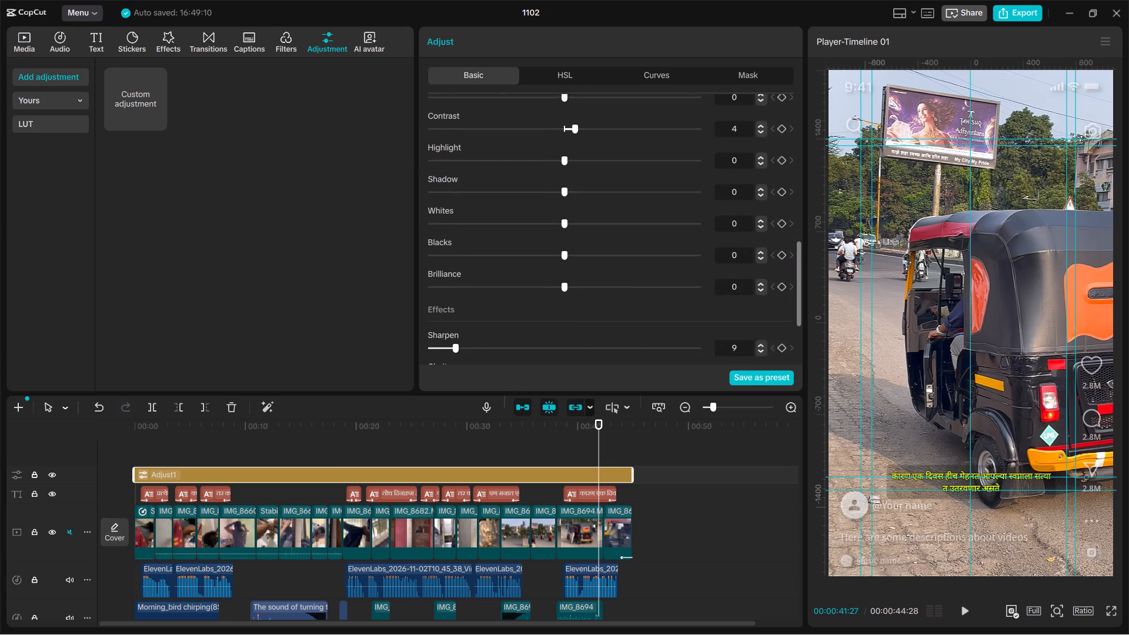
scroll(491, 230, down, 1)
click(557, 79)
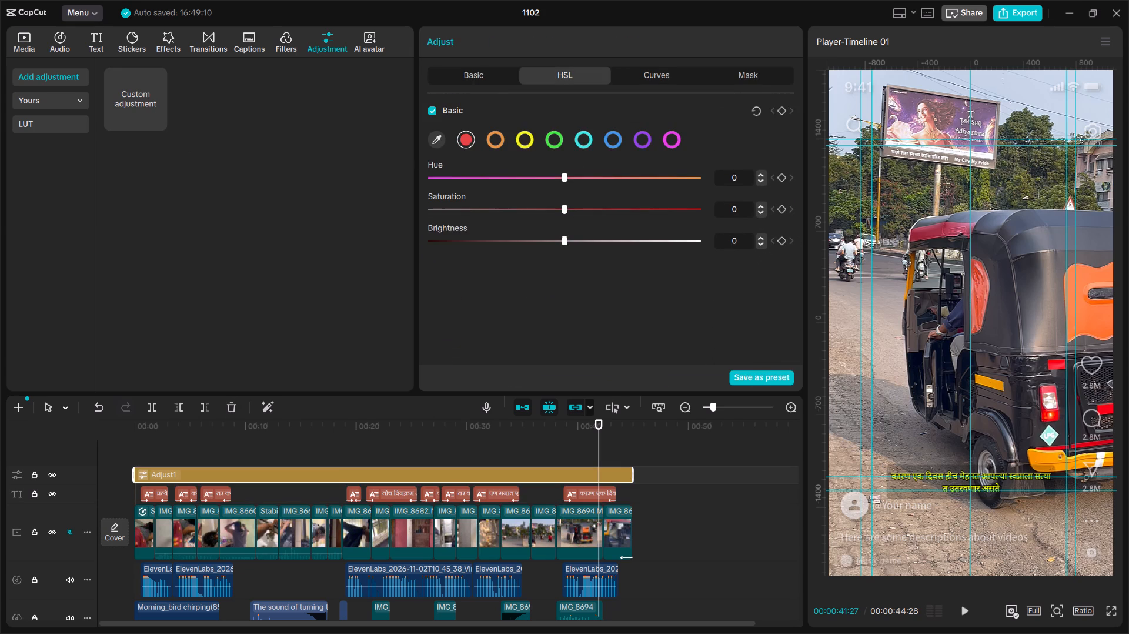
click(649, 81)
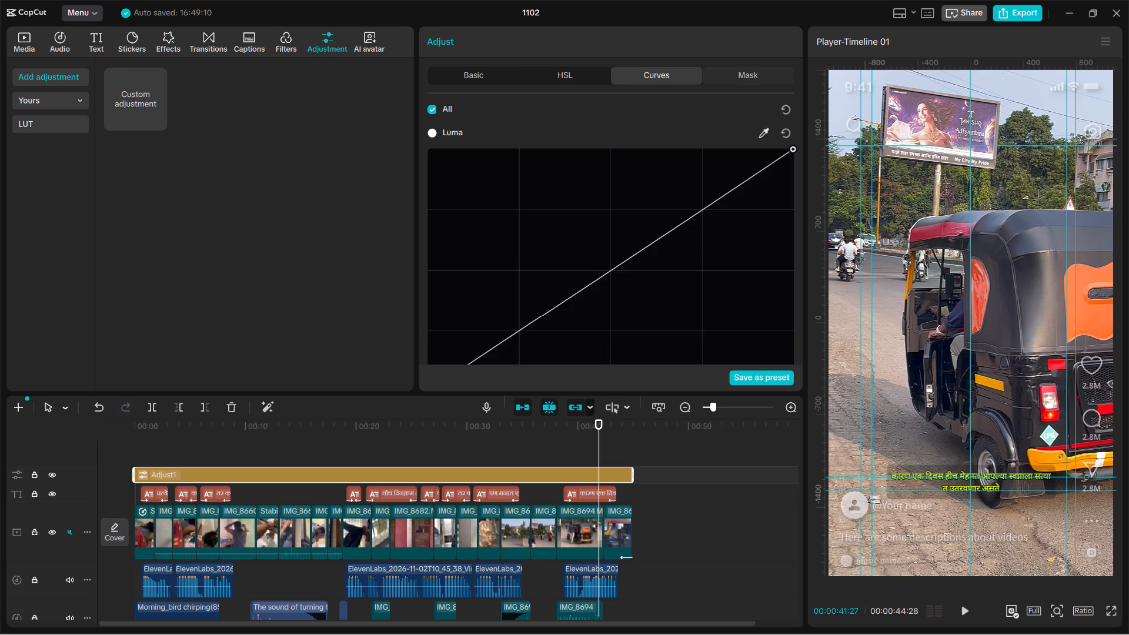
click(727, 72)
click(580, 70)
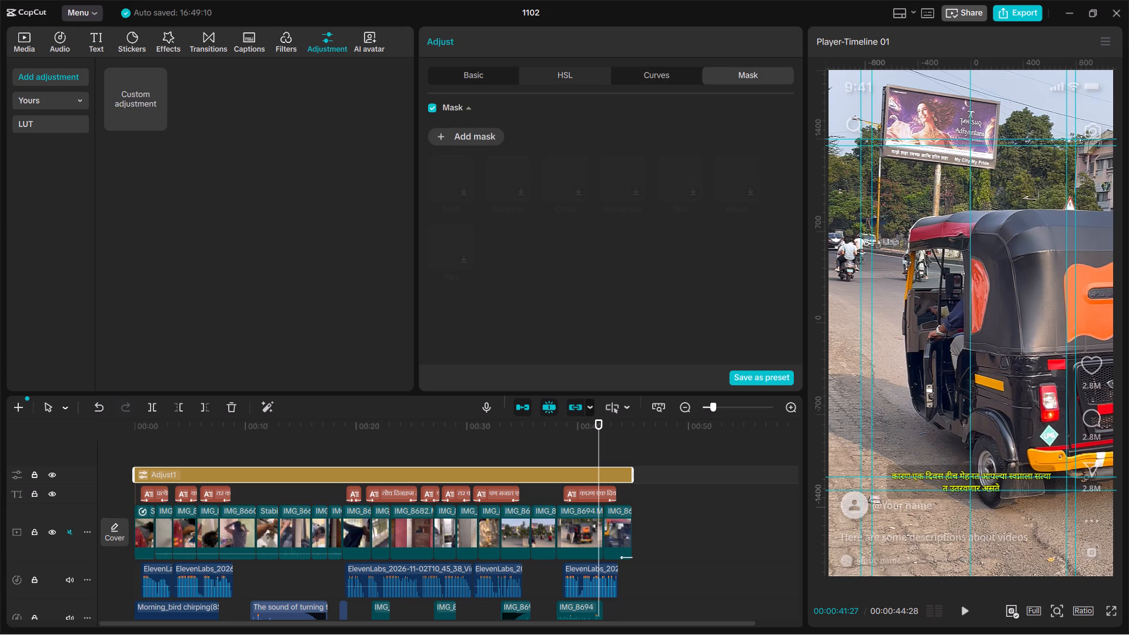
scroll(593, 181, down, 2)
Shift the Luma curve's black point slightly inward on the Adjust1 layer and preview the video around 6 seconds.
click(656, 74)
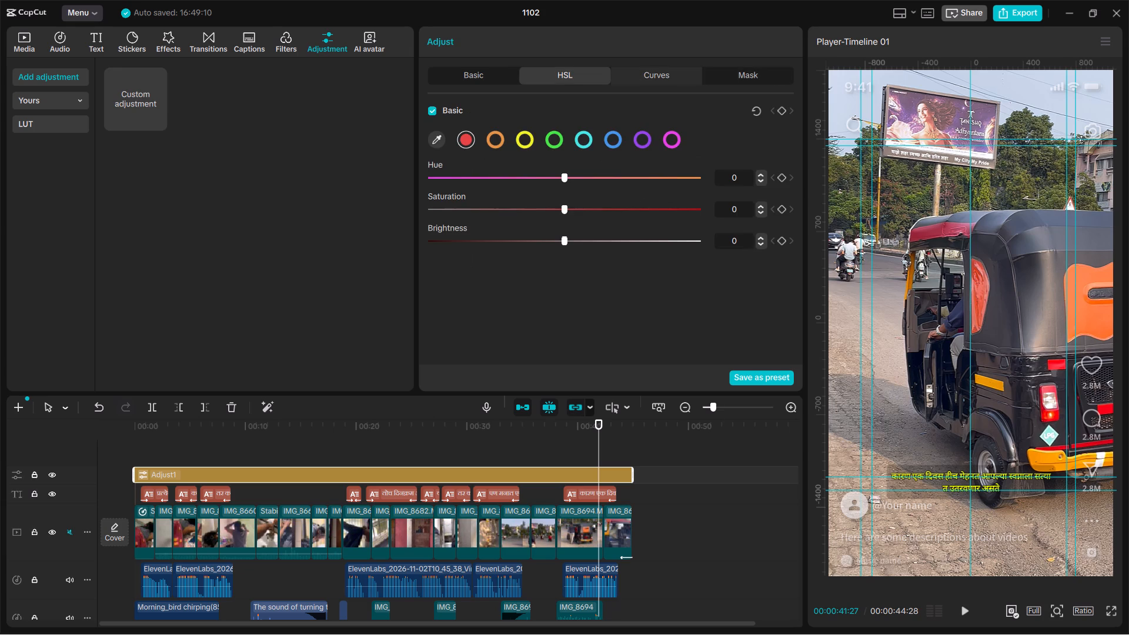
scroll(563, 219, down, 1)
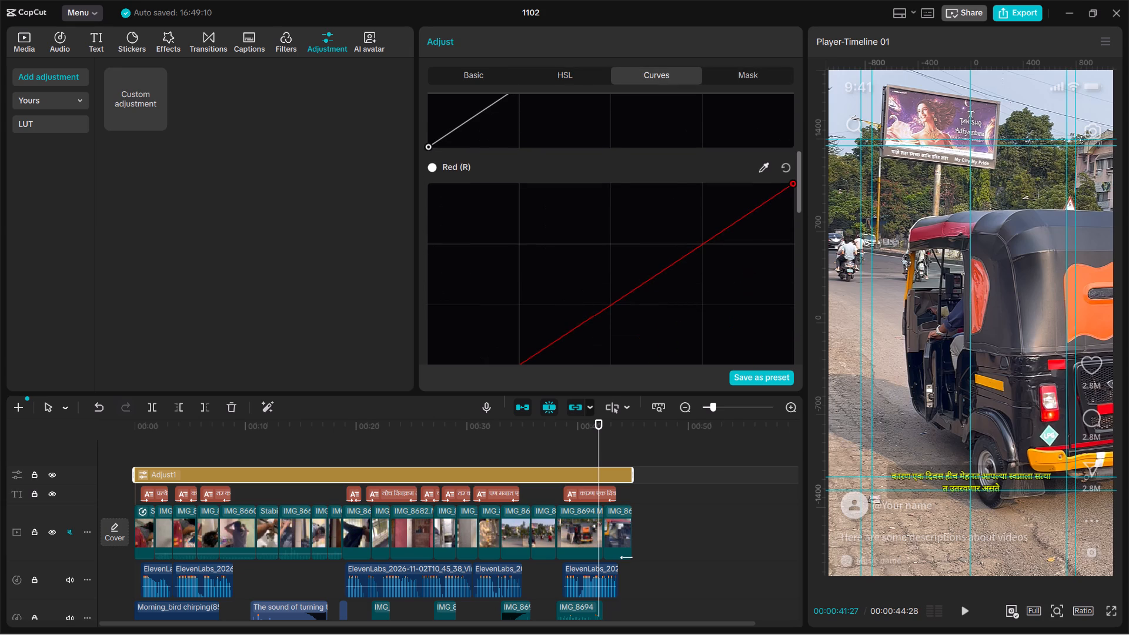
drag(429, 149, 434, 161)
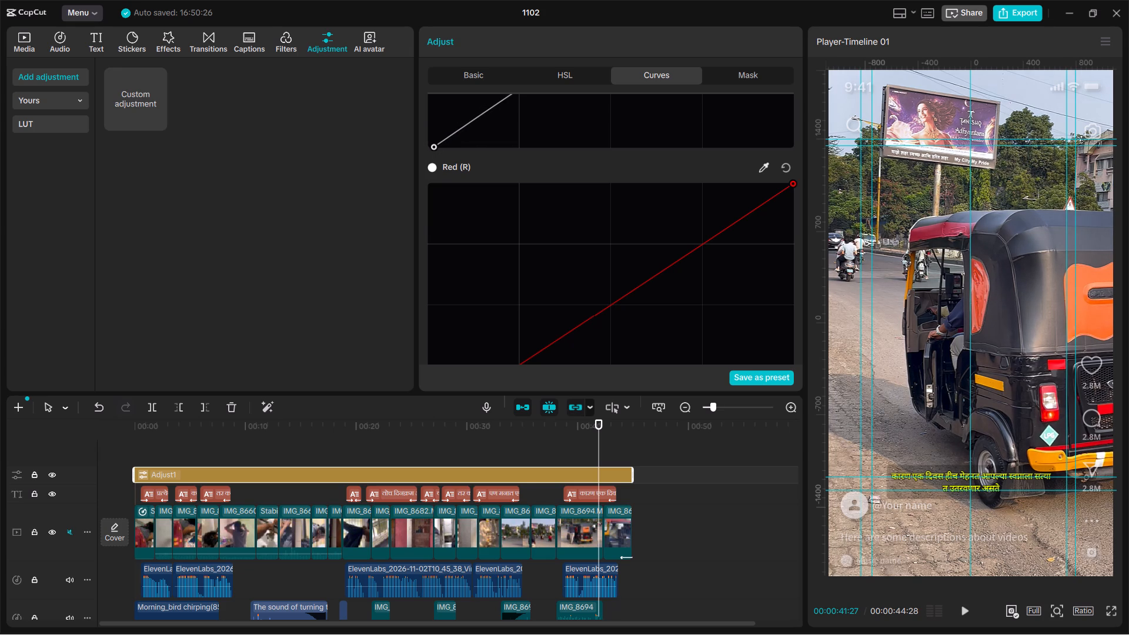
drag(525, 429, 302, 417)
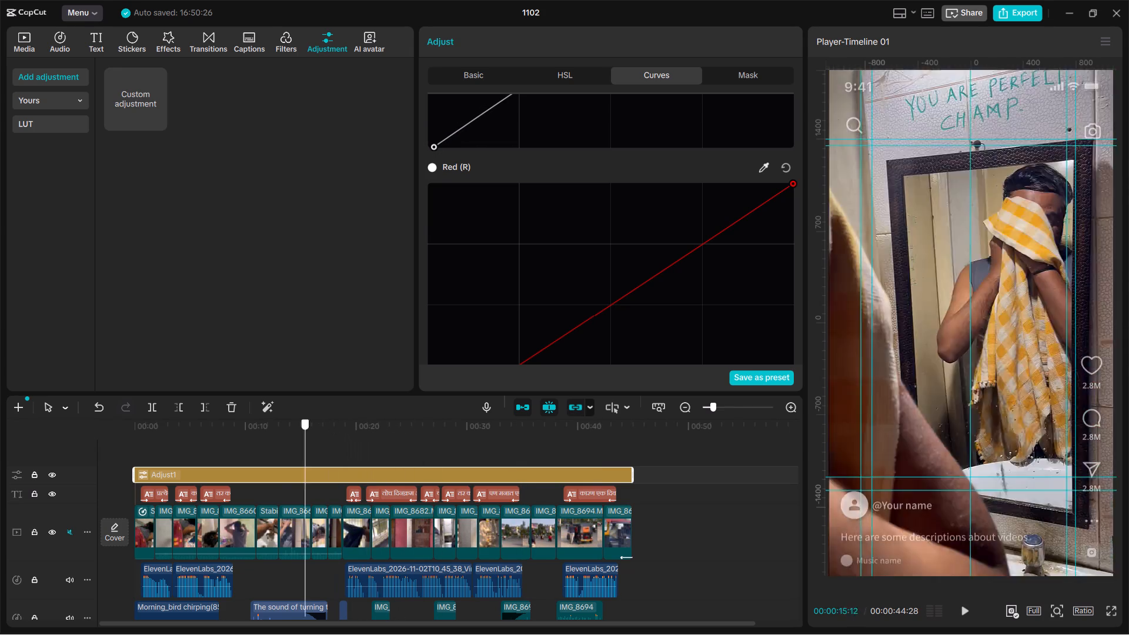
drag(302, 417, 187, 385)
key(space)
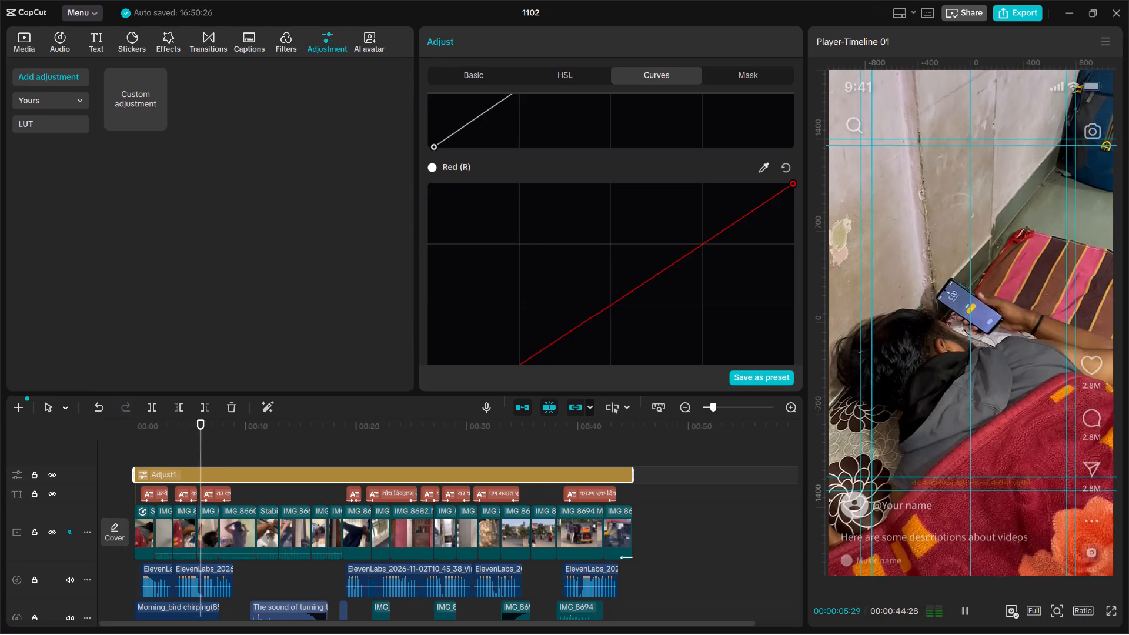
key(space)
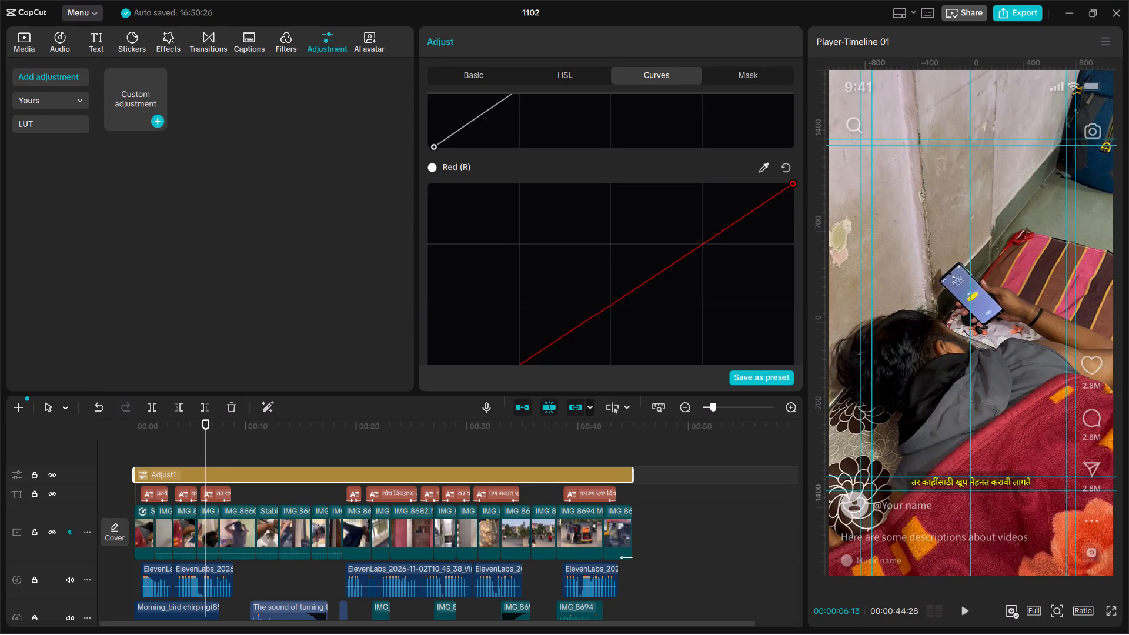
Search the filter library for "morning glow".
click(285, 37)
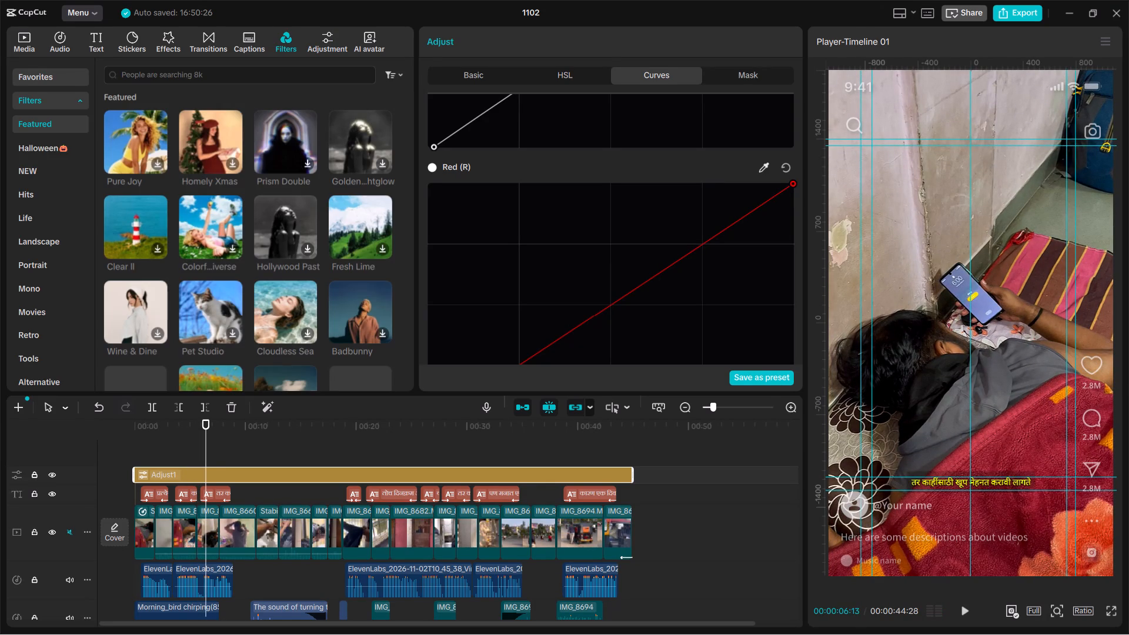
click(206, 69)
text(mo)
key(r)
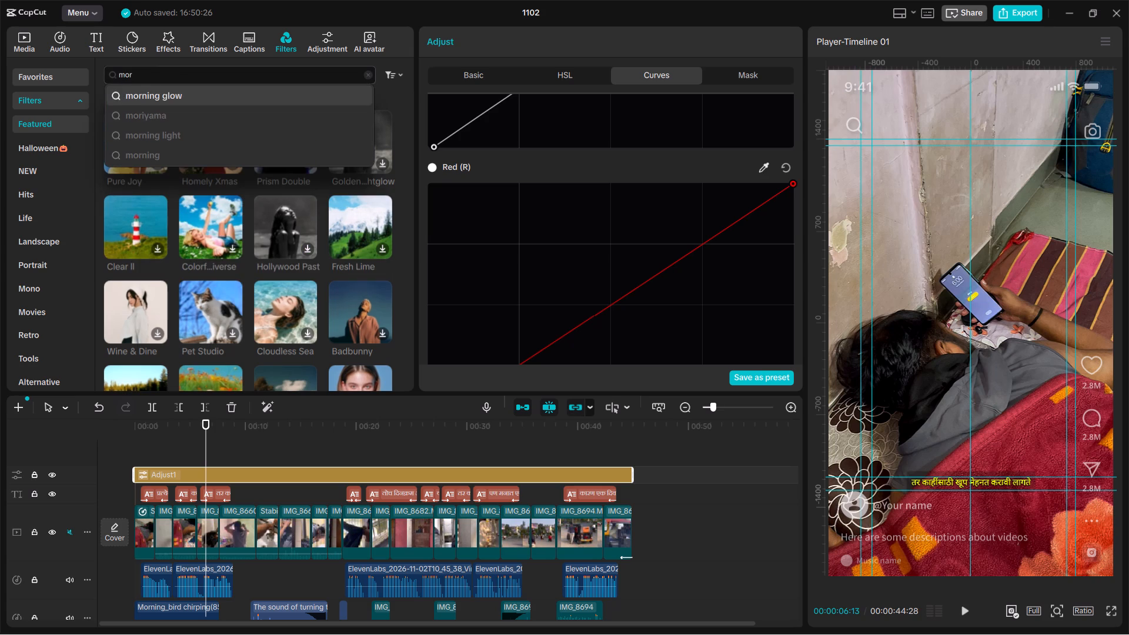
click(161, 91)
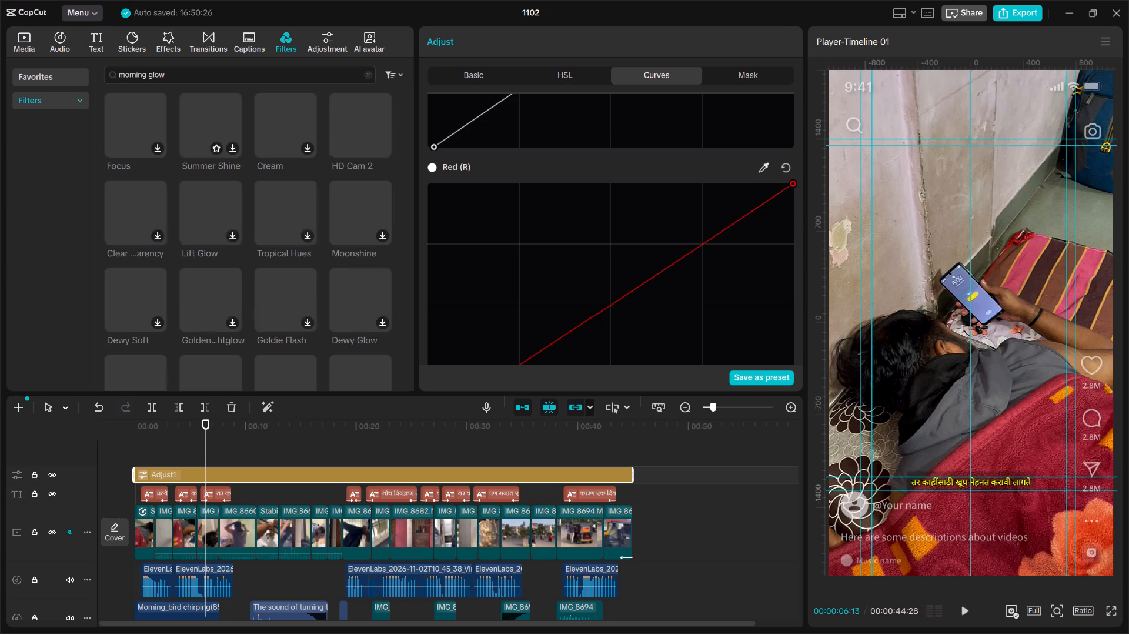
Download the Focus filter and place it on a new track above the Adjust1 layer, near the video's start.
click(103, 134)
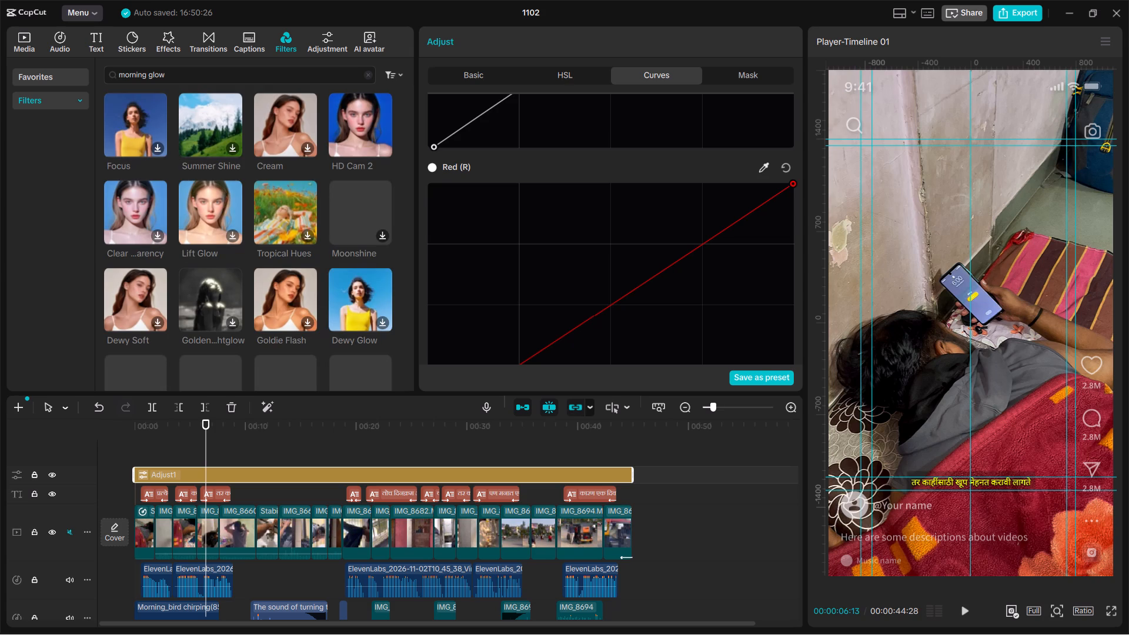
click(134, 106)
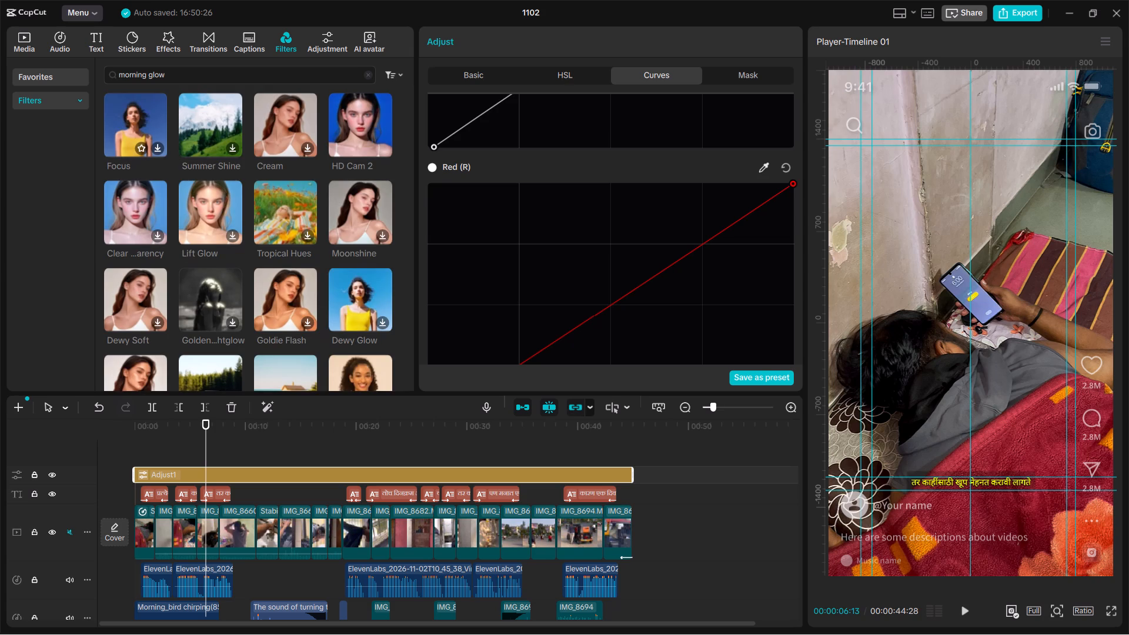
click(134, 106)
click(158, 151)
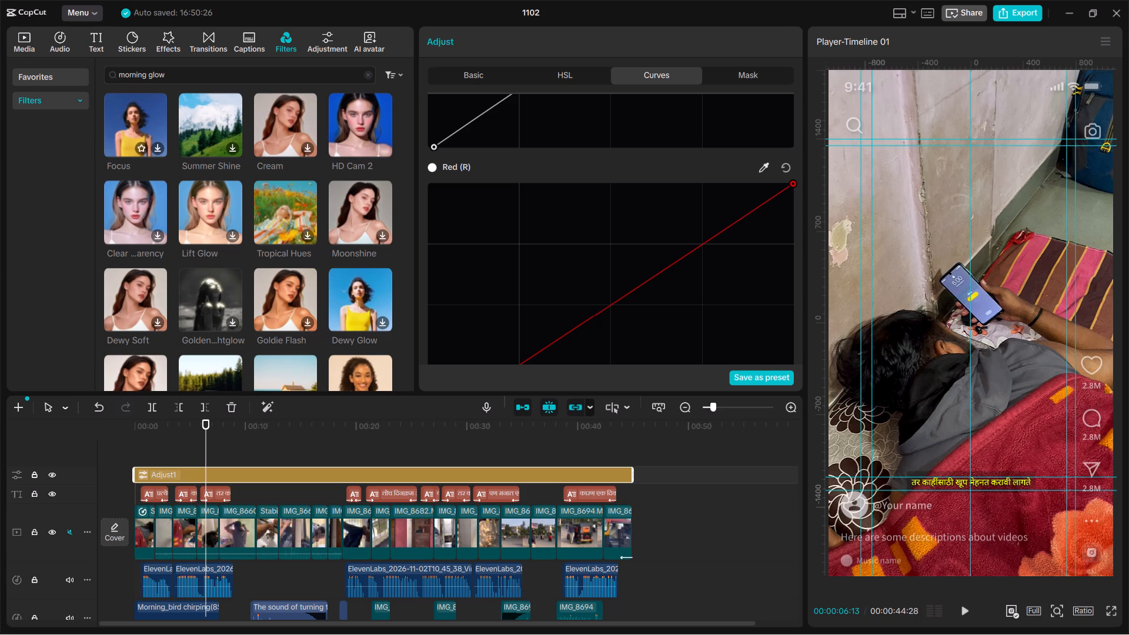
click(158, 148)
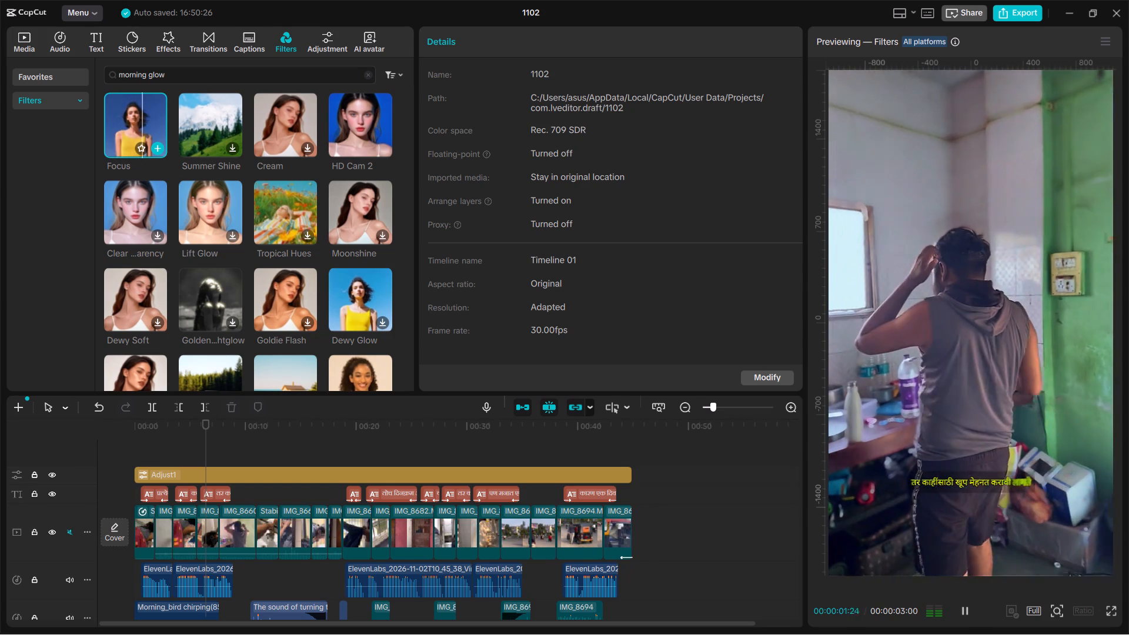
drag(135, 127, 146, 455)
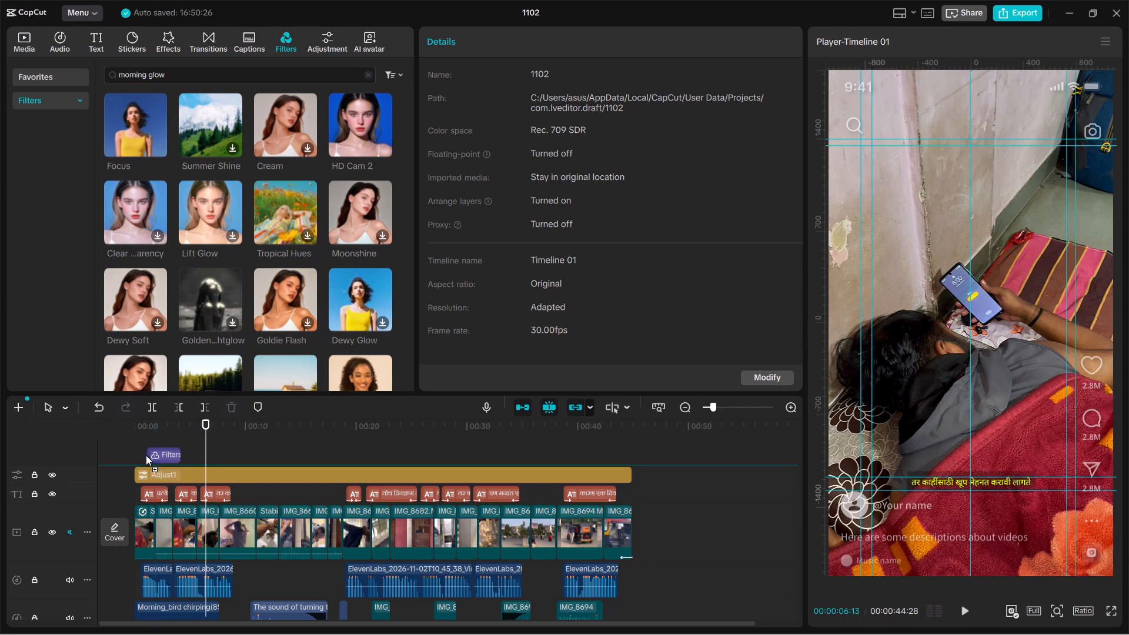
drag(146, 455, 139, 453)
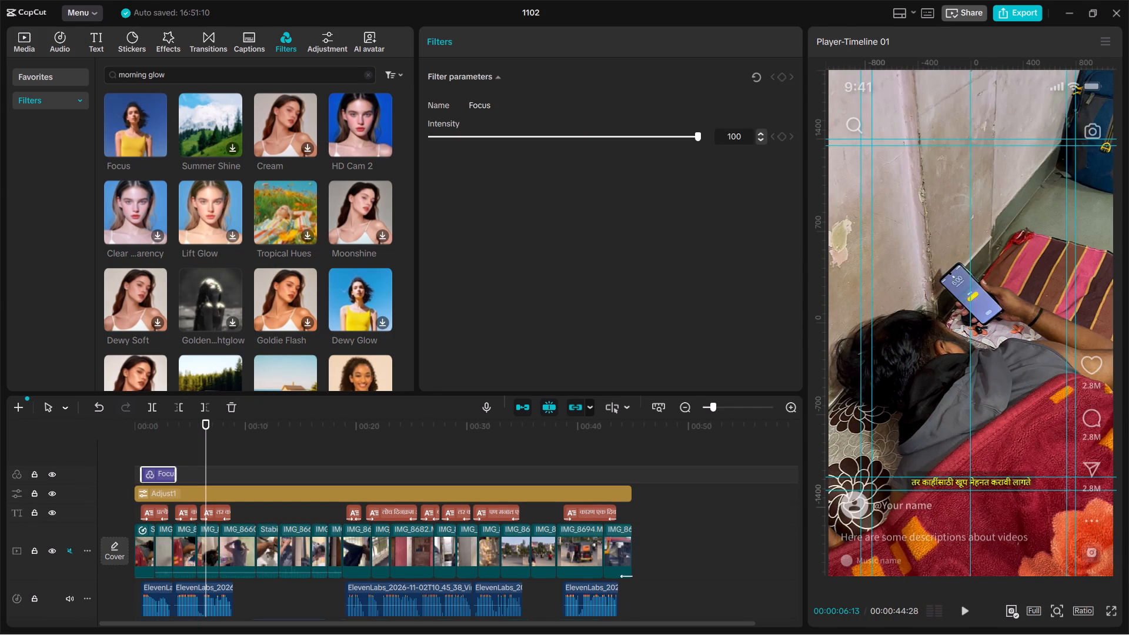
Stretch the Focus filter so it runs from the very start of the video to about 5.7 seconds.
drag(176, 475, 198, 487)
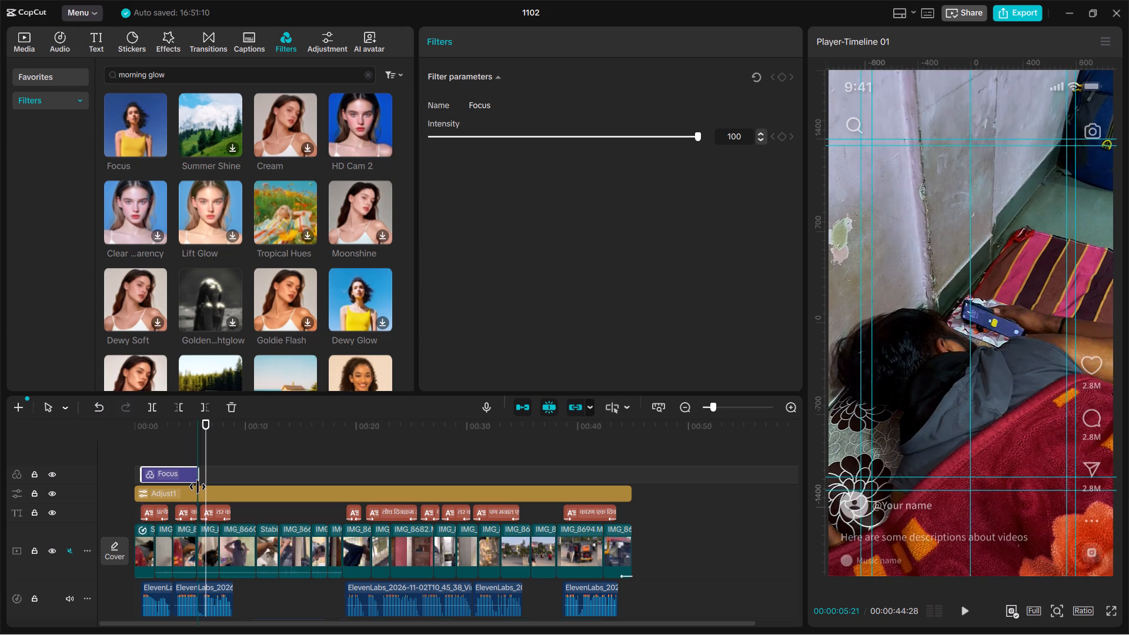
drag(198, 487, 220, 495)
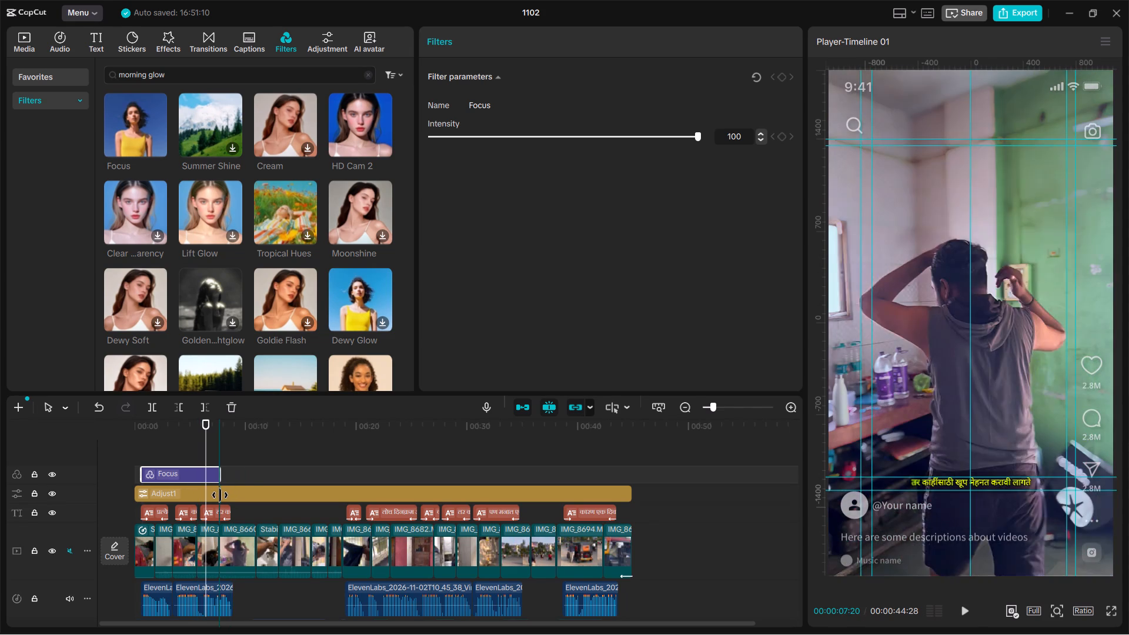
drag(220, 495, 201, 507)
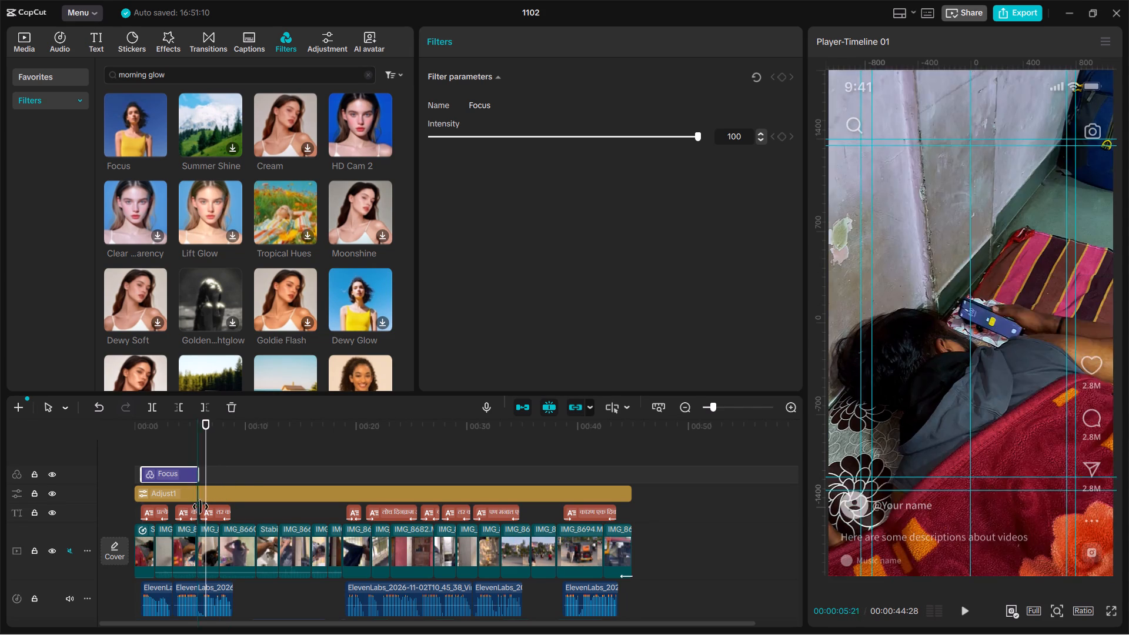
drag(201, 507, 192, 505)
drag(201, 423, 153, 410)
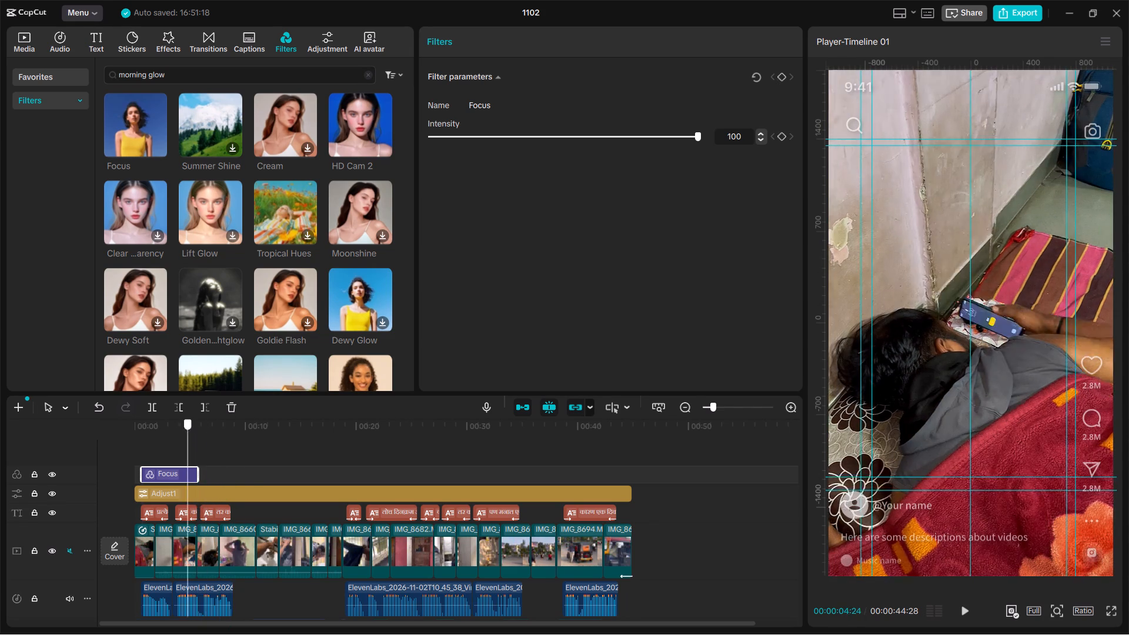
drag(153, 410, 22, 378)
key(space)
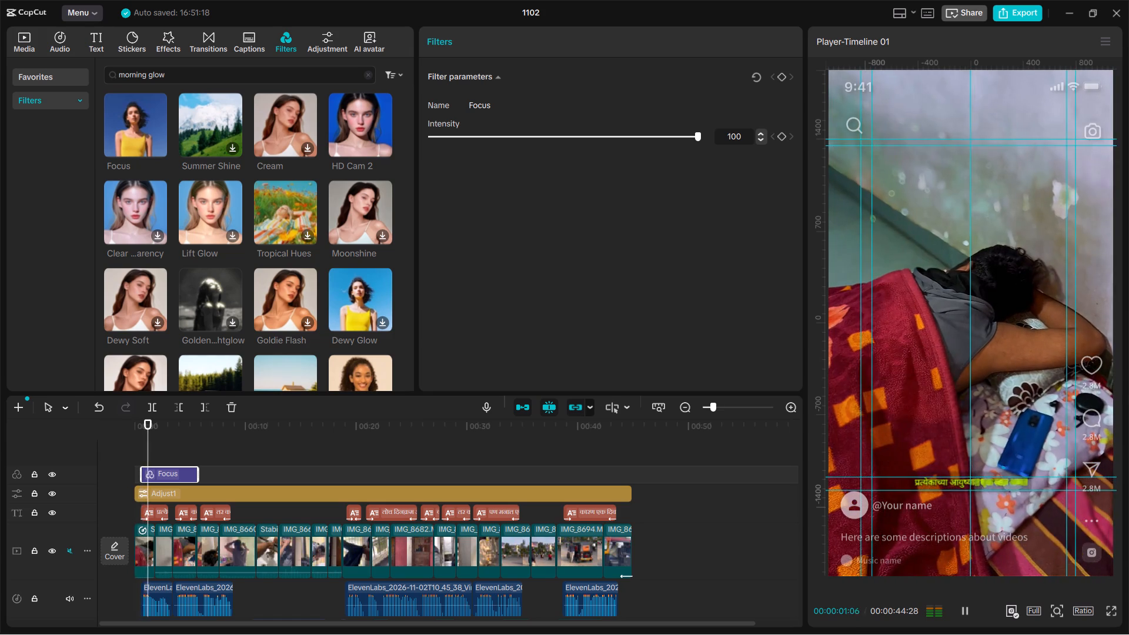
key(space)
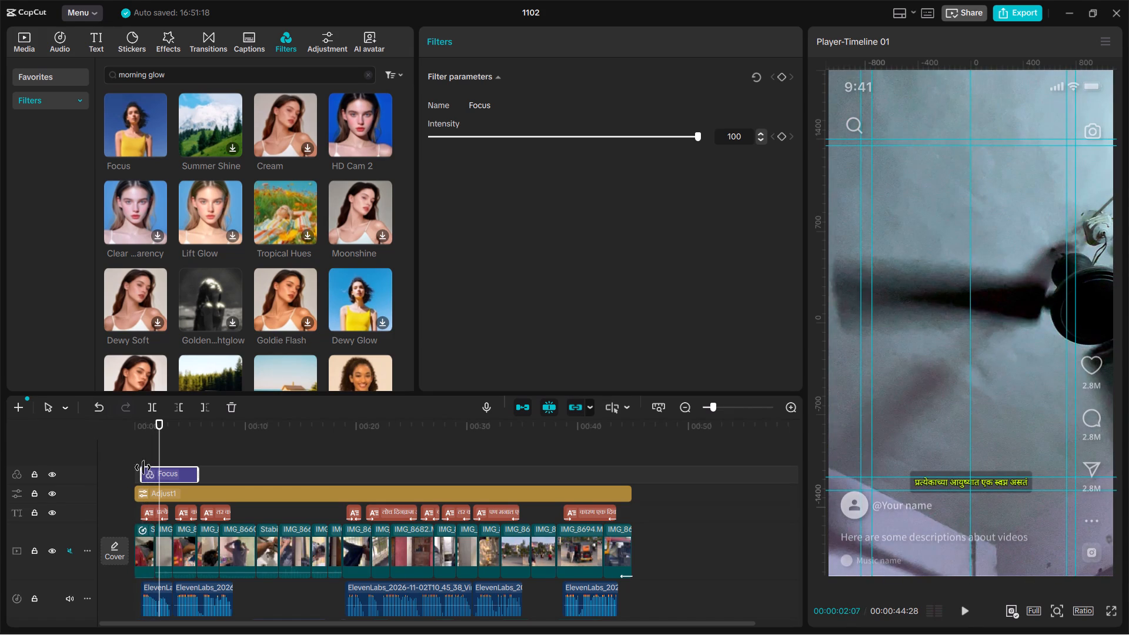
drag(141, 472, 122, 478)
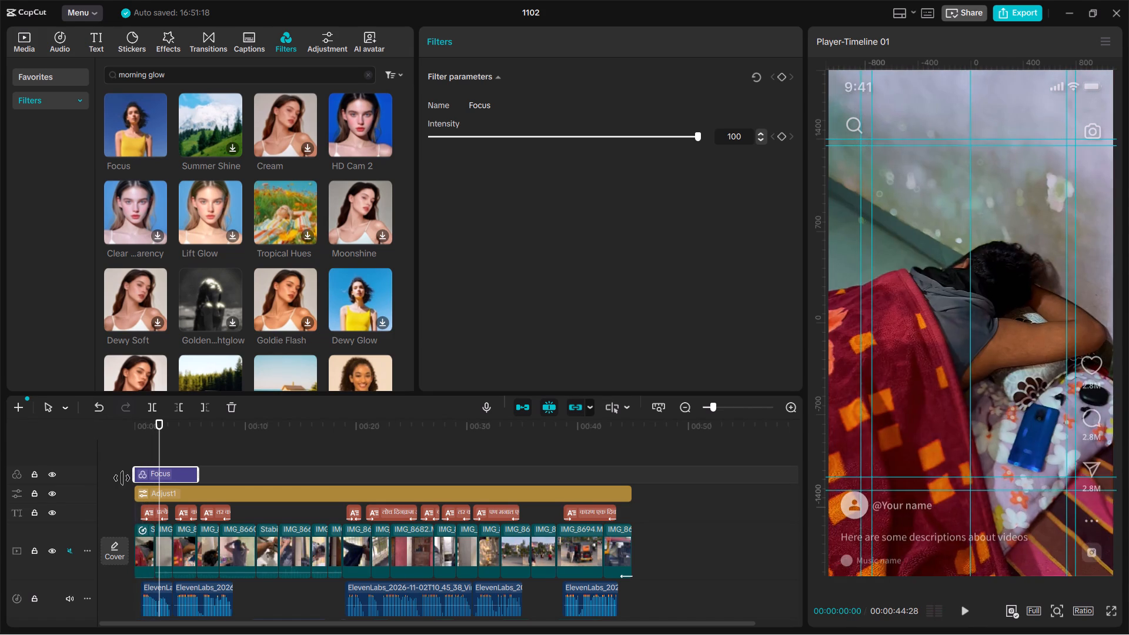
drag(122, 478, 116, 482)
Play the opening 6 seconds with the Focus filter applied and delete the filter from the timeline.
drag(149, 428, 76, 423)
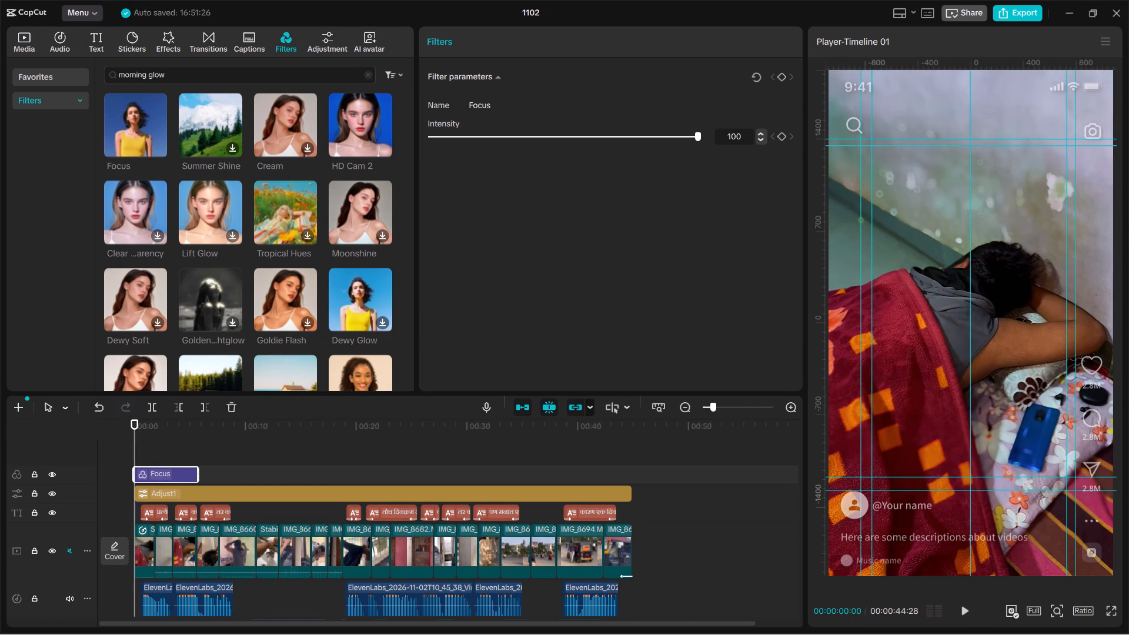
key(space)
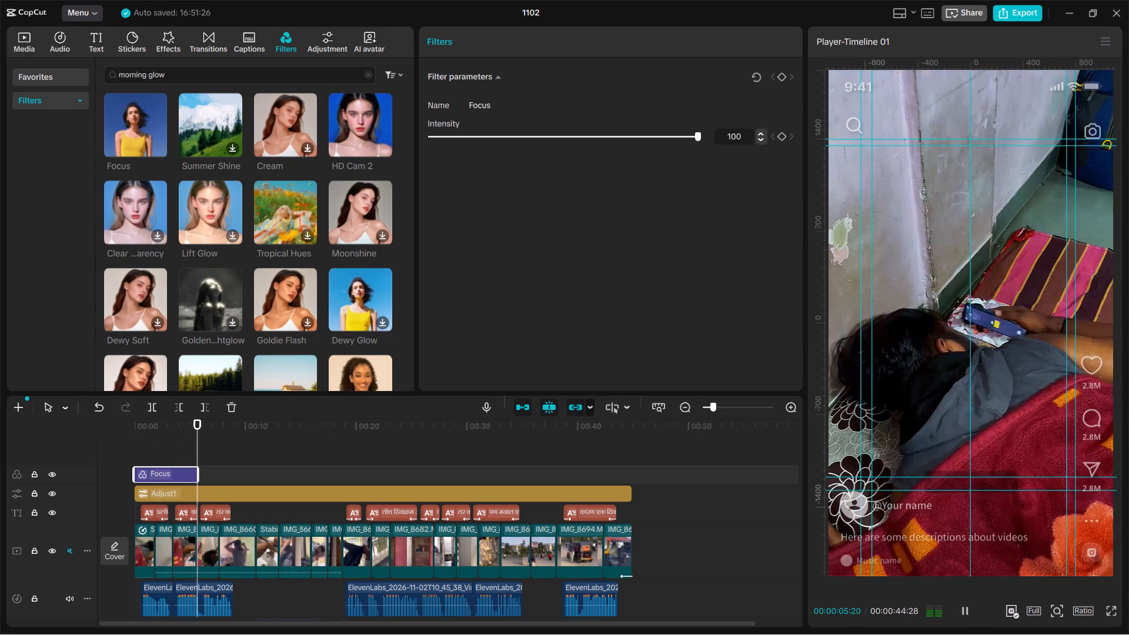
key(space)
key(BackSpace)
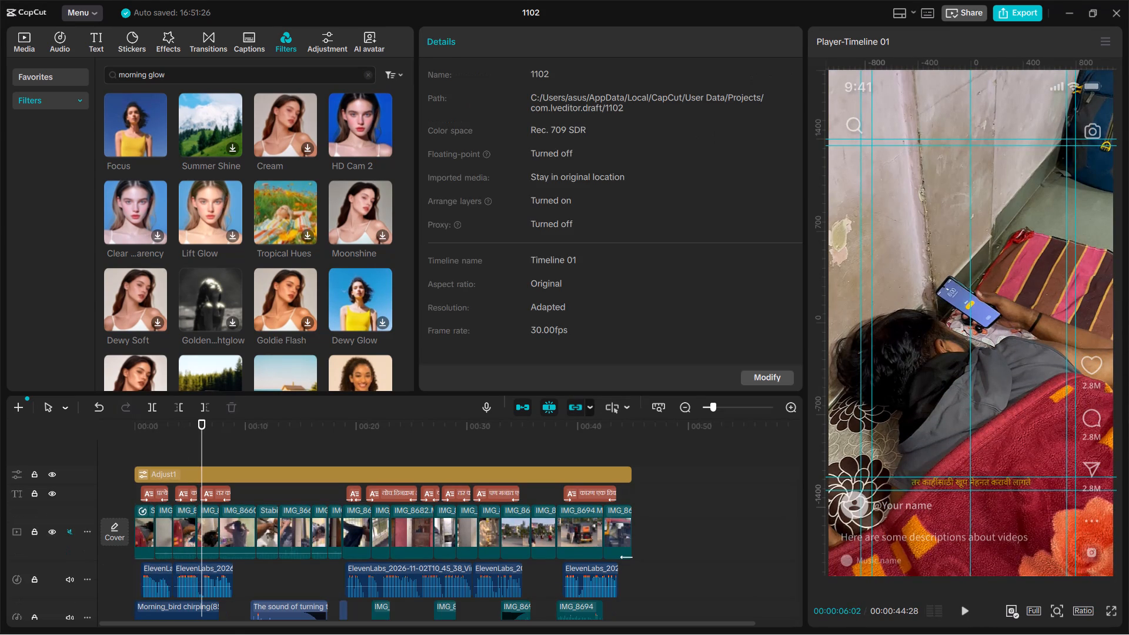
Play the video from about 6 to 11 seconds without the Focus filter.
key(space)
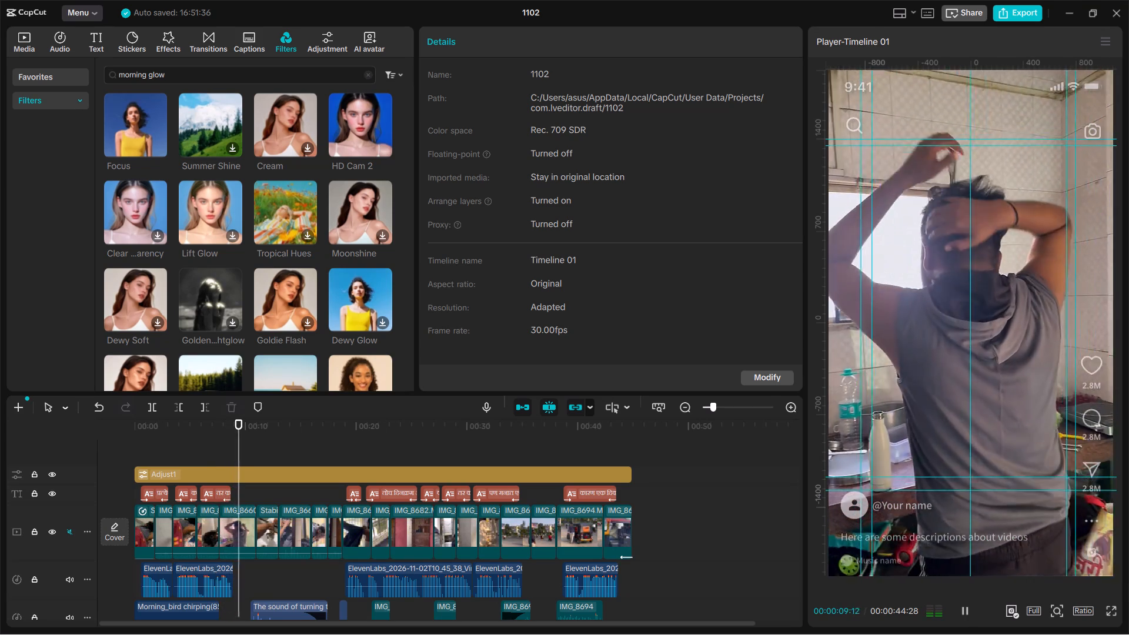
key(space)
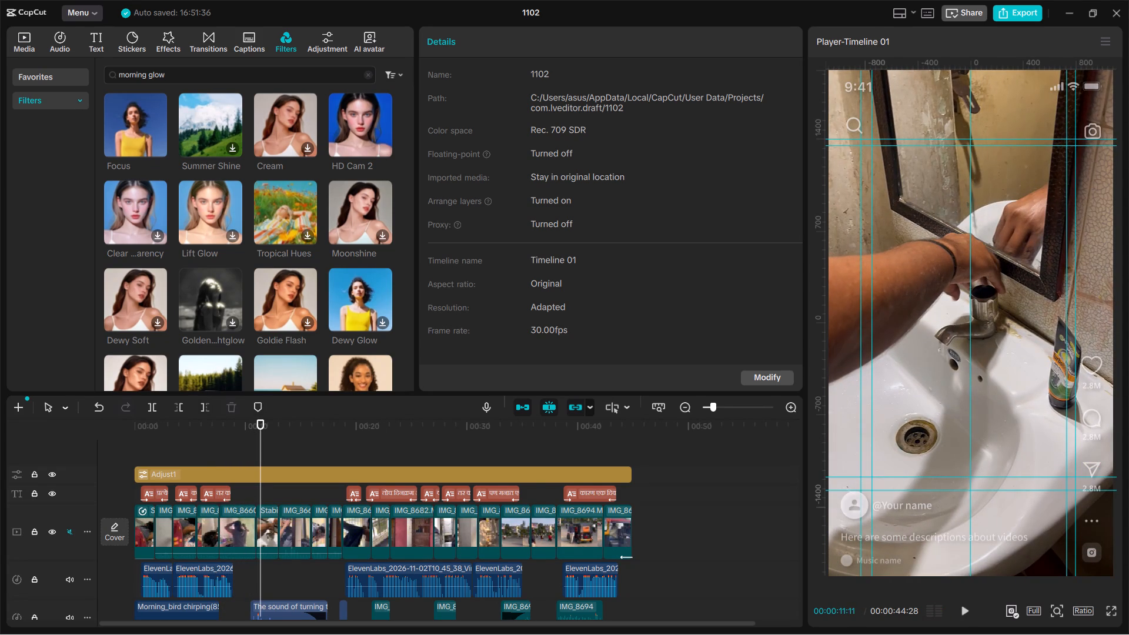
Browse the remaining filter results and search the filter library for "oppenheimer".
scroll(287, 390, down, 1)
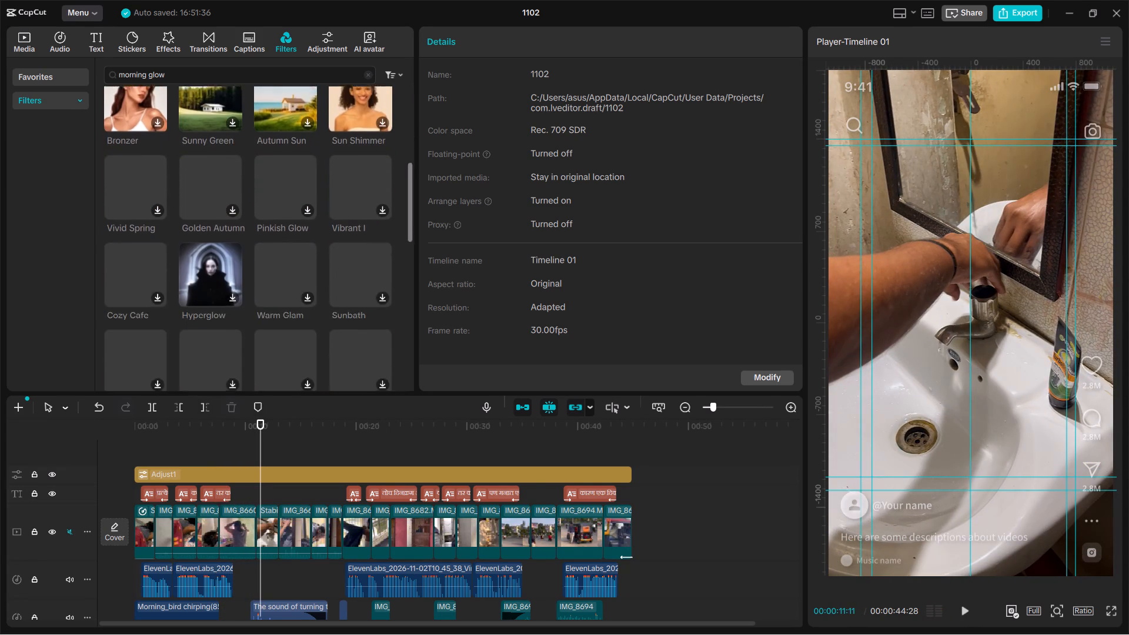
scroll(287, 390, down, 1)
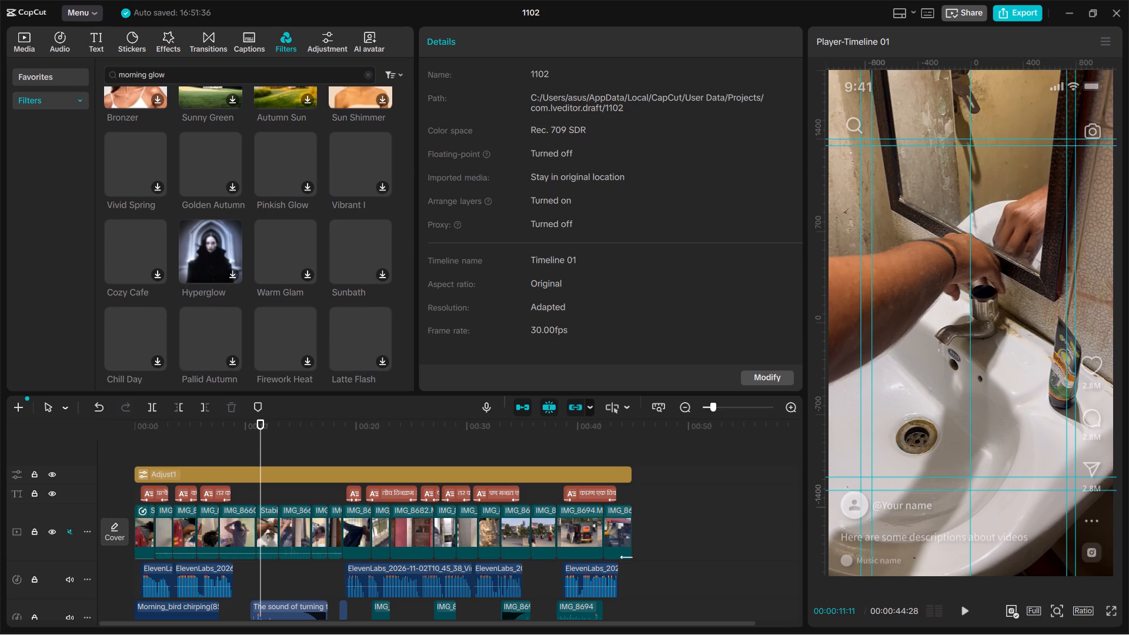
scroll(256, 305, up, 1)
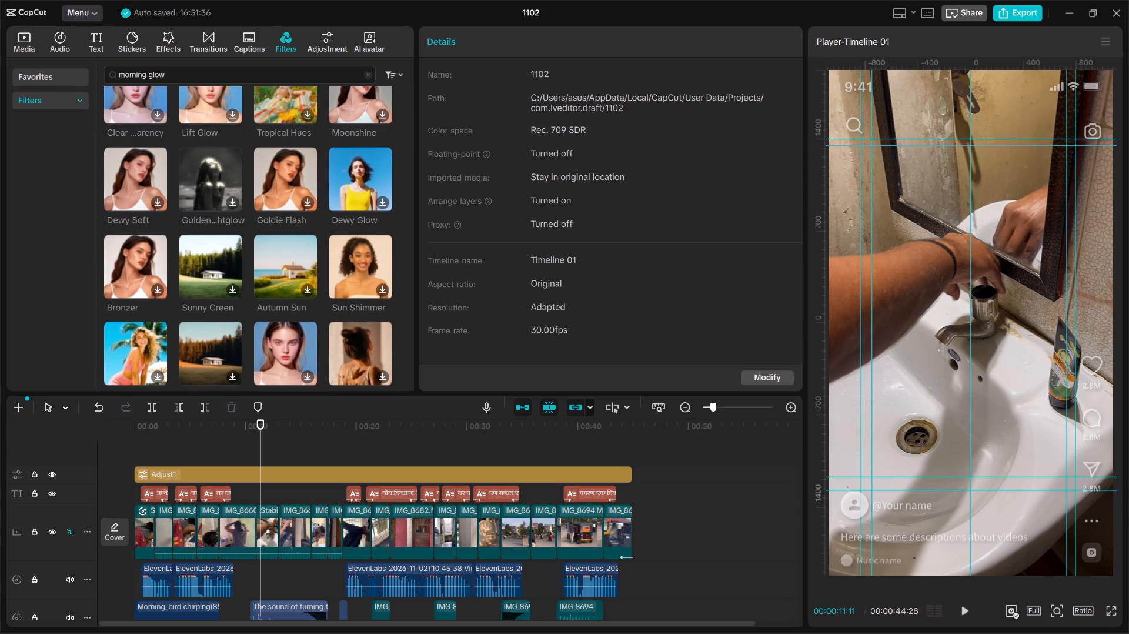
click(231, 73)
key(BackSpace)
key(BackSpace)
key(BackSpace)
key(BackSpace)
key(BackSpace)
key(BackSpace)
key(BackSpace)
key(BackSpace)
key(BackSpace)
key(BackSpace)
key(BackSpace)
key(BackSpace)
key(BackSpace)
key(BackSpace)
key(BackSpace)
key(BackSpace)
key(BackSpace)
key(BackSpace)
text(op)
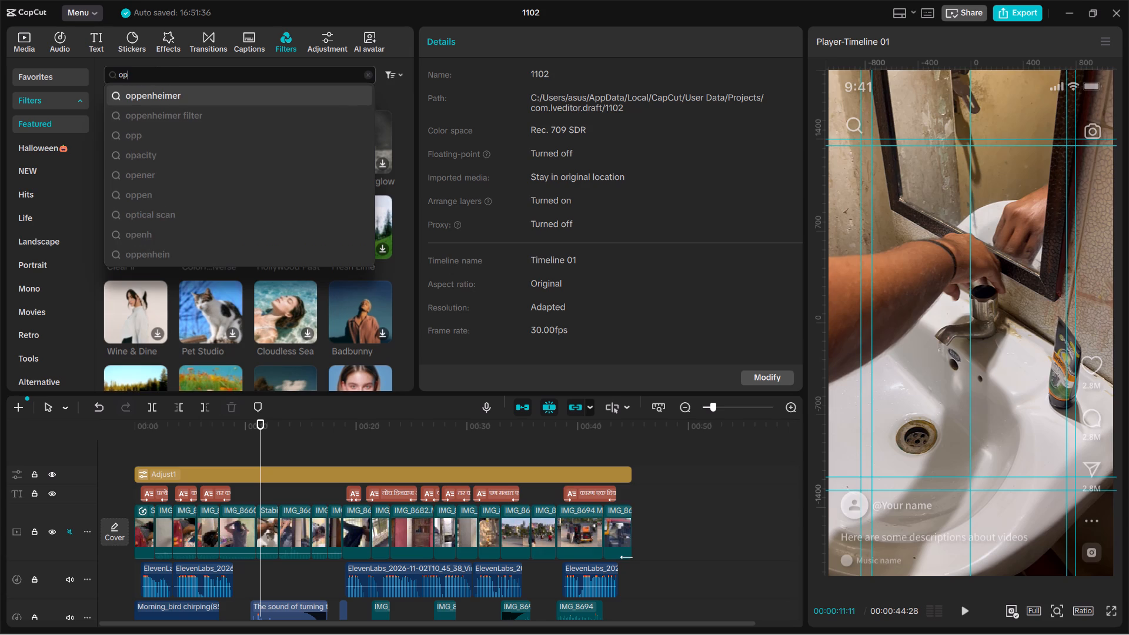
click(207, 91)
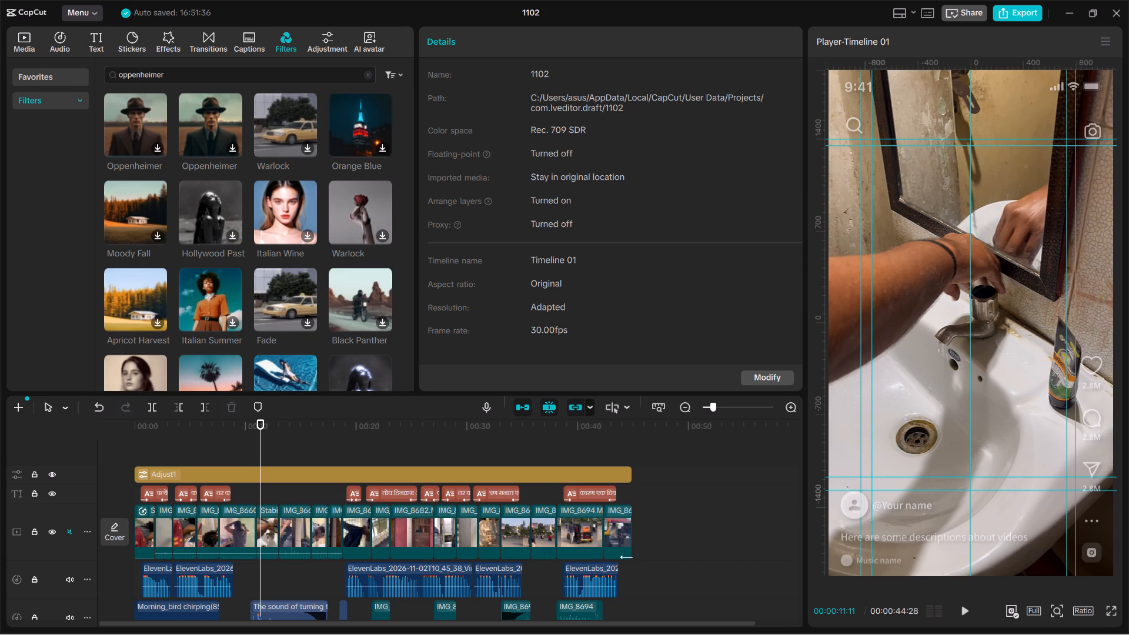
Download the Badbunny filter from the favourites and place it on a new track above the Adjust1 layer, at the video's start.
click(62, 79)
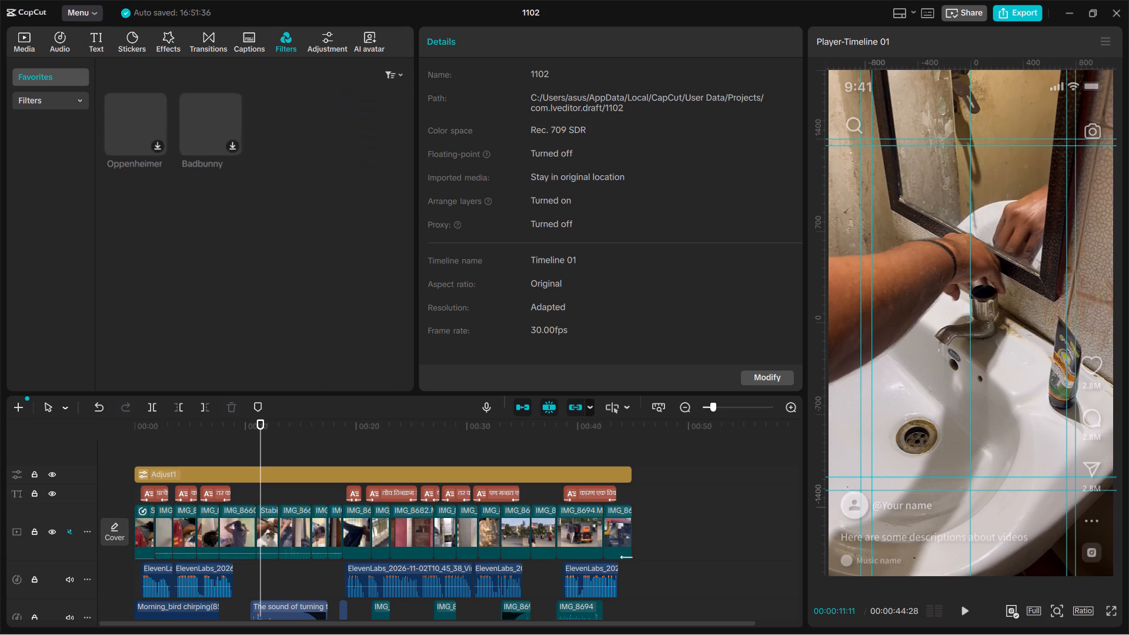
click(202, 119)
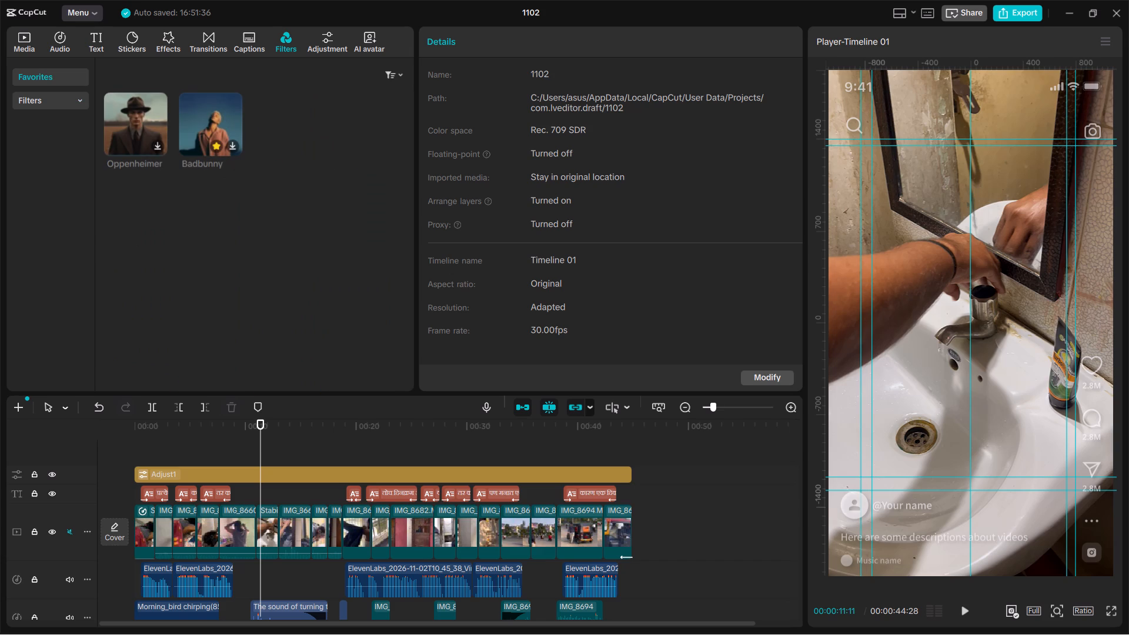
drag(202, 119, 218, 126)
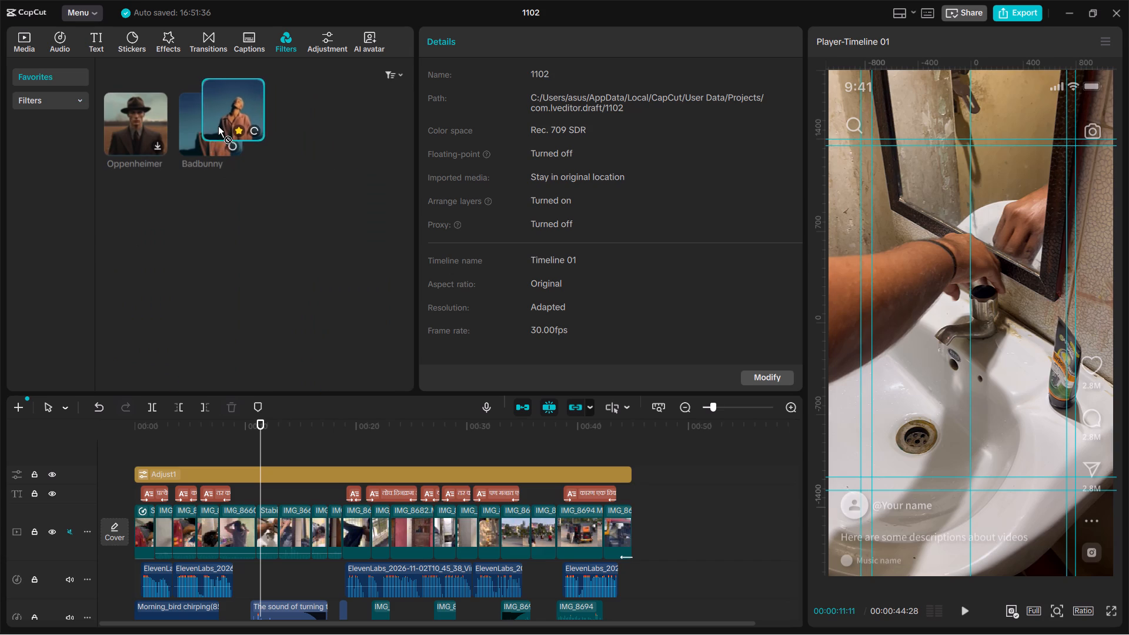
drag(218, 126, 201, 136)
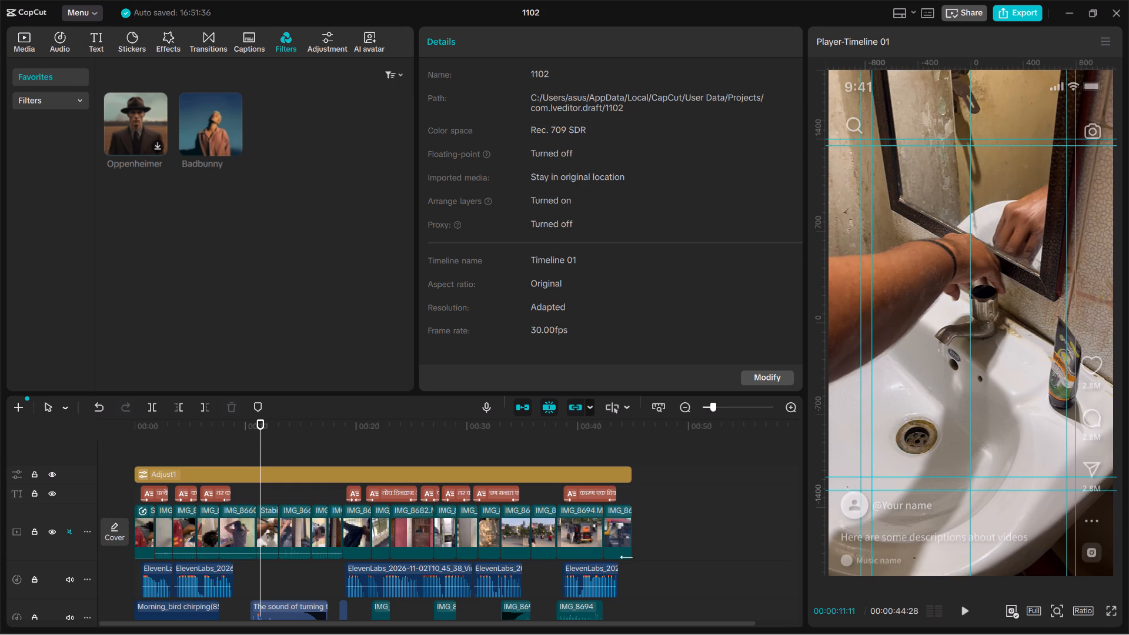
drag(201, 136, 149, 459)
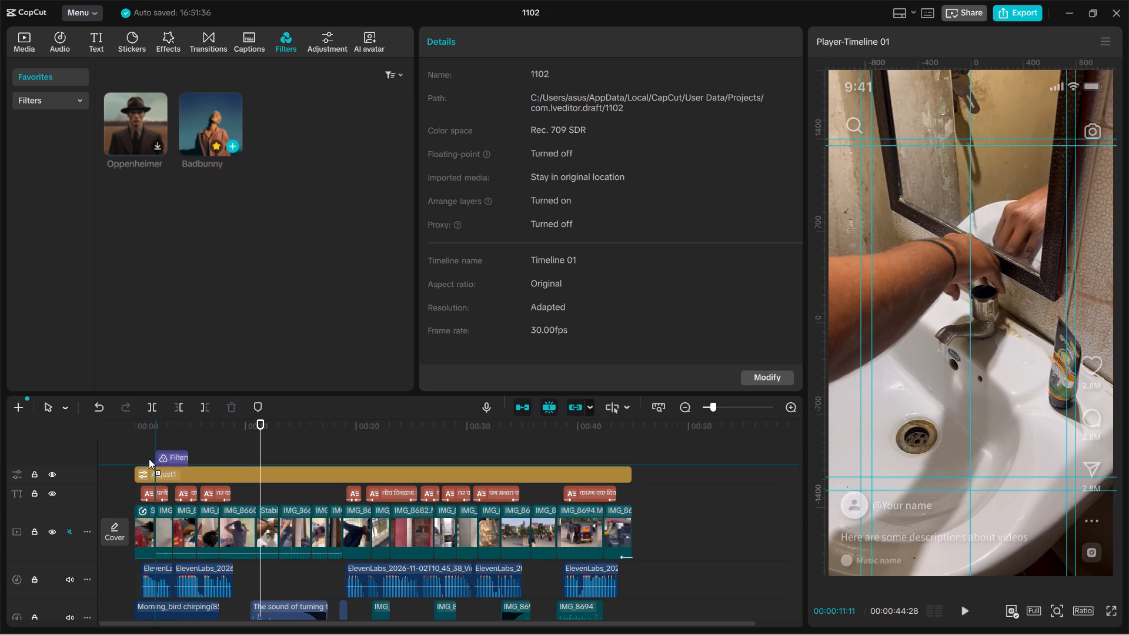
drag(149, 459, 102, 444)
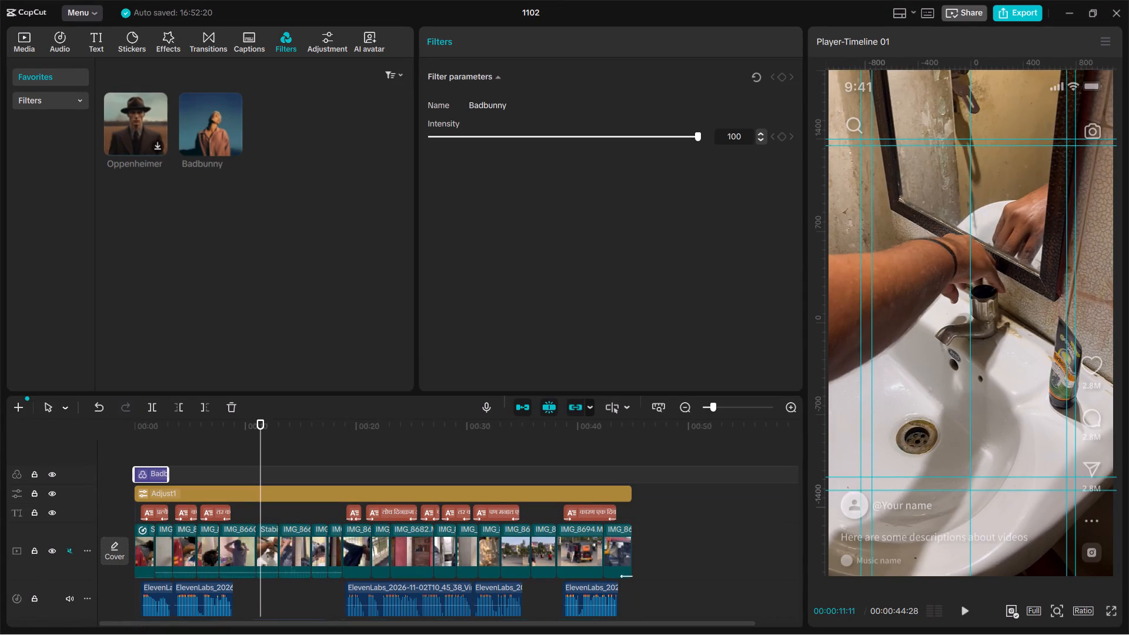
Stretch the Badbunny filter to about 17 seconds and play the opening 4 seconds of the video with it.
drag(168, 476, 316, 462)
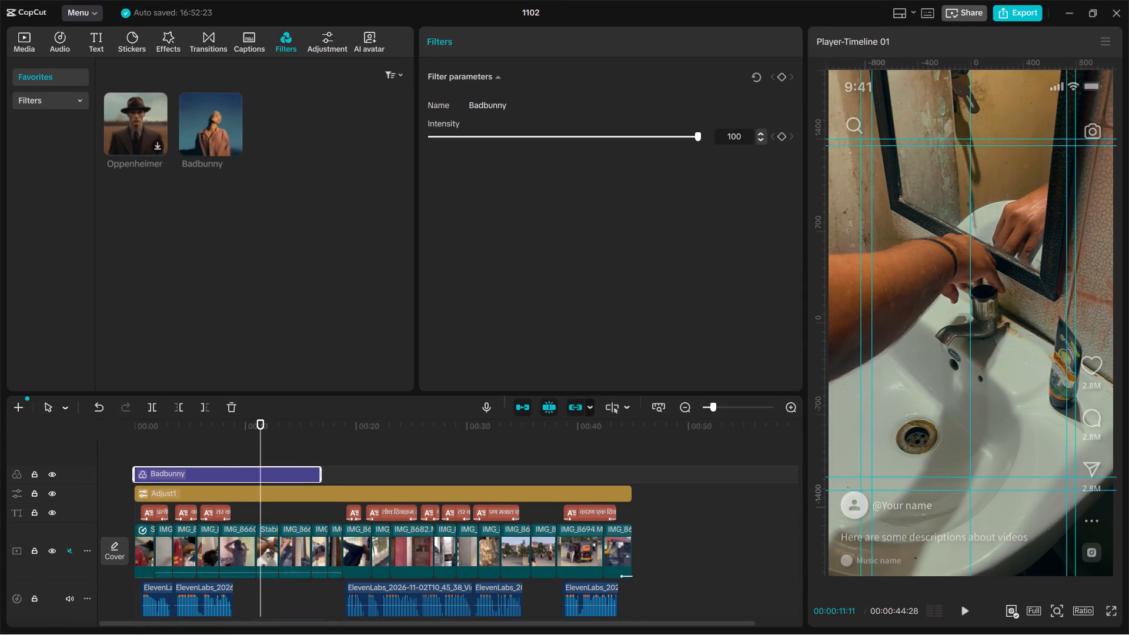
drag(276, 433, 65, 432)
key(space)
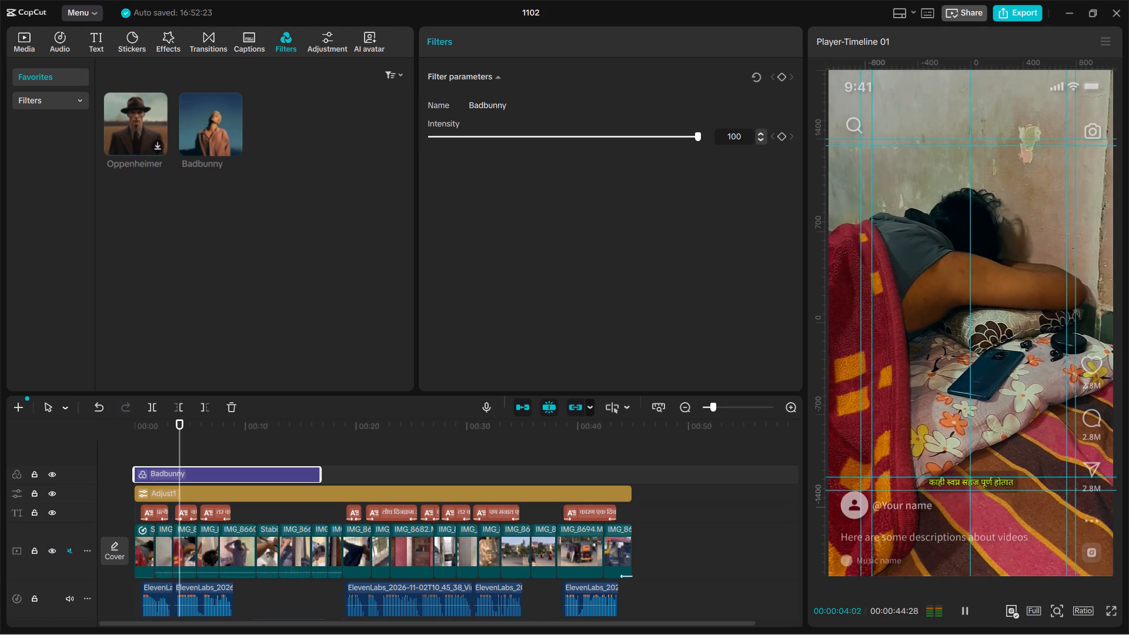
Set the Badbunny filter's intensity to 60.
drag(684, 142, 615, 156)
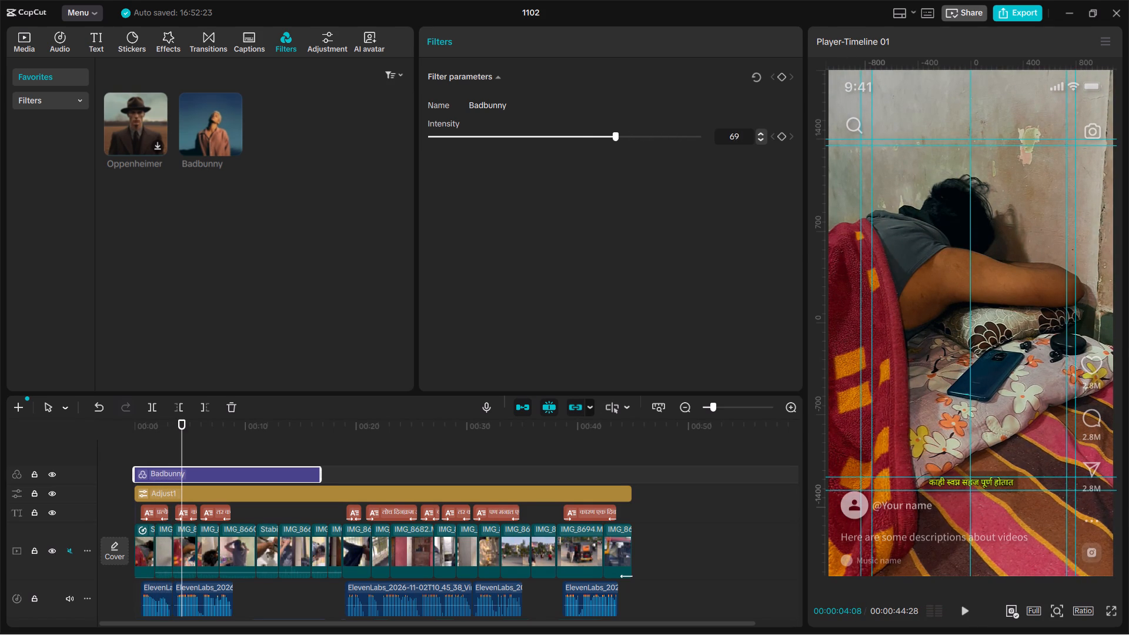
drag(615, 156, 592, 153)
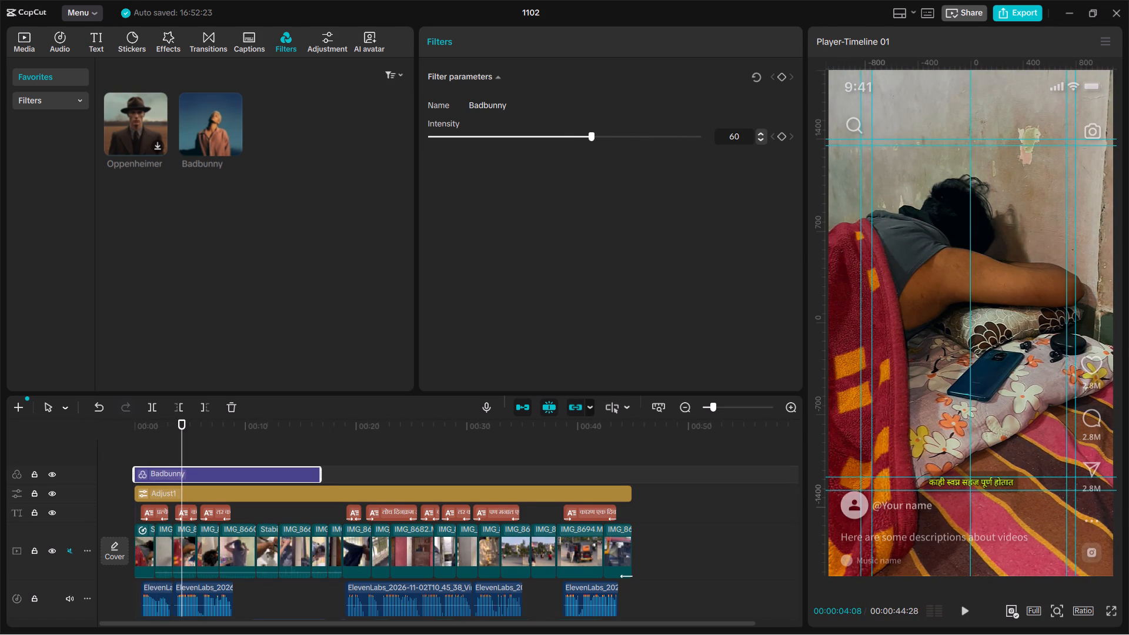
click(592, 153)
Stretch the Badbunny filter to the end of the video, keeping its start at zero to match the Adjust1 layer.
click(362, 489)
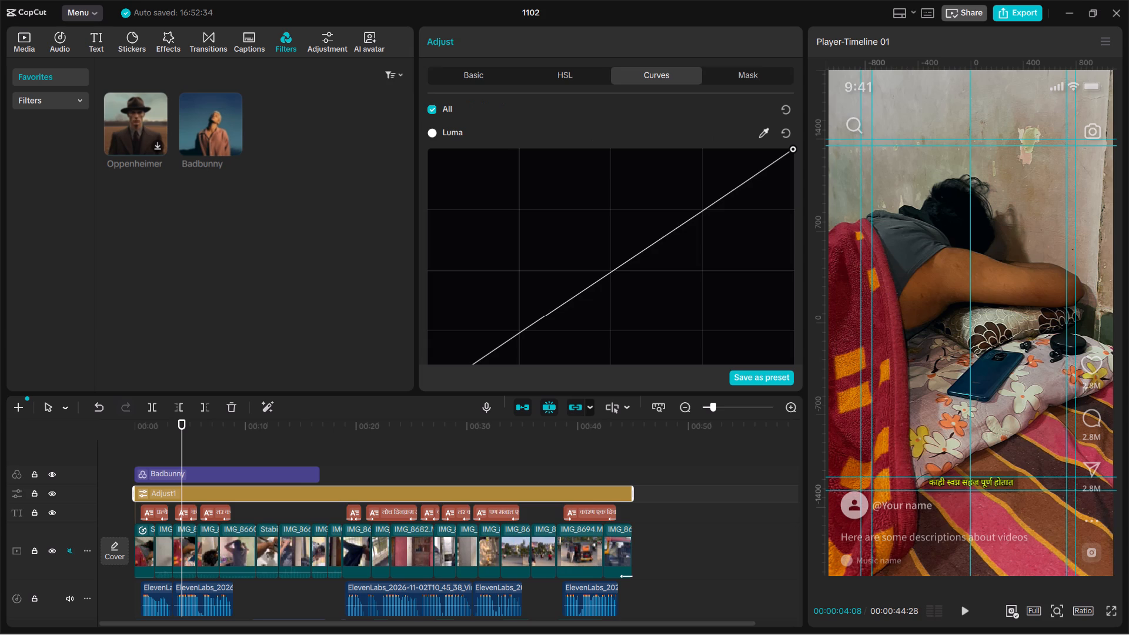
drag(315, 476, 328, 484)
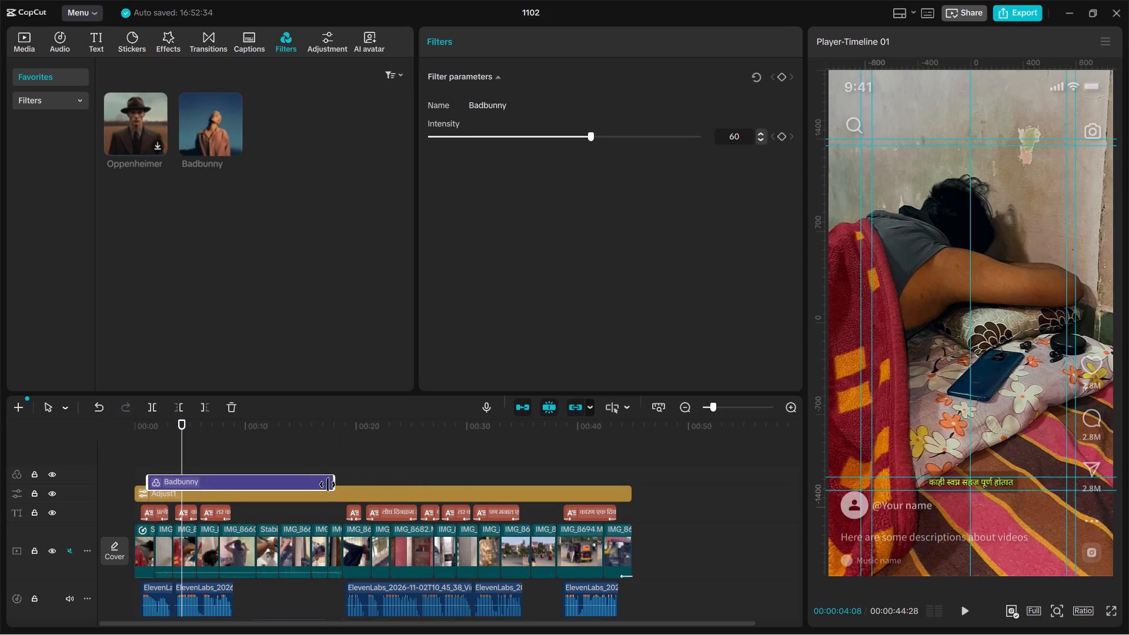
drag(328, 484, 314, 483)
drag(321, 480, 630, 487)
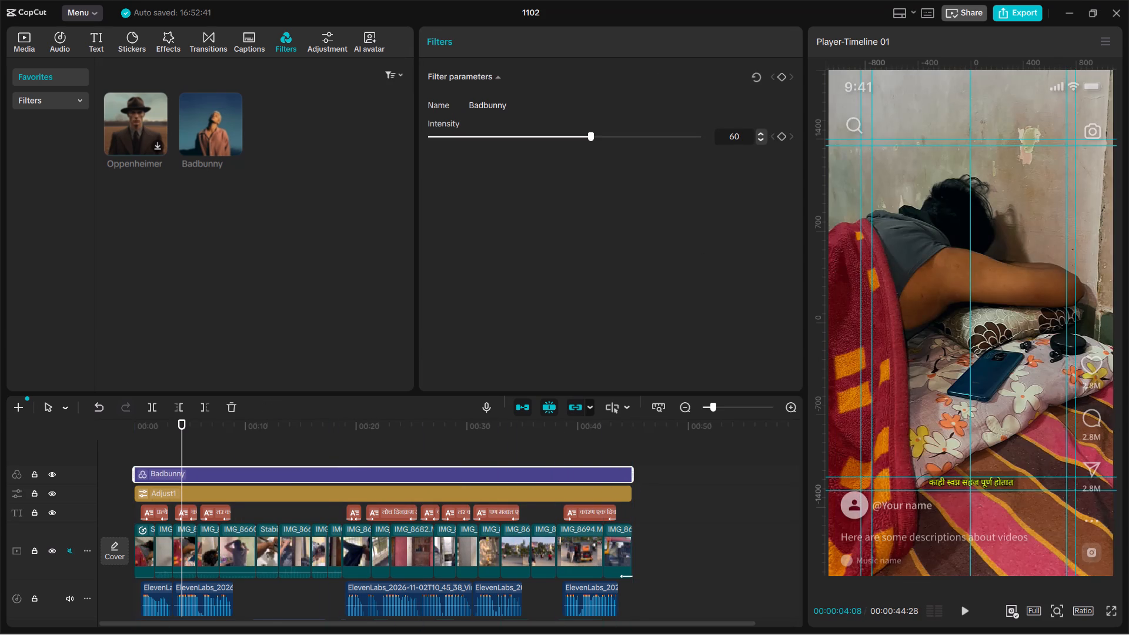
Play the graded video from about 29 seconds through to the end.
drag(522, 429, 458, 417)
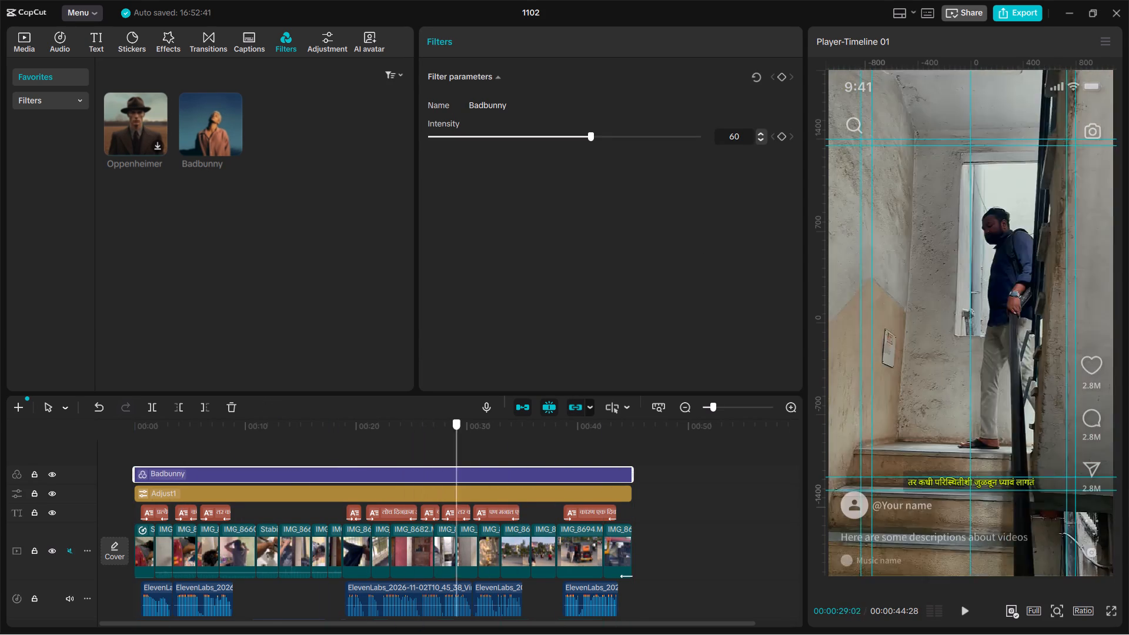
drag(458, 417, 464, 418)
key(space)
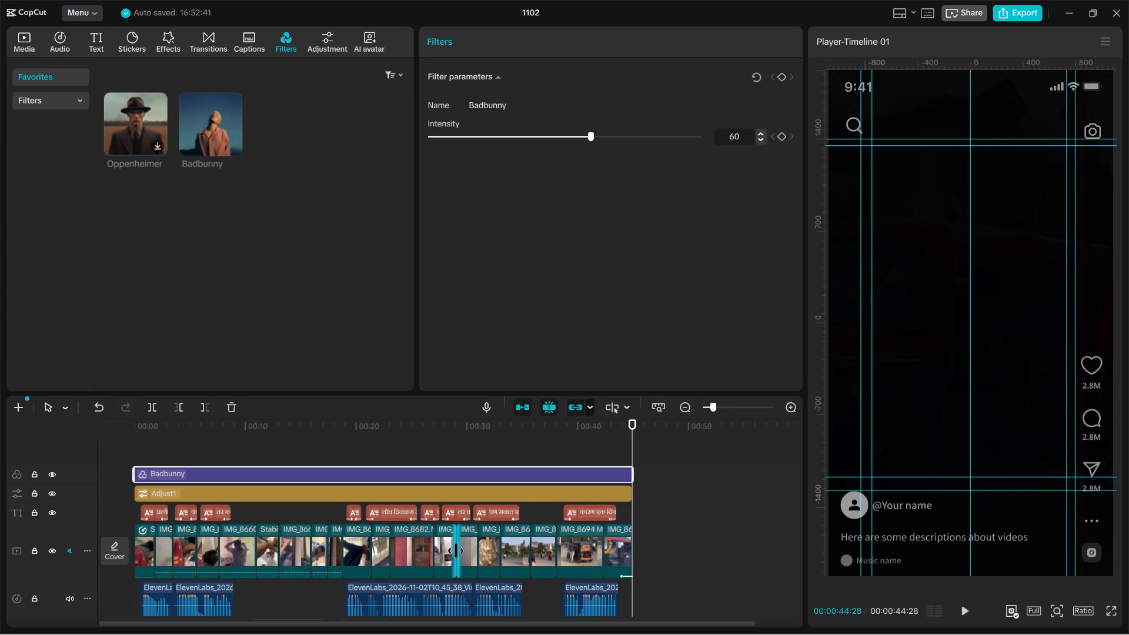
Enlarge the timeline area and look over the full stack of filter, adjustment, caption, video and audio tracks.
scroll(456, 551, down, 3)
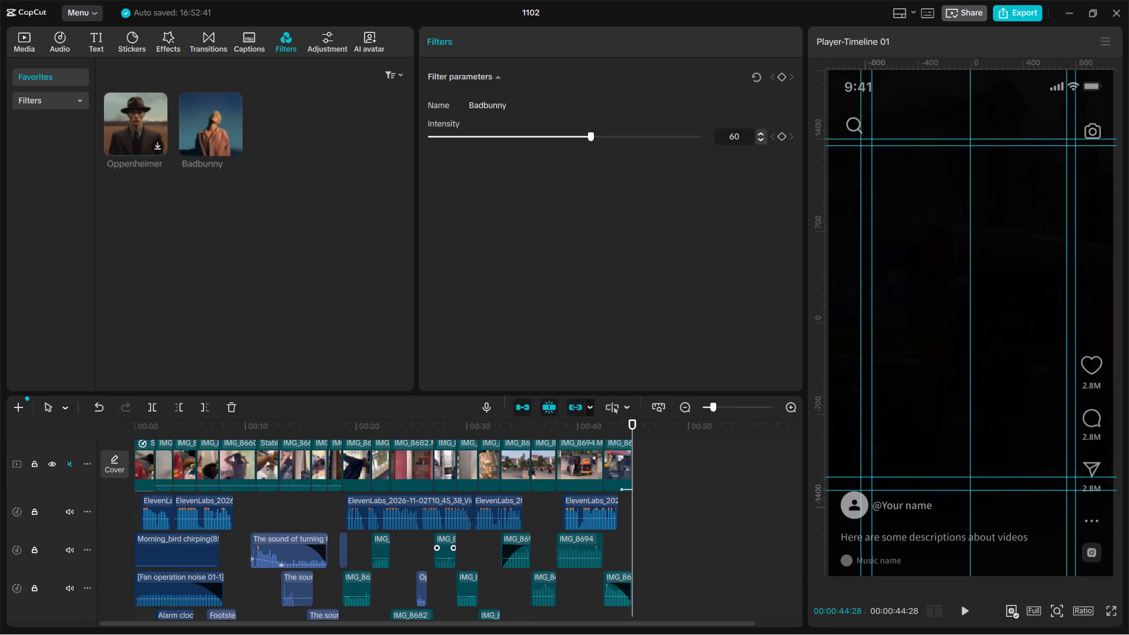
drag(390, 402, 401, 314)
drag(401, 314, 407, 395)
drag(407, 395, 420, 296)
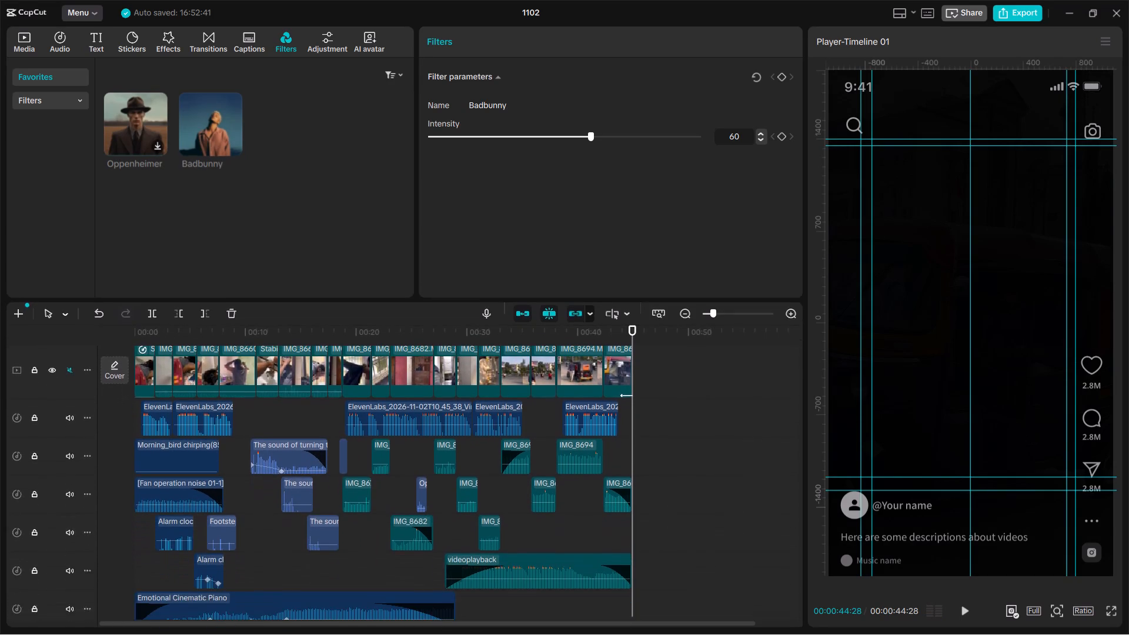
drag(420, 296, 435, 131)
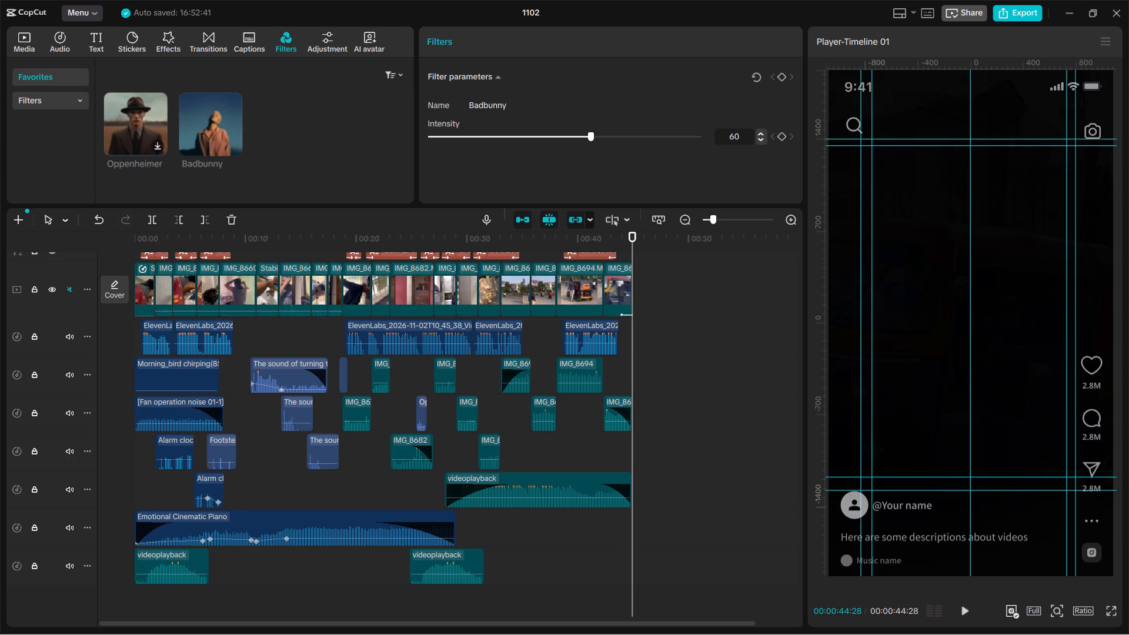
scroll(395, 349, up, 1)
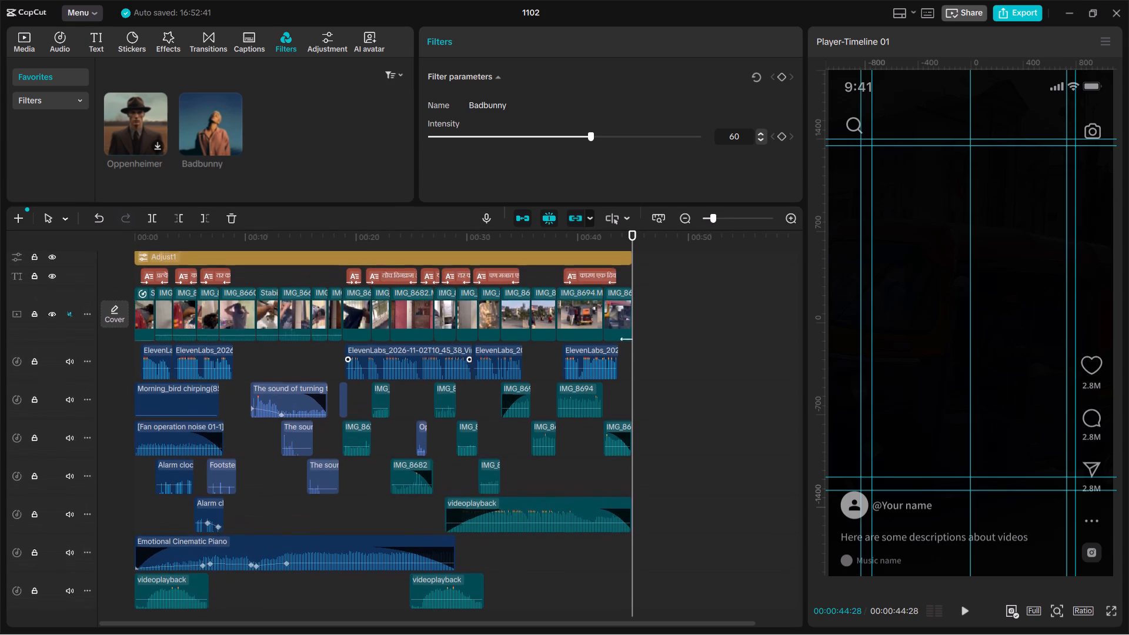
scroll(395, 349, up, 1)
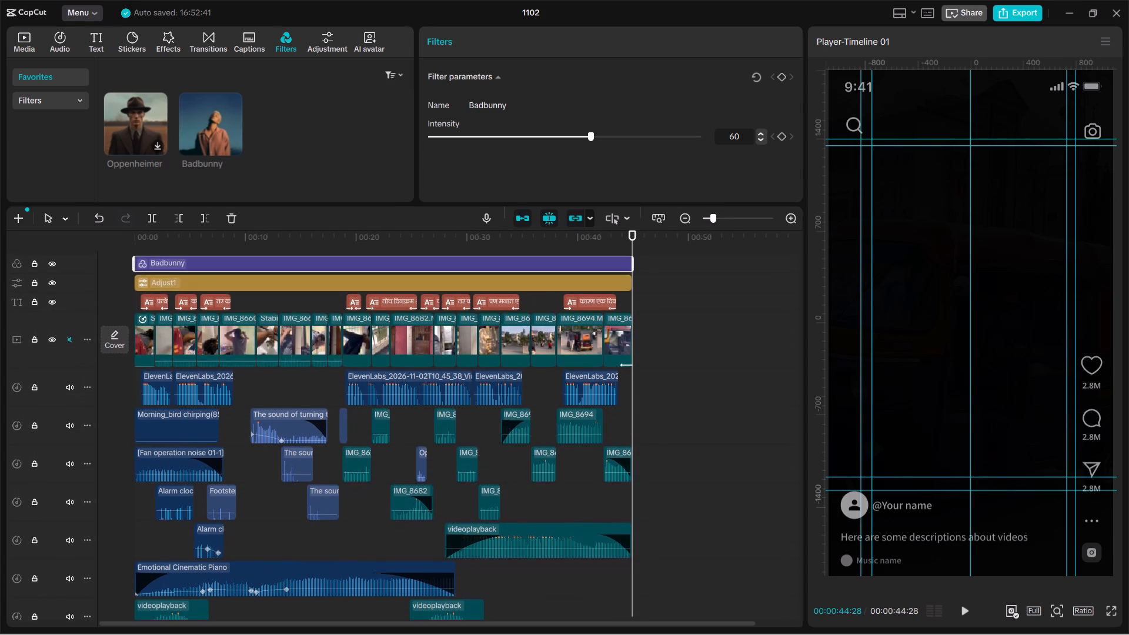
scroll(395, 349, up, 2)
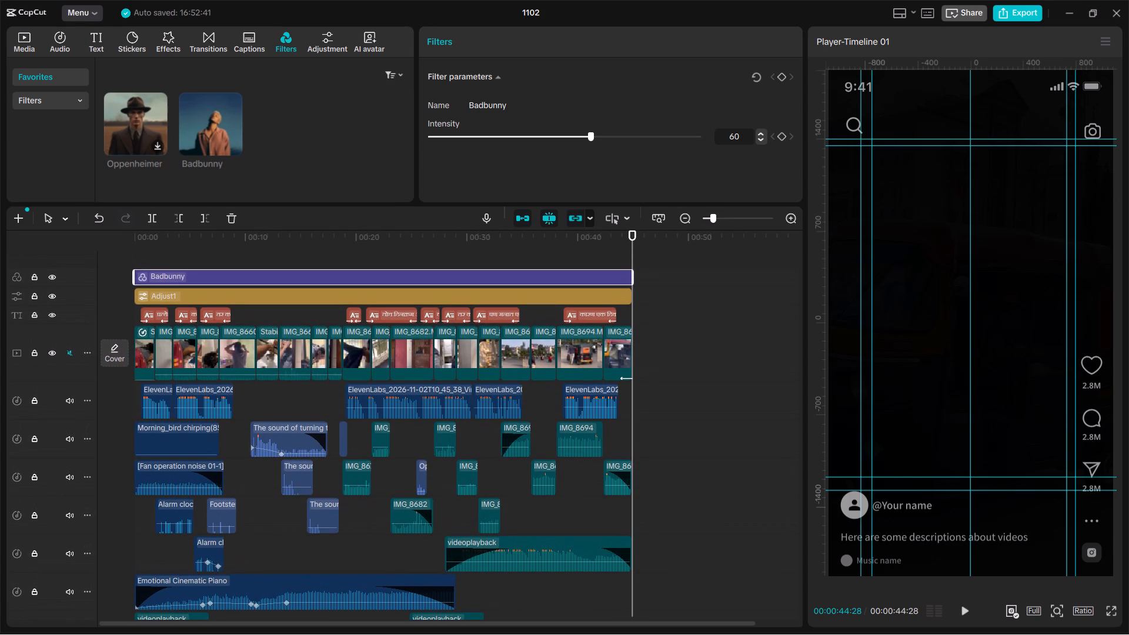
scroll(395, 349, down, 1)
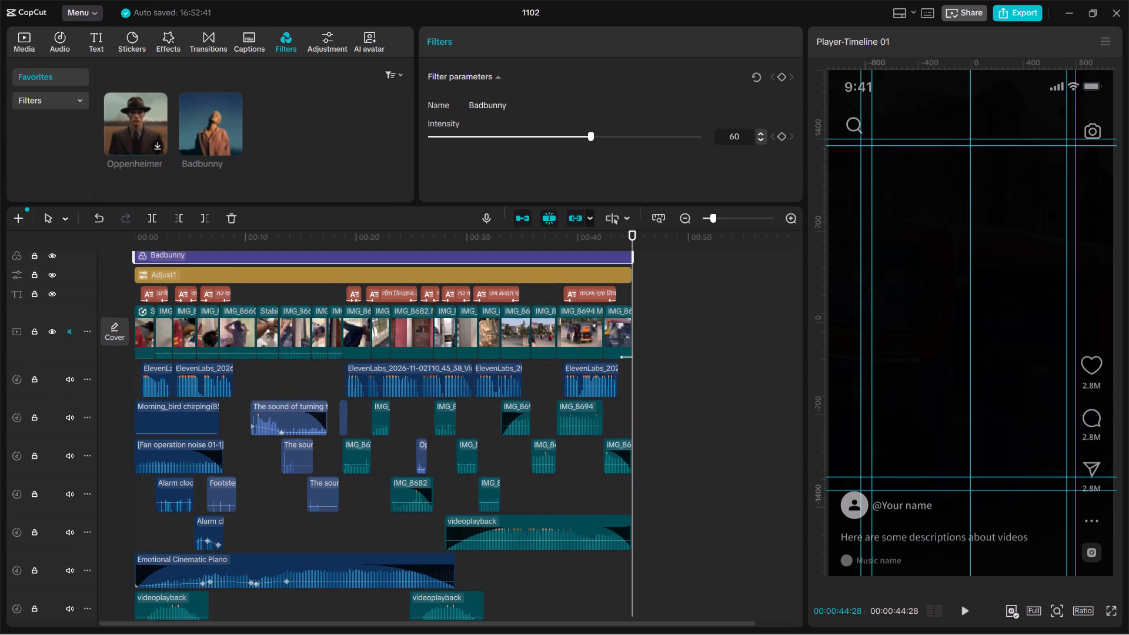
scroll(395, 349, down, 1)
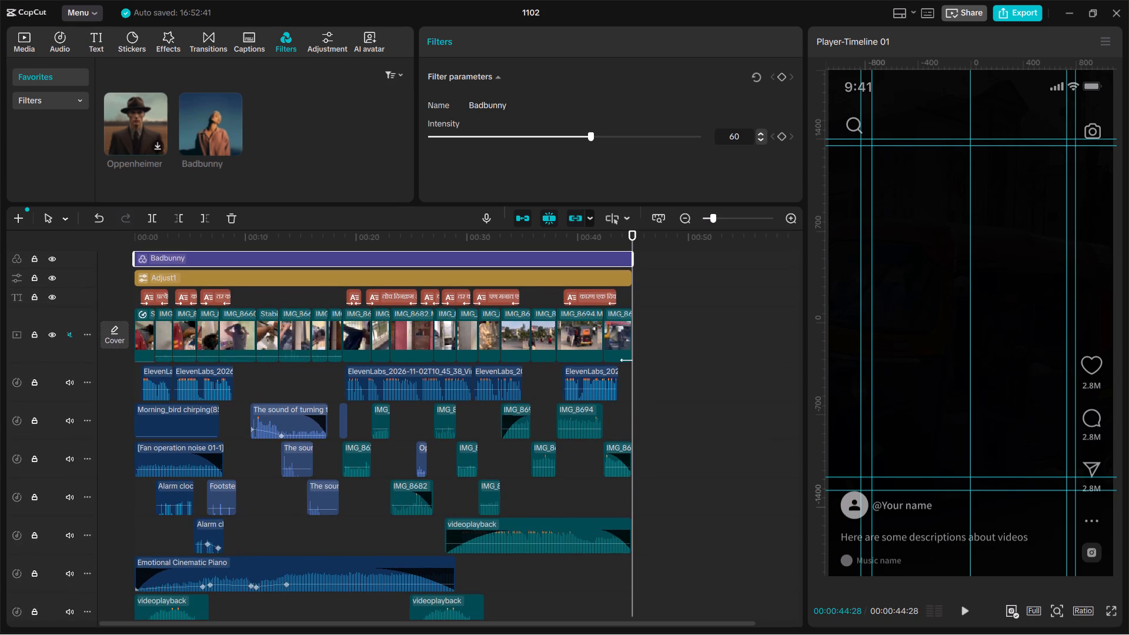
Scrub back from the end of the video to about 8 seconds, then forward to about 23 seconds, to check the graded shots.
ctrl+scroll(556, 347, up, 2)
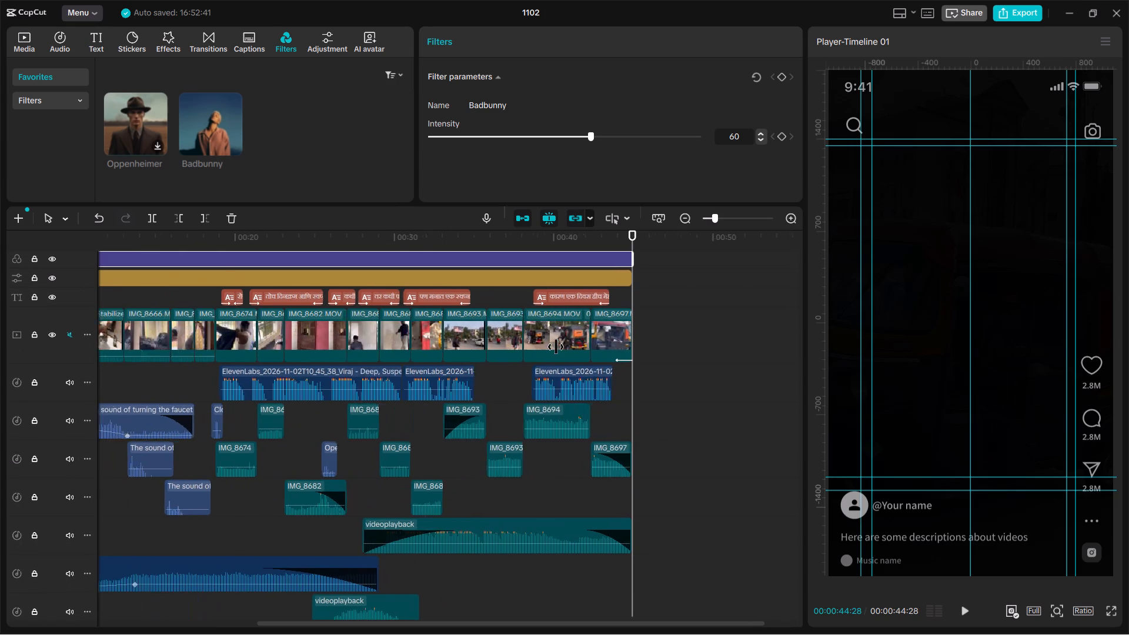
ctrl+scroll(556, 347, up, 3)
drag(629, 246, 442, 261)
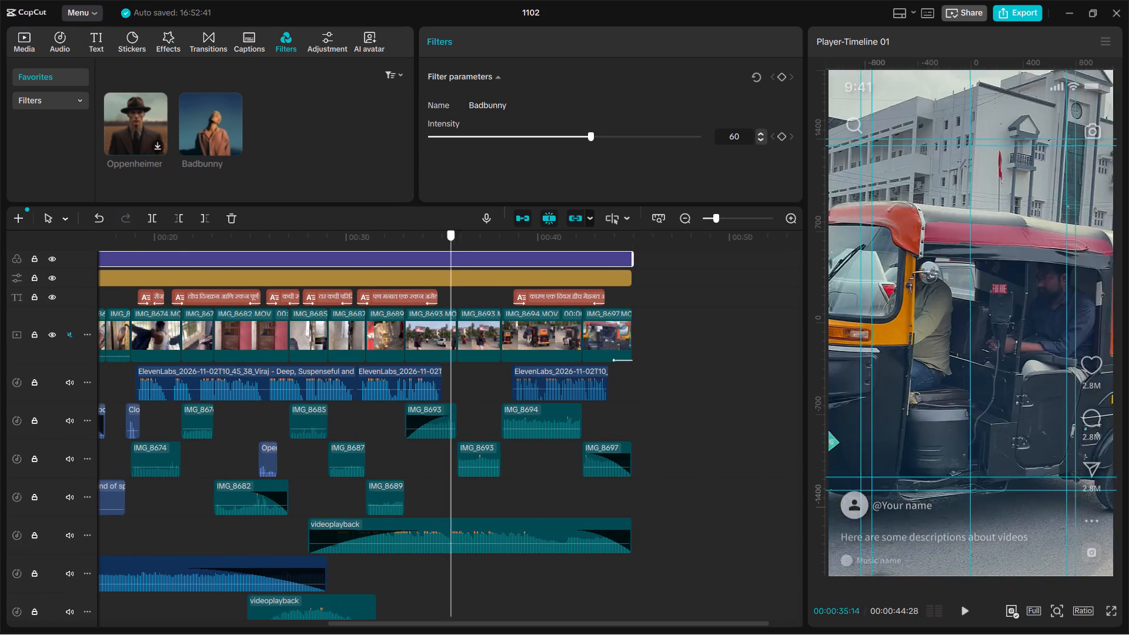
drag(442, 261, 240, 313)
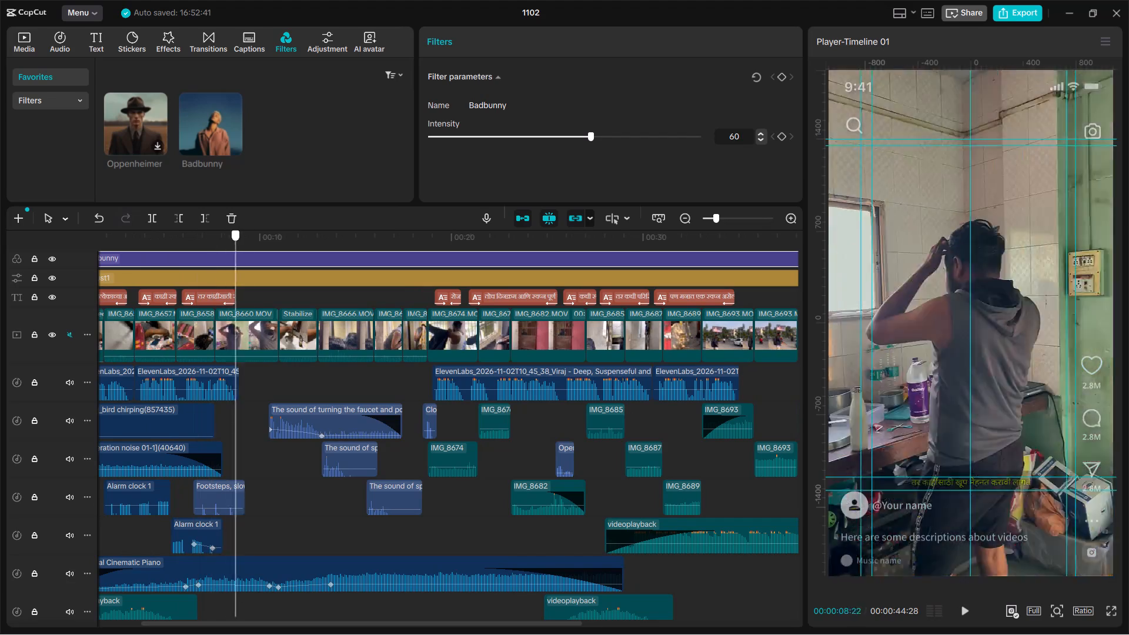
drag(240, 313, 516, 346)
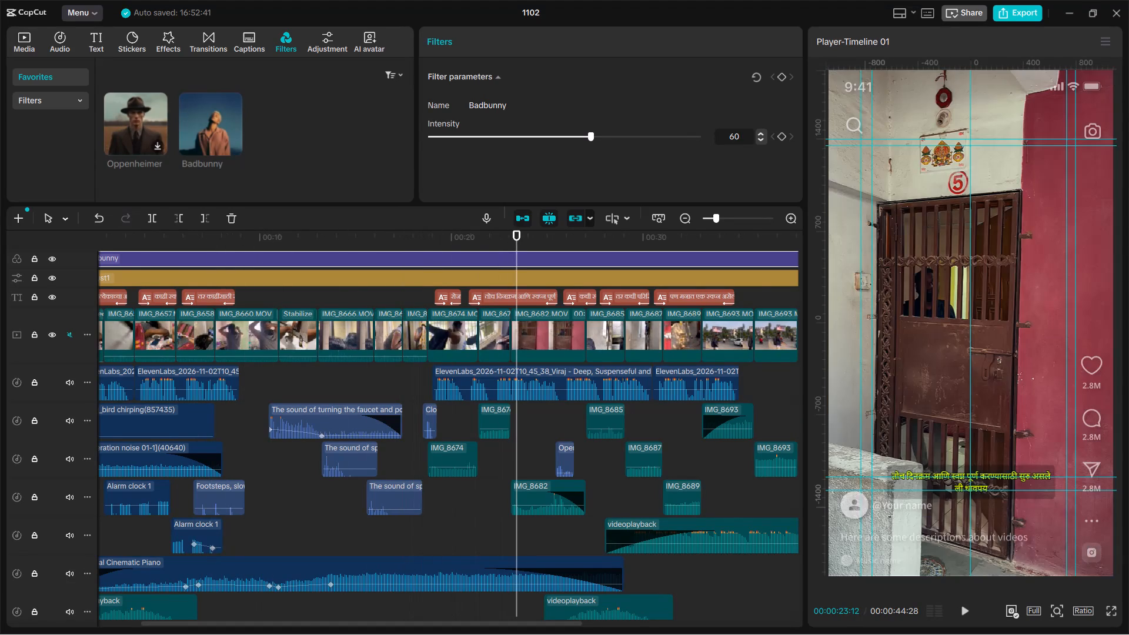
ctrl+scroll(516, 346, down, 3)
ctrl+scroll(516, 346, up, 1)
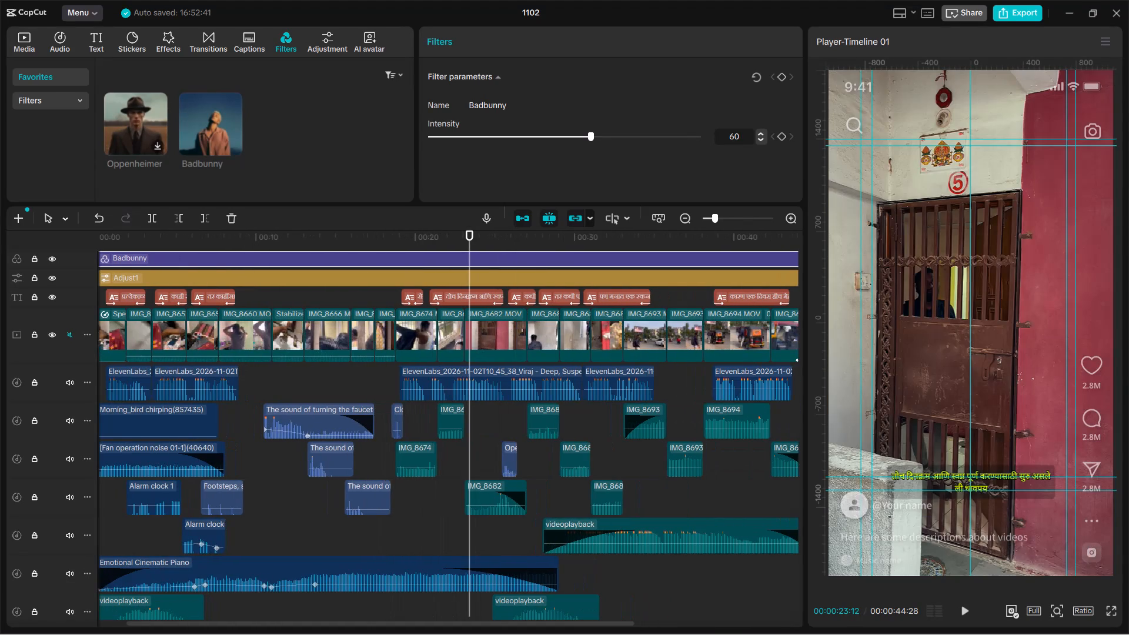
ctrl+scroll(516, 346, down, 1)
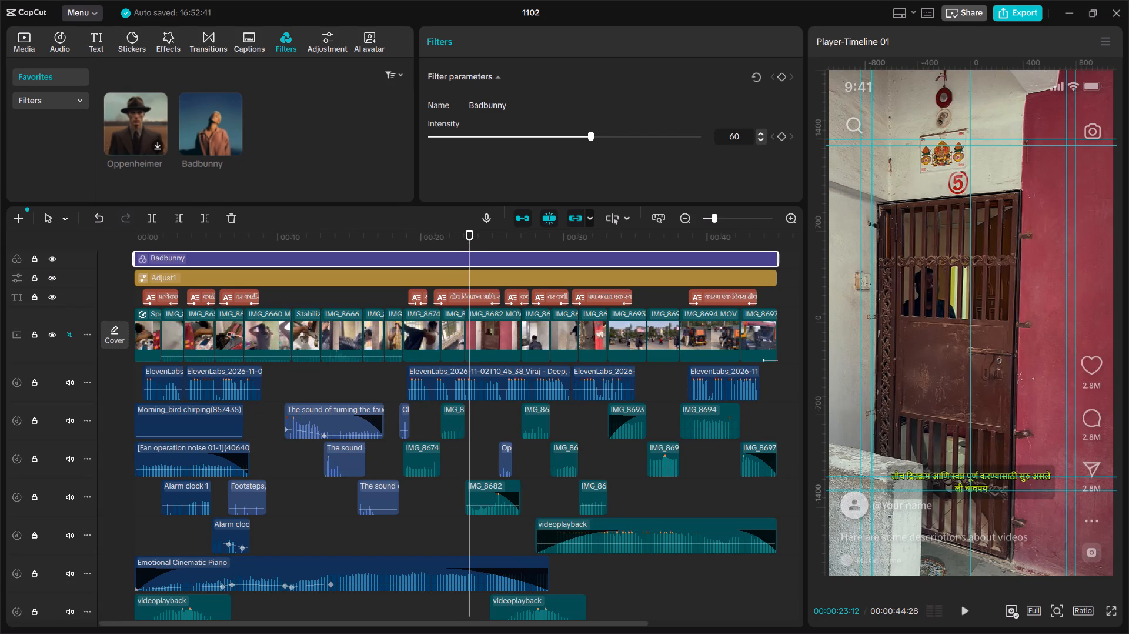
Open the Featured collection of the filter library.
click(88, 38)
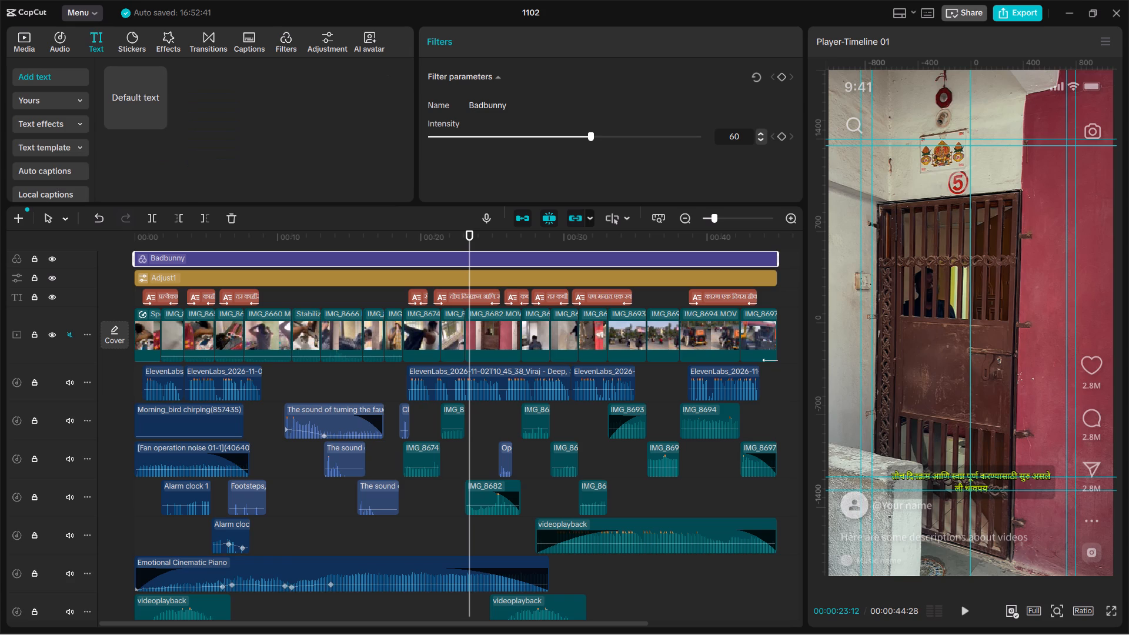
click(277, 38)
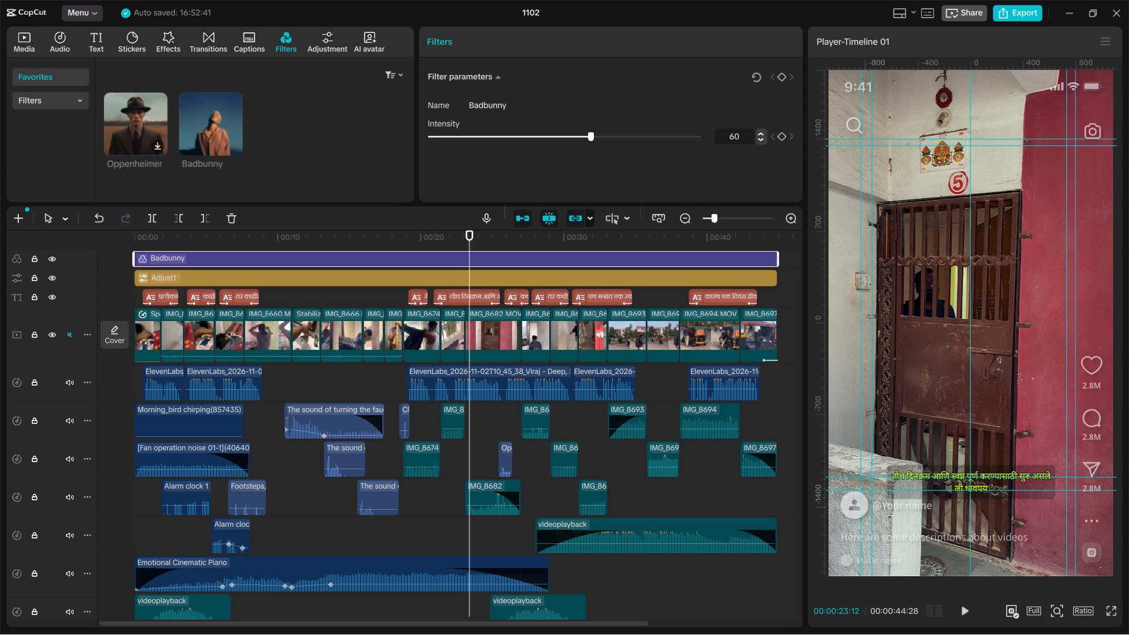
click(51, 104)
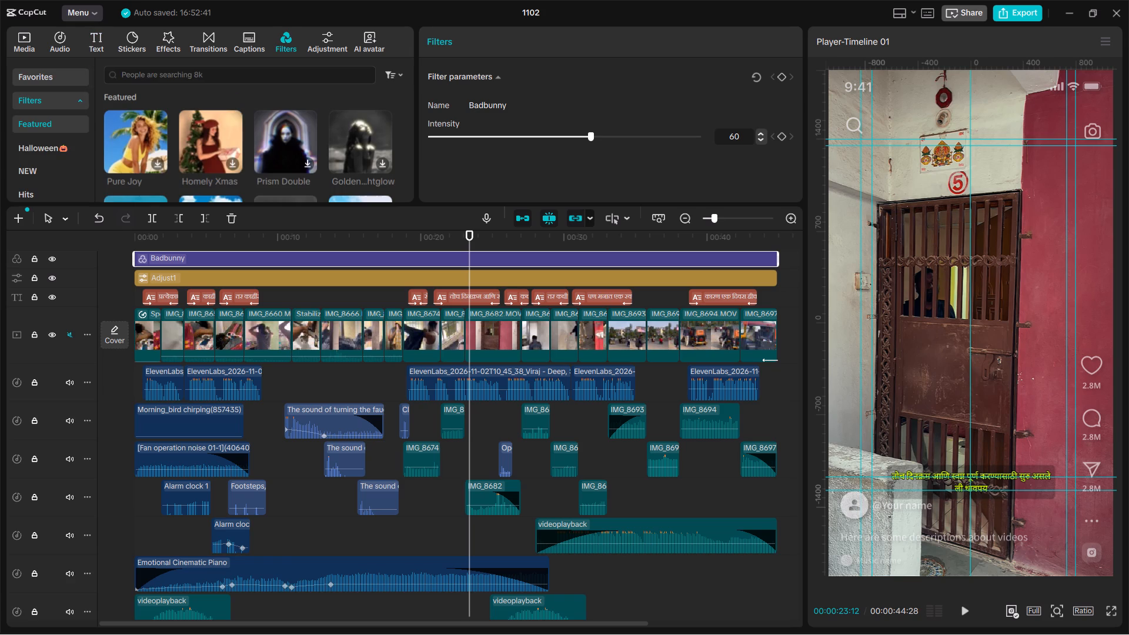
Scrub between about 22 and 27 seconds to examine the colour grade on the wristwatch and staircase shots.
drag(470, 238, 457, 237)
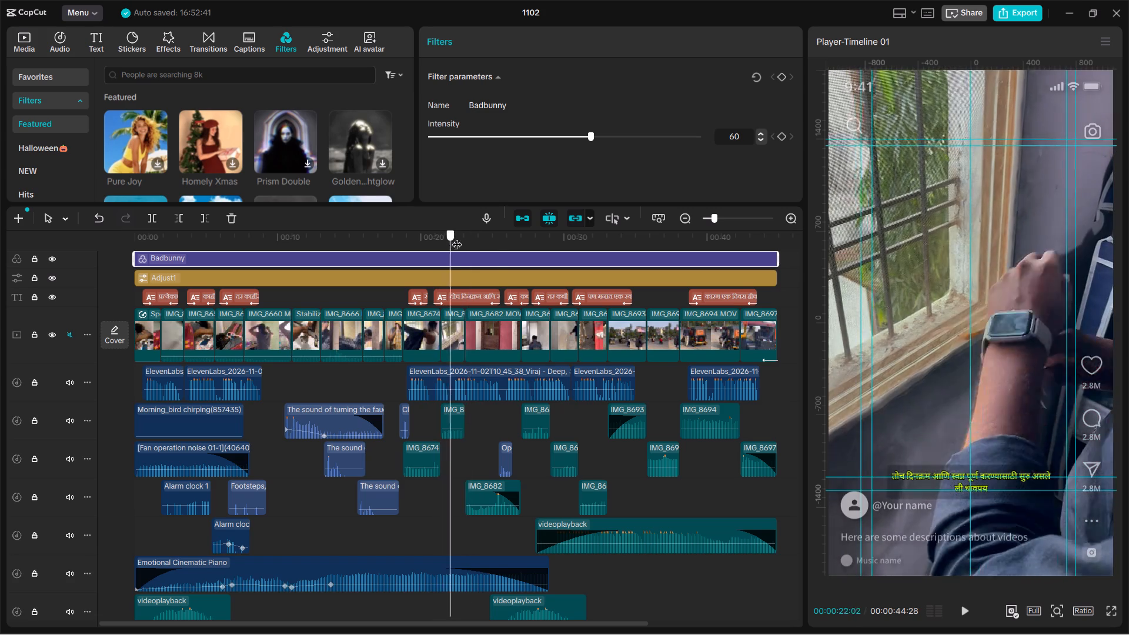
drag(457, 237, 525, 246)
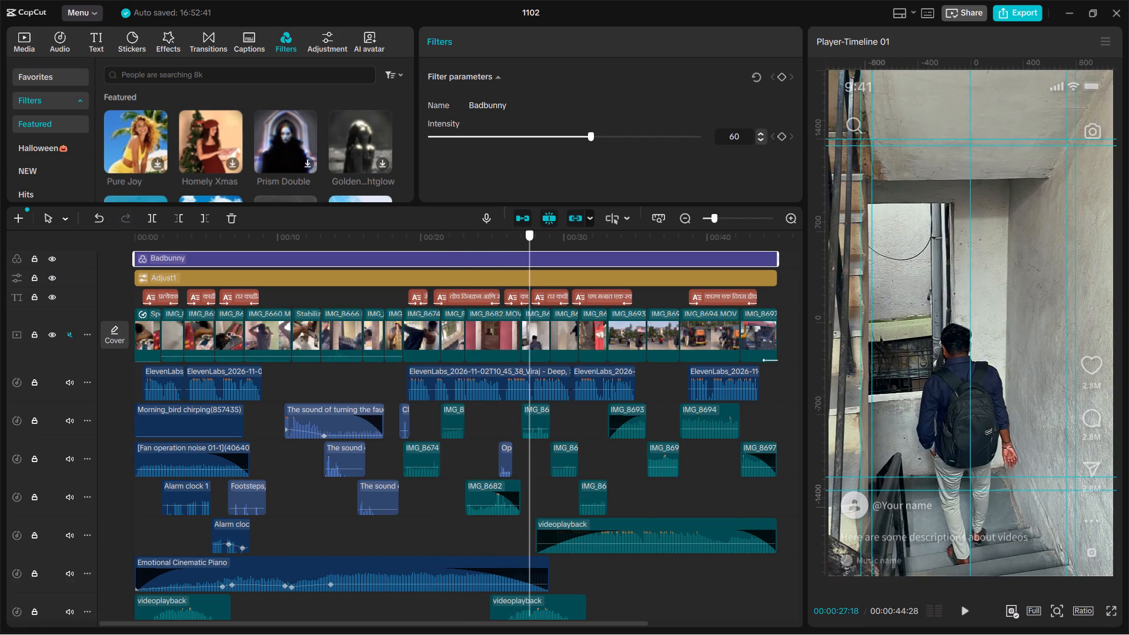
drag(525, 246, 517, 244)
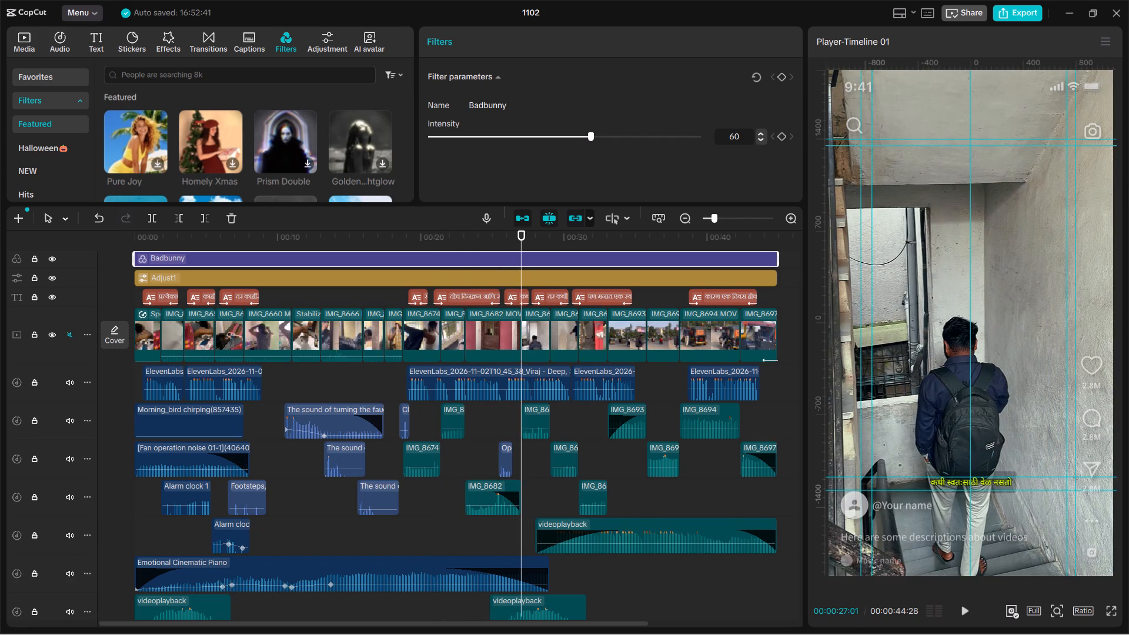
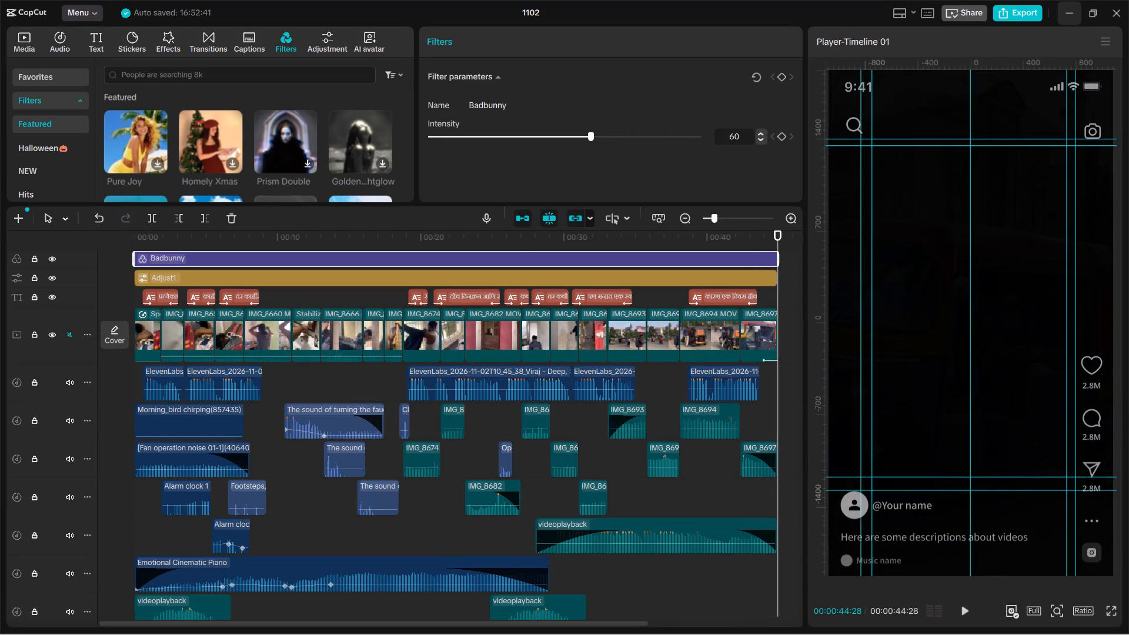
Export the finished video at a frame rate of 60fps under the name "1102(1) voice over".
click(1025, 17)
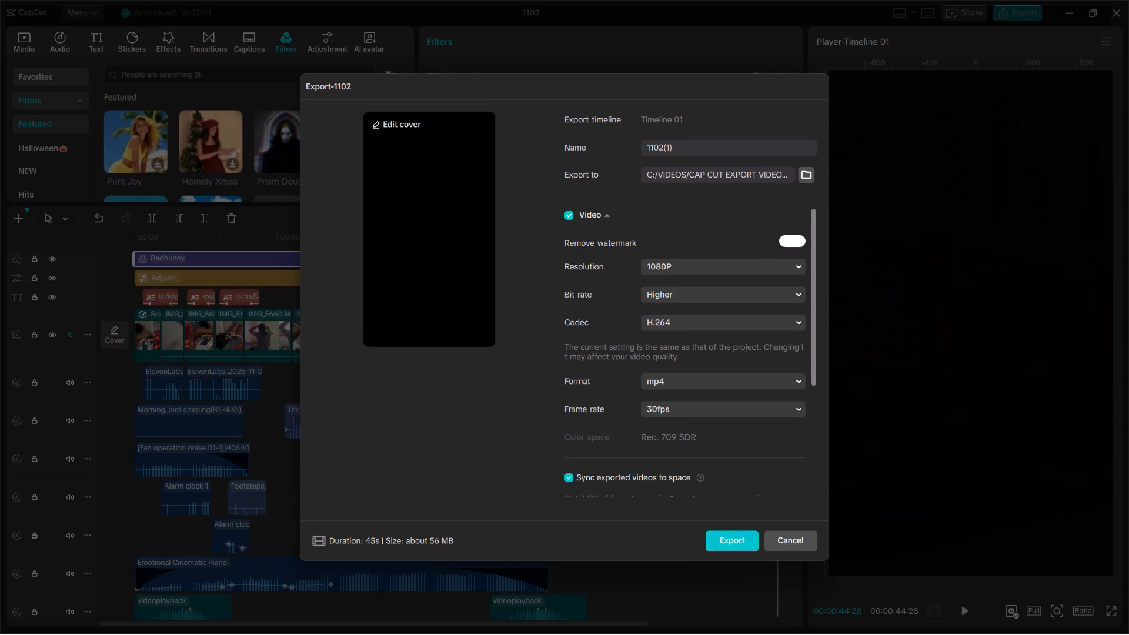
click(745, 410)
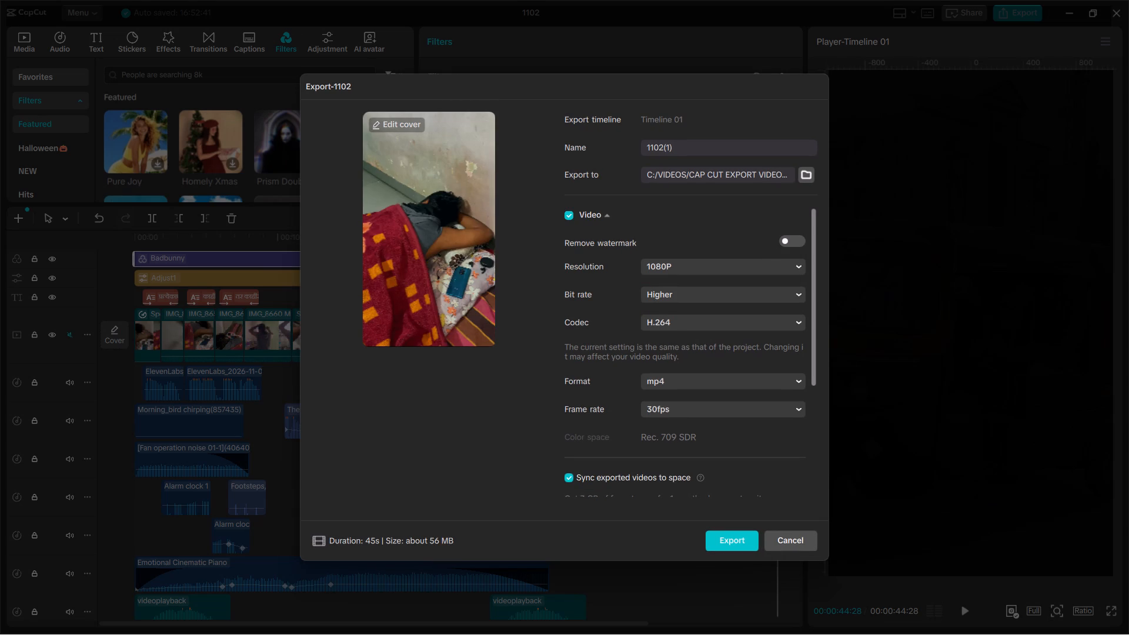
click(681, 571)
click(700, 152)
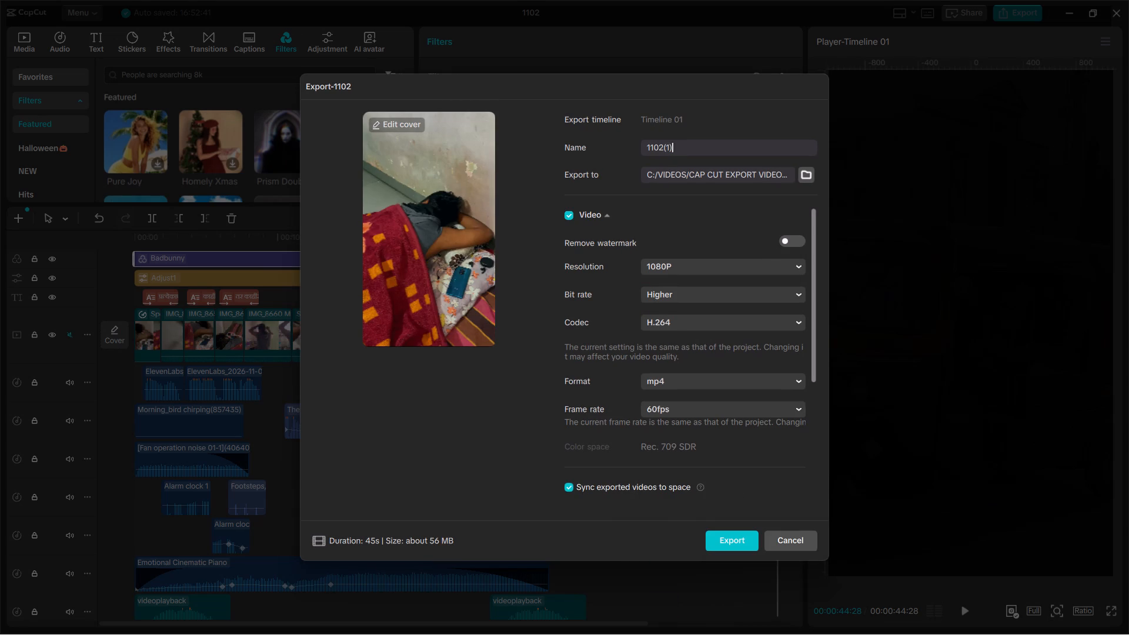
key(space)
text(voice over)
click(731, 538)
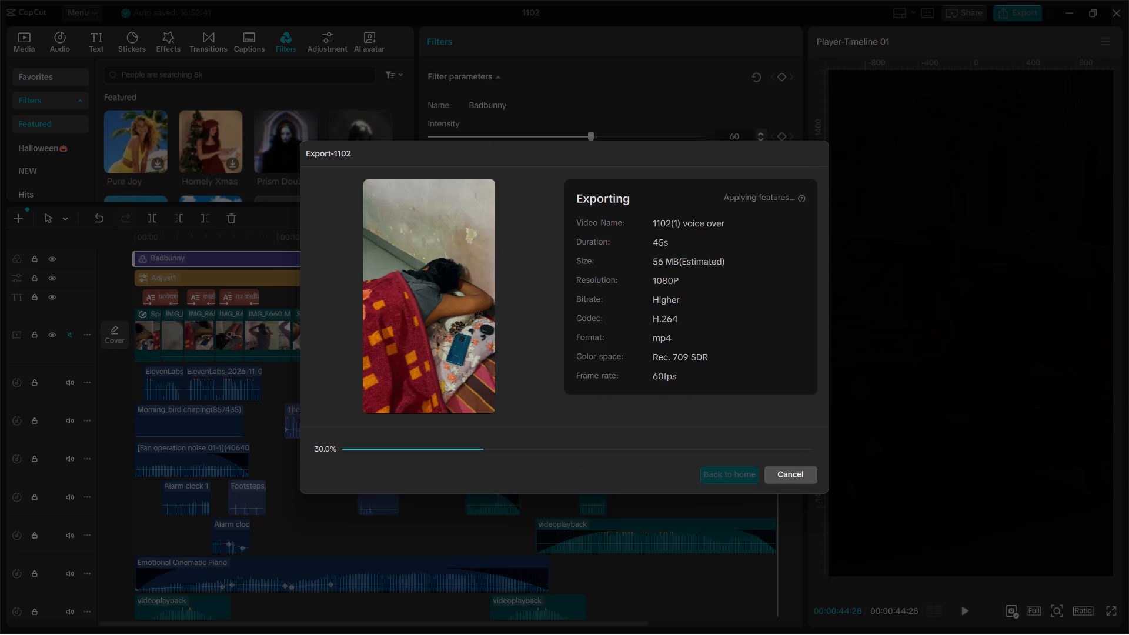
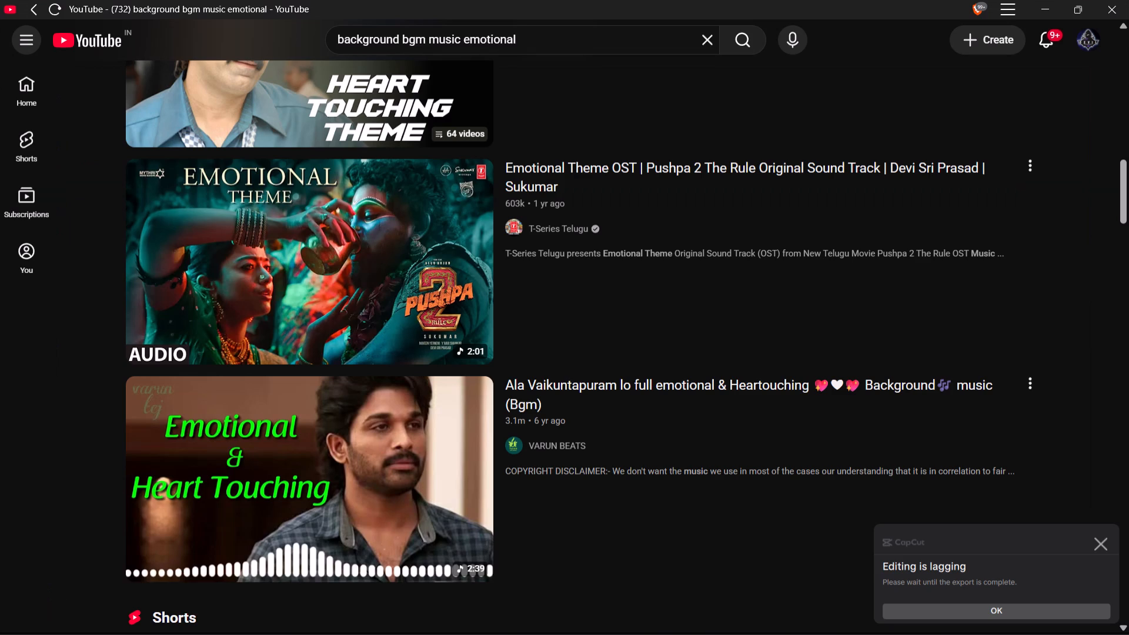
Close the YouTube window showing the emotional background music search.
click(1123, 7)
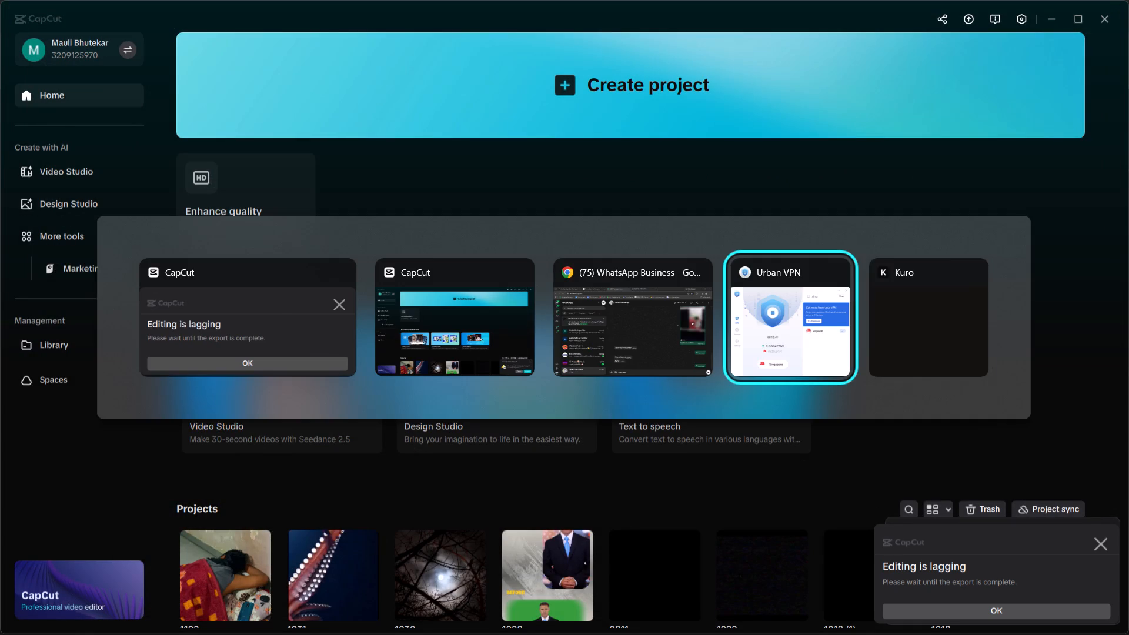
Switch to Urban VPN, disconnect the Singapore connection and close its window.
click(635, 279)
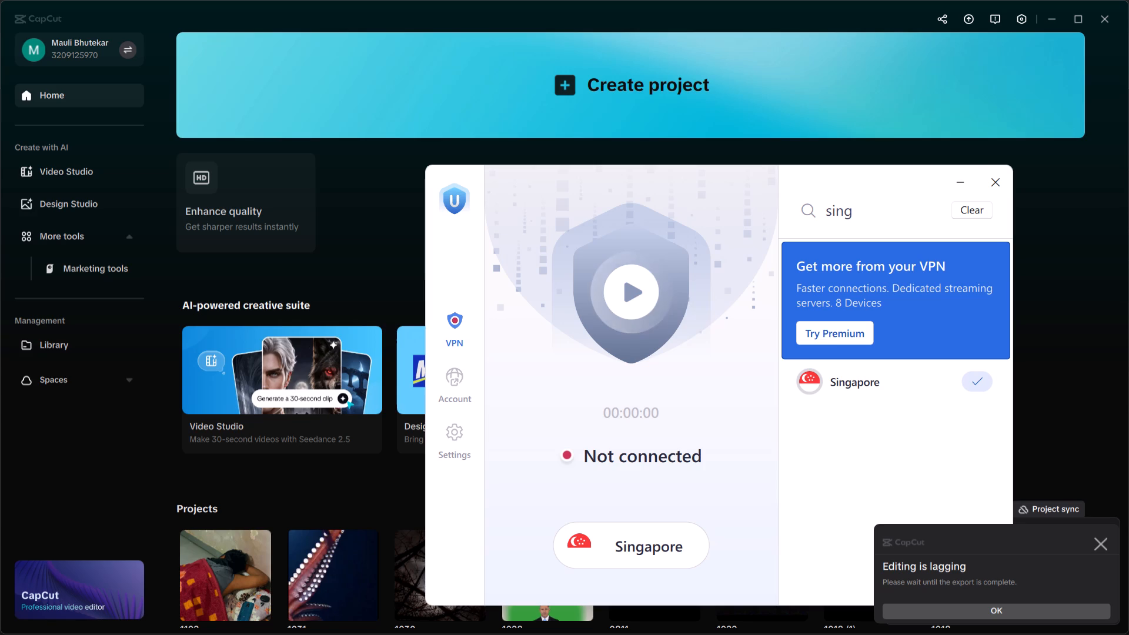
click(994, 189)
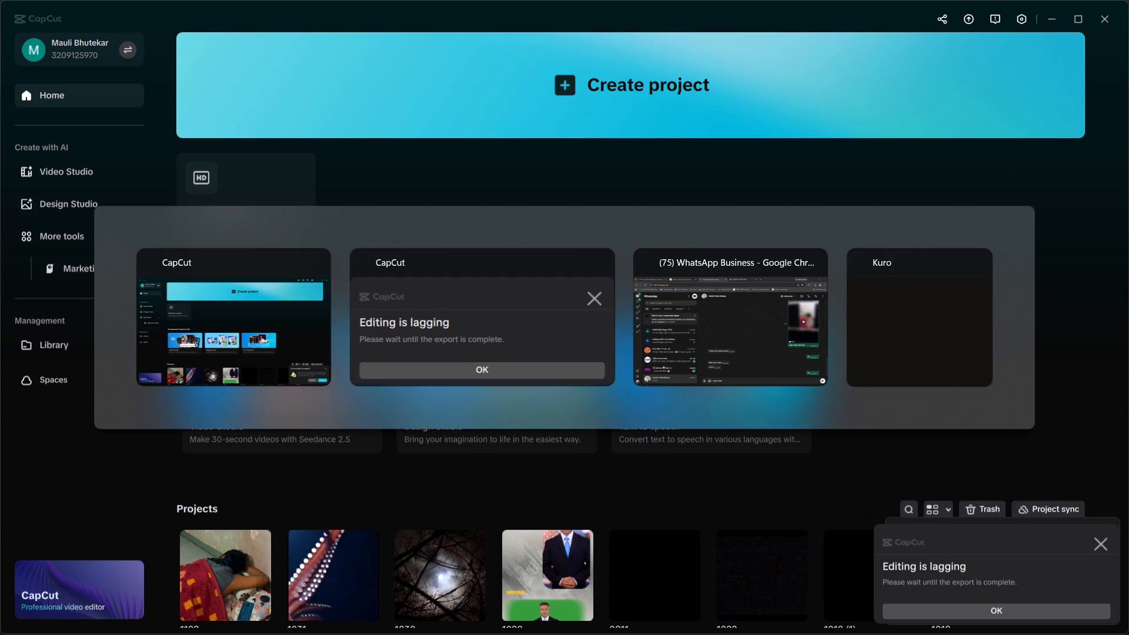